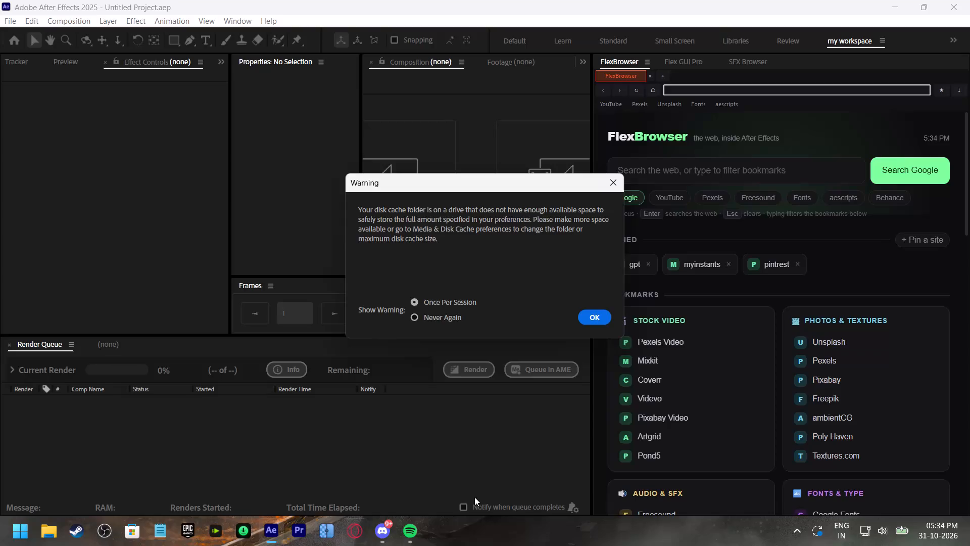
Dismiss the disk cache warning and open the video_13 project from the recent files.
{"action": "left_click", "coordinate": [587, 315]}
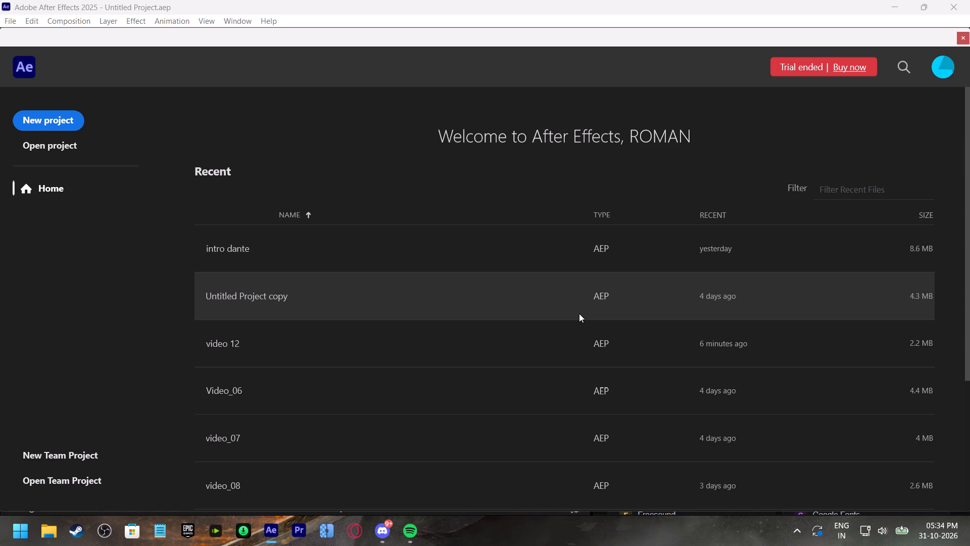
{"action": "scroll", "coordinate": [238, 479], "scroll_direction": "down", "scroll_amount": 9}
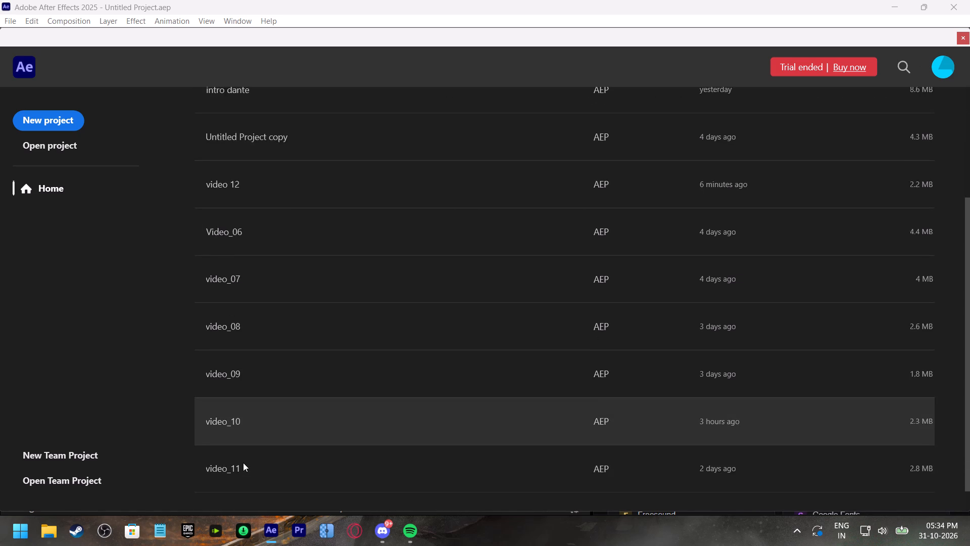
{"action": "scroll", "coordinate": [243, 463], "scroll_direction": "down", "scroll_amount": 5}
{"action": "scroll", "coordinate": [244, 463], "scroll_direction": "up", "scroll_amount": 1}
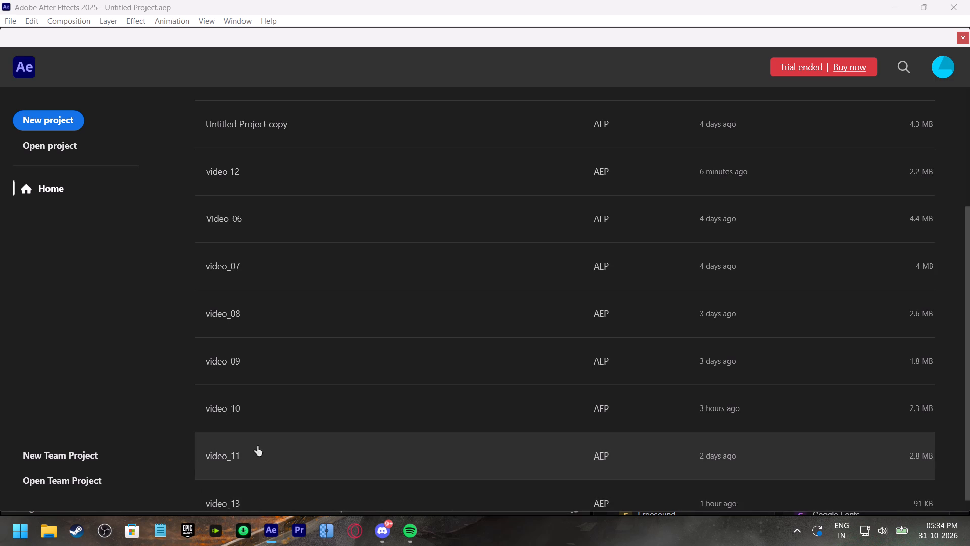
{"action": "scroll", "coordinate": [256, 452], "scroll_direction": "down", "scroll_amount": 1}
{"action": "left_click", "coordinate": [256, 487]}
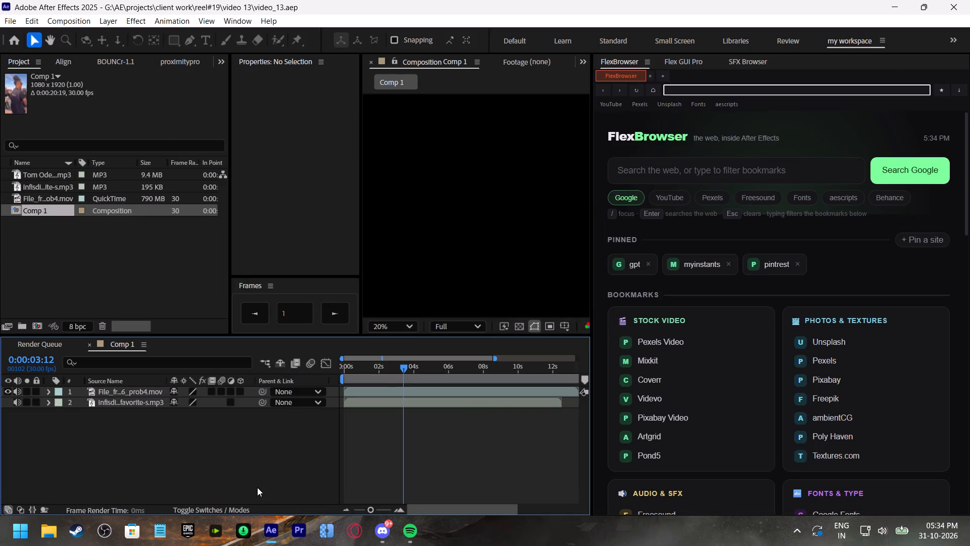
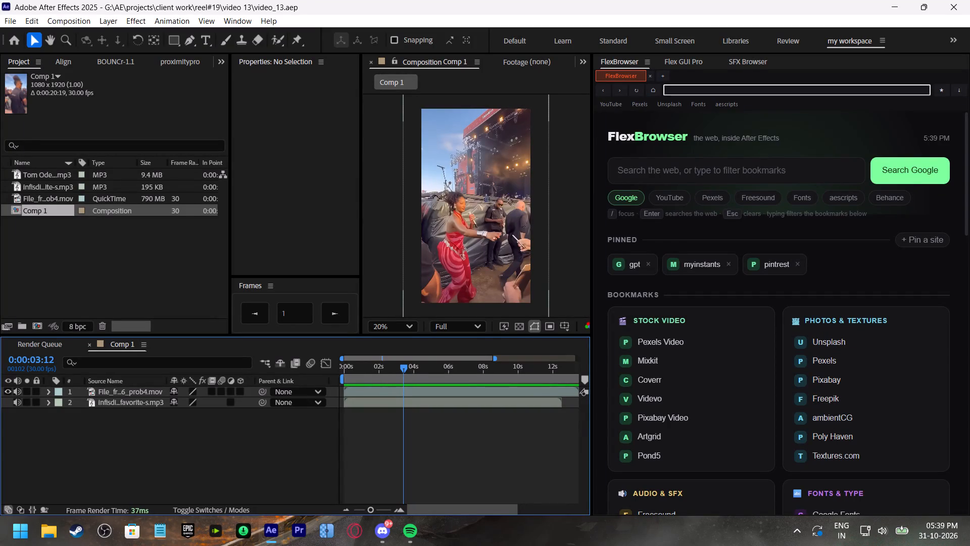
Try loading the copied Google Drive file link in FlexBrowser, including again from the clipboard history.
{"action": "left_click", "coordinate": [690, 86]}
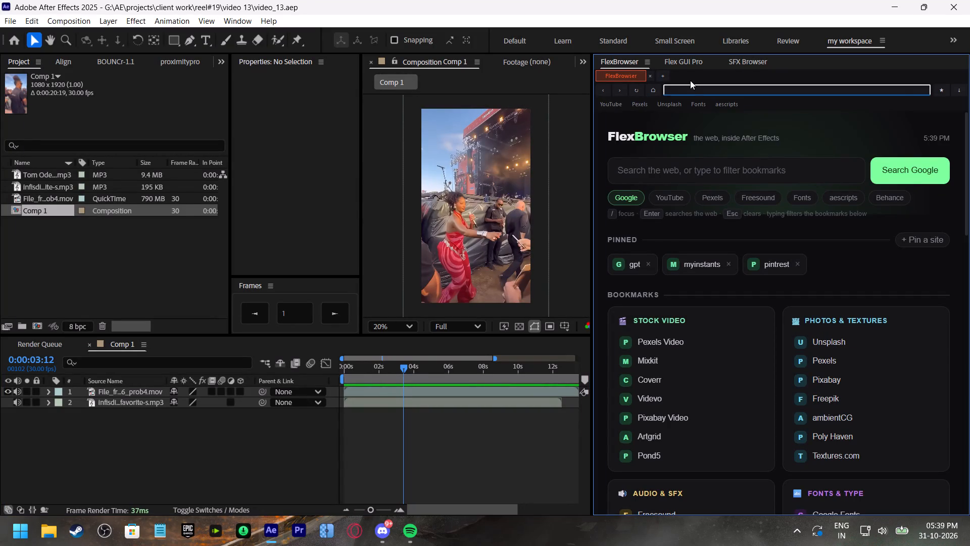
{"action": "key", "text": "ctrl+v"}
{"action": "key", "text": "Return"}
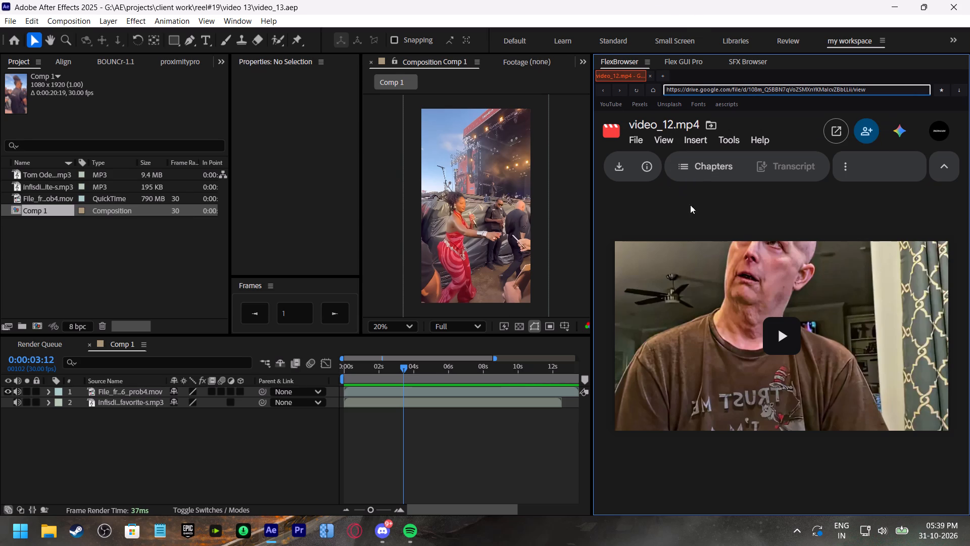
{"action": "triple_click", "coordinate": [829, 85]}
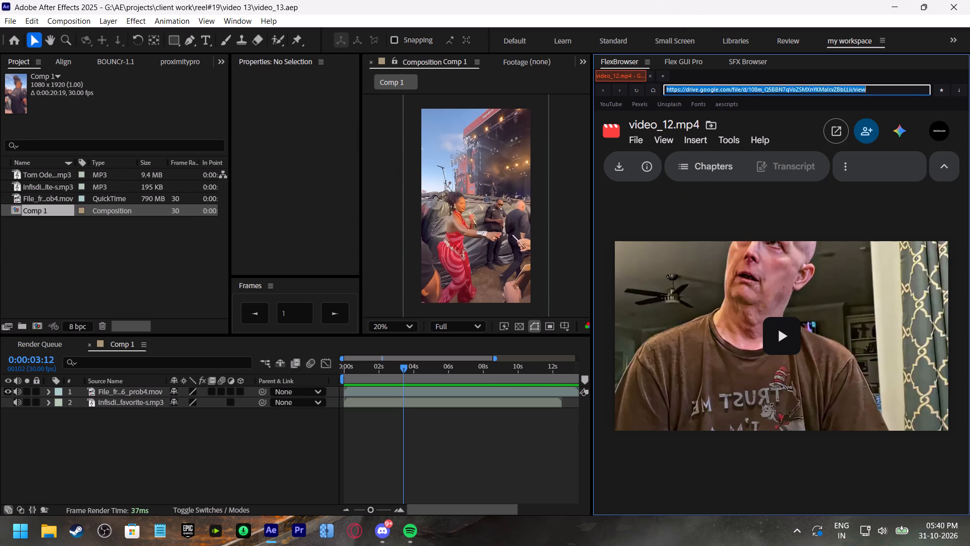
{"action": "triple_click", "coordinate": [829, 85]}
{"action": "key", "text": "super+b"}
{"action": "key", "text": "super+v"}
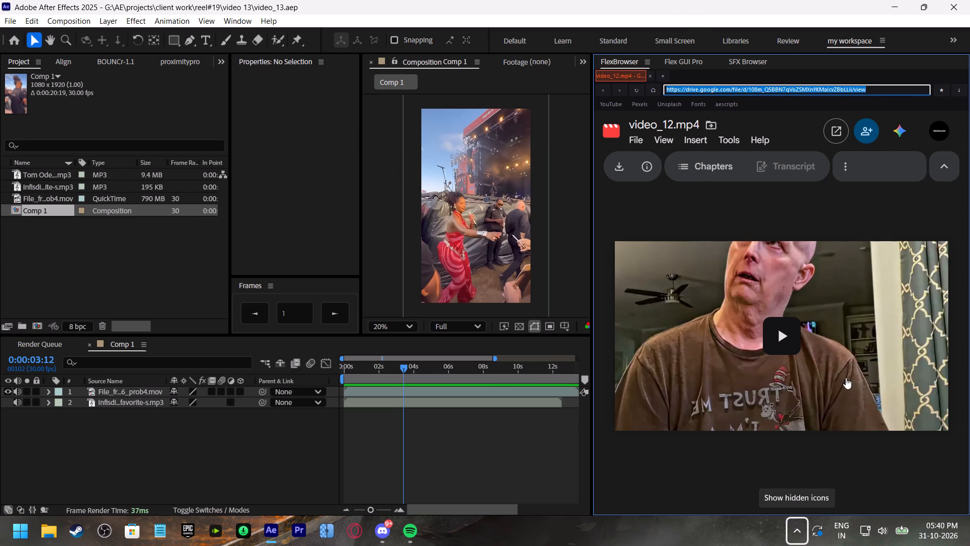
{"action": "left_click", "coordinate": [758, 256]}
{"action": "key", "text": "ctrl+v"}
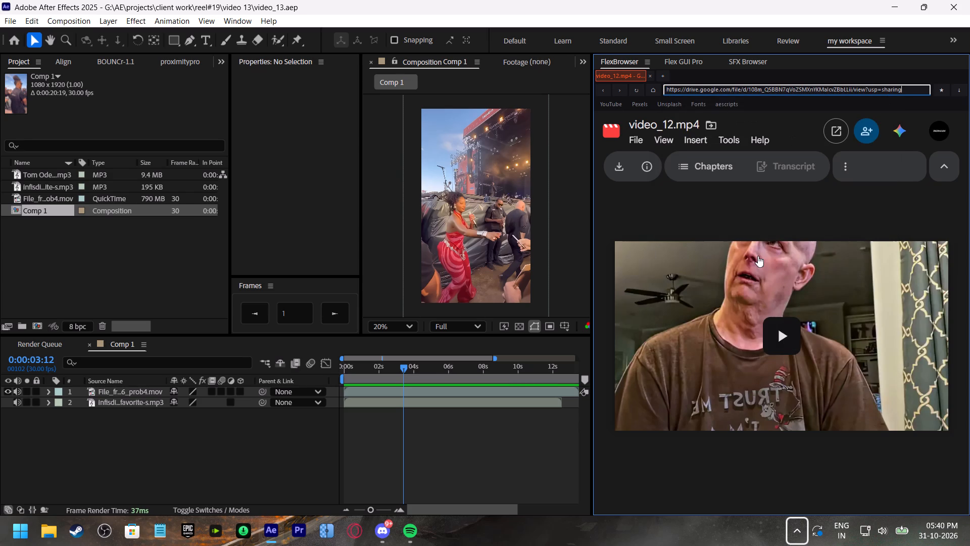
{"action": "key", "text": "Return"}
{"action": "triple_click", "coordinate": [791, 90]}
{"action": "left_click", "coordinate": [791, 90]}
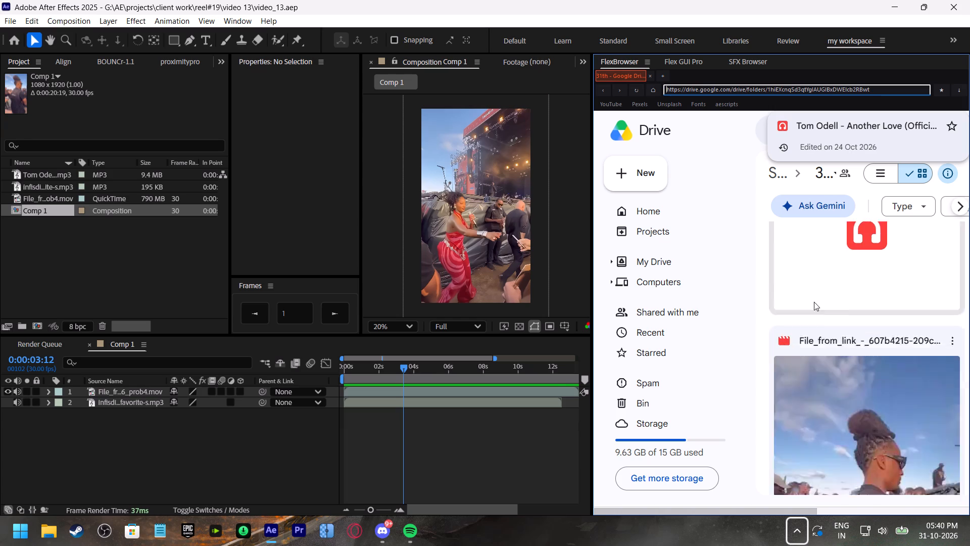
{"action": "scroll", "coordinate": [817, 298], "scroll_direction": "down", "scroll_amount": 3}
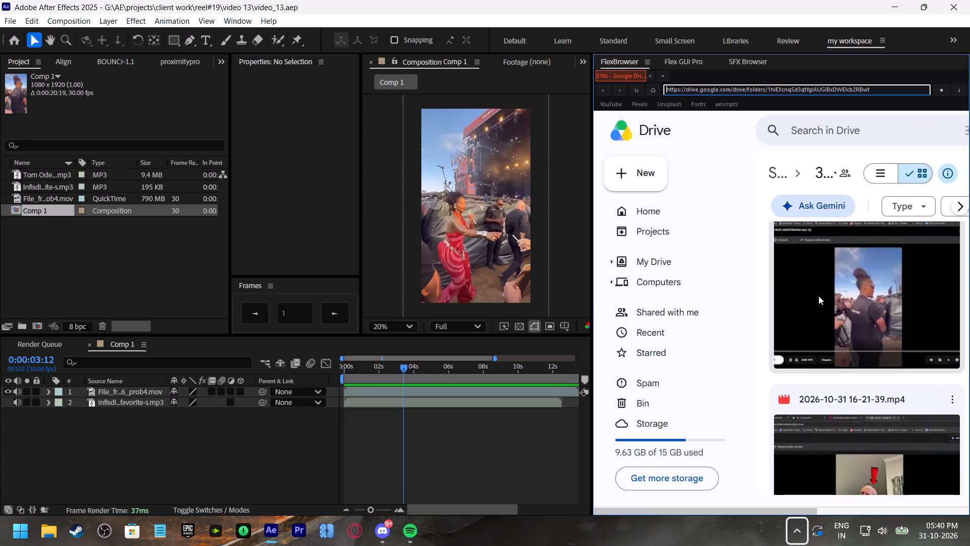
{"action": "double_click", "coordinate": [818, 296]}
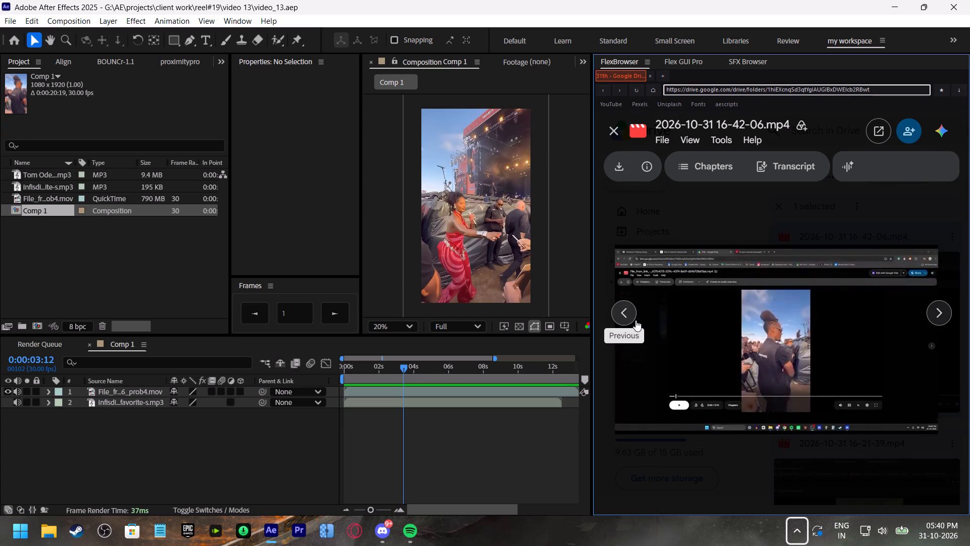
Move the Comp 1 playhead to 0:00:00:00.
{"action": "left_click_drag", "start_coordinate": [411, 368], "coordinate": [305, 383]}
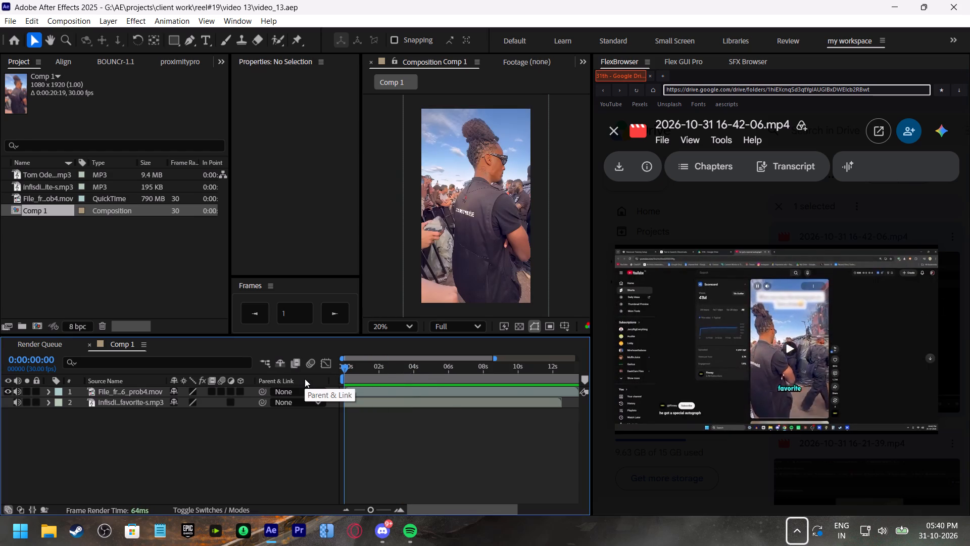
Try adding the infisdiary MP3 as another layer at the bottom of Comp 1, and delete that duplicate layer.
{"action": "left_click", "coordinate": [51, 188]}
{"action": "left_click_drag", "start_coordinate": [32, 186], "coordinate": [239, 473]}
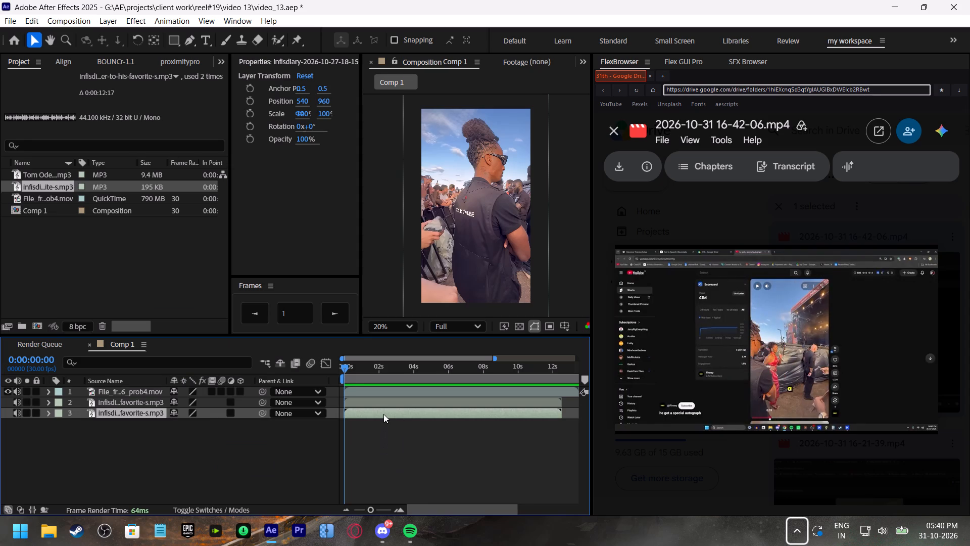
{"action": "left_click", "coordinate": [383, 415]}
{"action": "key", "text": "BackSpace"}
Preview the opening of Comp 1 and bring the playhead back to the start.
{"action": "key", "text": "space"}
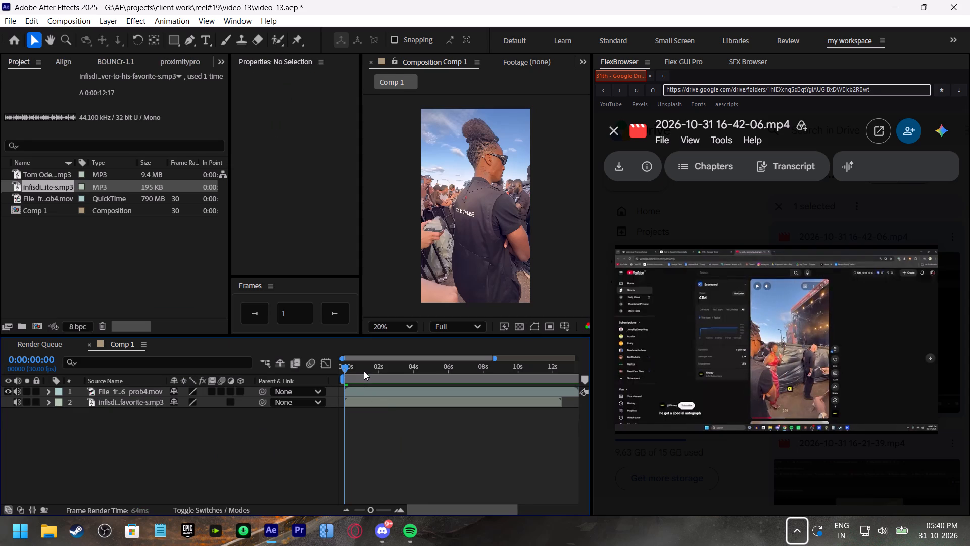
{"action": "left_click_drag", "start_coordinate": [363, 370], "coordinate": [338, 371]}
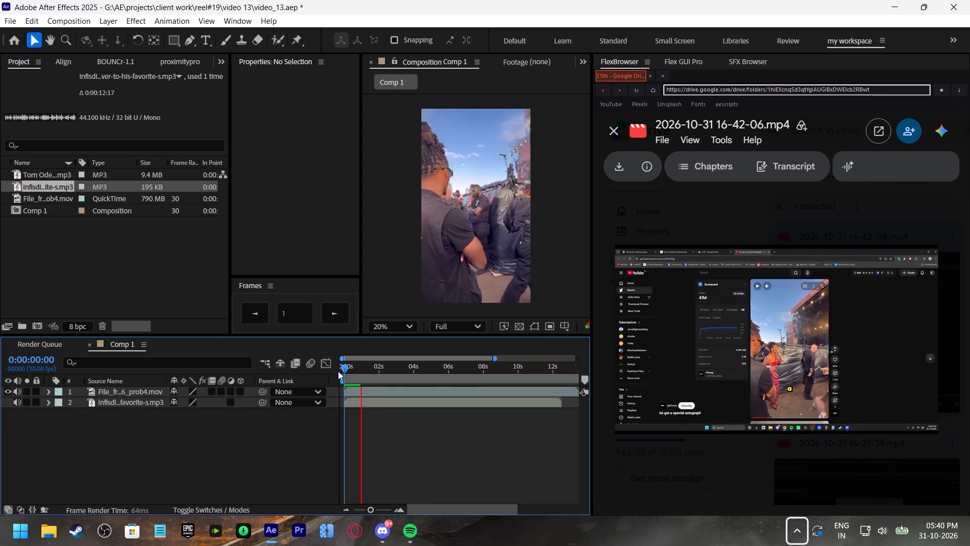
{"action": "left_click_drag", "start_coordinate": [338, 371], "coordinate": [334, 372]}
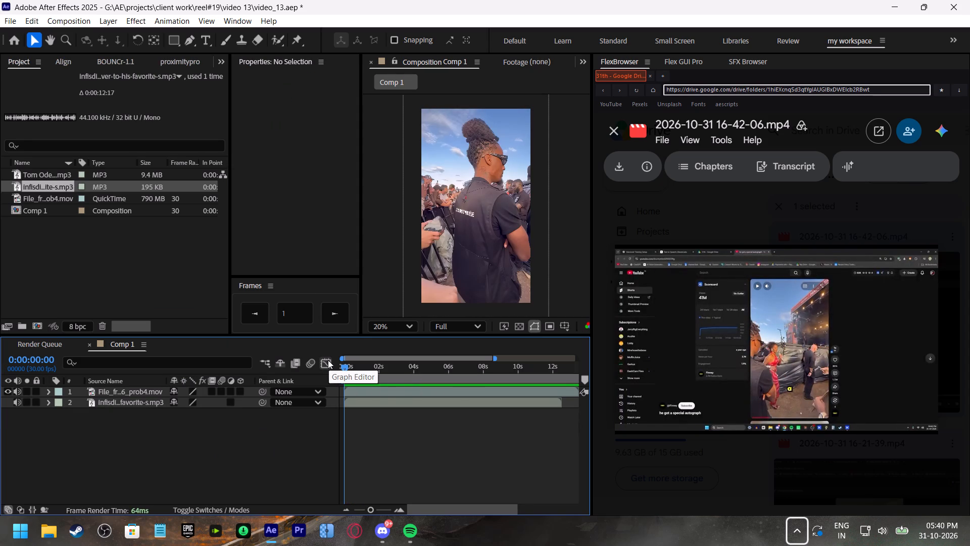
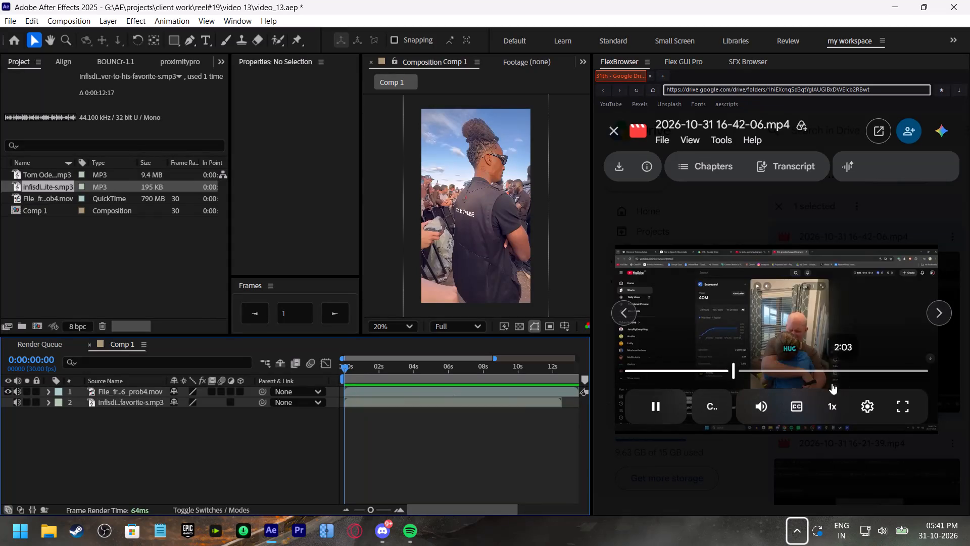
Skip ahead in the reference recording to about 1:10 and beyond, and watch the client's example clips.
{"action": "left_click", "coordinate": [747, 370]}
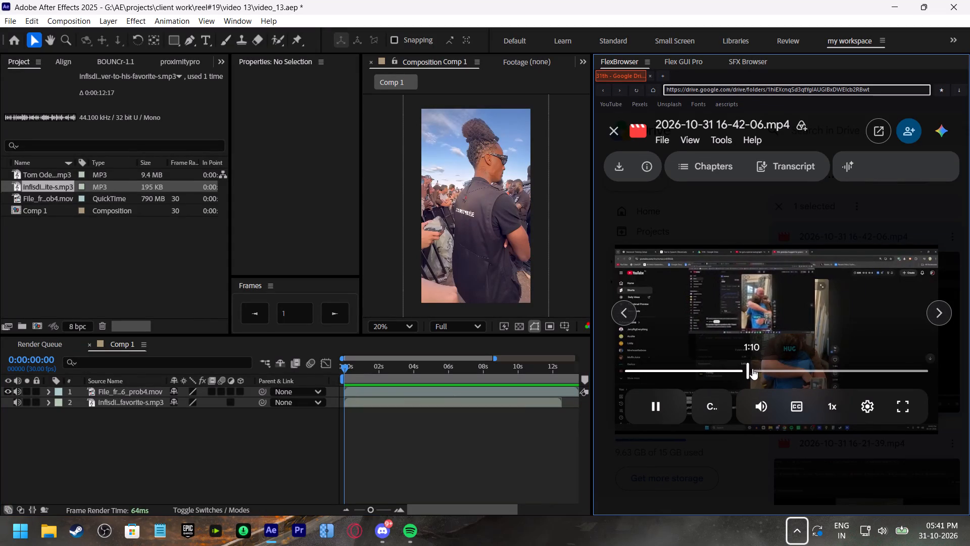
{"action": "left_click", "coordinate": [768, 368]}
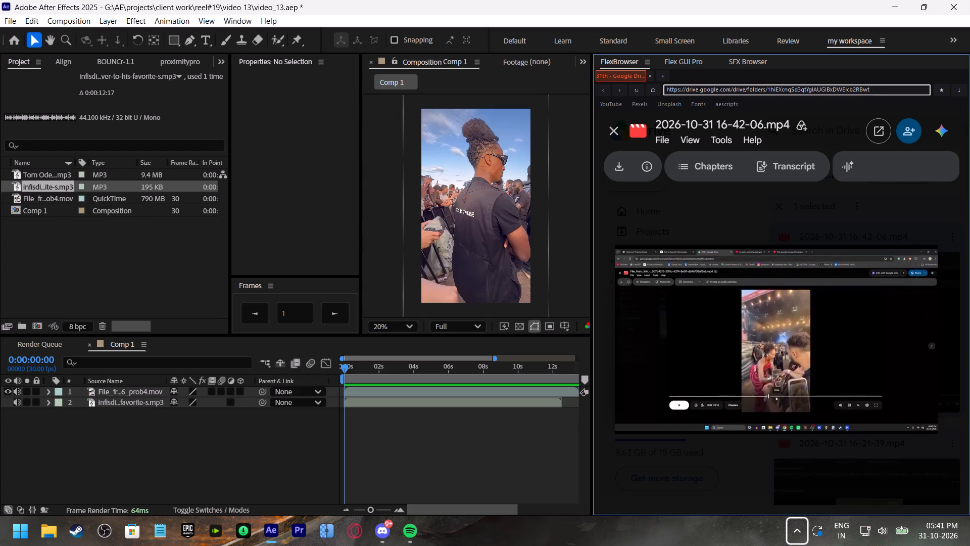
{"action": "left_click", "coordinate": [642, 480]}
{"action": "double_click", "coordinate": [827, 341]}
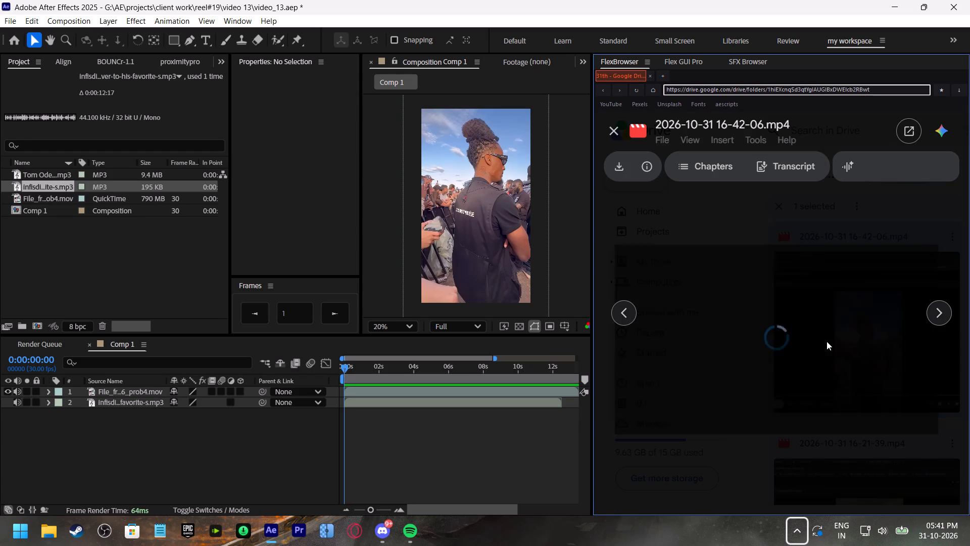
{"action": "left_click", "coordinate": [797, 375]}
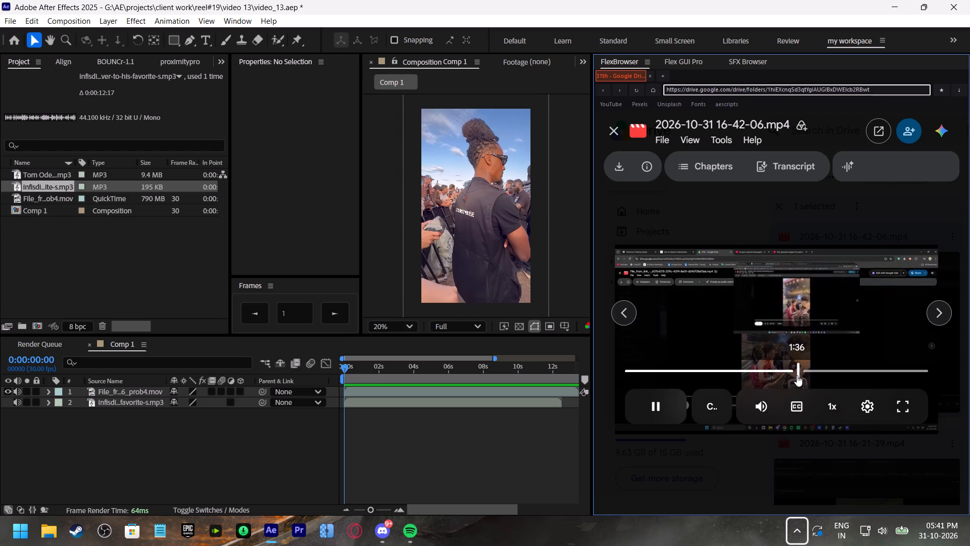
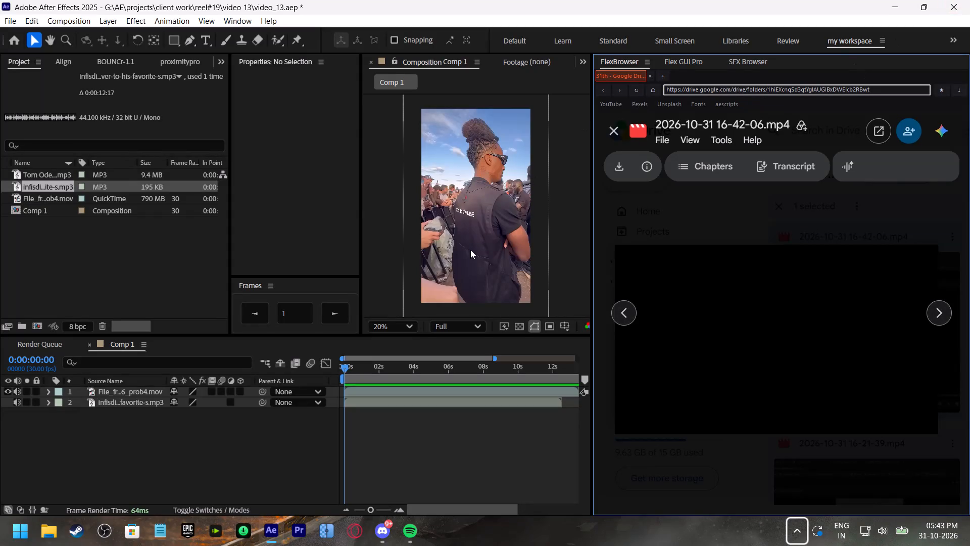
Review the File_fr…prob4.mov footage in Comp 1 from the start and at 0:00:04:18, returning the playhead to 0:00:00:00.
{"action": "left_click_drag", "start_coordinate": [363, 369], "coordinate": [308, 387]}
{"action": "key", "text": "space"}
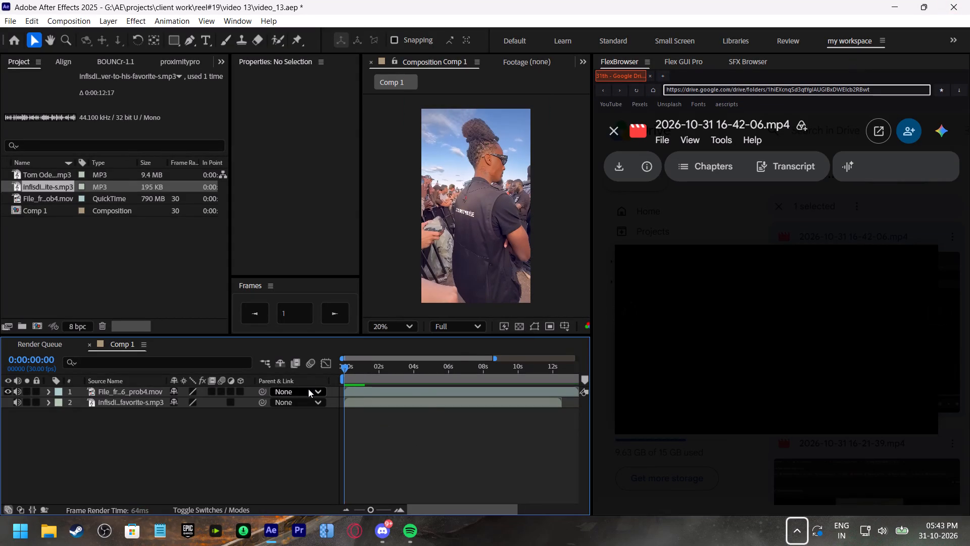
{"action": "double_click", "coordinate": [409, 390]}
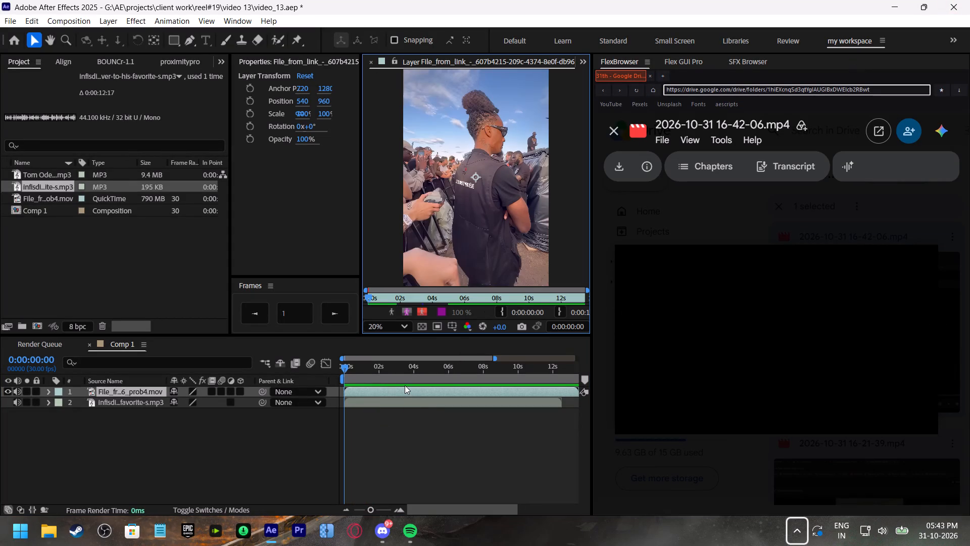
{"action": "left_click", "coordinate": [424, 376]}
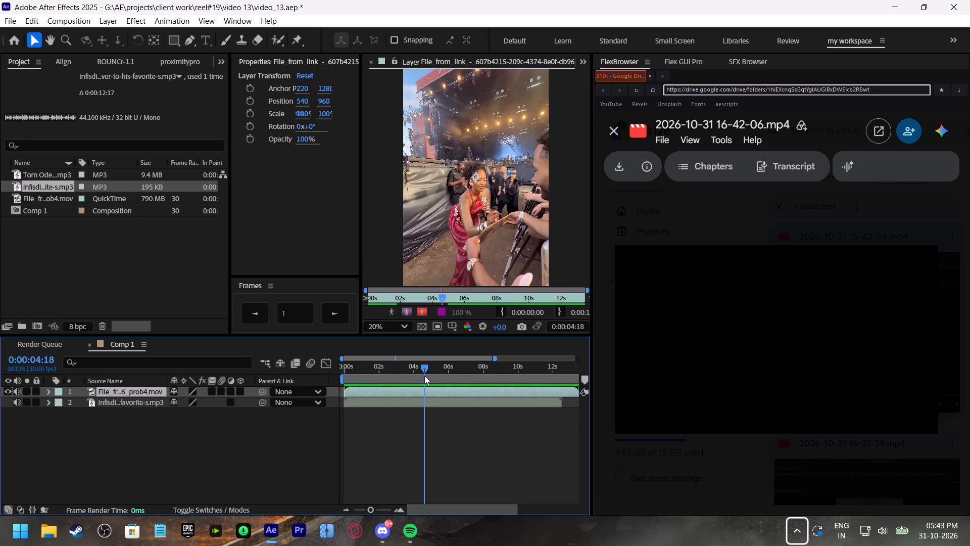
{"action": "scroll", "coordinate": [459, 60], "scroll_direction": "up", "scroll_amount": 3}
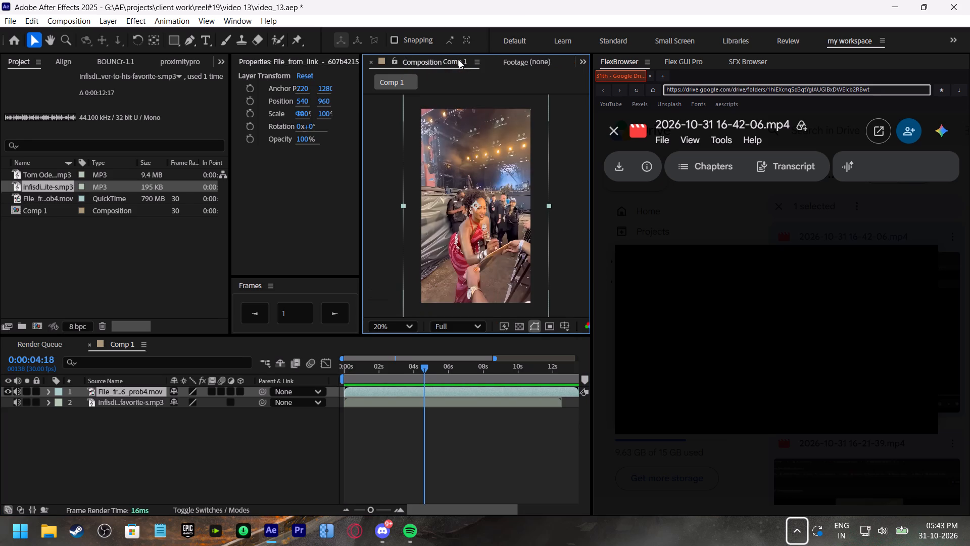
{"action": "left_click_drag", "start_coordinate": [404, 367], "coordinate": [299, 378]}
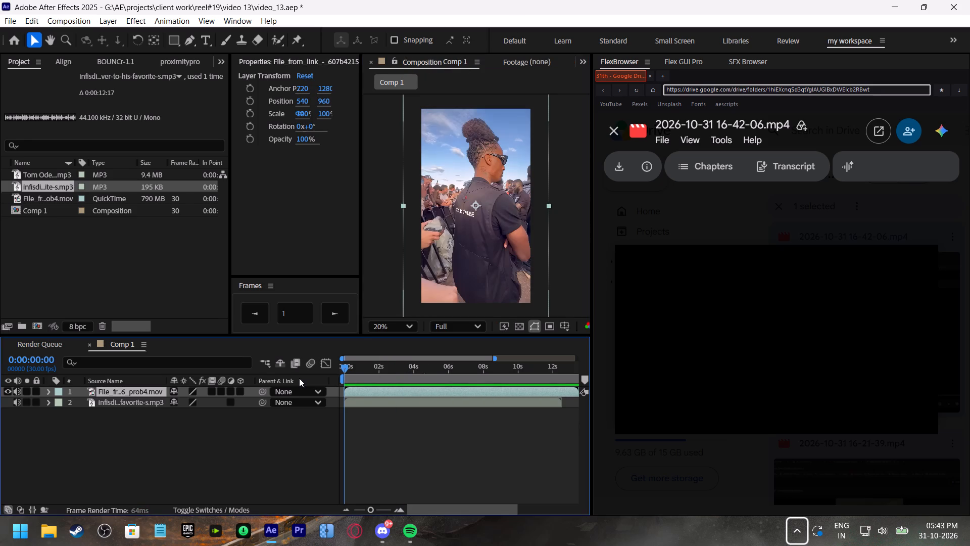
{"action": "left_click_drag", "start_coordinate": [299, 378], "coordinate": [299, 378]}
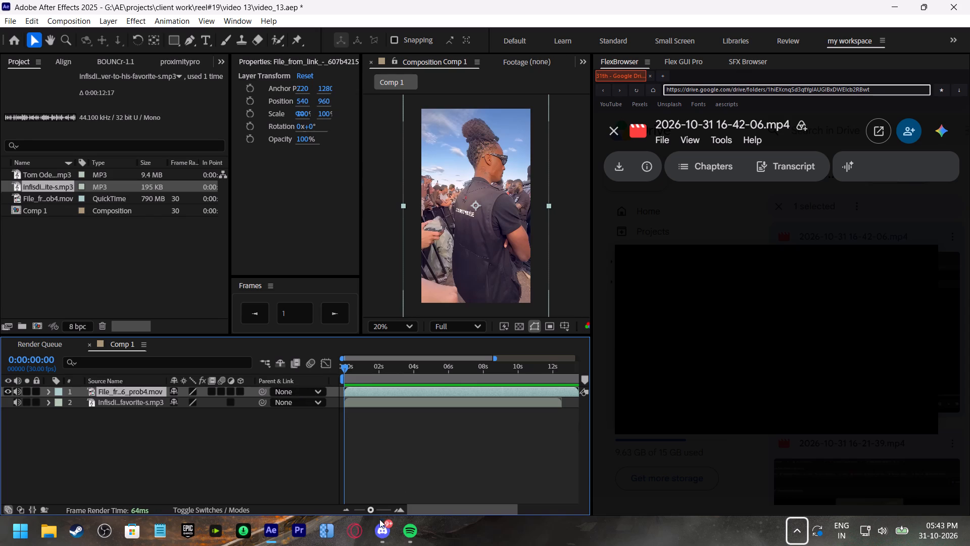
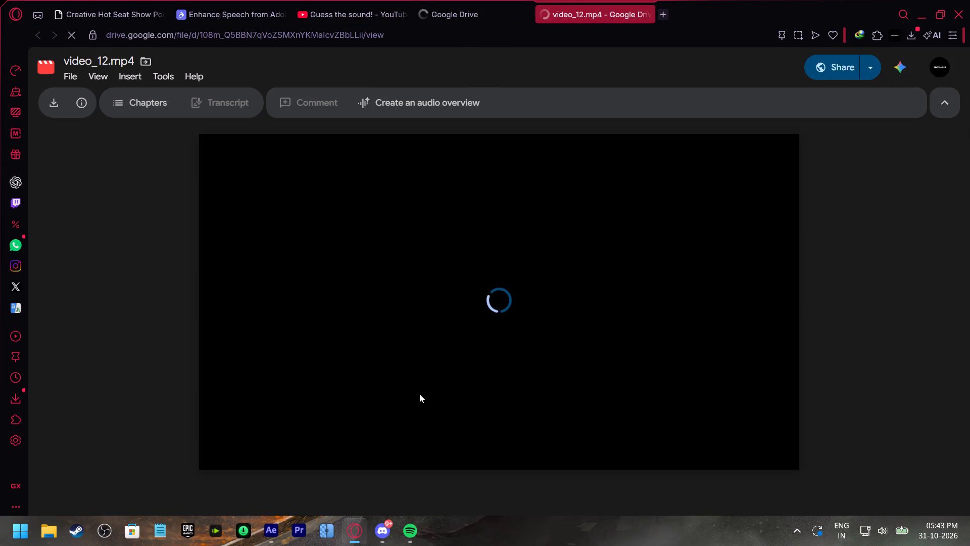
Switch to Opera GX and play video_12.mp4 from Google Drive, skipping ahead to its closing seconds around 0:14.
{"action": "left_click", "coordinate": [502, 311]}
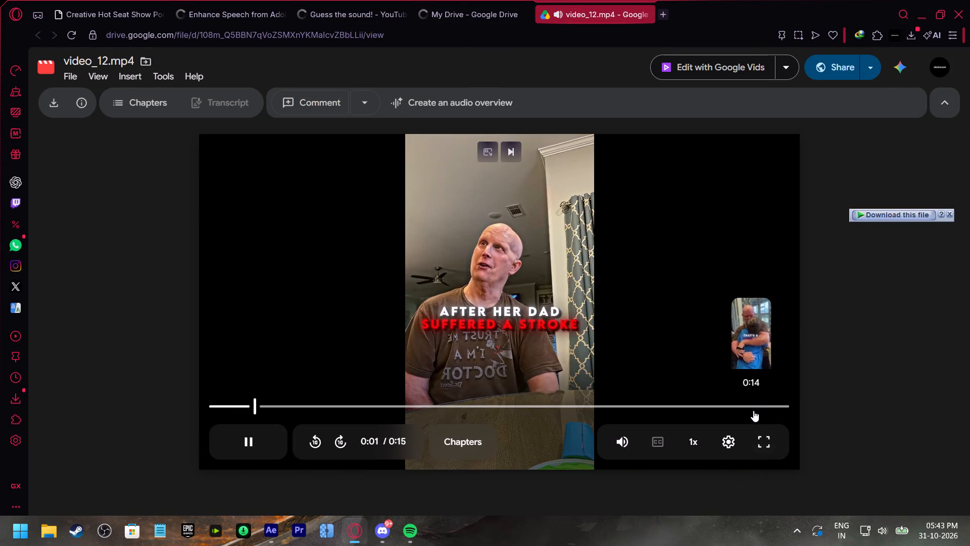
{"action": "left_click", "coordinate": [754, 405]}
{"action": "left_click", "coordinate": [680, 402]}
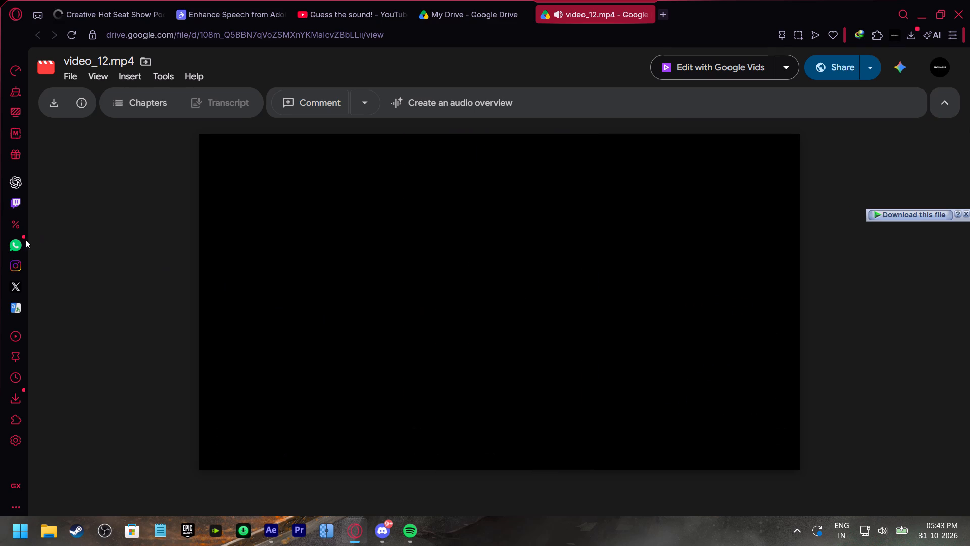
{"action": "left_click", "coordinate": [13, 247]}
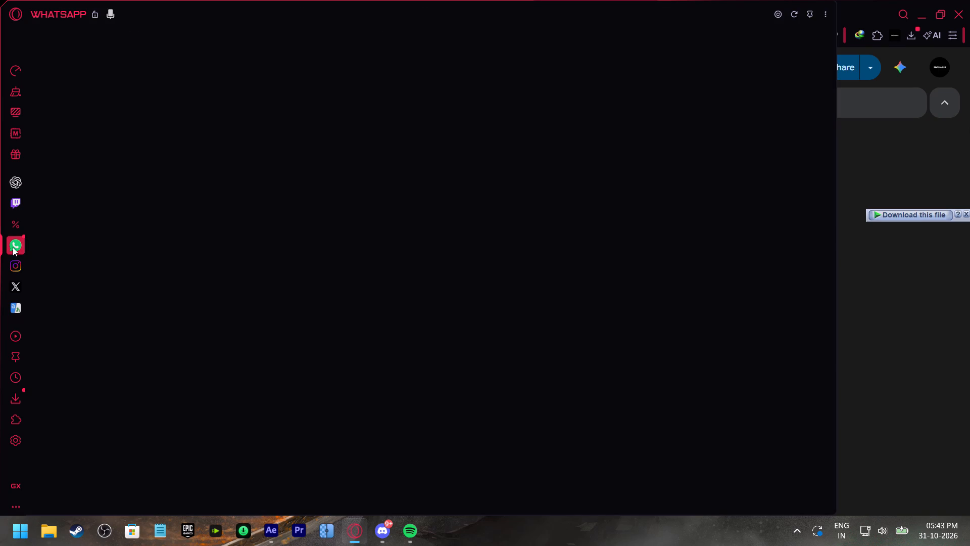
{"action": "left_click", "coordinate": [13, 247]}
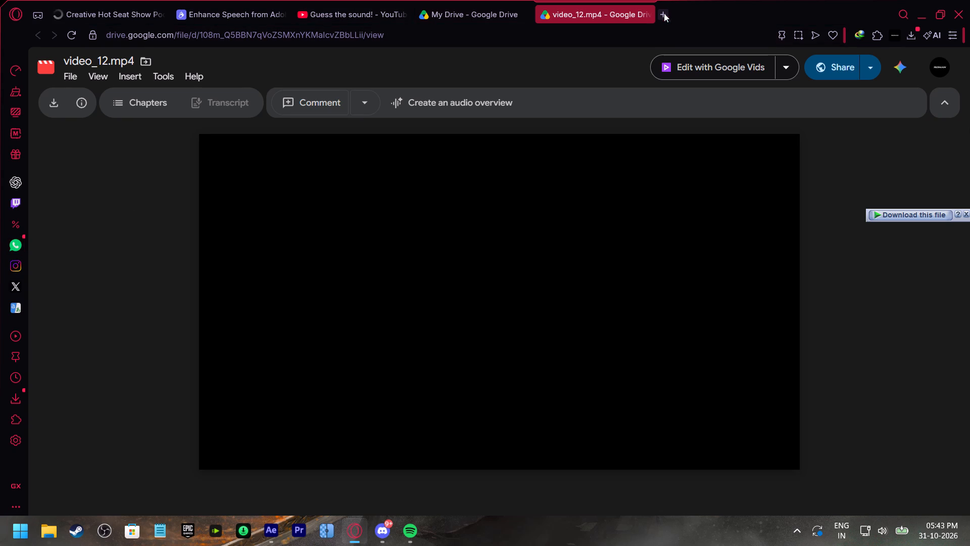
Close the video_12.mp4 and My Drive tabs and quit Opera GX.
{"action": "left_click", "coordinate": [651, 13]}
{"action": "left_click", "coordinate": [526, 14]}
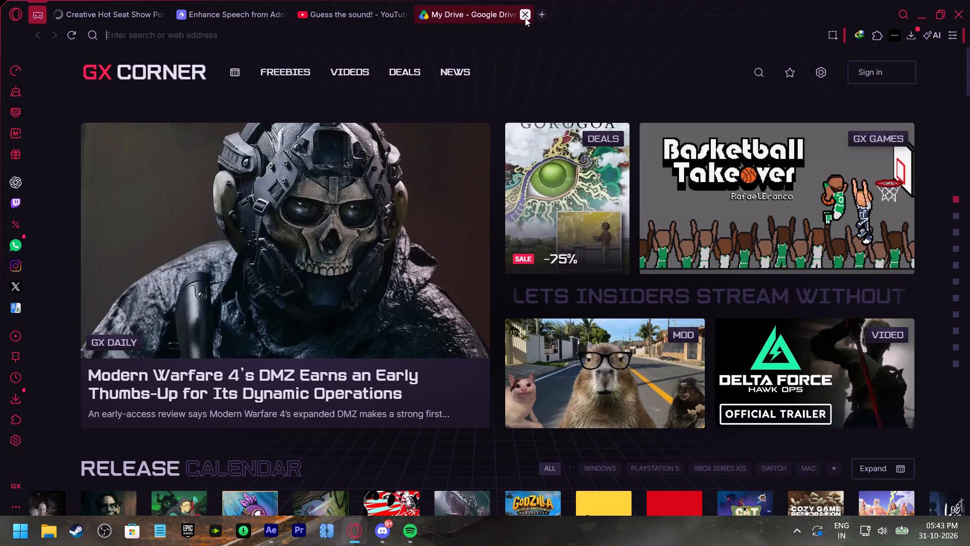
{"action": "left_click", "coordinate": [969, 0]}
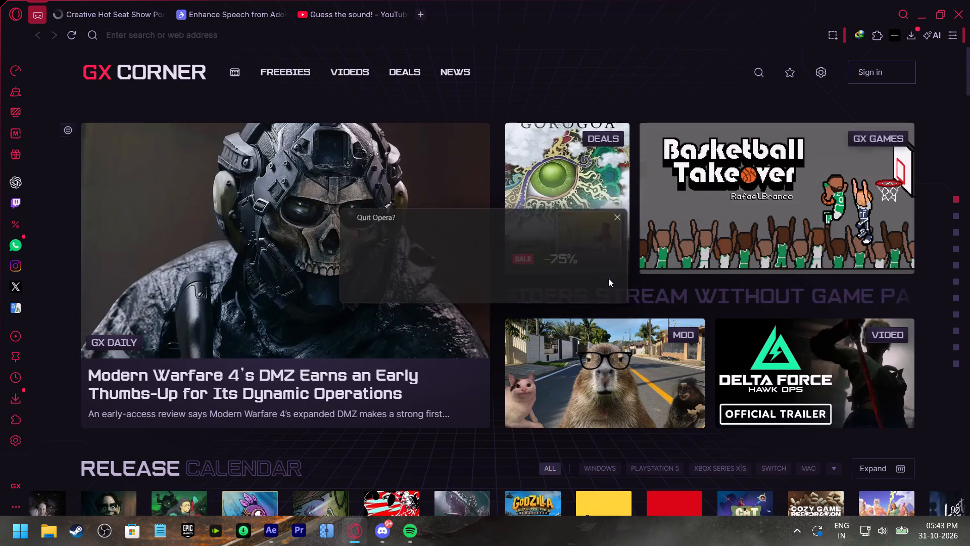
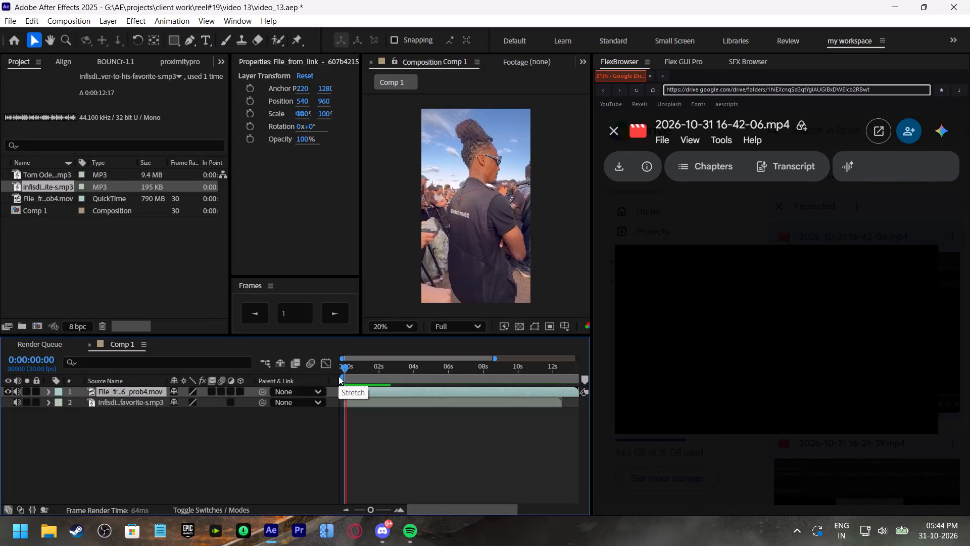
Trim the opening of the concert footage layer up to about 1:12 and slide the layer back to the start of Comp 1.
{"action": "left_click", "coordinate": [368, 370]}
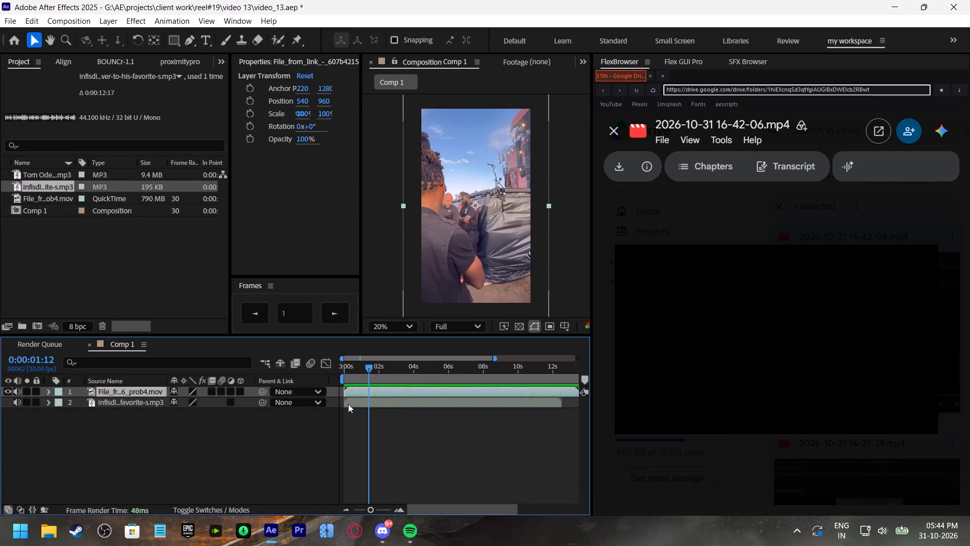
{"action": "left_click_drag", "start_coordinate": [345, 391], "coordinate": [367, 402]}
{"action": "left_click_drag", "start_coordinate": [379, 390], "coordinate": [357, 393]}
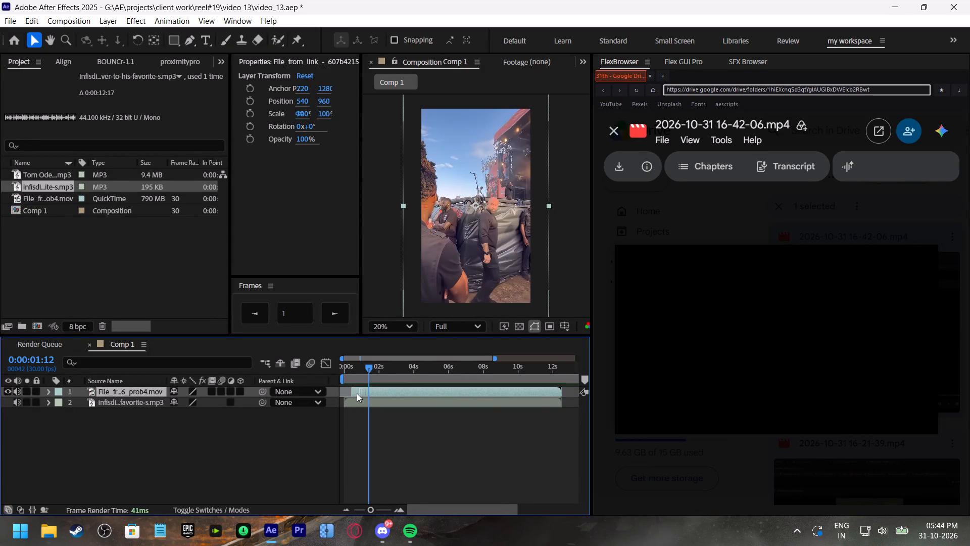
{"action": "left_click_drag", "start_coordinate": [357, 393], "coordinate": [356, 393]}
{"action": "left_click_drag", "start_coordinate": [356, 393], "coordinate": [343, 393], "text": "shift"}
{"action": "left_click_drag", "start_coordinate": [360, 371], "coordinate": [322, 381]}
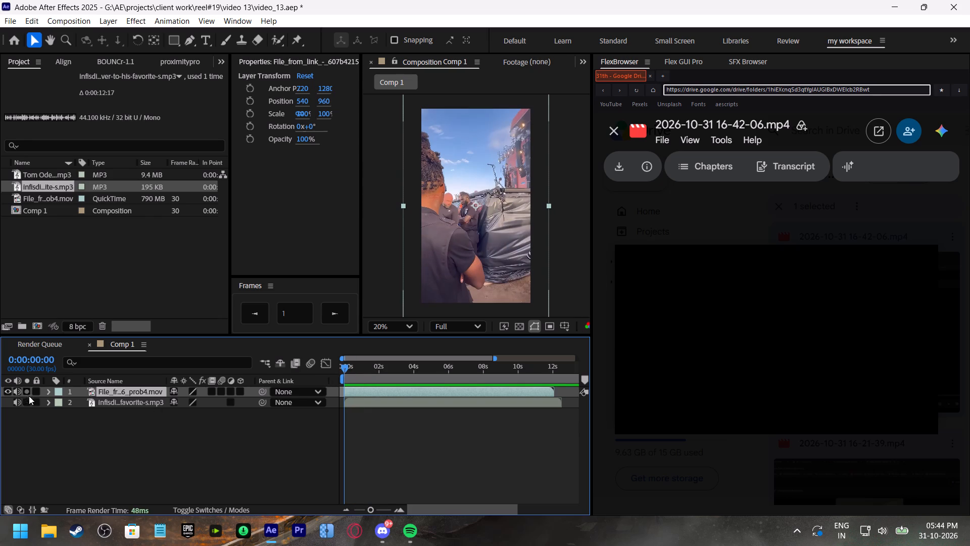
Mute the audio of the concert footage layer.
{"action": "left_click", "coordinate": [18, 391]}
Play the opening two seconds of Comp 1 and slide the footage layer slightly earlier against the favorite-s.mp3 track.
{"action": "key", "text": "space"}
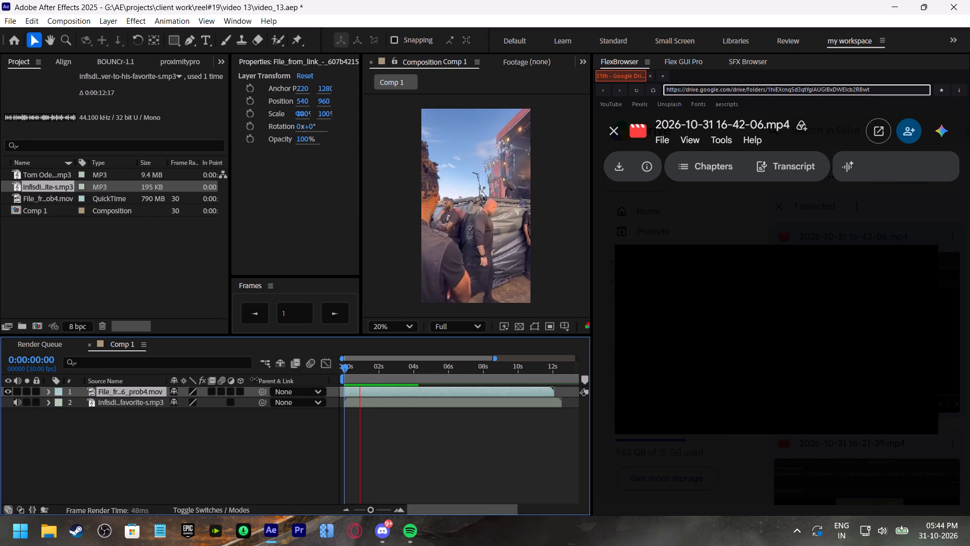
{"action": "left_click", "coordinate": [363, 372]}
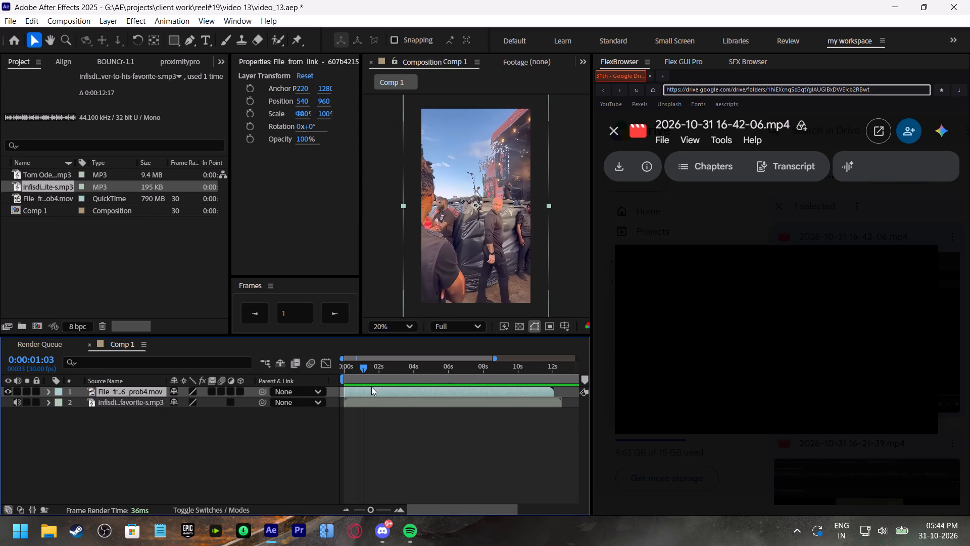
{"action": "key", "text": "space"}
{"action": "left_click_drag", "start_coordinate": [373, 370], "coordinate": [376, 371]}
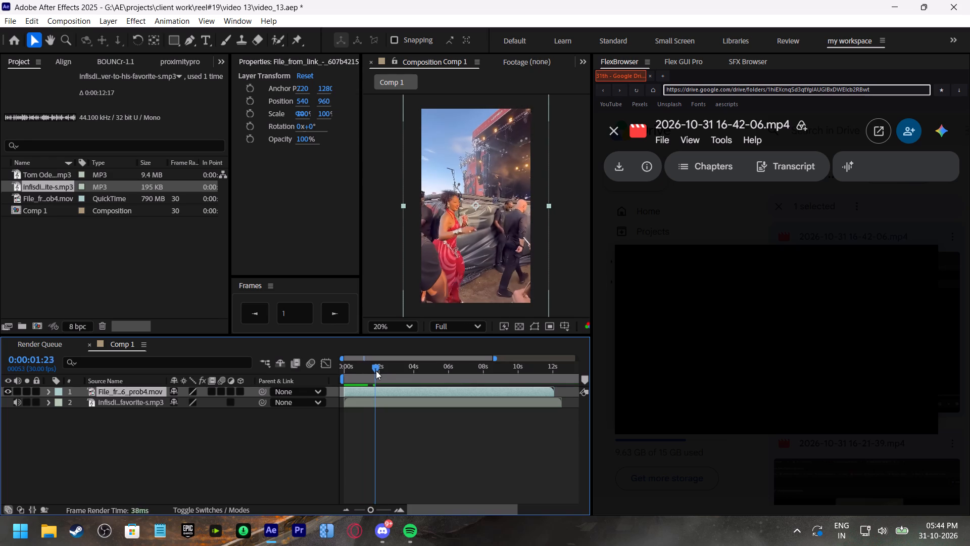
{"action": "left_click_drag", "start_coordinate": [376, 371], "coordinate": [378, 374]}
{"action": "left_click_drag", "start_coordinate": [385, 392], "coordinate": [381, 392]}
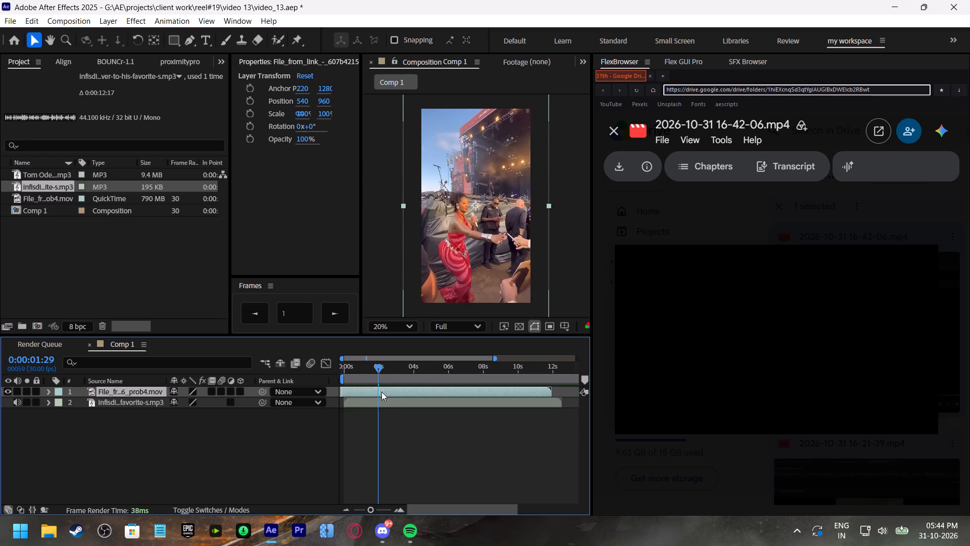
{"action": "left_click_drag", "start_coordinate": [381, 392], "coordinate": [380, 391]}
Replay Comp 1 from the start and from around 2 and 4 seconds to check the footage against the audio track.
{"action": "left_click_drag", "start_coordinate": [372, 364], "coordinate": [325, 378]}
{"action": "key", "text": "space"}
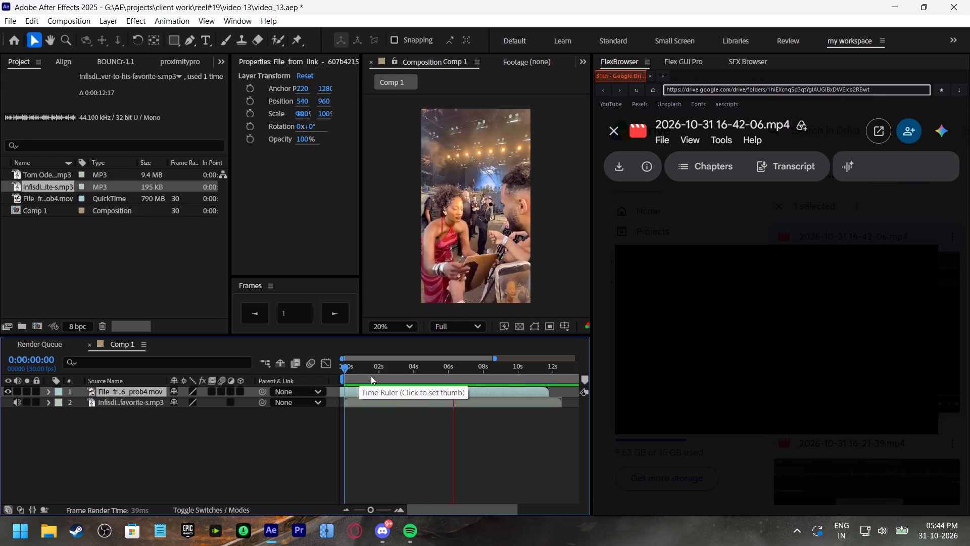
{"action": "left_click", "coordinate": [408, 368]}
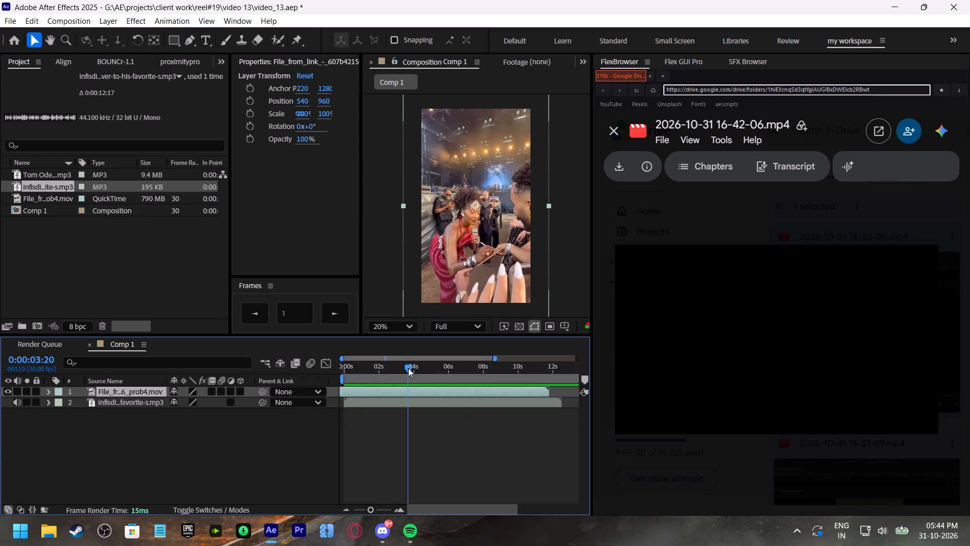
{"action": "key", "text": "space"}
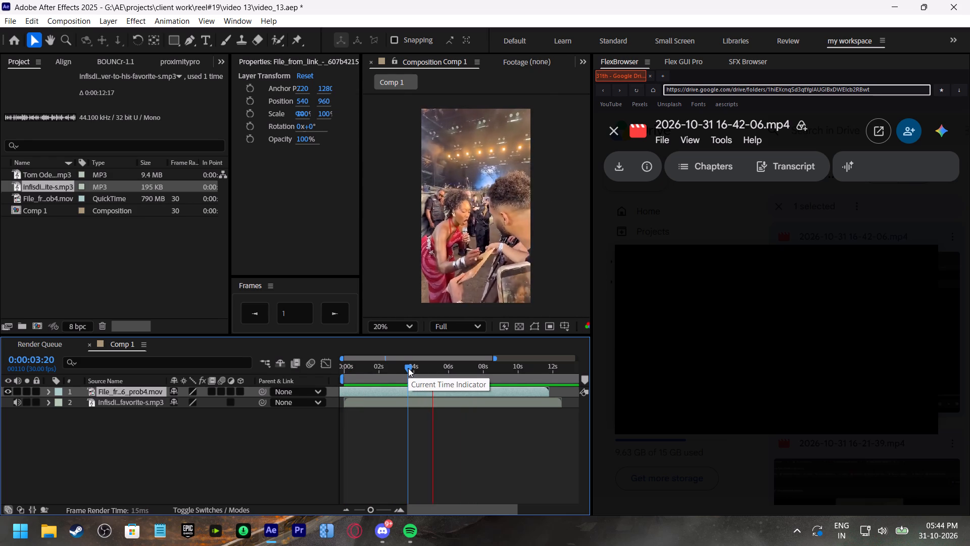
{"action": "left_click_drag", "start_coordinate": [408, 368], "coordinate": [377, 374]}
{"action": "key", "text": "space"}
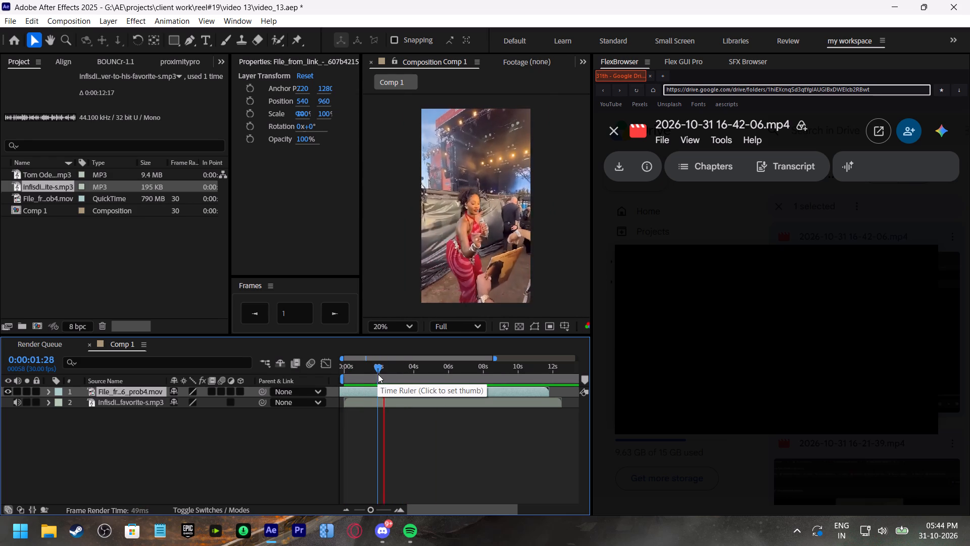
{"action": "left_click_drag", "start_coordinate": [383, 371], "coordinate": [333, 375]}
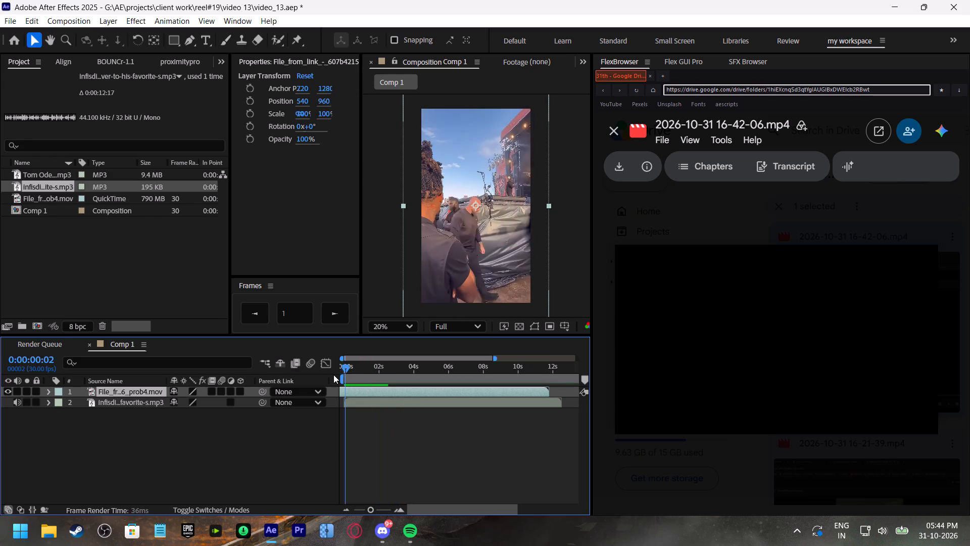
{"action": "left_click_drag", "start_coordinate": [333, 375], "coordinate": [332, 375]}
Save the video_13 project.
{"action": "key", "text": "ctrl+s"}
Replay the opening seconds and time-stretch the concert footage layer with a stretch factor of 110, holding the layer in-point.
{"action": "key", "text": "space"}
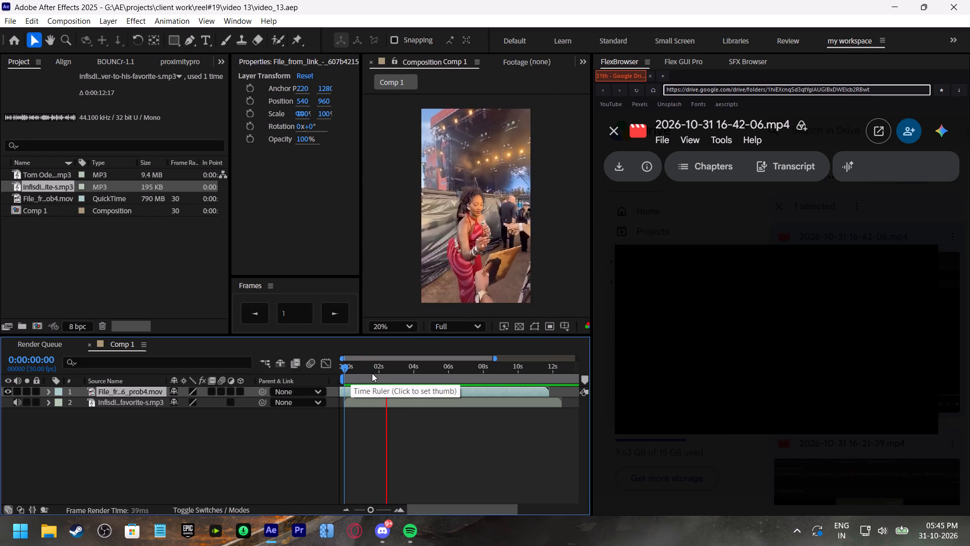
{"action": "left_click_drag", "start_coordinate": [369, 369], "coordinate": [336, 380]}
{"action": "key", "text": "space"}
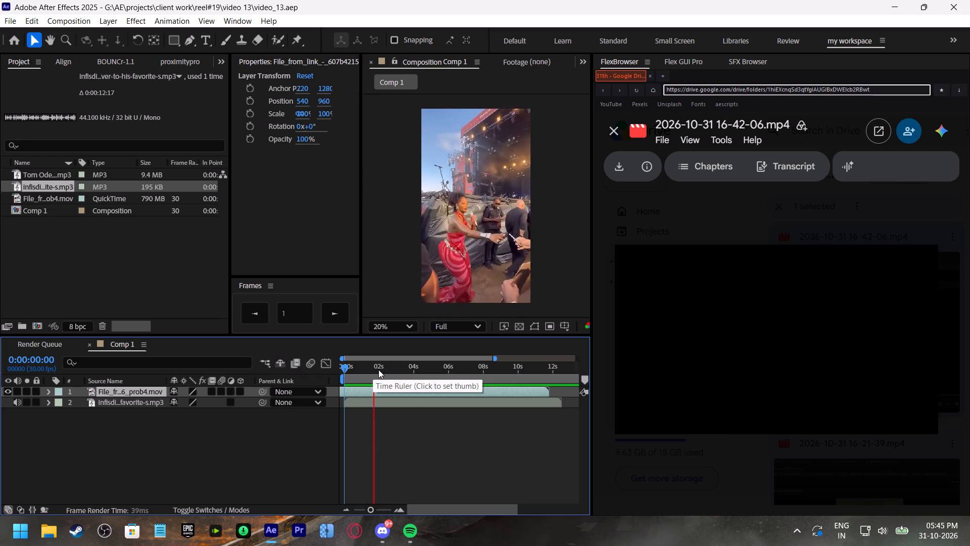
{"action": "left_click_drag", "start_coordinate": [378, 370], "coordinate": [327, 387]}
{"action": "key", "text": "space"}
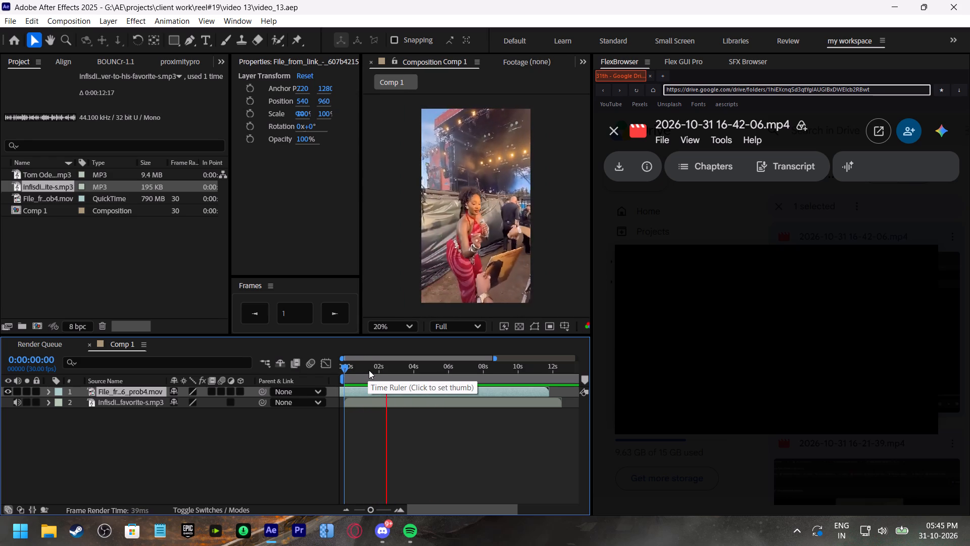
{"action": "left_click", "coordinate": [386, 371]}
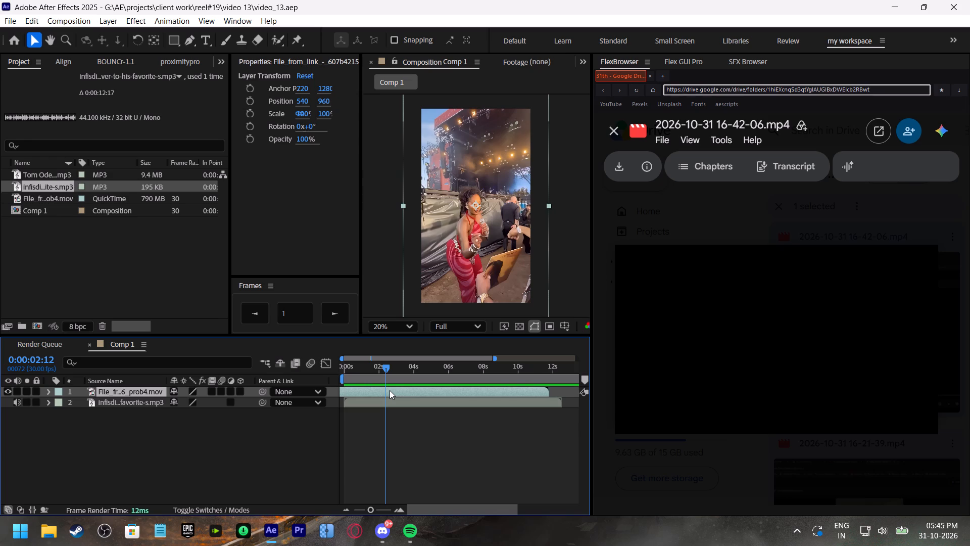
{"action": "right_click", "coordinate": [390, 390]}
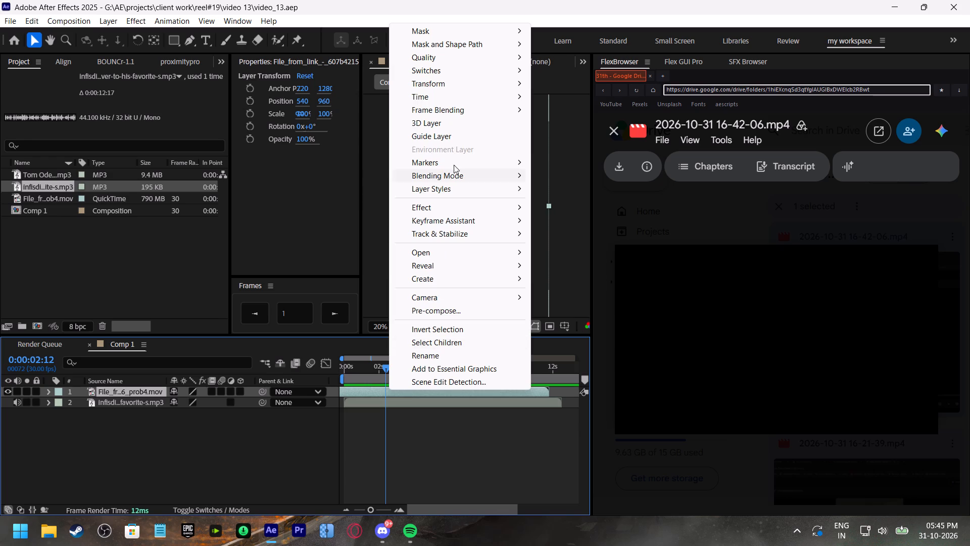
{"action": "left_click", "coordinate": [445, 99]}
{"action": "left_click", "coordinate": [579, 119]}
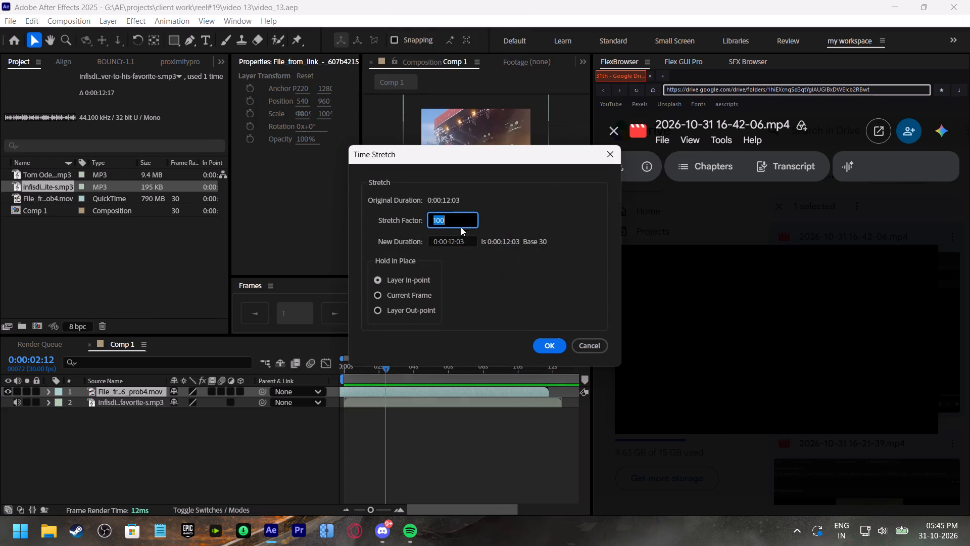
{"action": "type", "text": "11"}
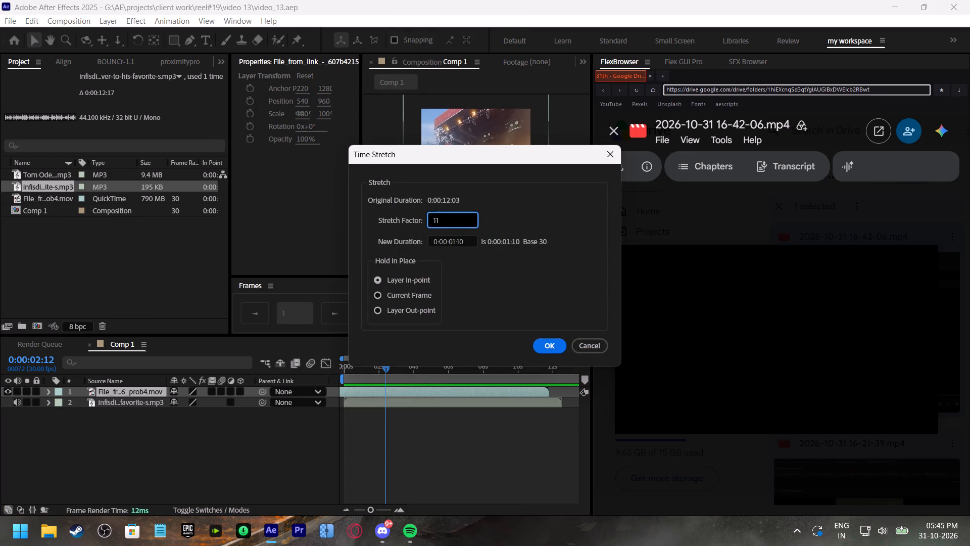
{"action": "key", "text": "0"}
{"action": "left_click", "coordinate": [540, 347]}
Preview the stretched footage from the start and turn on frame blending for its layer.
{"action": "left_click_drag", "start_coordinate": [382, 367], "coordinate": [378, 368]}
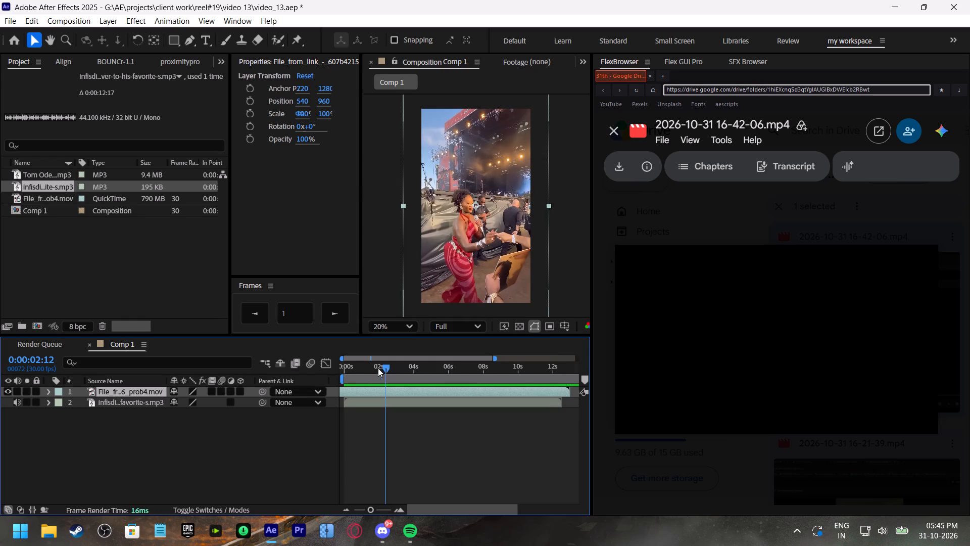
{"action": "left_click_drag", "start_coordinate": [378, 368], "coordinate": [330, 373]}
{"action": "key", "text": "space"}
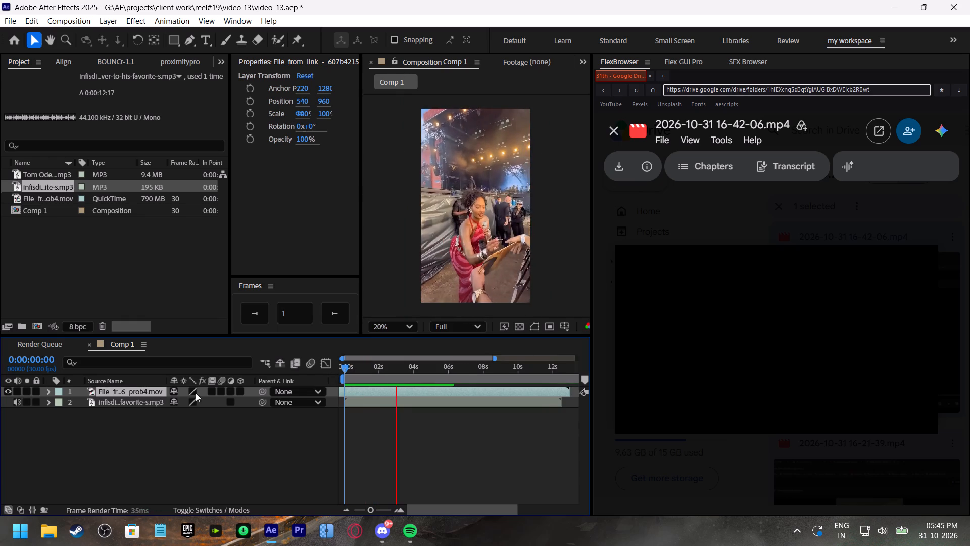
{"action": "double_click", "coordinate": [210, 390]}
Play Comp 1 from the start to check the frame-blended footage, and revisit the section around 9 seconds.
{"action": "left_click_drag", "start_coordinate": [368, 369], "coordinate": [309, 373]}
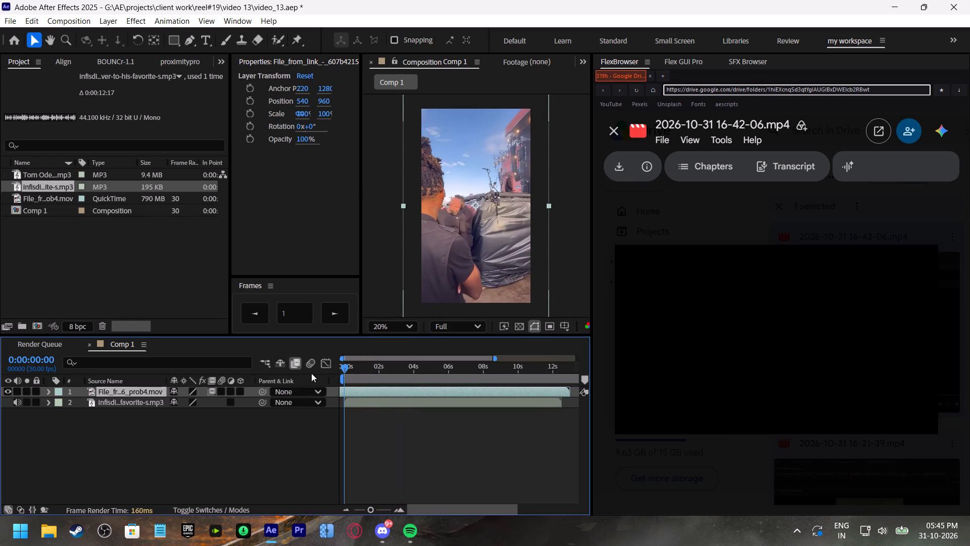
{"action": "key", "text": "space"}
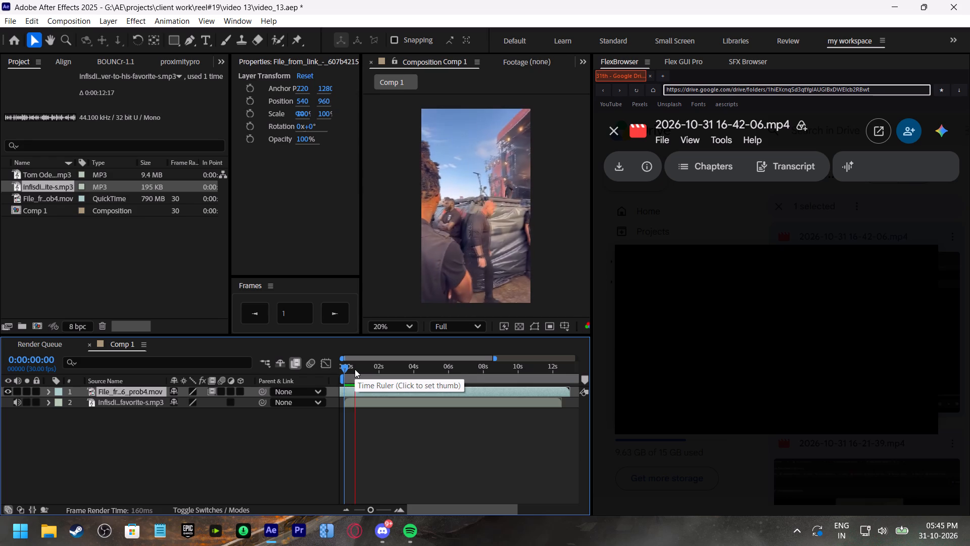
{"action": "left_click_drag", "start_coordinate": [355, 369], "coordinate": [340, 370]}
{"action": "key", "text": "space"}
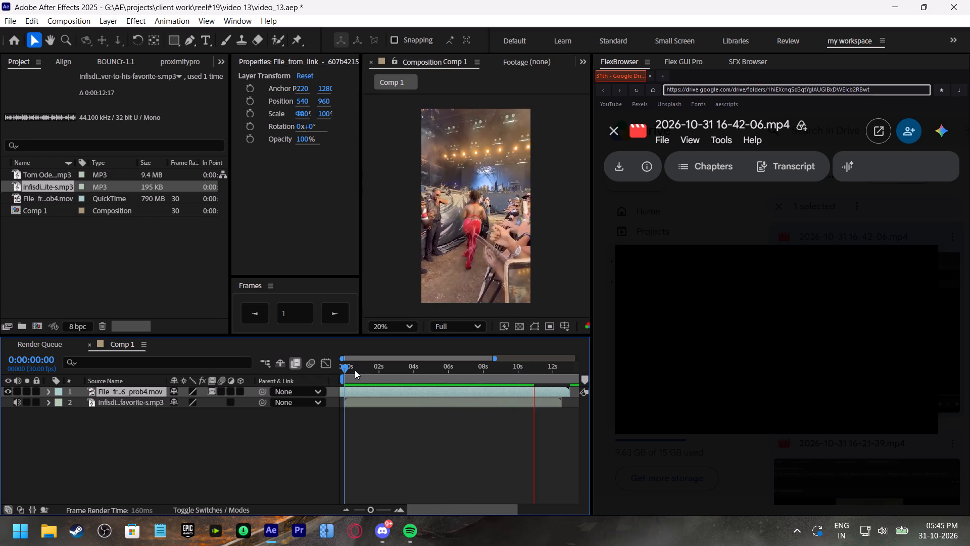
{"action": "left_click", "coordinate": [501, 368]}
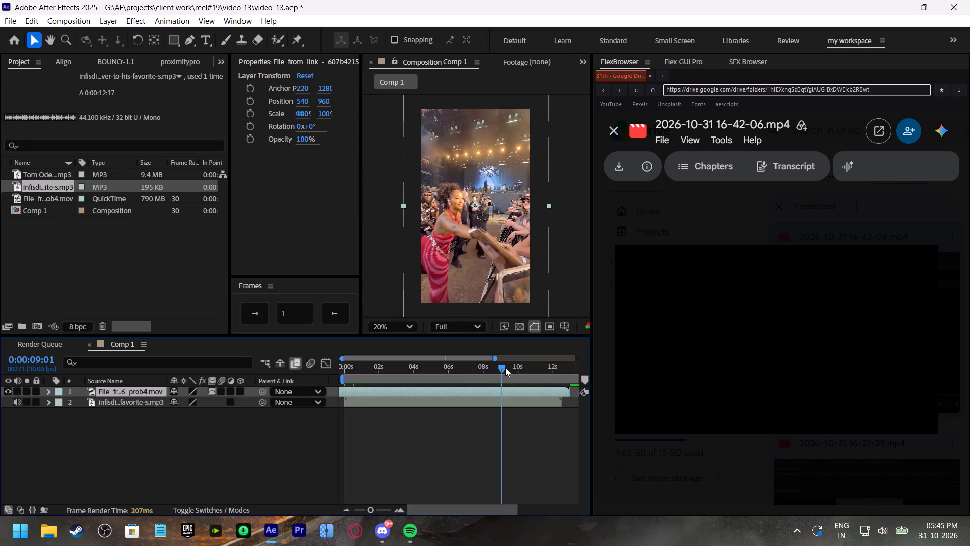
{"action": "key", "text": "space"}
{"action": "left_click", "coordinate": [509, 367]}
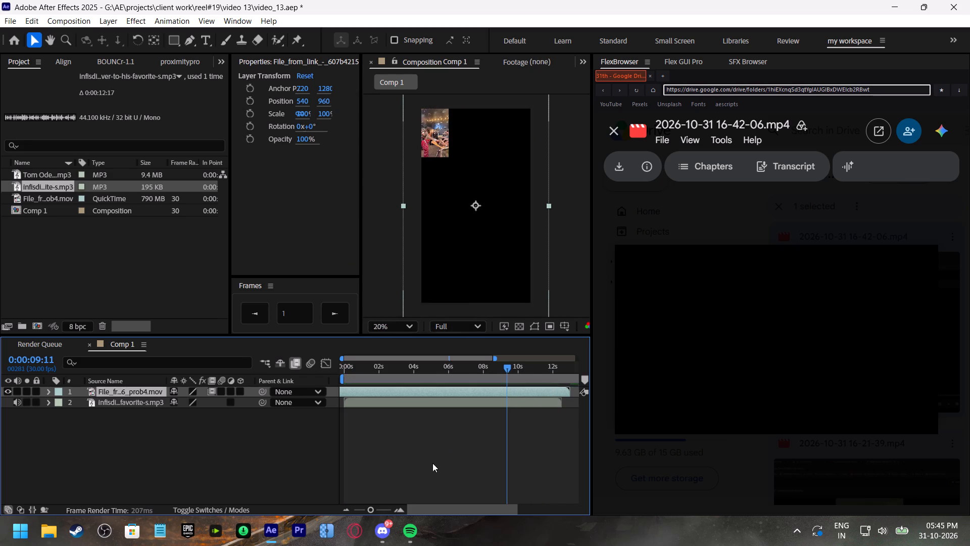
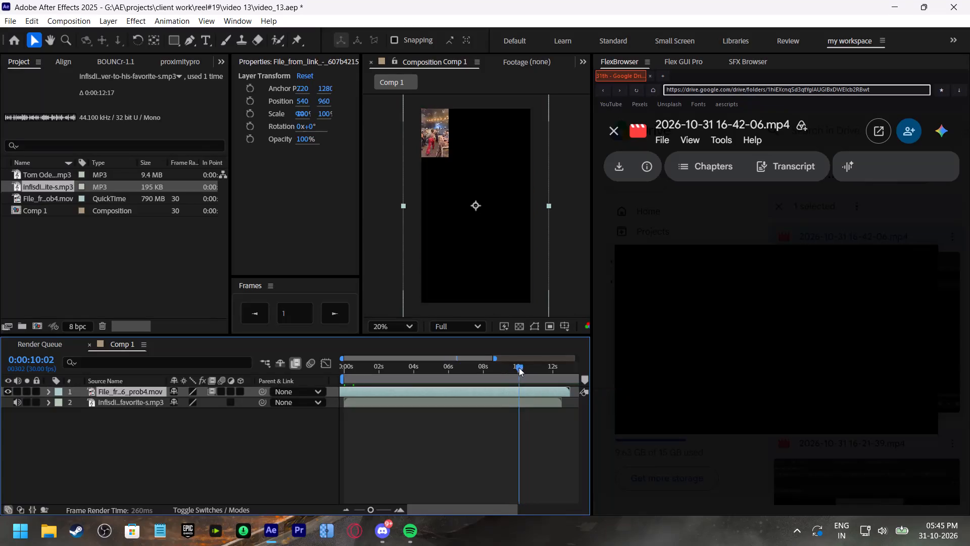
Check the footage around 10 seconds and slide the concert footage layer about one second earlier in Comp 1.
{"action": "key", "text": "space"}
{"action": "left_click_drag", "start_coordinate": [524, 368], "coordinate": [528, 378]}
{"action": "key", "text": "space"}
{"action": "left_click", "coordinate": [528, 368]}
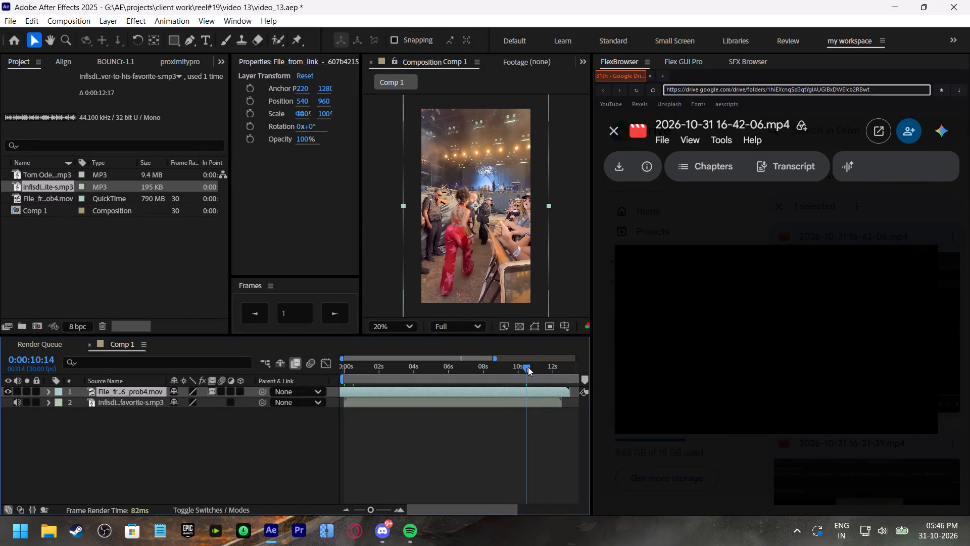
{"action": "left_click_drag", "start_coordinate": [533, 390], "coordinate": [525, 391]}
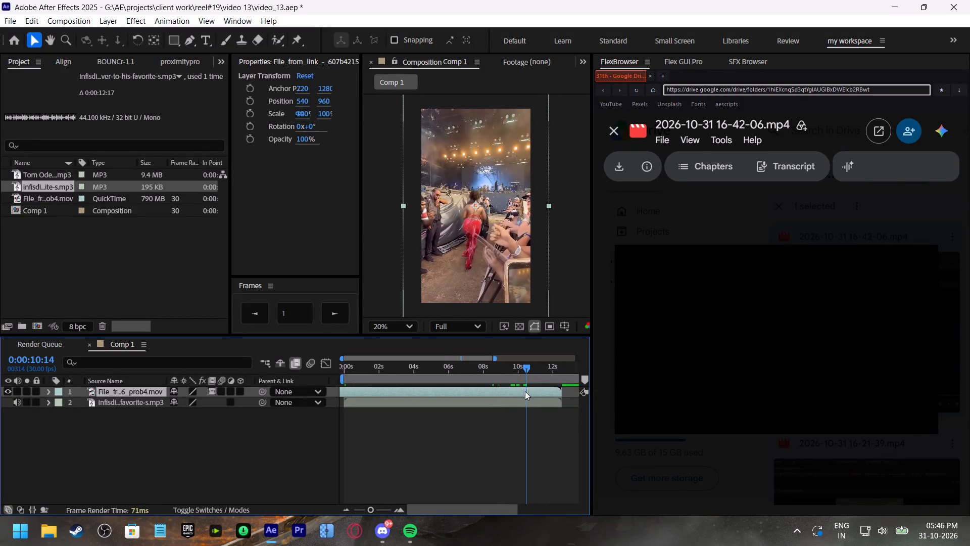
{"action": "left_click_drag", "start_coordinate": [525, 391], "coordinate": [516, 391]}
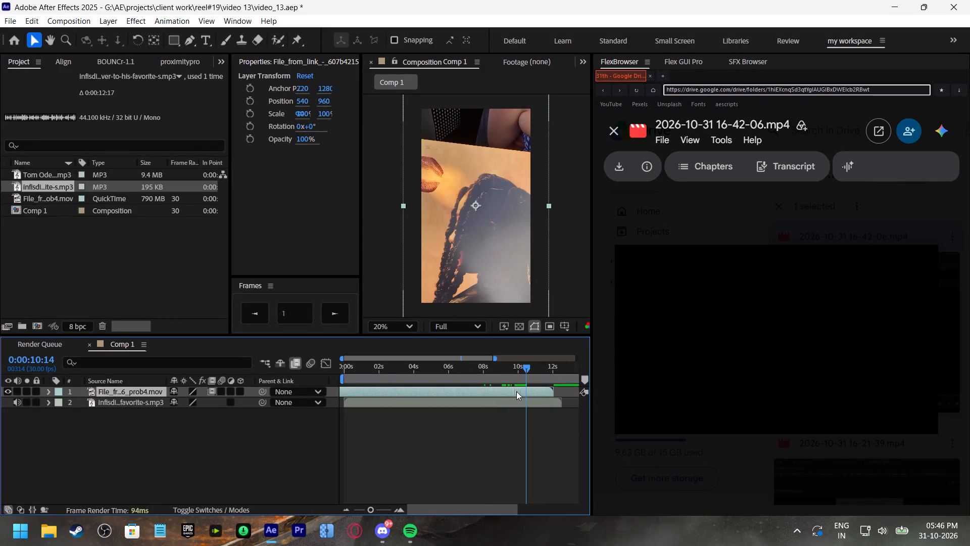
{"action": "left_click_drag", "start_coordinate": [516, 391], "coordinate": [517, 391]}
Split the concert footage layer at 0:00:10:14 and stretch the second piece to 200%, starting it at the split point.
{"action": "key", "text": "ctrl+shift+d"}
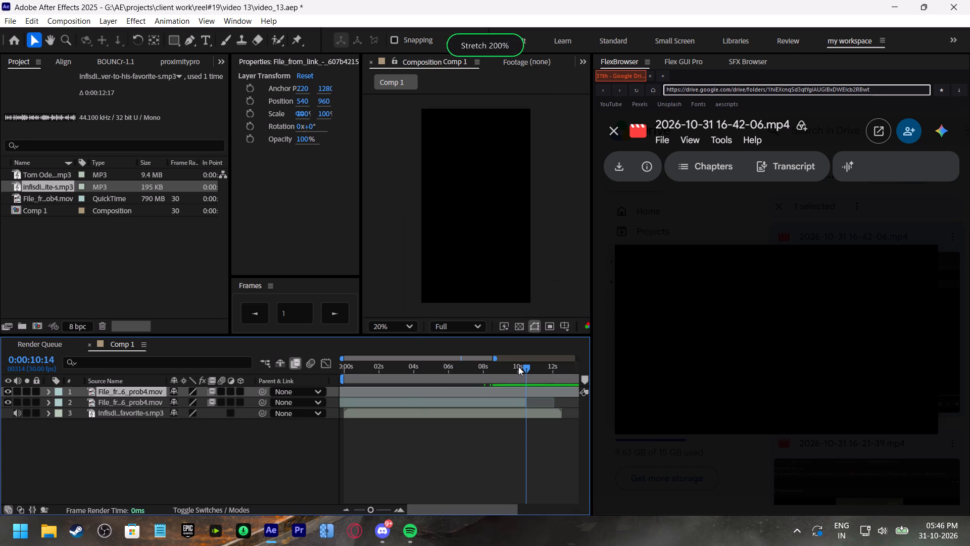
{"action": "scroll", "coordinate": [529, 402], "scroll_direction": "down", "scroll_amount": 4, "text": "shift"}
{"action": "left_click", "coordinate": [375, 511]}
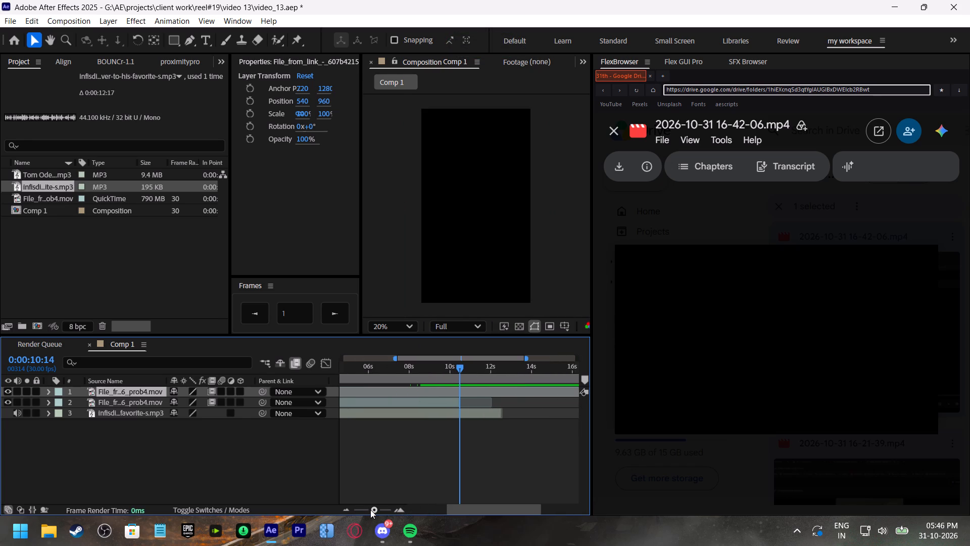
{"action": "key", "text": "bracketleft"}
Preview the slowed ending from about 10 seconds and trim the second piece's end to the audio's end at 0:00:12:15.
{"action": "left_click", "coordinate": [448, 369]}
{"action": "key", "text": "space"}
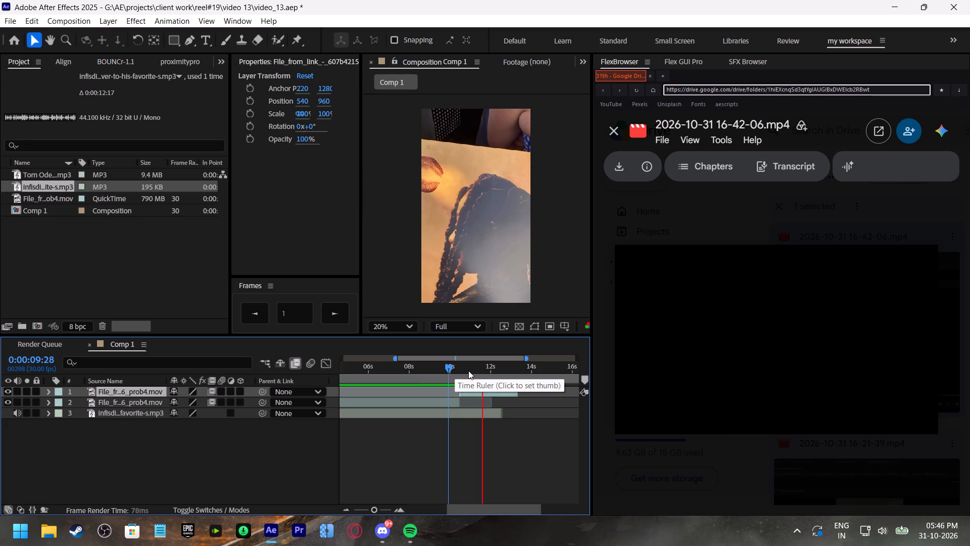
{"action": "left_click_drag", "start_coordinate": [496, 368], "coordinate": [503, 384]}
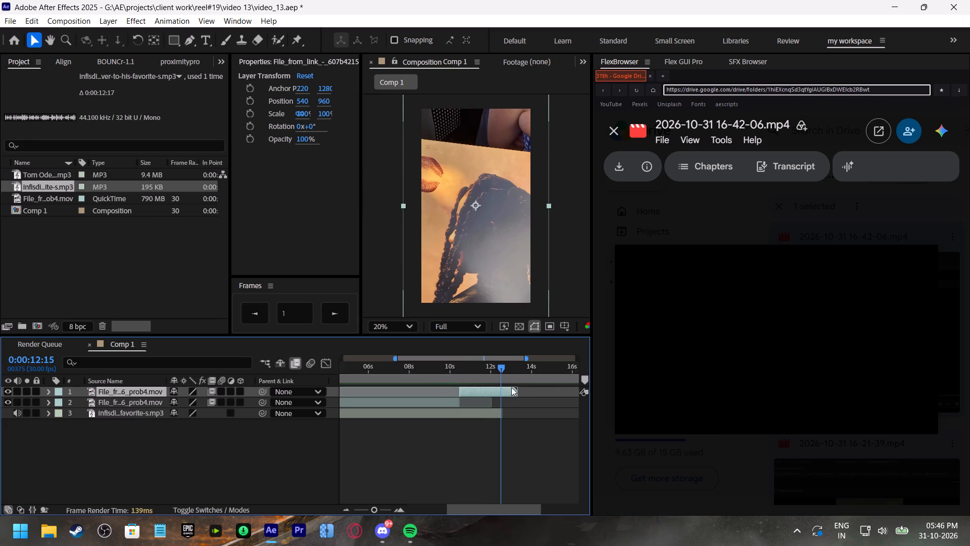
{"action": "left_click_drag", "start_coordinate": [518, 390], "coordinate": [504, 407]}
Save the video_13 project and return the playhead to the start of Comp 1.
{"action": "left_click_drag", "start_coordinate": [483, 369], "coordinate": [461, 376]}
{"action": "key", "text": "ctrl+s"}
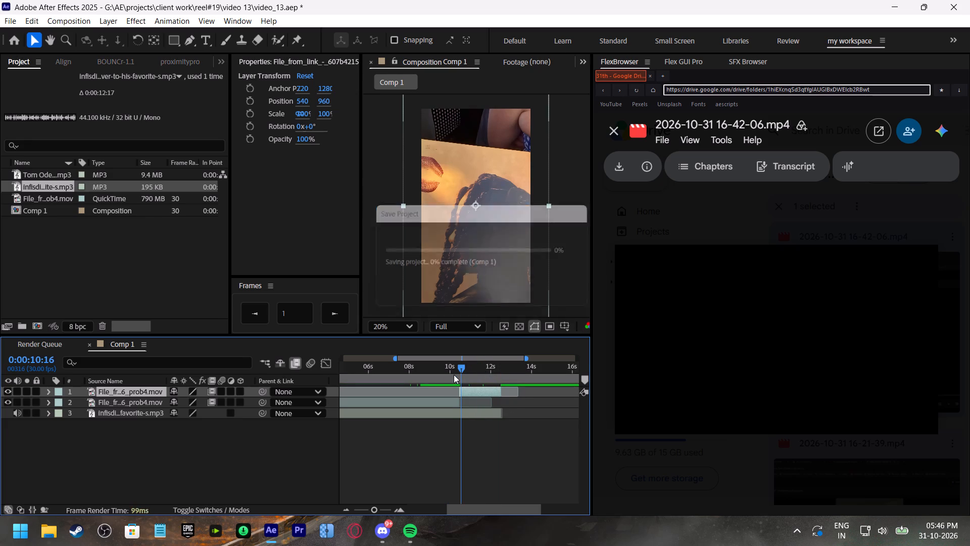
{"action": "left_click_drag", "start_coordinate": [454, 373], "coordinate": [320, 389]}
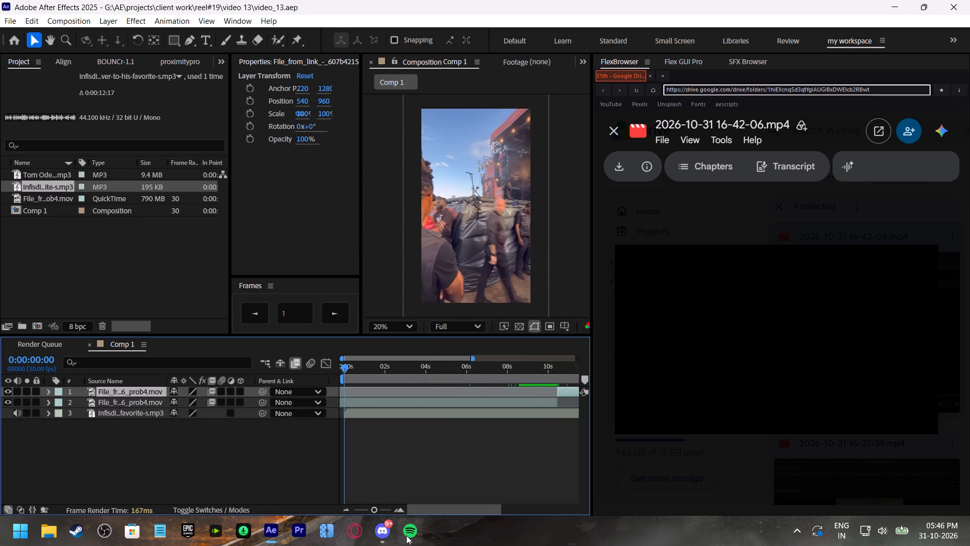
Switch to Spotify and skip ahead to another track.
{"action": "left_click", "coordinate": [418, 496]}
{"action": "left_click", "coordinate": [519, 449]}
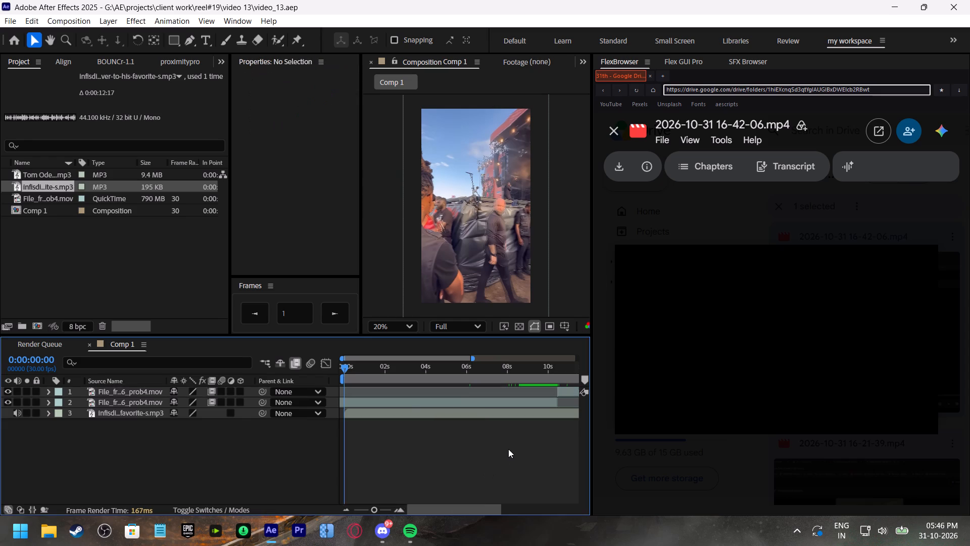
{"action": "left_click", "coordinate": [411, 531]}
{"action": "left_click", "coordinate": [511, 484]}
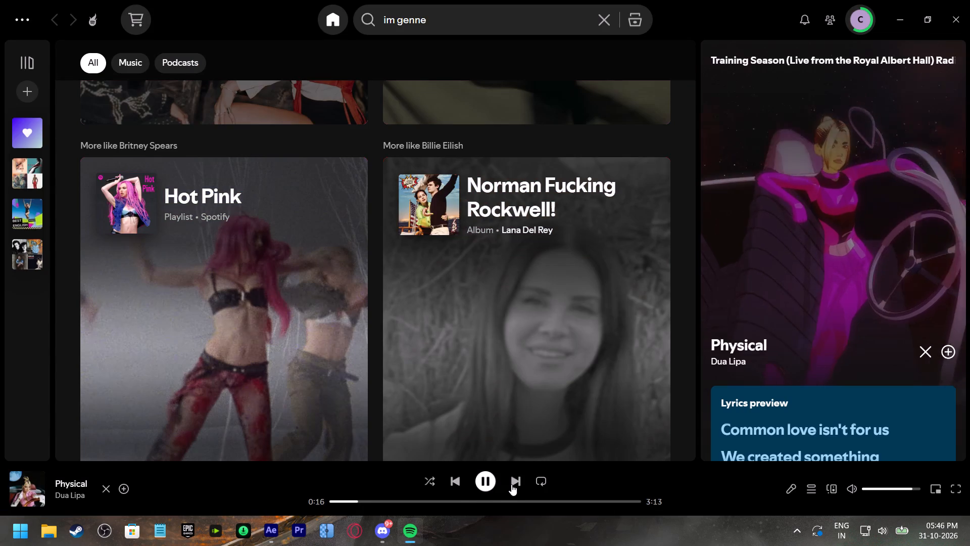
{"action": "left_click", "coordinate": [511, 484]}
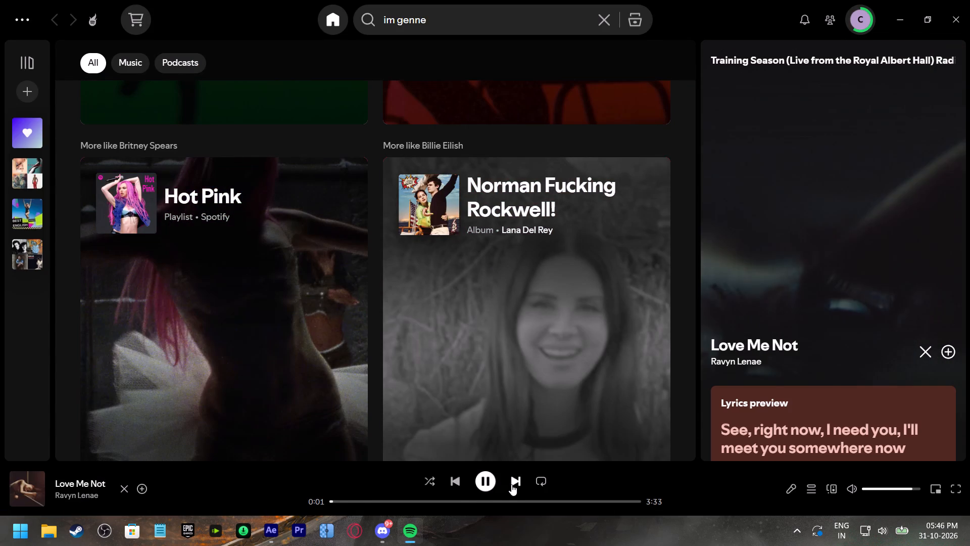
Search Spotify for "tell me what you want", play Wannabe by Spice Girls, and return to After Effects.
{"action": "triple_click", "coordinate": [449, 19]}
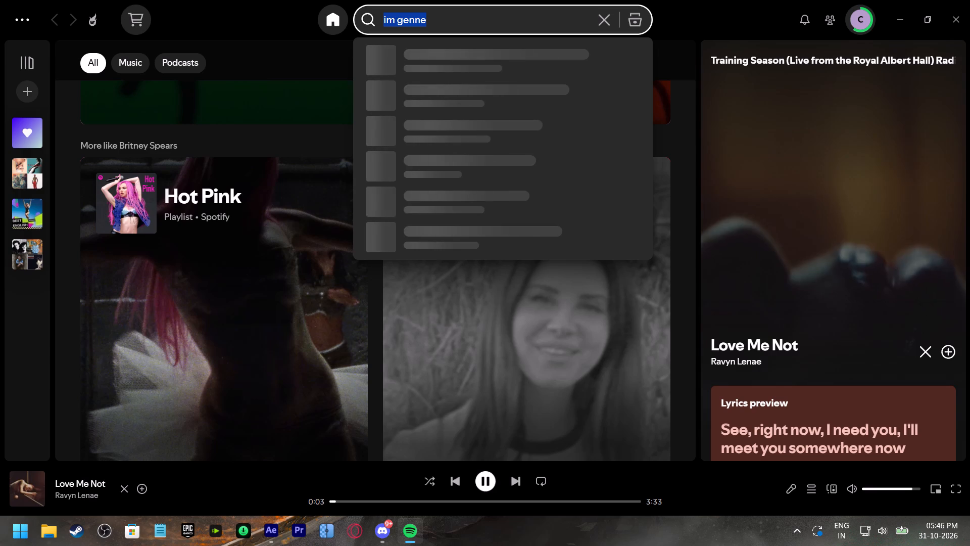
{"action": "type", "text": "tell me"}
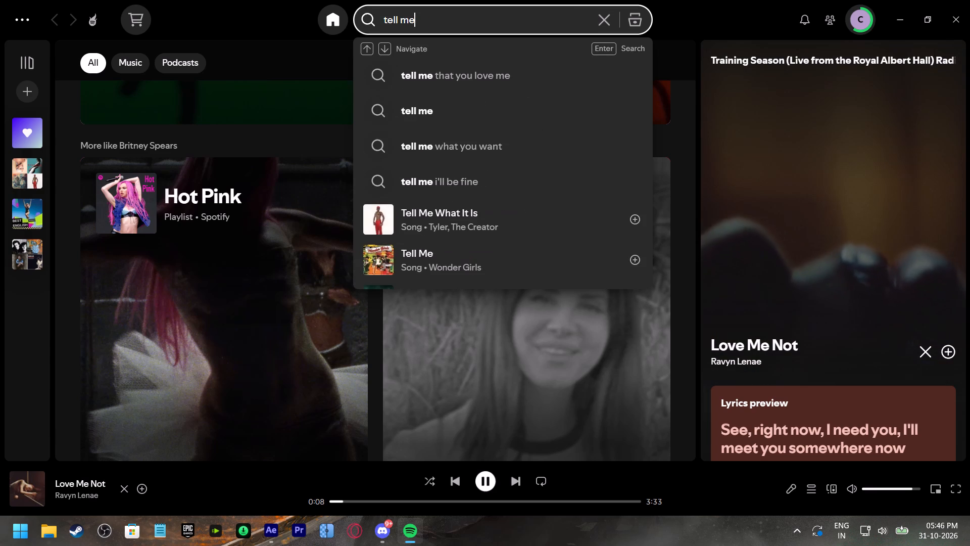
{"action": "key", "text": "space"}
{"action": "type", "text": "wh"}
{"action": "type", "text": "at"}
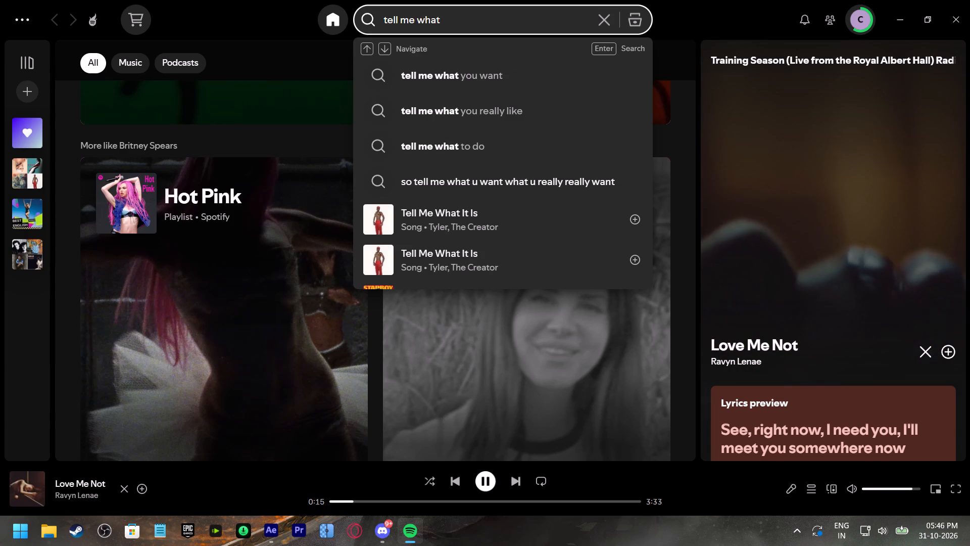
{"action": "key", "text": "space"}
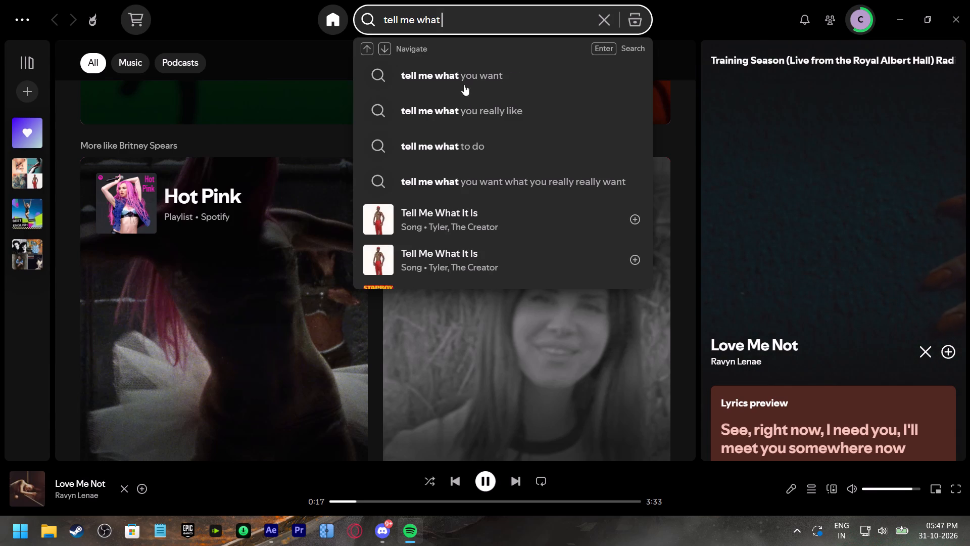
{"action": "scroll", "coordinate": [488, 185], "scroll_direction": "down", "scroll_amount": 2}
{"action": "scroll", "coordinate": [488, 185], "scroll_direction": "up", "scroll_amount": 2}
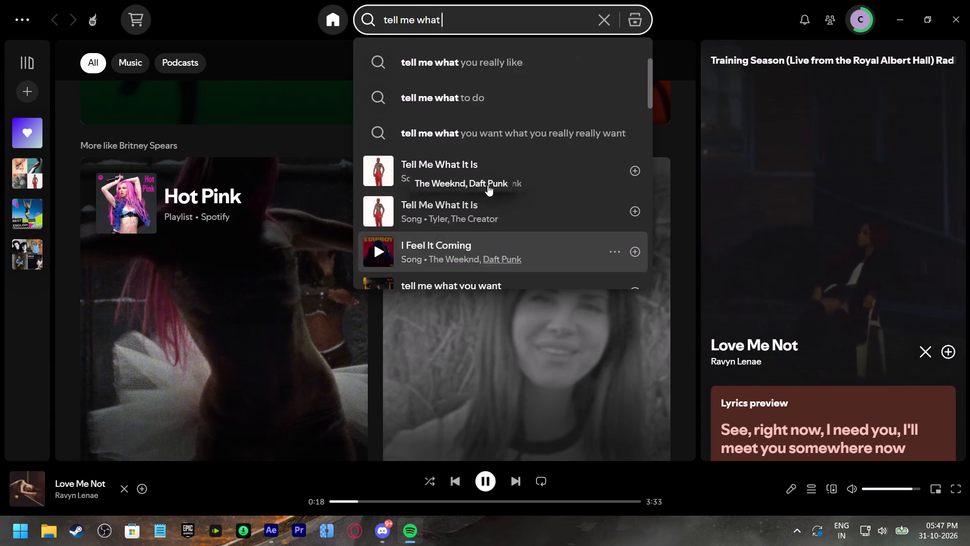
{"action": "scroll", "coordinate": [488, 185], "scroll_direction": "up", "scroll_amount": 1}
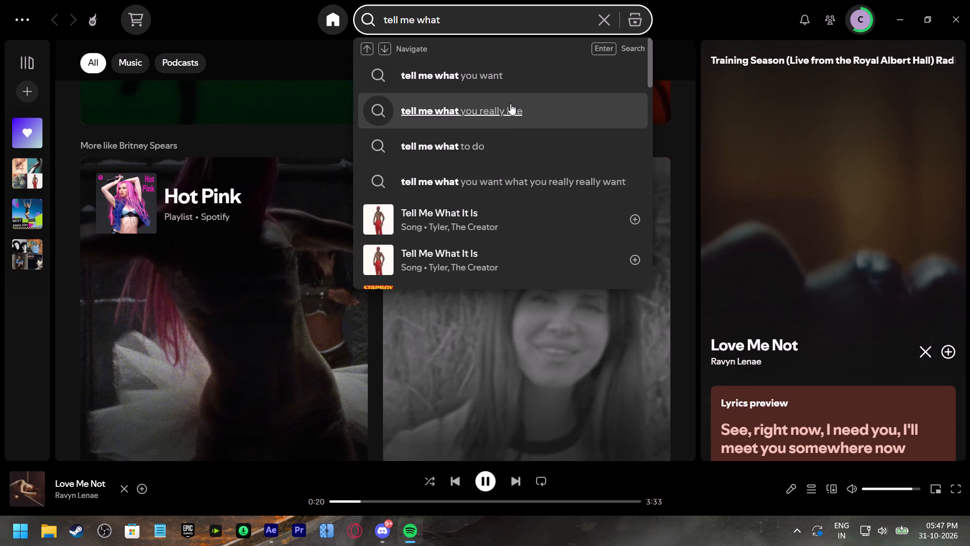
{"action": "left_click", "coordinate": [515, 80]}
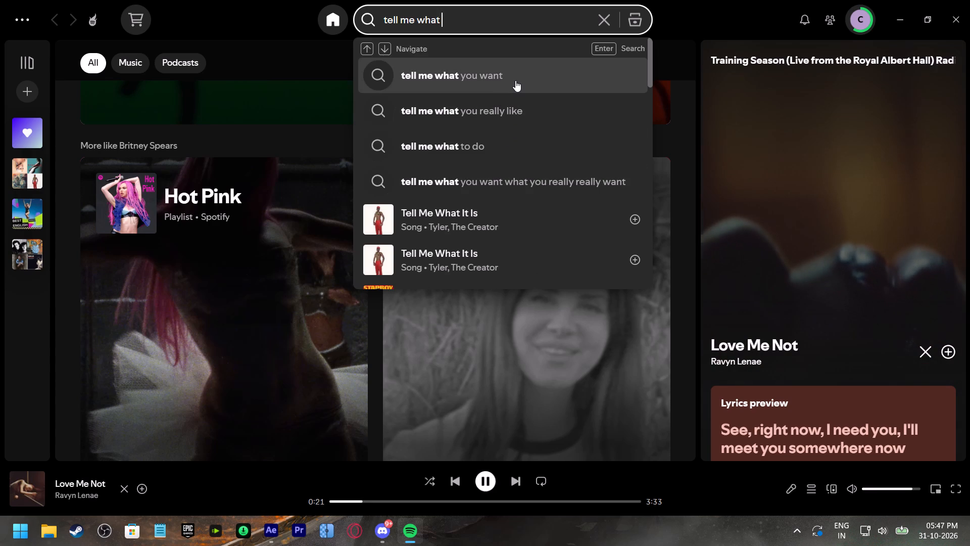
{"action": "left_click", "coordinate": [423, 75]}
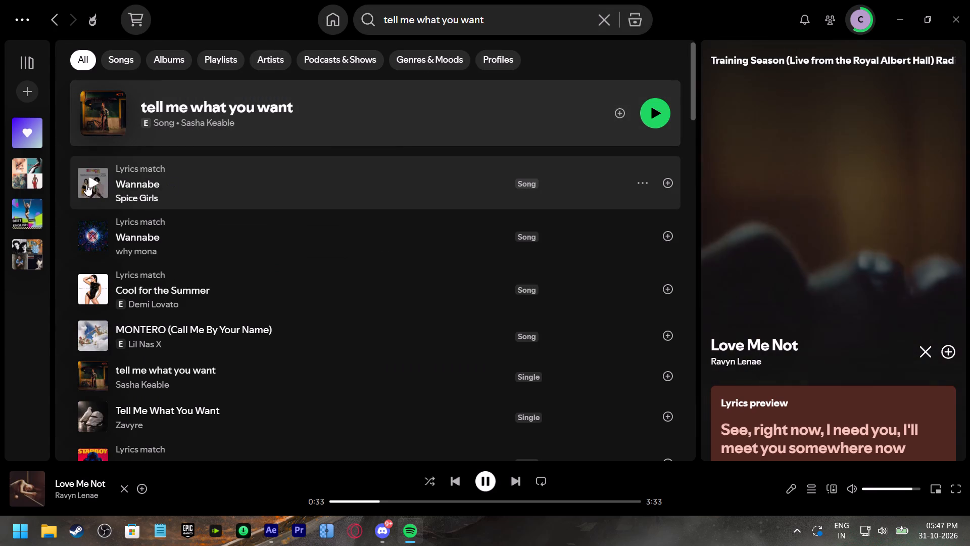
{"action": "left_click", "coordinate": [88, 183]}
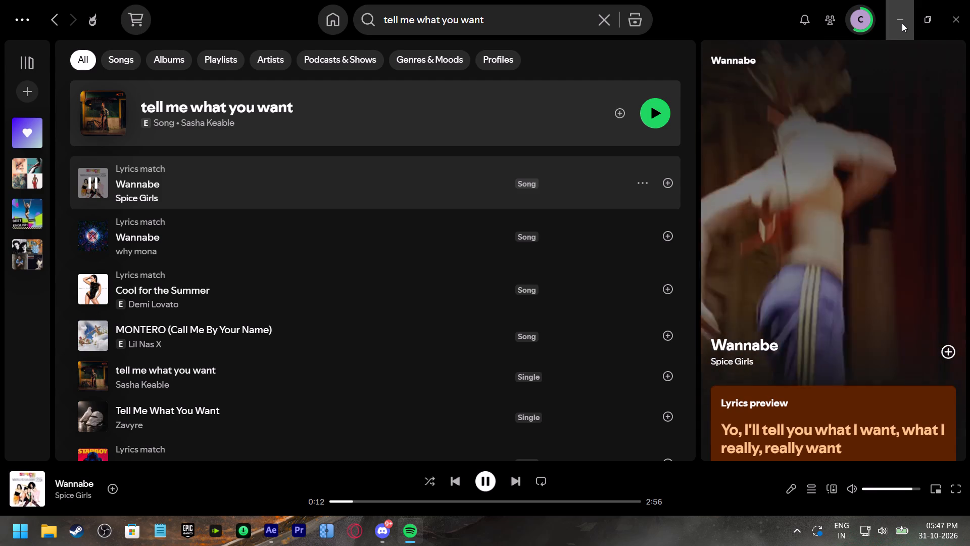
{"action": "left_click", "coordinate": [902, 23]}
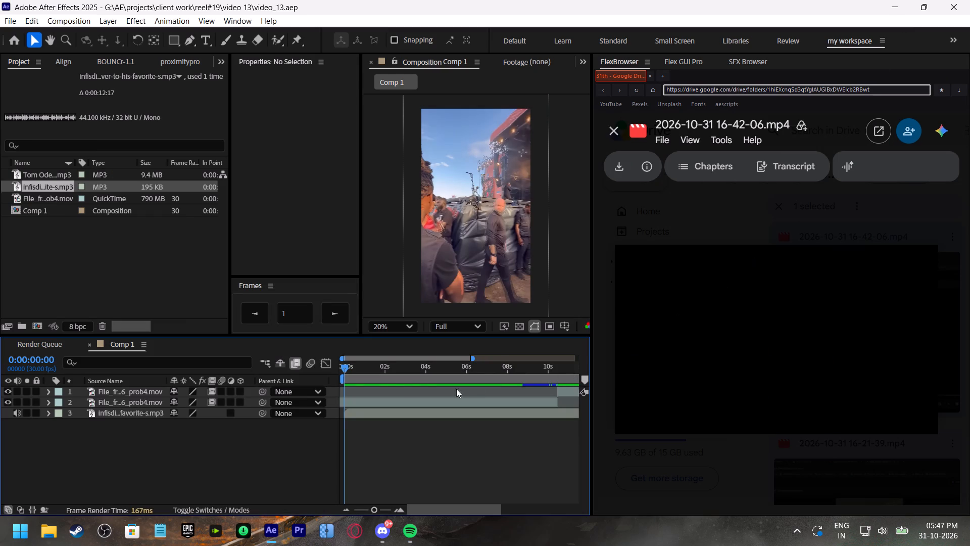
Examine the footage in the opening six seconds of Comp 1, comparing moments around two and four seconds.
{"action": "left_click_drag", "start_coordinate": [361, 371], "coordinate": [391, 372]}
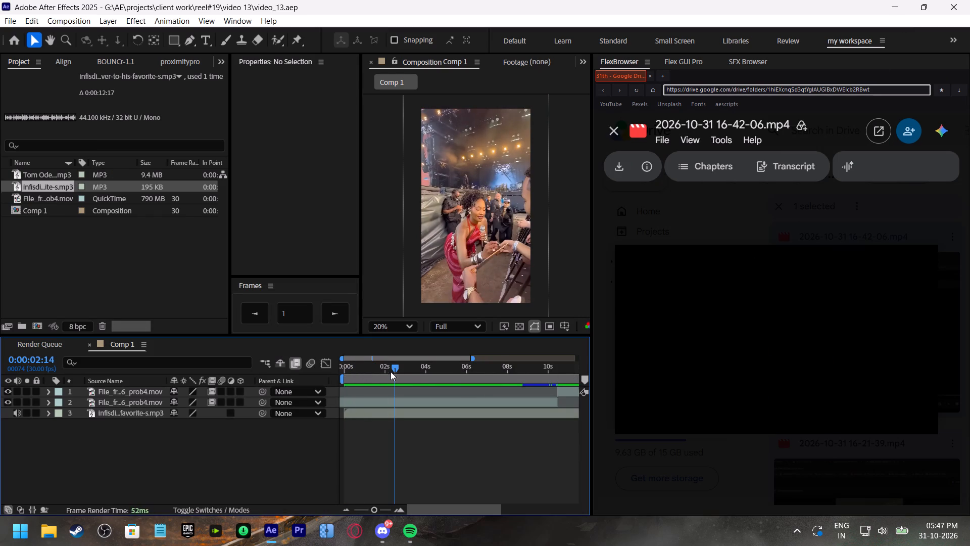
{"action": "left_click_drag", "start_coordinate": [391, 372], "coordinate": [317, 381]}
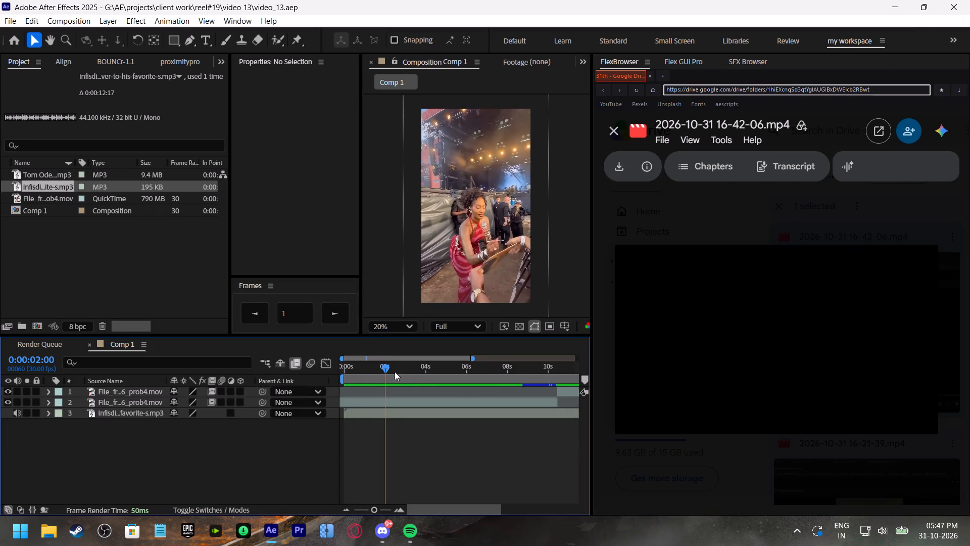
{"action": "left_click", "coordinate": [403, 369]}
{"action": "left_click", "coordinate": [374, 370]}
{"action": "left_click", "coordinate": [421, 371]}
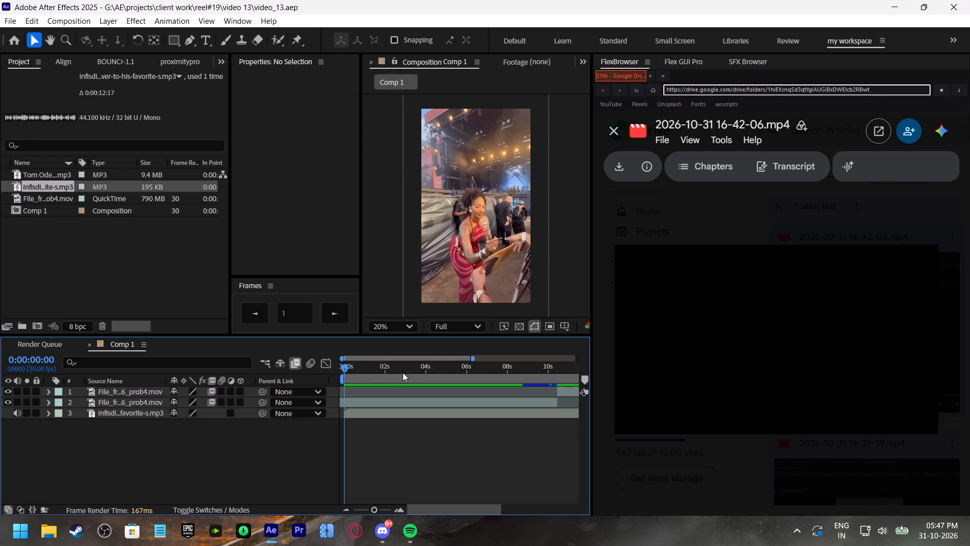
{"action": "left_click", "coordinate": [369, 373]}
{"action": "left_click", "coordinate": [458, 370]}
{"action": "left_click", "coordinate": [377, 370]}
{"action": "left_click", "coordinate": [428, 368]}
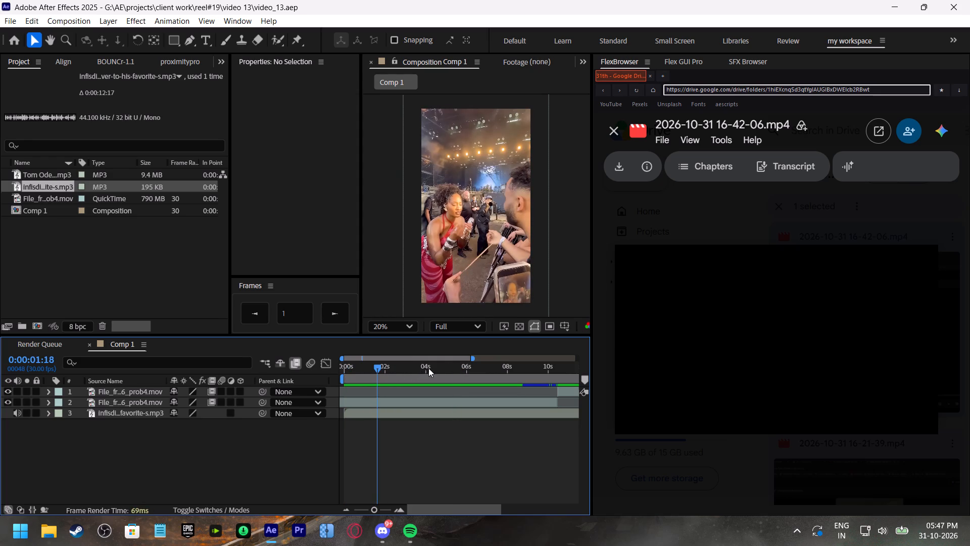
{"action": "left_click", "coordinate": [392, 368]}
{"action": "left_click", "coordinate": [422, 367]}
{"action": "left_click", "coordinate": [384, 368]}
{"action": "left_click", "coordinate": [419, 368]}
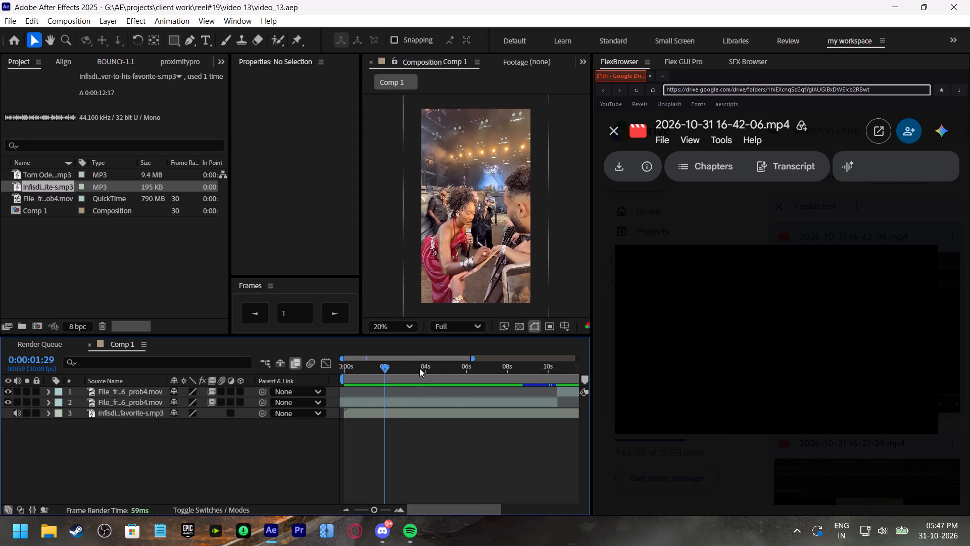
{"action": "left_click", "coordinate": [387, 369]}
{"action": "left_click", "coordinate": [418, 369]}
Purge After Effects memory and disk cache with Flex GUI Pro.
{"action": "left_click", "coordinate": [676, 61]}
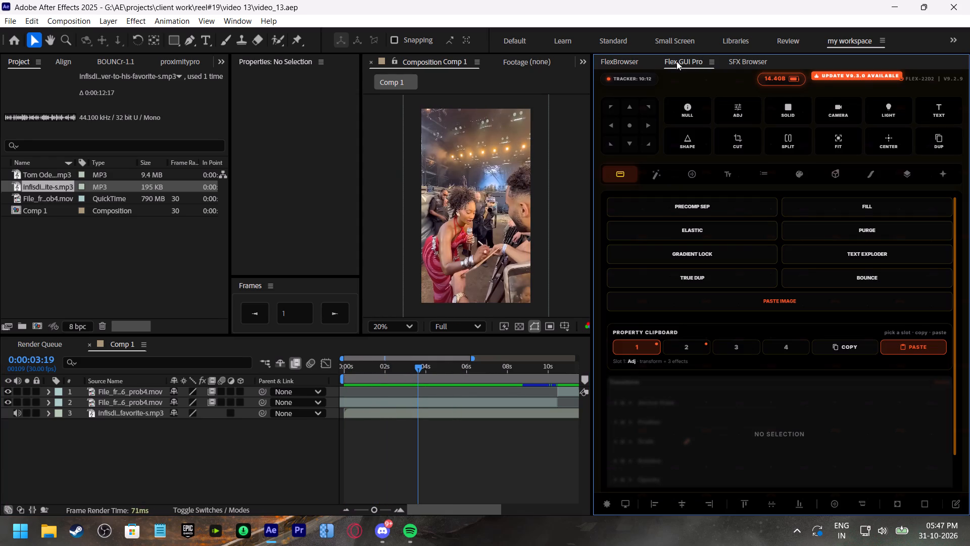
{"action": "left_click", "coordinate": [768, 83]}
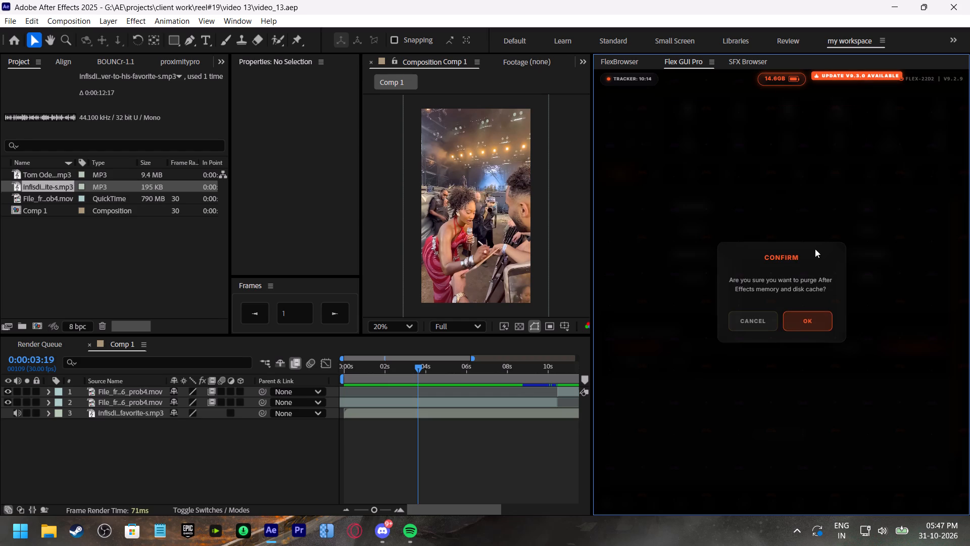
{"action": "left_click", "coordinate": [821, 321]}
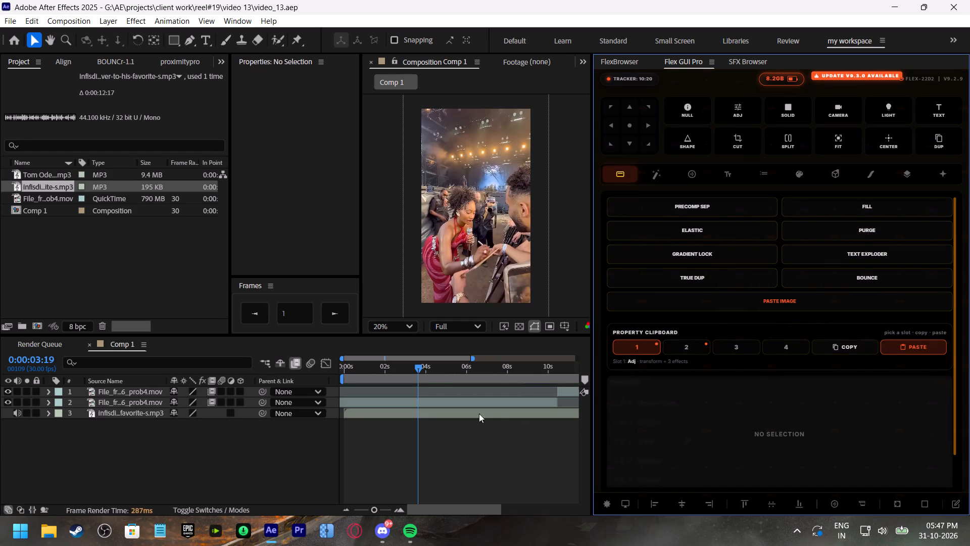
Replay Comp 1 from the start several times to check the footage timing against the audio.
{"action": "left_click_drag", "start_coordinate": [440, 369], "coordinate": [447, 374]}
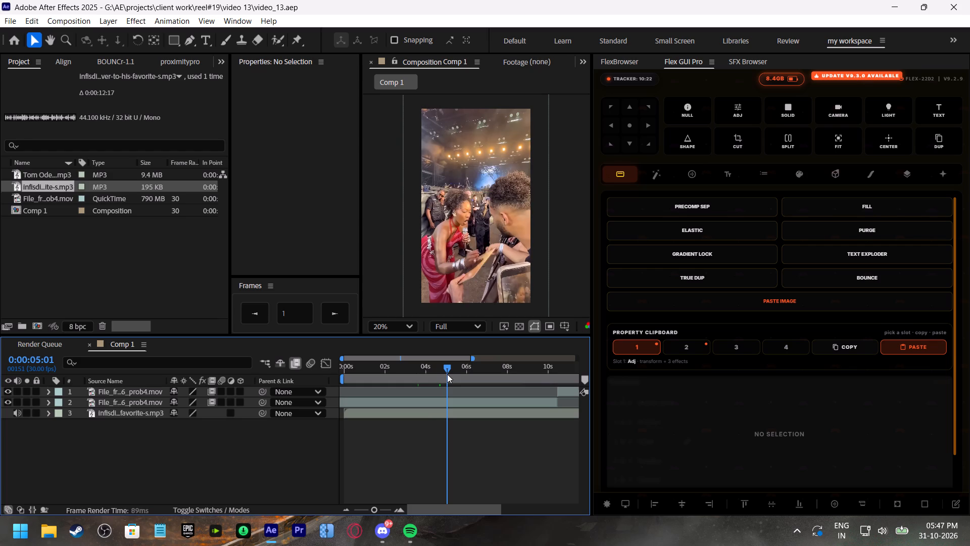
{"action": "left_click_drag", "start_coordinate": [447, 374], "coordinate": [314, 392]}
{"action": "key", "text": "space"}
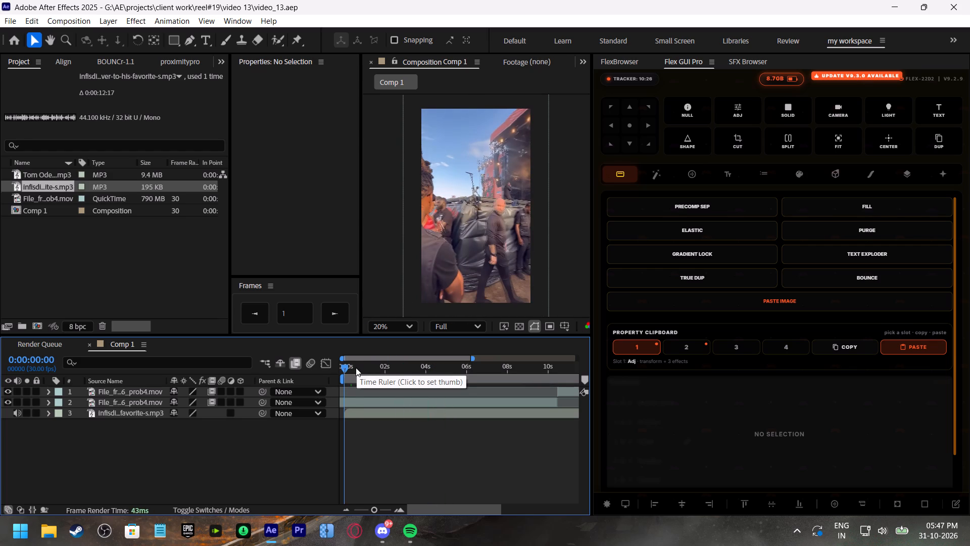
{"action": "left_click_drag", "start_coordinate": [356, 368], "coordinate": [318, 378]}
{"action": "key", "text": "space"}
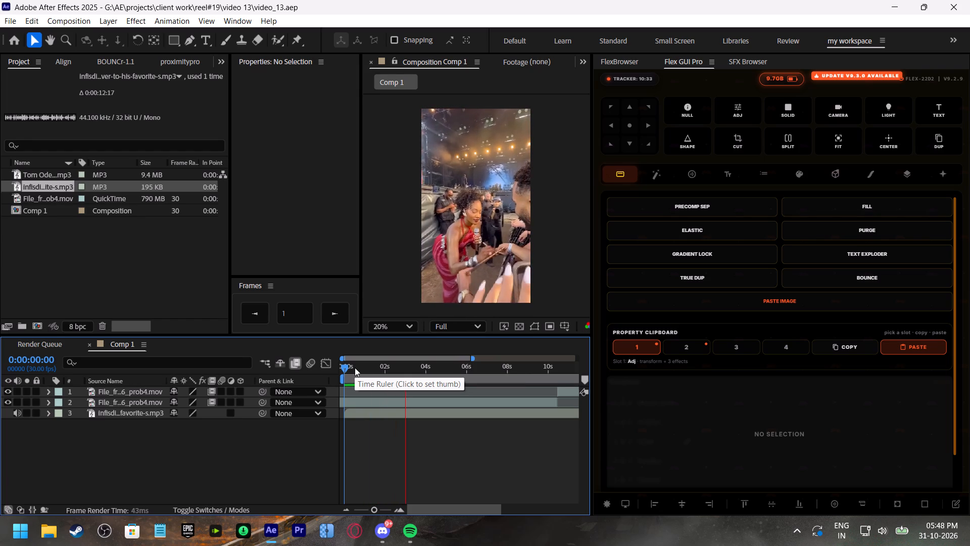
{"action": "left_click_drag", "start_coordinate": [355, 368], "coordinate": [336, 376]}
{"action": "key", "text": "space"}
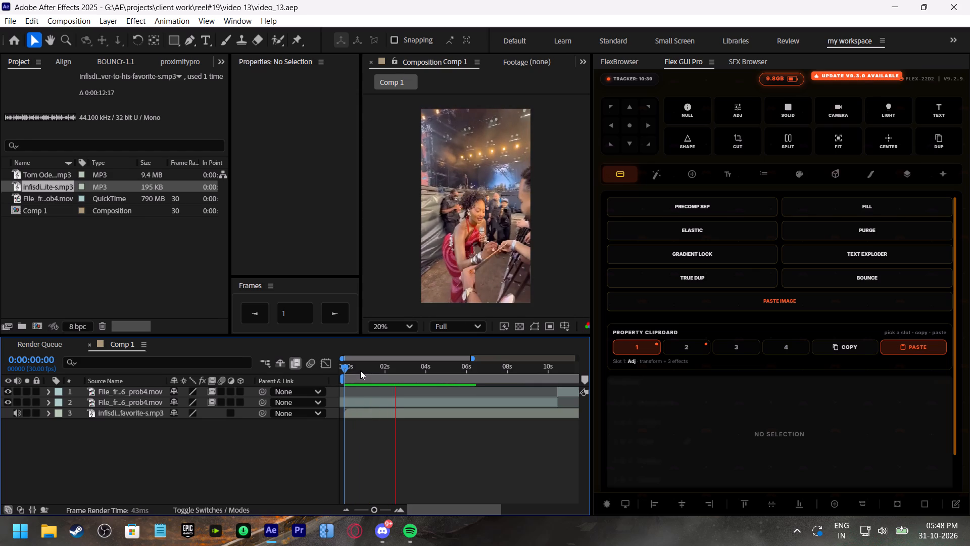
Replay Comp 1 from the start and from 0:00:03:04 to check how the footage moments fall against the audio.
{"action": "left_click_drag", "start_coordinate": [360, 371], "coordinate": [326, 382]}
{"action": "key", "text": "space"}
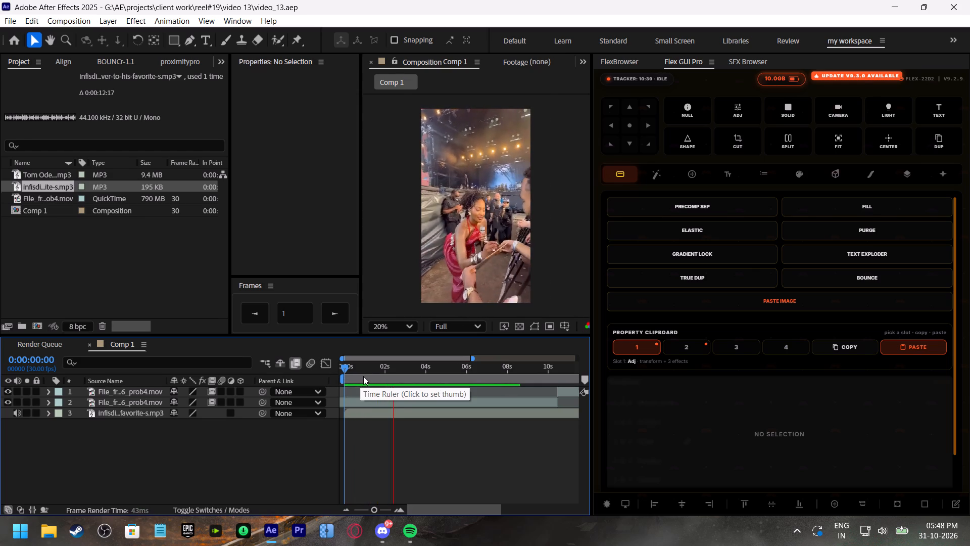
{"action": "left_click", "coordinate": [408, 369]}
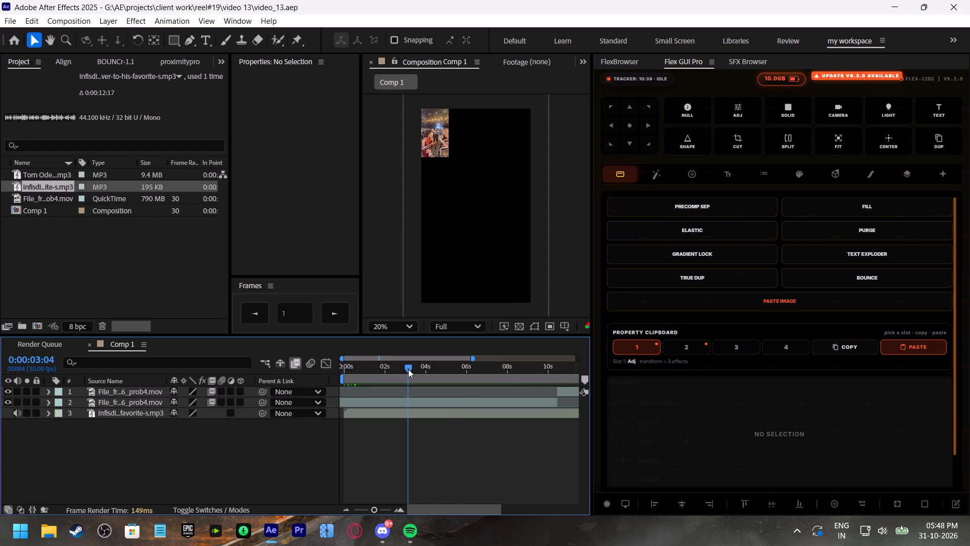
{"action": "key", "text": "space"}
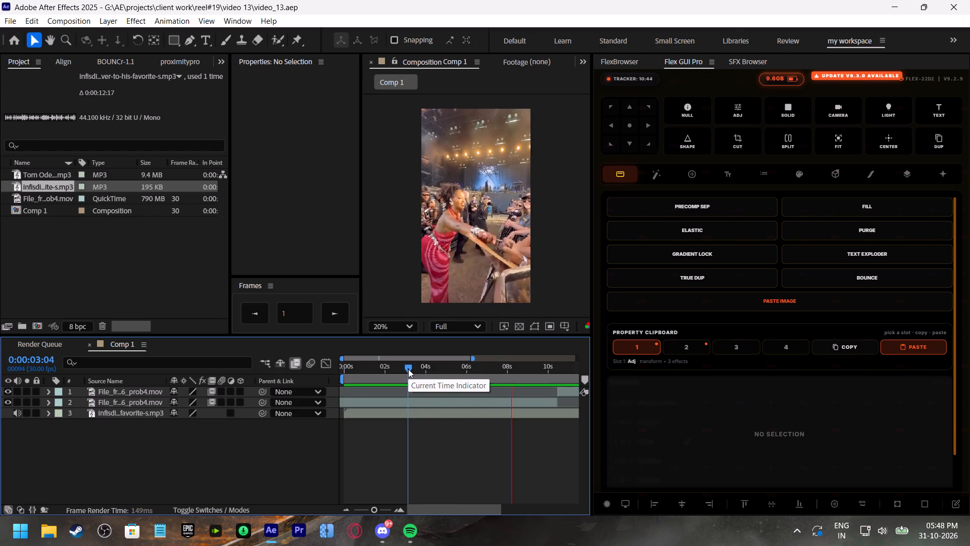
{"action": "left_click", "coordinate": [408, 369]}
{"action": "key", "text": "space"}
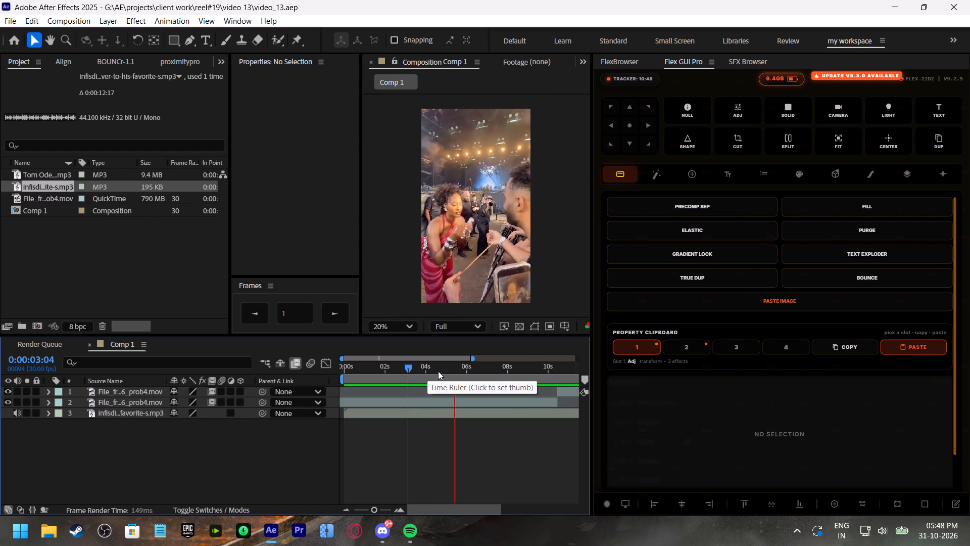
Split the long footage layer, layer 2, at 0:00:05:23.
{"action": "left_click_drag", "start_coordinate": [449, 371], "coordinate": [457, 382]}
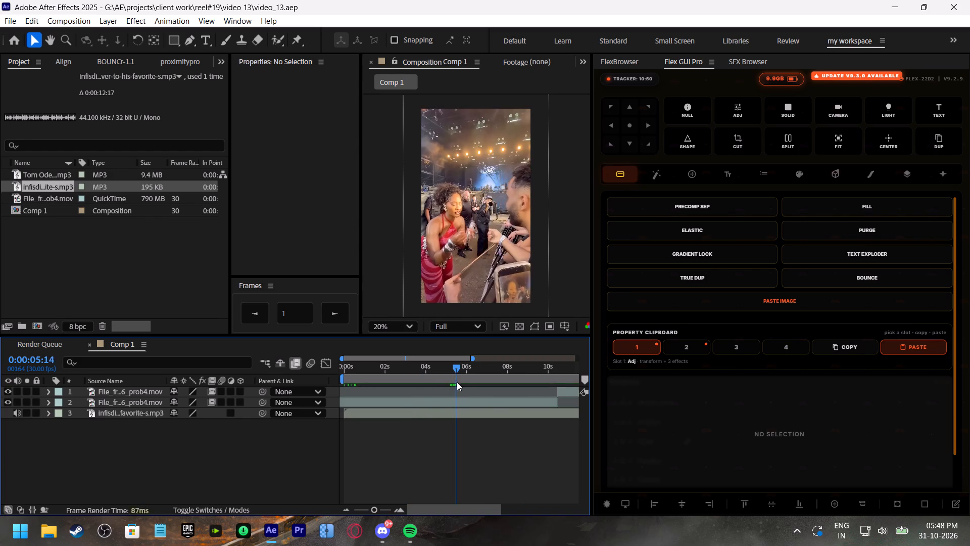
{"action": "left_click_drag", "start_coordinate": [457, 382], "coordinate": [462, 392]}
{"action": "left_click", "coordinate": [465, 403]}
{"action": "key", "text": "ctrl+shift+d"}
Move the footage segment after the split so it starts at 0:00:07:08, and play it back against the audio.
{"action": "key", "text": "space"}
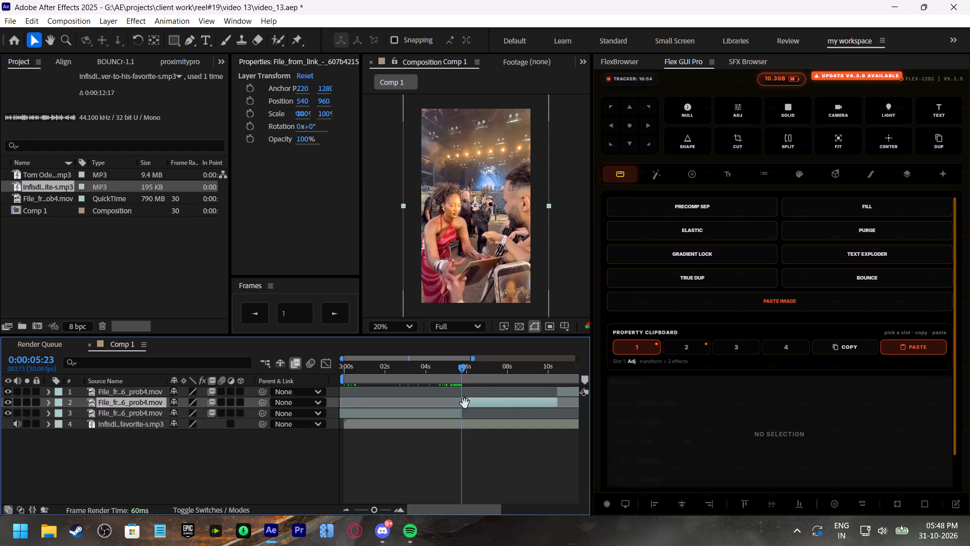
{"action": "scroll", "coordinate": [476, 412], "scroll_direction": "down", "scroll_amount": 3, "text": "shift"}
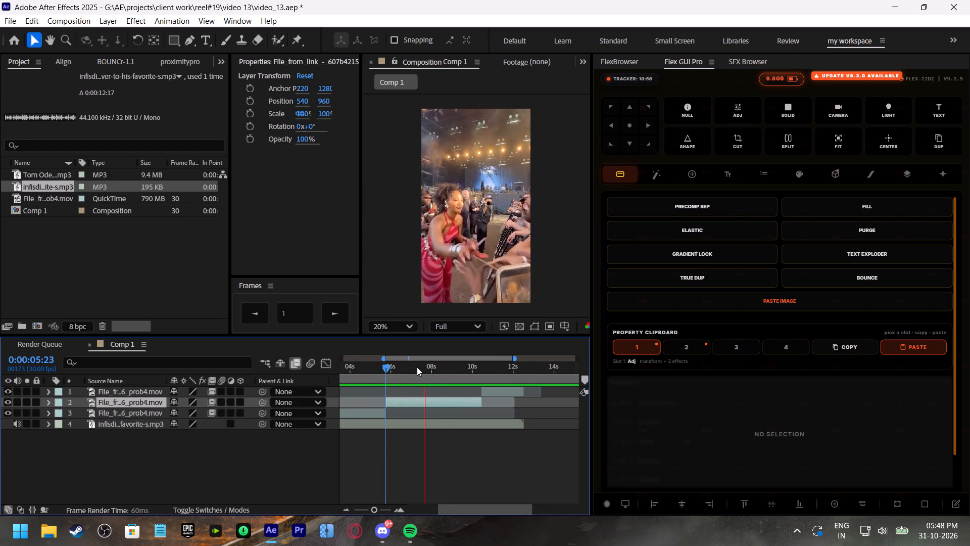
{"action": "left_click", "coordinate": [417, 367]}
{"action": "key", "text": "space"}
{"action": "left_click", "coordinate": [417, 367]}
{"action": "left_click_drag", "start_coordinate": [405, 405], "coordinate": [441, 408]}
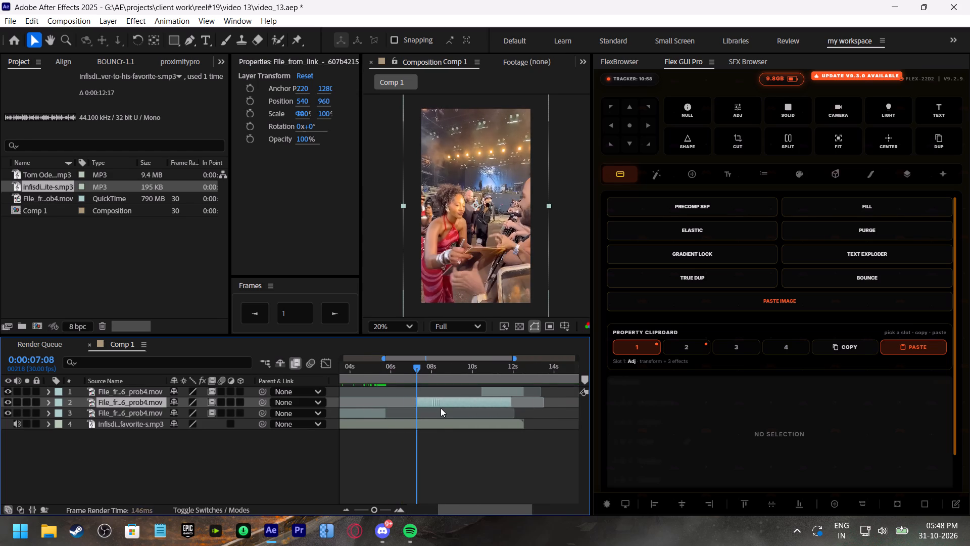
{"action": "left_click_drag", "start_coordinate": [441, 408], "coordinate": [429, 401]}
{"action": "left_click_drag", "start_coordinate": [429, 401], "coordinate": [437, 403]}
{"action": "left_click", "coordinate": [437, 403]}
{"action": "key", "text": "space"}
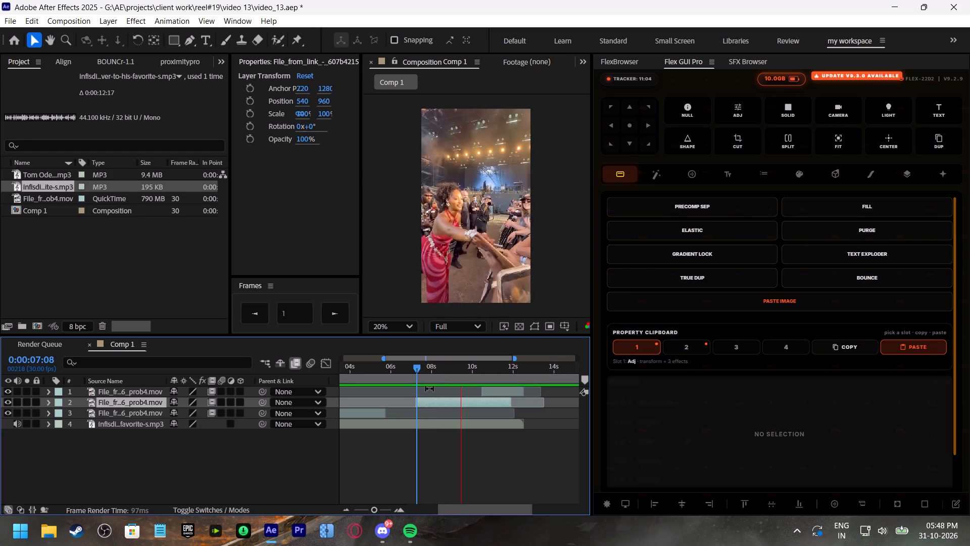
{"action": "left_click", "coordinate": [416, 368]}
{"action": "key", "text": "space"}
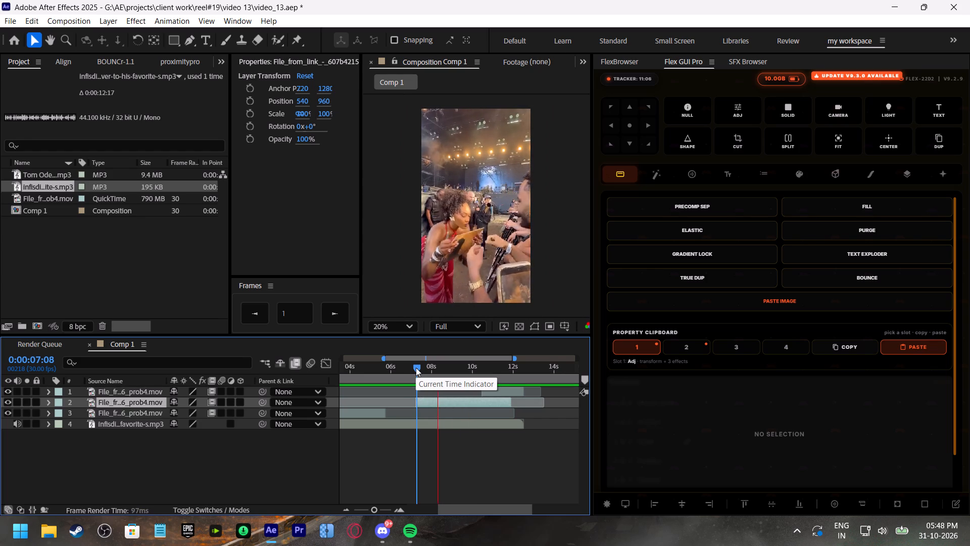
{"action": "left_click", "coordinate": [416, 368]}
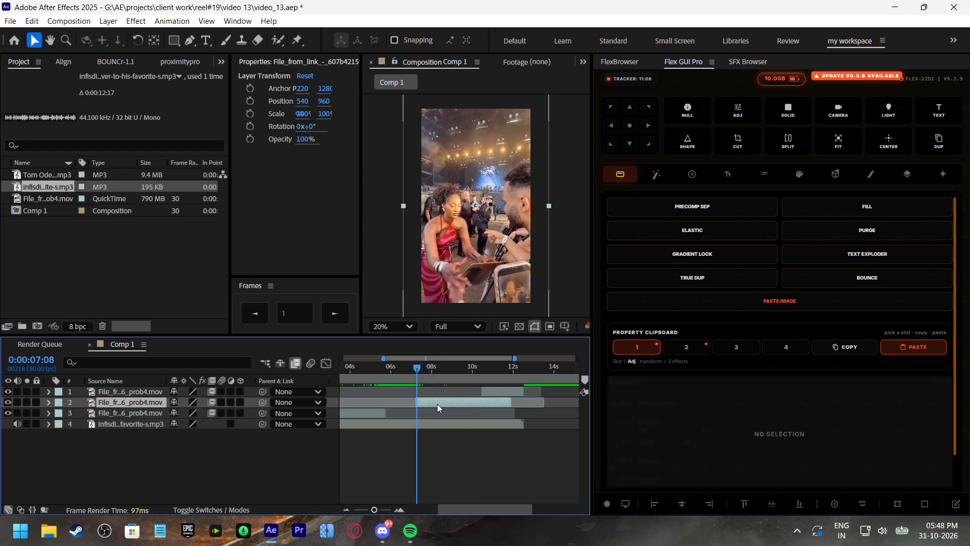
Set the Time Stretch factor of the segment starting at 0:00:07:08 to 100.
{"action": "right_click", "coordinate": [437, 404]}
{"action": "right_click", "coordinate": [437, 404]}
{"action": "left_click", "coordinate": [427, 416]}
{"action": "left_click", "coordinate": [429, 405]}
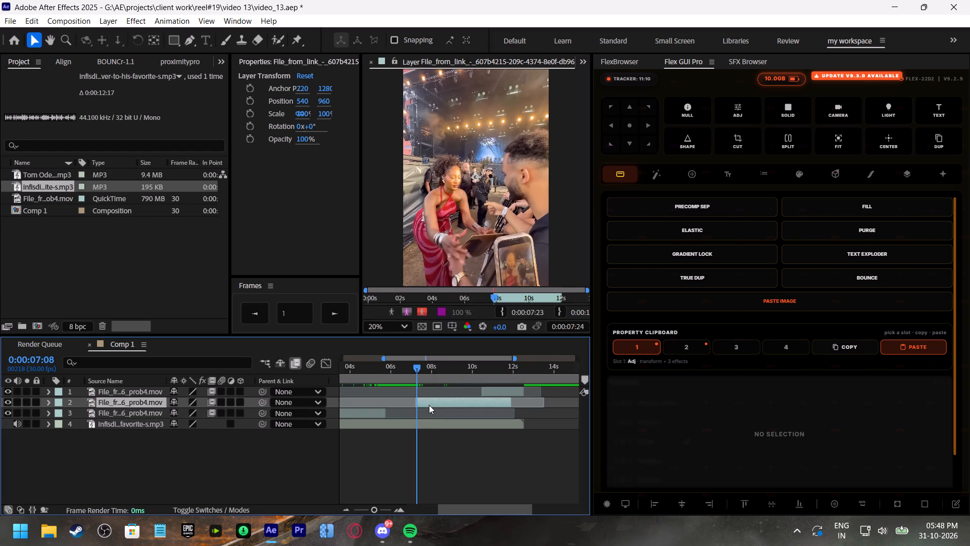
{"action": "right_click", "coordinate": [429, 405]}
{"action": "left_click", "coordinate": [463, 115]}
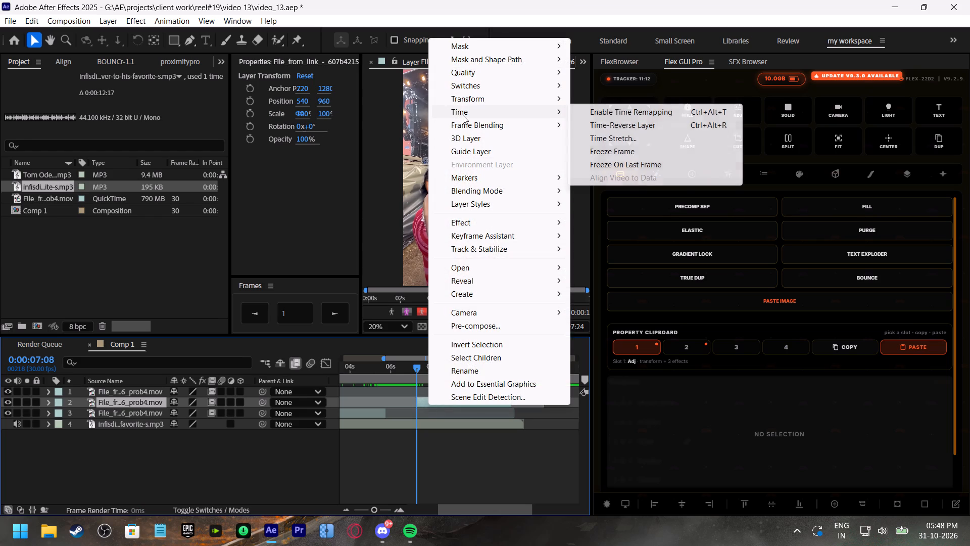
{"action": "left_click", "coordinate": [616, 136]}
{"action": "key", "text": "1"}
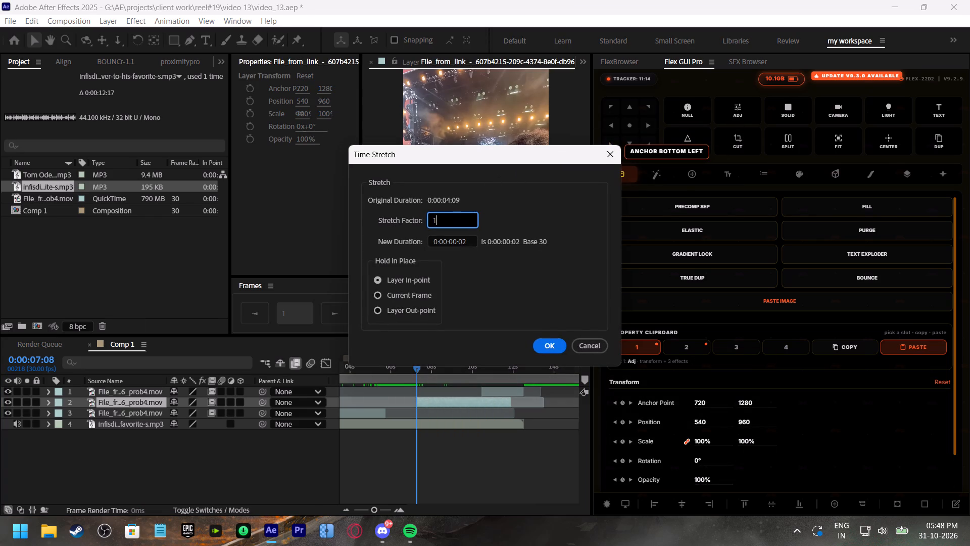
{"action": "key", "text": "0"}
{"action": "key", "text": "0"}
{"action": "left_click", "coordinate": [544, 348]}
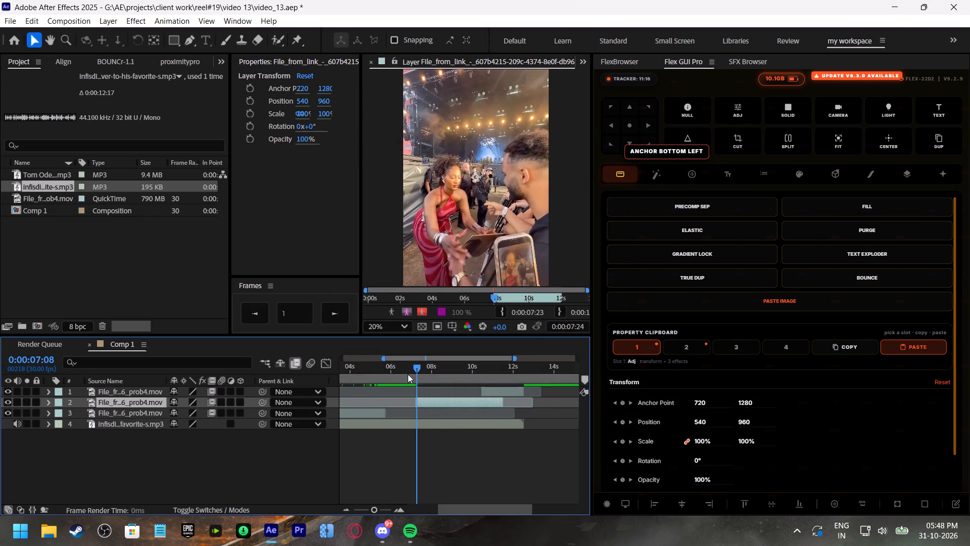
Turn off frame blending on the segment starting at 0:00:07:08.
{"action": "left_click", "coordinate": [409, 366]}
{"action": "key", "text": "space"}
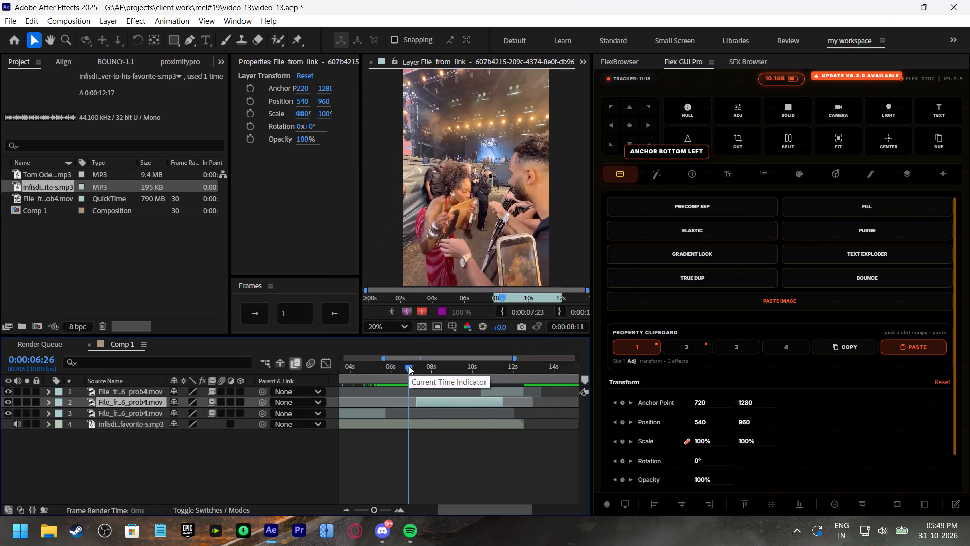
{"action": "left_click", "coordinate": [409, 366]}
{"action": "left_click", "coordinate": [214, 402]}
{"action": "left_click", "coordinate": [214, 402]}
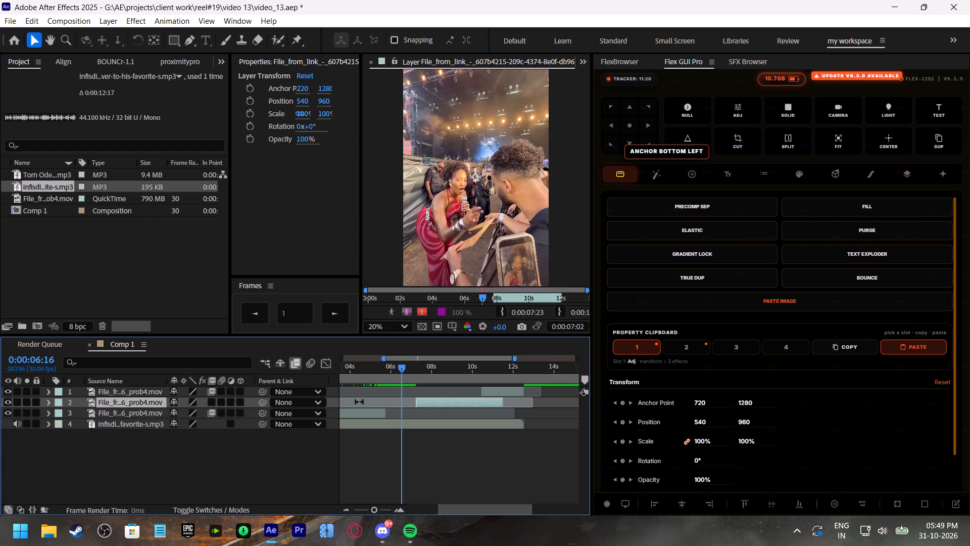
Review the restretched segment around seven seconds, bringing Comp 1 back into the viewer to play it in context.
{"action": "key", "text": "space"}
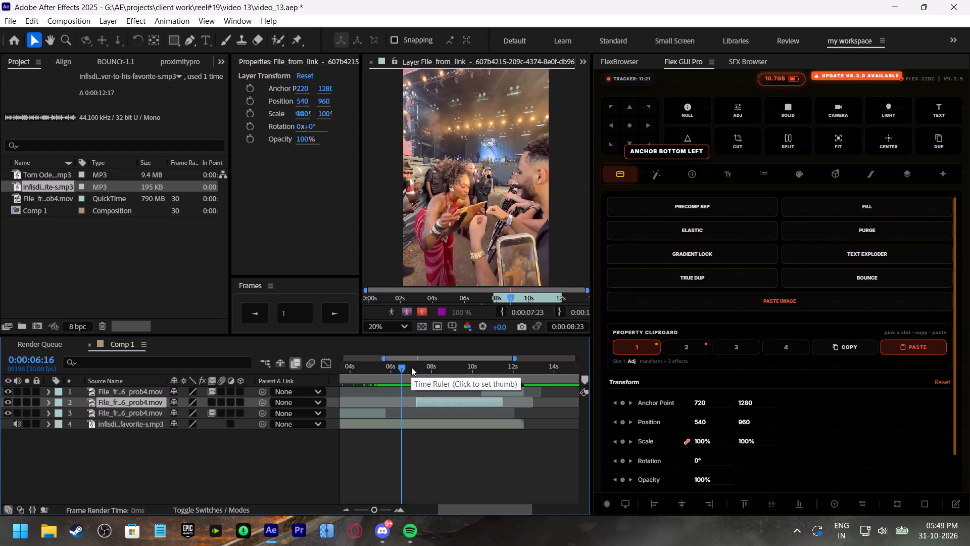
{"action": "left_click", "coordinate": [411, 367]}
{"action": "key", "text": "space"}
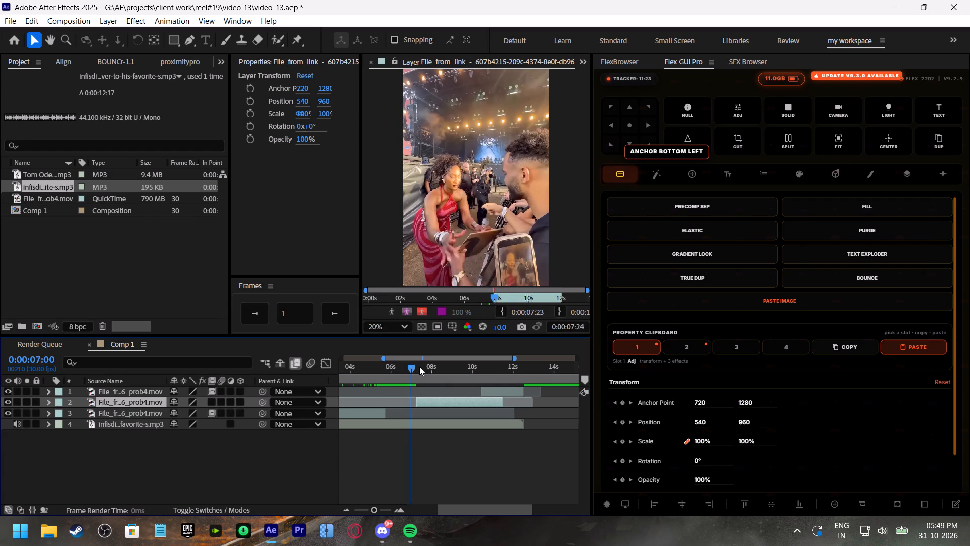
{"action": "left_click", "coordinate": [447, 373]}
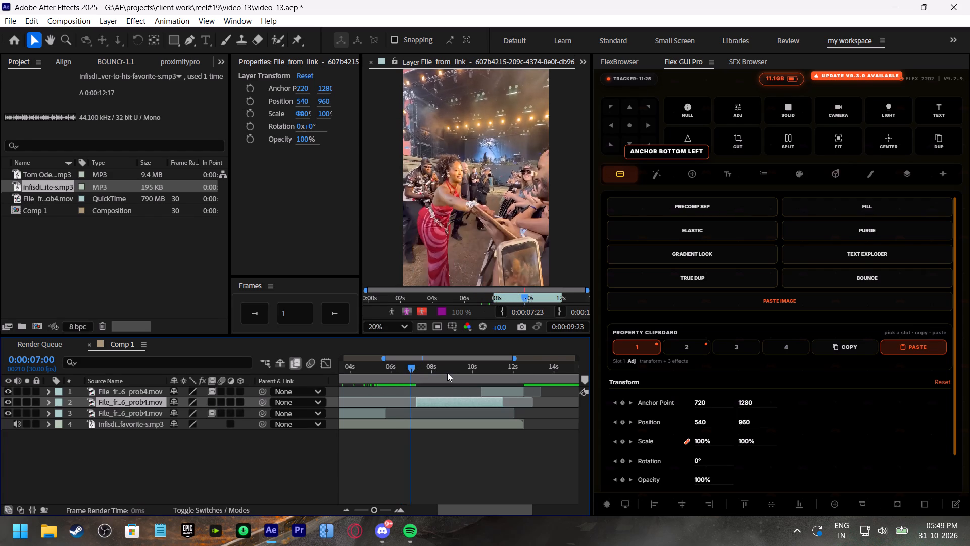
{"action": "left_click_drag", "start_coordinate": [412, 366], "coordinate": [341, 373]}
{"action": "scroll", "coordinate": [423, 63], "scroll_direction": "up", "scroll_amount": 1}
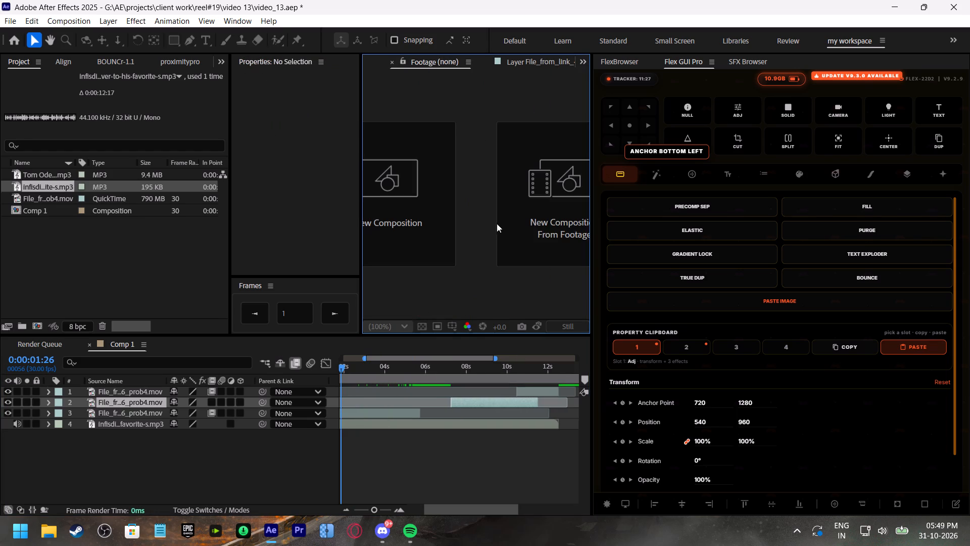
{"action": "scroll", "coordinate": [463, 36], "scroll_direction": "up", "scroll_amount": 2}
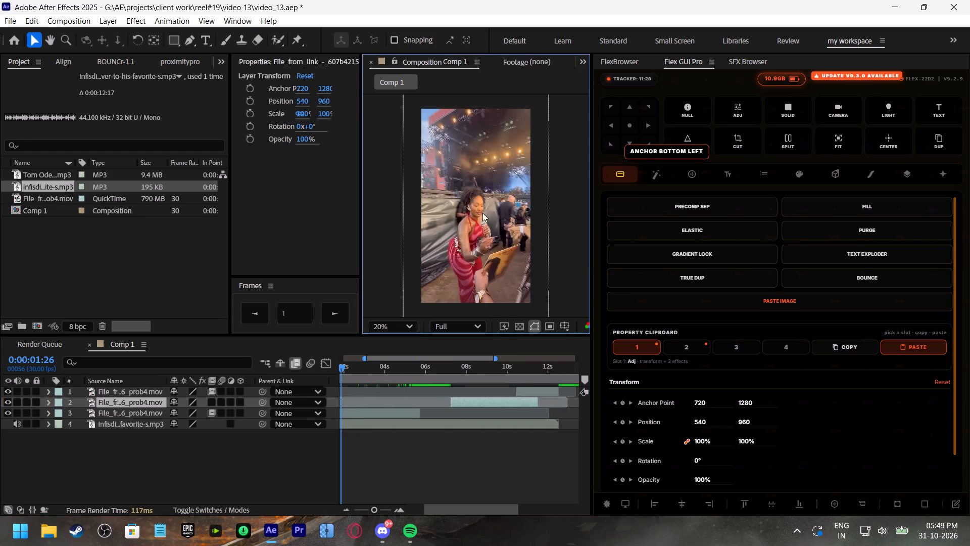
{"action": "key", "text": "space"}
{"action": "left_click", "coordinate": [473, 368]}
{"action": "left_click", "coordinate": [452, 370]}
{"action": "key", "text": "space"}
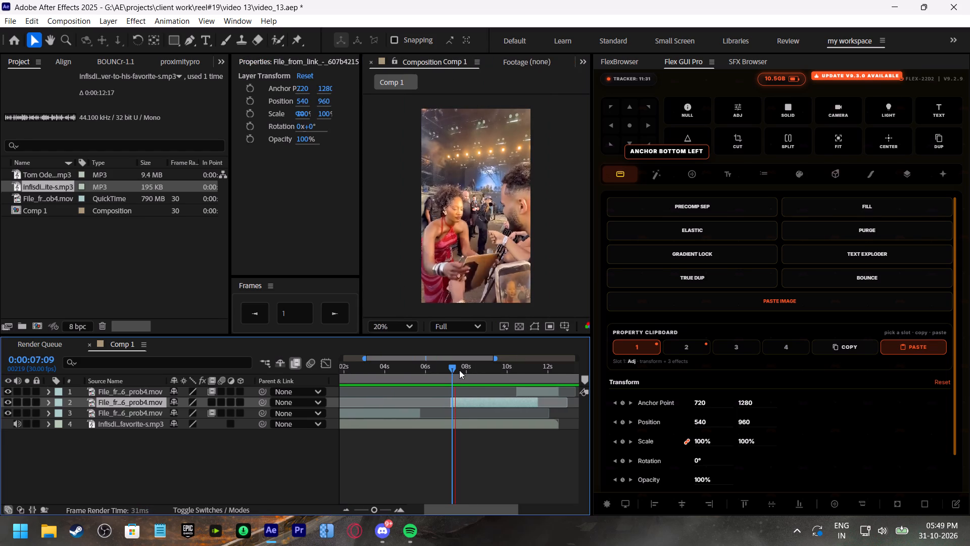
Duplicate the segment starting at 0:00:07:08 and move the copy to start at about 0:00:08:29.
{"action": "left_click_drag", "start_coordinate": [481, 370], "coordinate": [484, 373]}
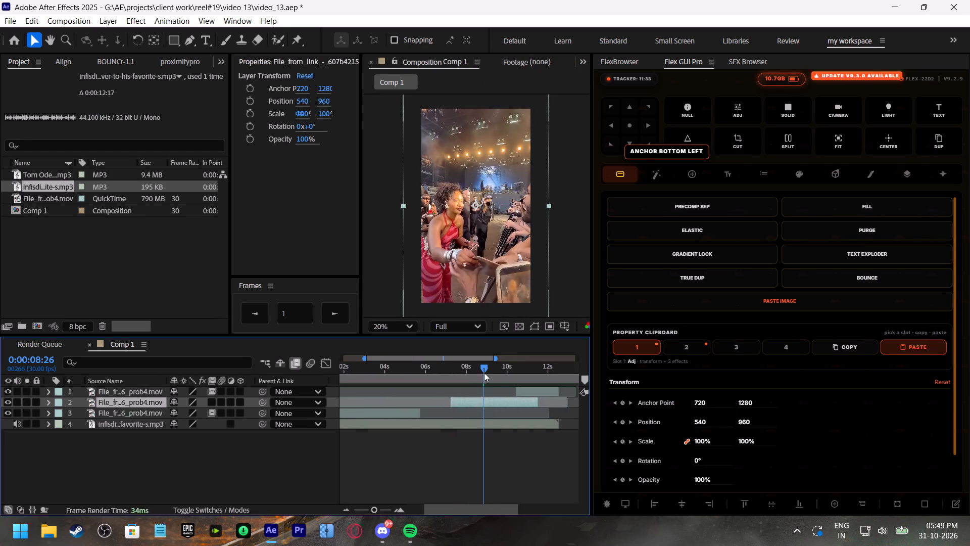
{"action": "left_click_drag", "start_coordinate": [484, 373], "coordinate": [486, 379]}
{"action": "left_click", "coordinate": [474, 403]}
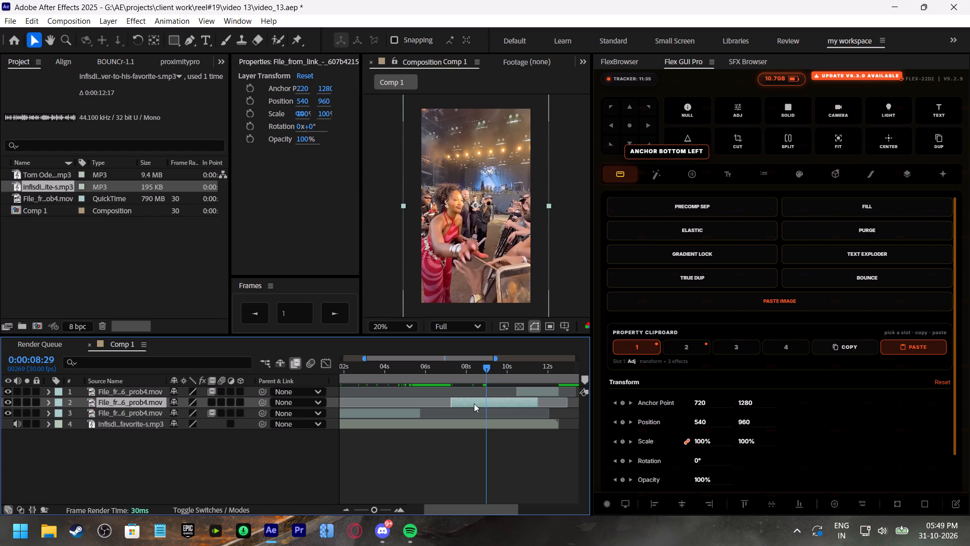
{"action": "key", "text": "ctrl+d"}
{"action": "left_click_drag", "start_coordinate": [467, 403], "coordinate": [502, 401]}
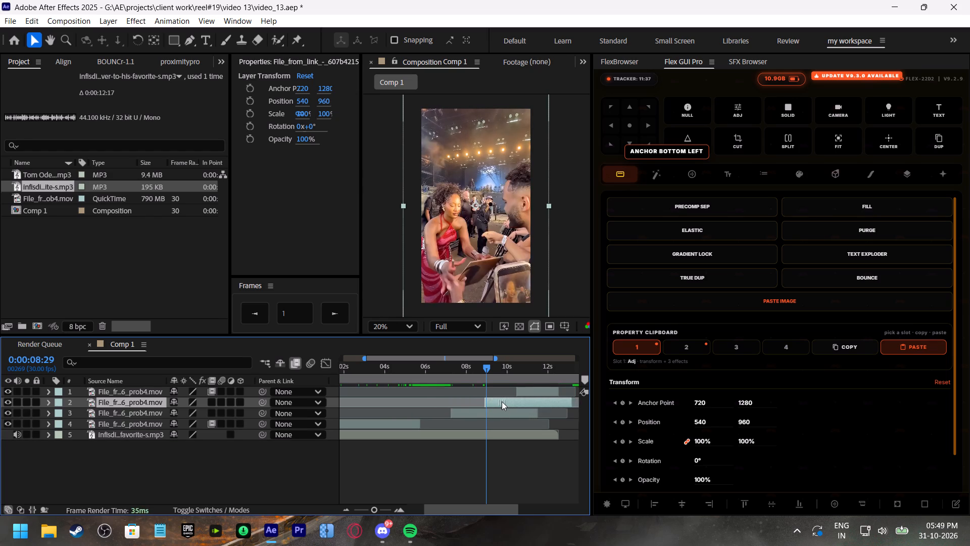
{"action": "left_click_drag", "start_coordinate": [502, 401], "coordinate": [503, 401]}
Play from 0:00:06:14 to check the repeat, and set the duplicated segment's Time Stretch factor to 200.
{"action": "left_click", "coordinate": [435, 367]}
{"action": "key", "text": "space"}
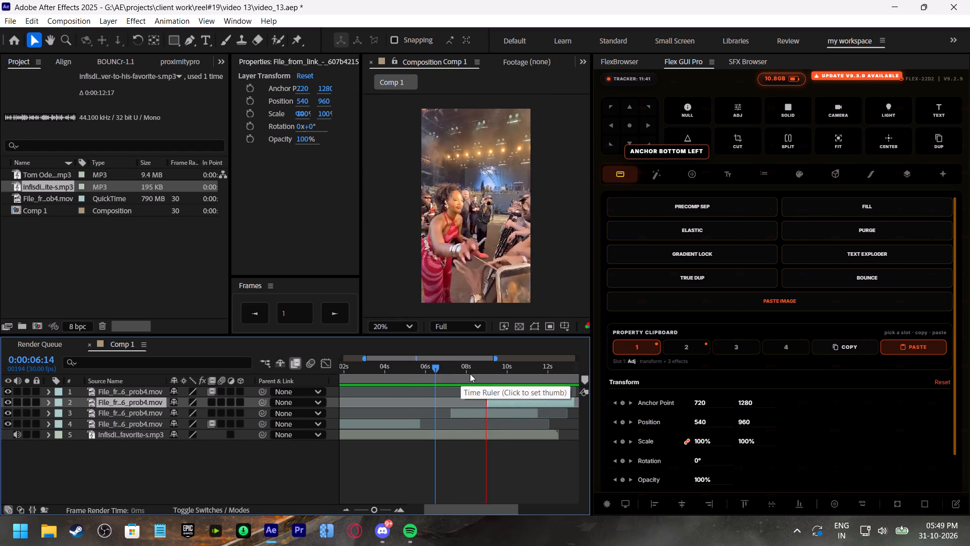
{"action": "left_click", "coordinate": [506, 373]}
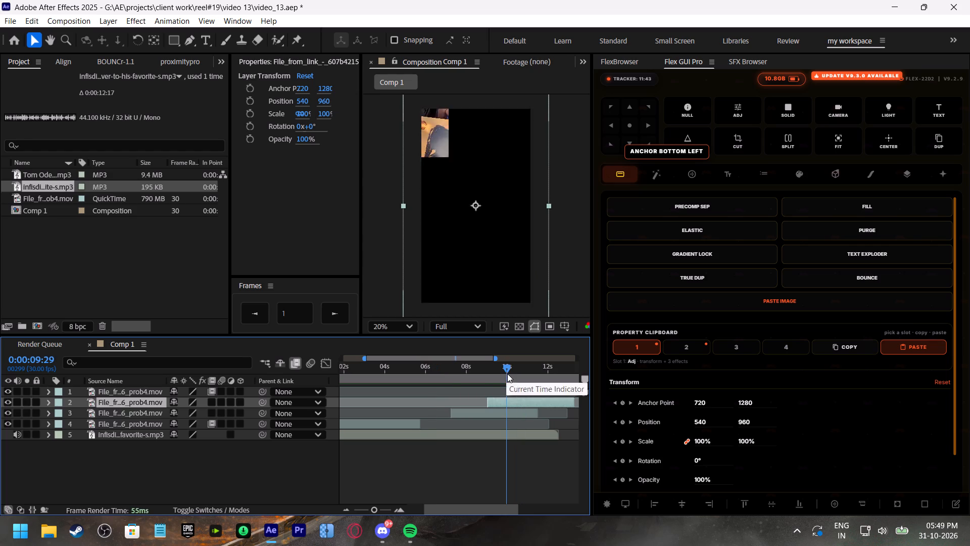
{"action": "right_click", "coordinate": [504, 399]}
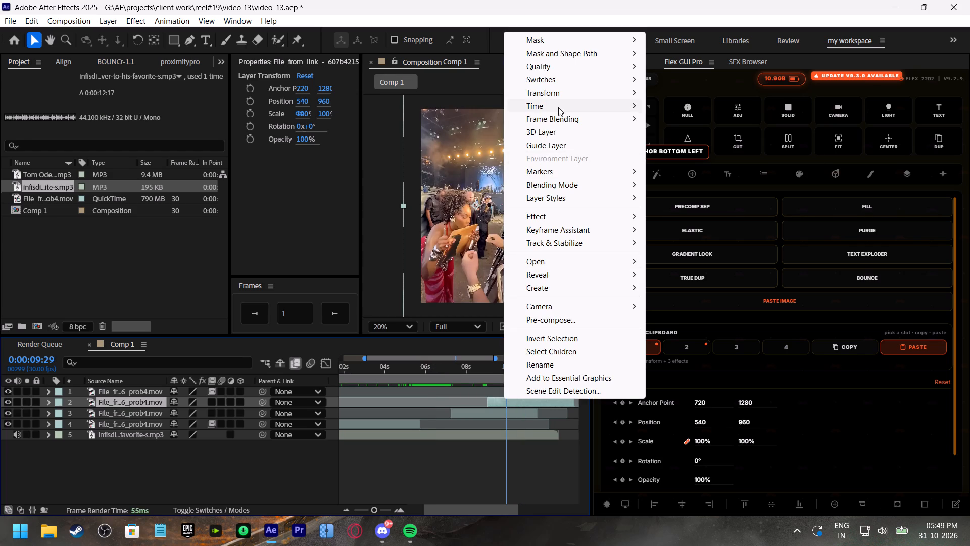
{"action": "left_click", "coordinate": [558, 107]}
{"action": "left_click", "coordinate": [667, 131]}
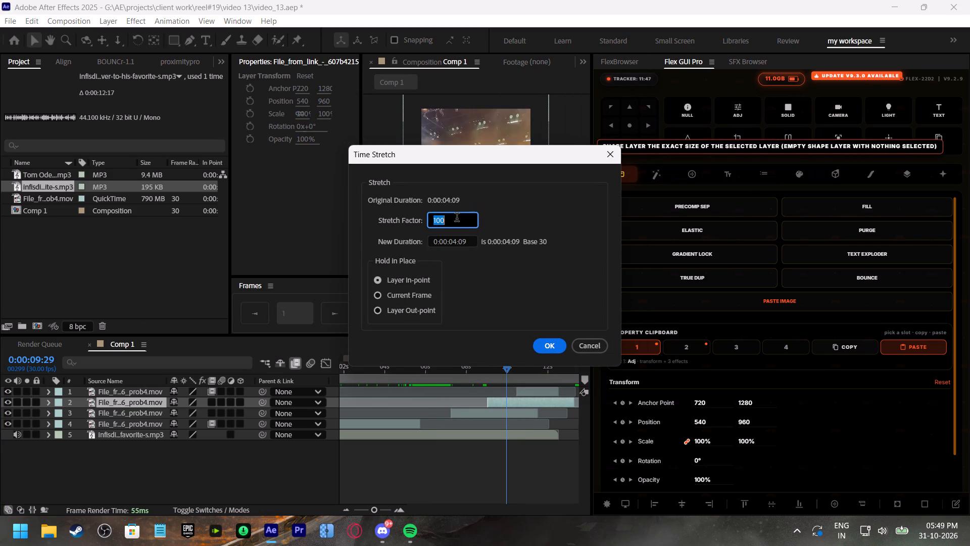
{"action": "key", "text": "2"}
{"action": "key", "text": "0"}
{"action": "key", "text": "0"}
{"action": "left_click", "coordinate": [552, 344]}
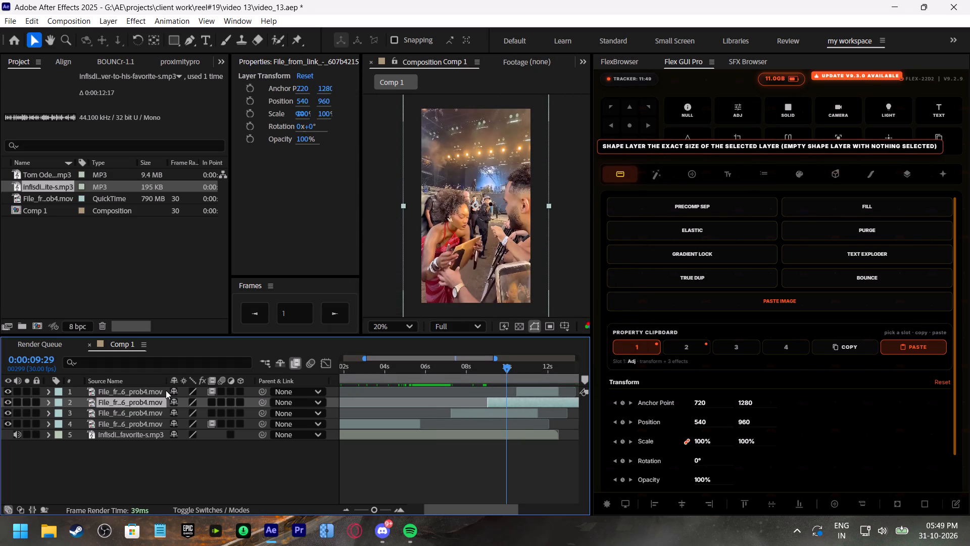
Set frame blending to Pixel Motion on the slowed duplicate, the top footage layer and the opening segment, saving the project along the way.
{"action": "double_click", "coordinate": [210, 404]}
{"action": "key", "text": "ctrl+s"}
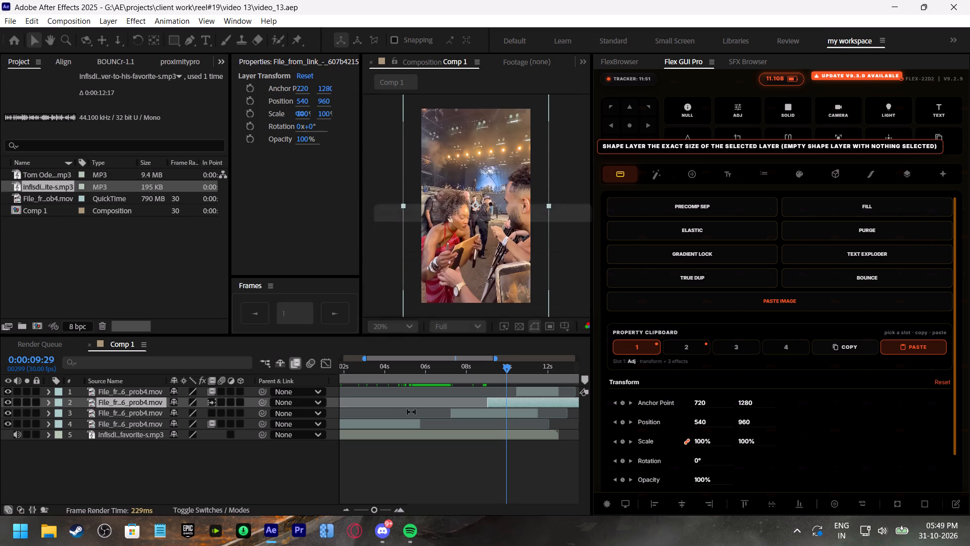
{"action": "left_click", "coordinate": [208, 391]}
{"action": "left_click", "coordinate": [214, 421]}
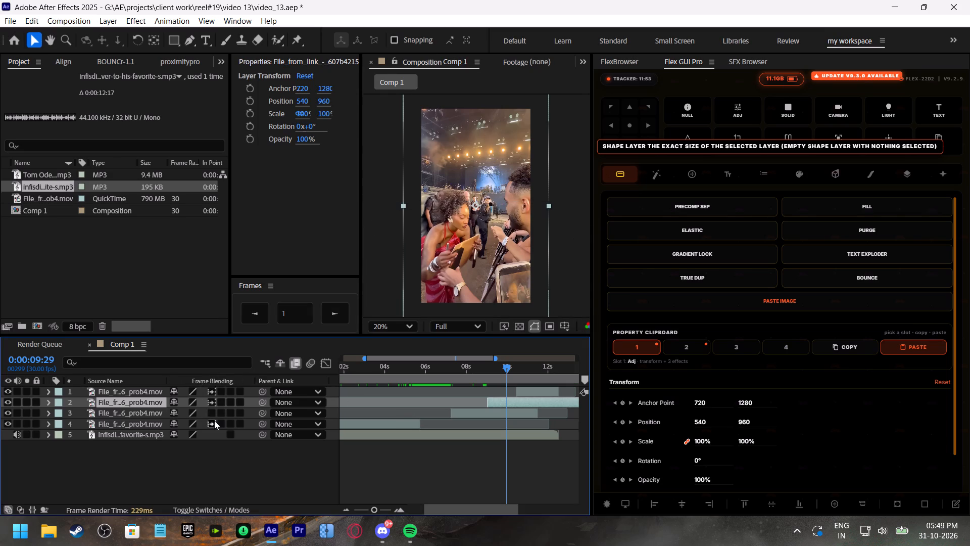
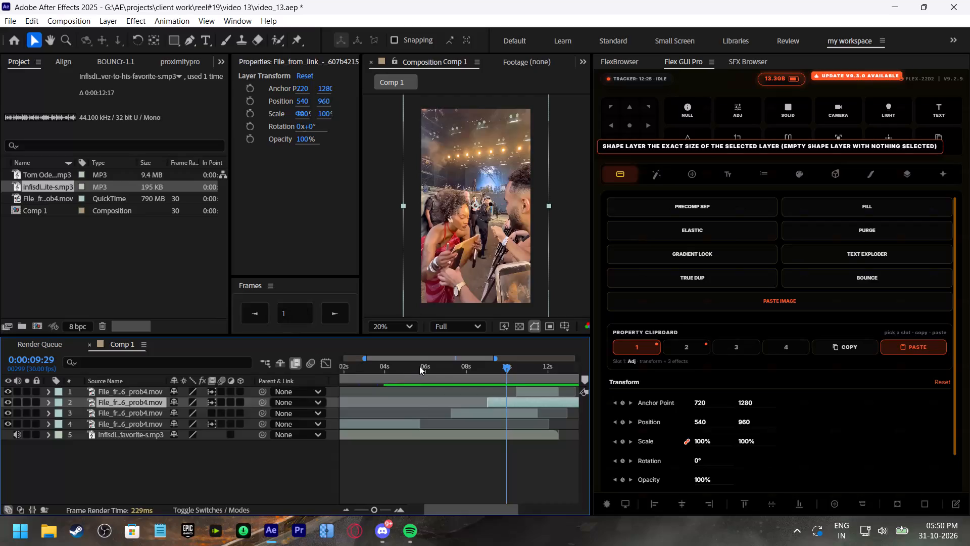
Play from 0:00:06:23 to check the slowed duplicate, and set its Time Stretch factor to 150.
{"action": "left_click", "coordinate": [437, 366]}
{"action": "key", "text": "space"}
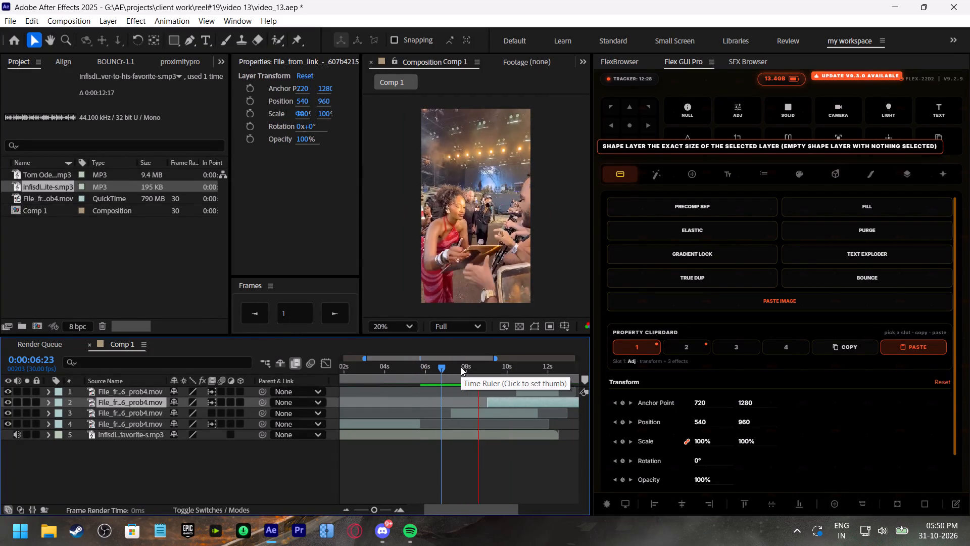
{"action": "left_click", "coordinate": [461, 367]}
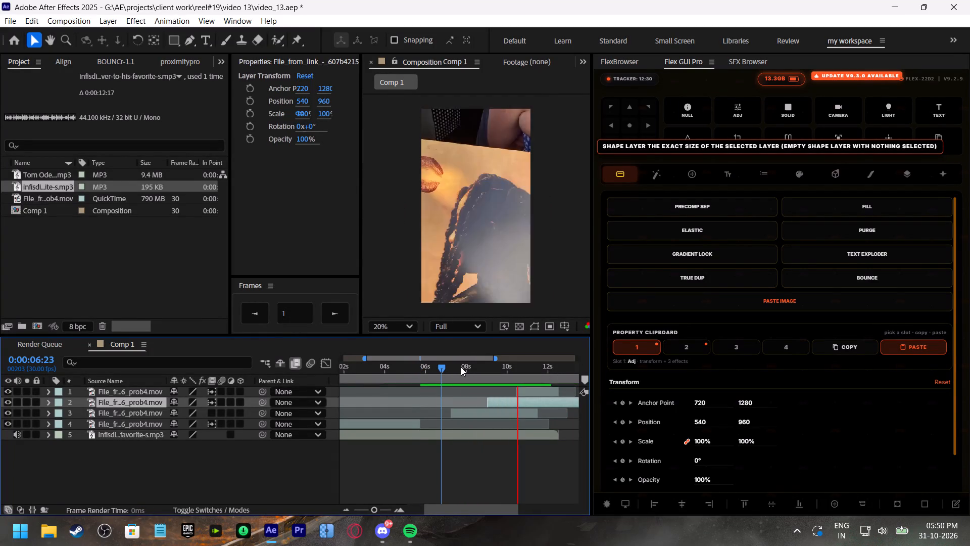
{"action": "left_click", "coordinate": [480, 368]}
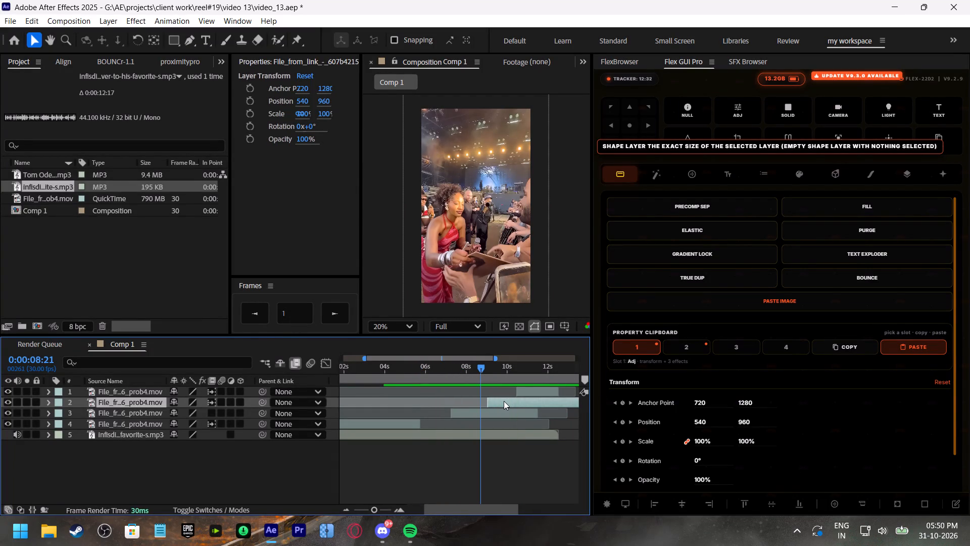
{"action": "left_click", "coordinate": [504, 401]}
{"action": "right_click", "coordinate": [504, 401]}
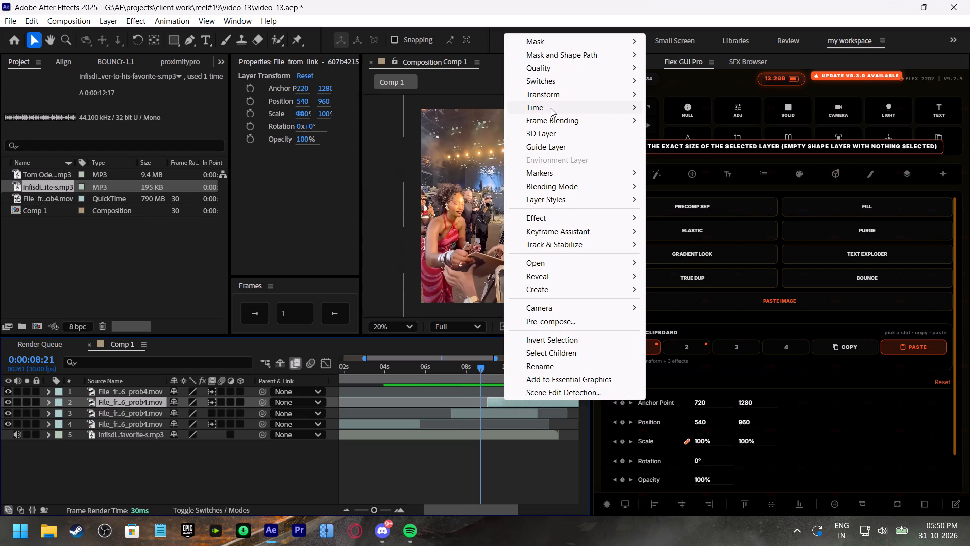
{"action": "left_click", "coordinate": [551, 108]}
{"action": "left_click", "coordinate": [689, 133]}
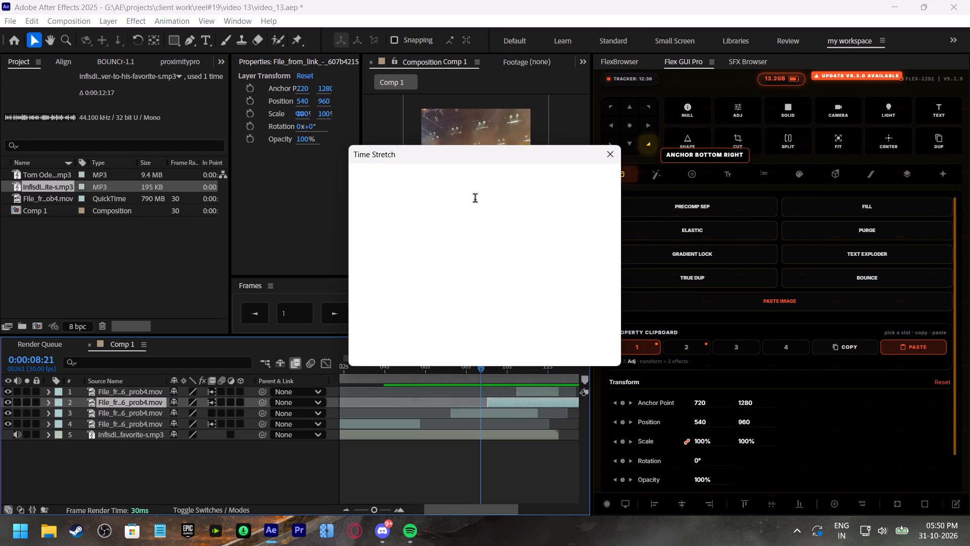
{"action": "key", "text": "1"}
{"action": "key", "text": "5"}
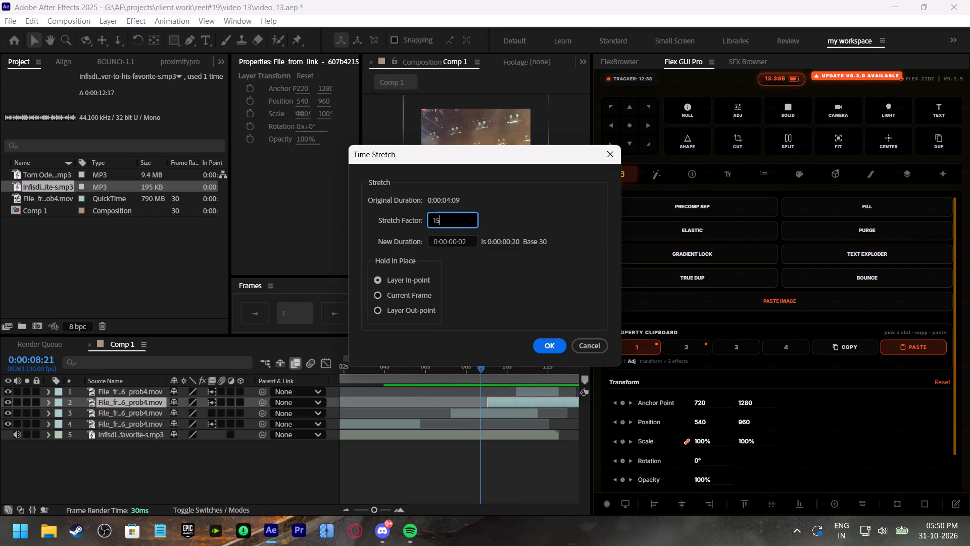
{"action": "key", "text": "0"}
{"action": "left_click", "coordinate": [553, 344]}
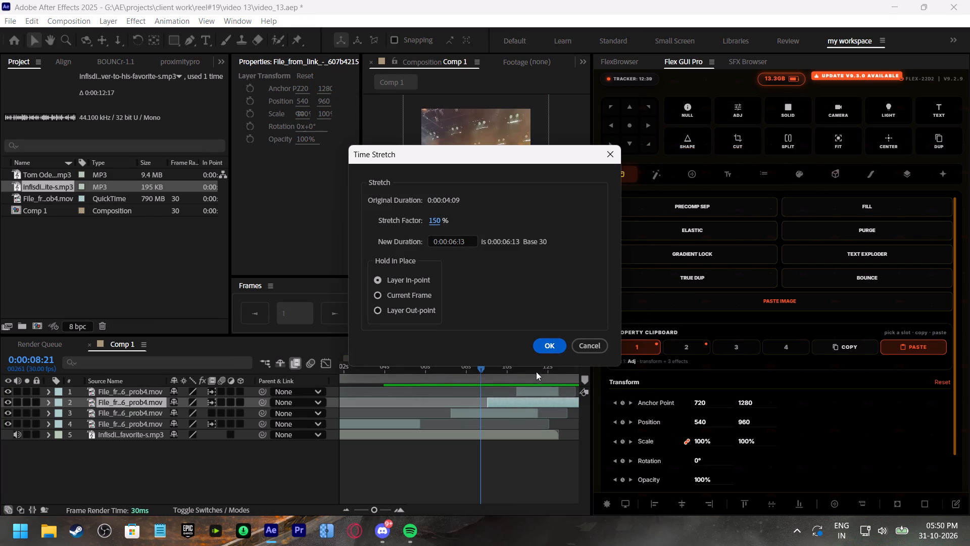
Review the restretched duplicate and the cut into it, playing the edit from 0:00:08:07.
{"action": "left_click", "coordinate": [463, 365]}
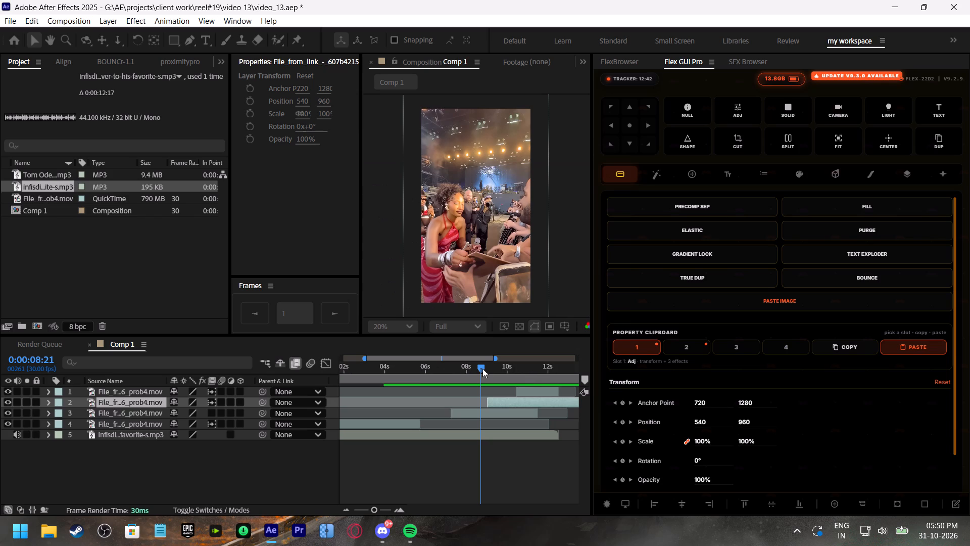
{"action": "left_click", "coordinate": [482, 369]}
{"action": "left_click", "coordinate": [448, 370]}
{"action": "left_click", "coordinate": [497, 368]}
{"action": "left_click", "coordinate": [444, 369]}
{"action": "left_click", "coordinate": [482, 369]}
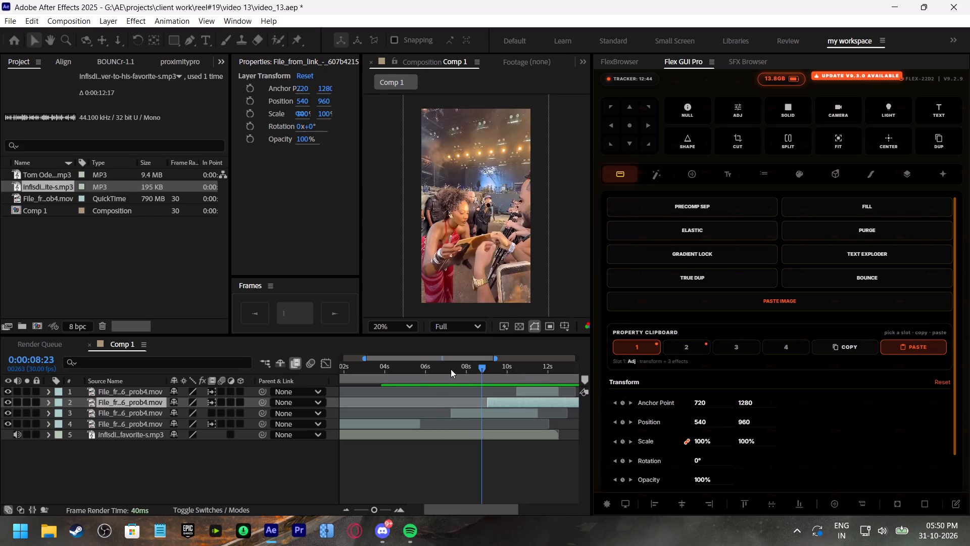
{"action": "left_click", "coordinate": [451, 369]}
{"action": "left_click", "coordinate": [471, 369]}
{"action": "key", "text": "space"}
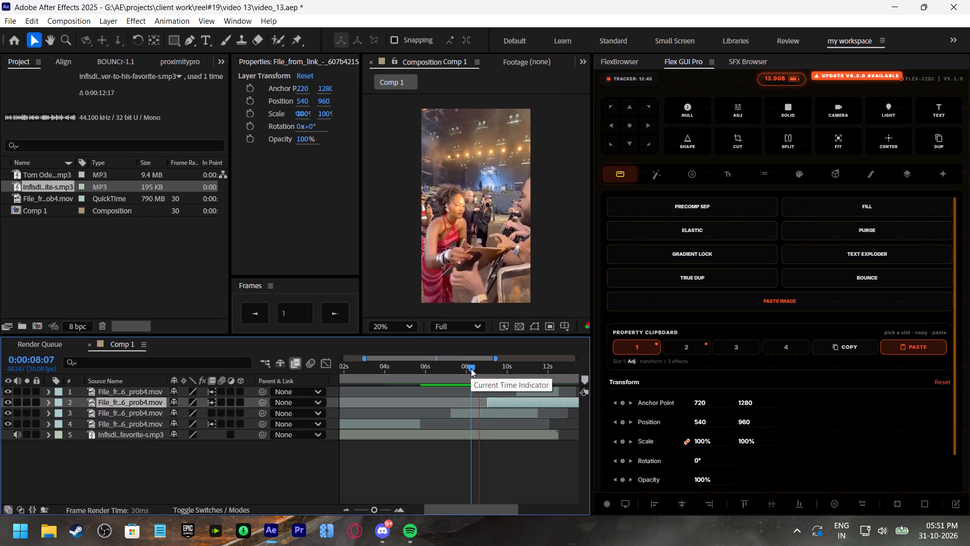
{"action": "left_click", "coordinate": [471, 369]}
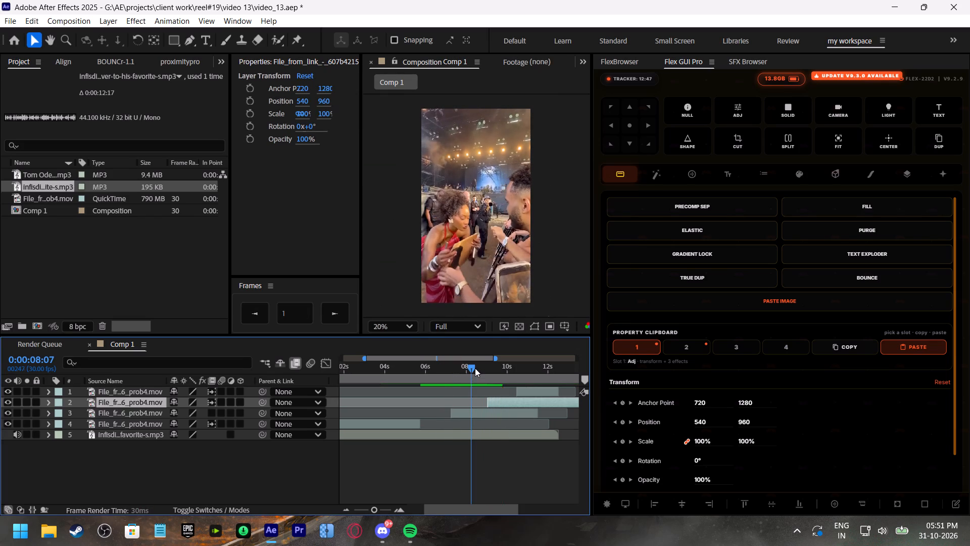
Adjust the timing of the slowed duplicate on layer 2 so it starts at about 0:00:09:01.
{"action": "left_click_drag", "start_coordinate": [476, 368], "coordinate": [488, 383]}
{"action": "left_click_drag", "start_coordinate": [503, 403], "coordinate": [502, 403]}
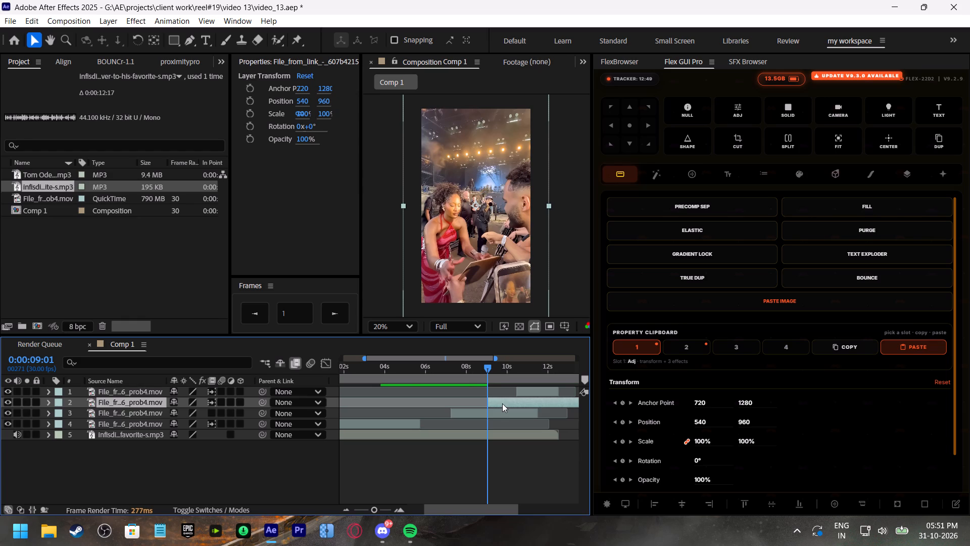
{"action": "left_click_drag", "start_coordinate": [502, 403], "coordinate": [482, 402]}
{"action": "left_click_drag", "start_coordinate": [464, 403], "coordinate": [478, 412]}
Save the project and play the edit from 0:00:06:28 to check the slowed duplicate's timing.
{"action": "left_click", "coordinate": [445, 365]}
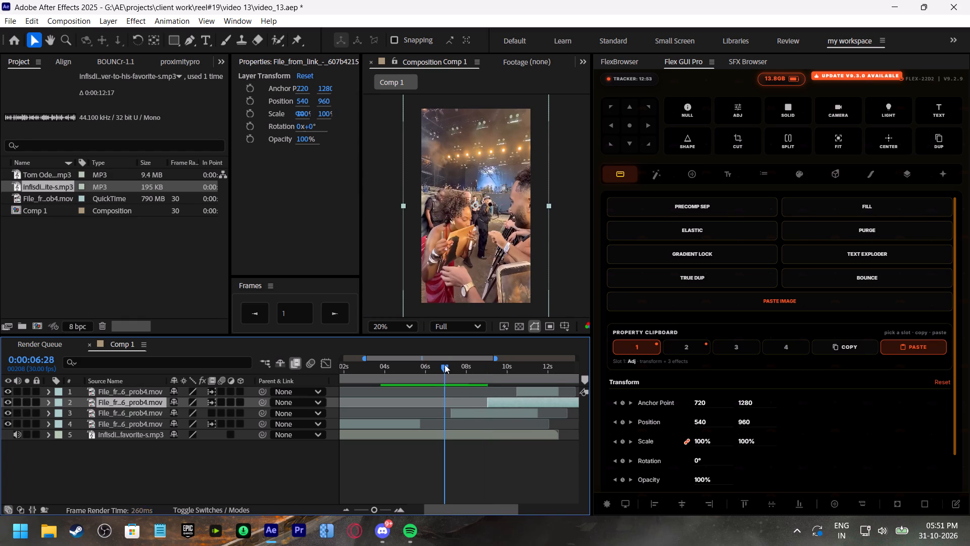
{"action": "key", "text": "ctrl+s"}
{"action": "key", "text": "space"}
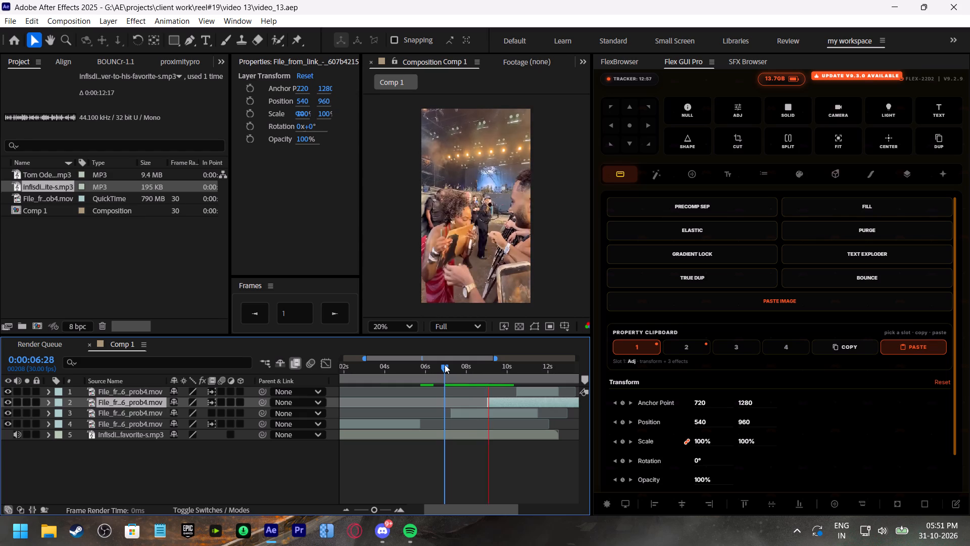
{"action": "left_click", "coordinate": [496, 364]}
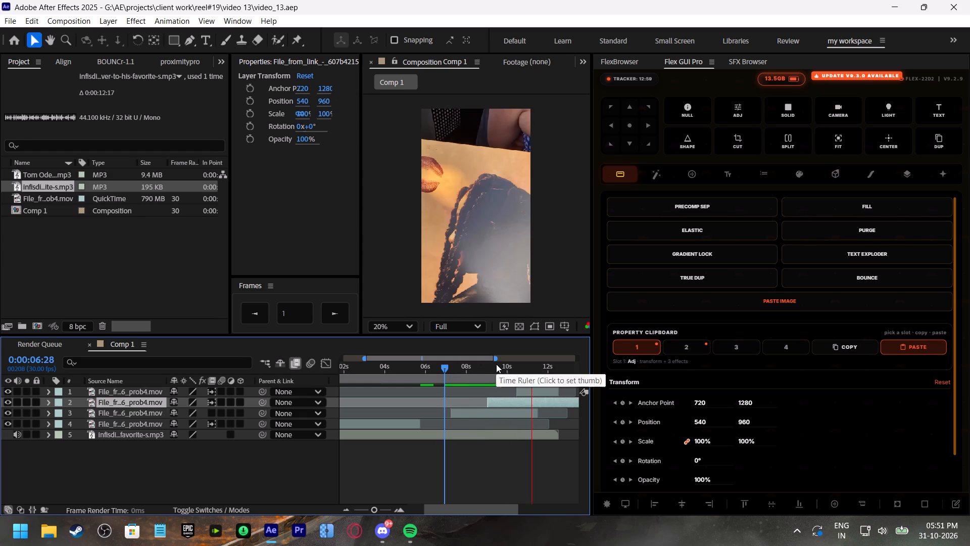
Reframe the layer 2 duplicate at 0:00:09:14, scaling it to about 122% and moving it to about position 625, 475.
{"action": "left_click", "coordinate": [508, 399]}
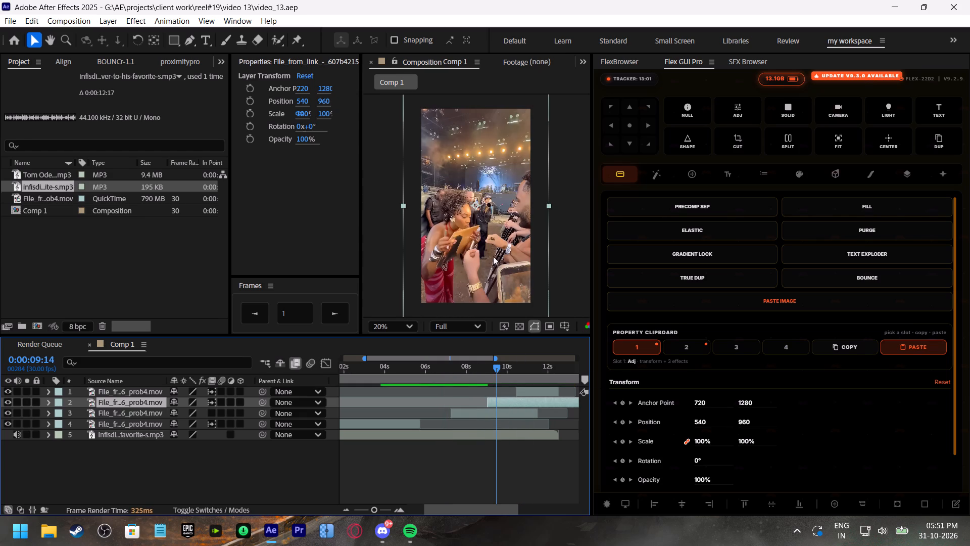
{"action": "left_click_drag", "start_coordinate": [490, 247], "coordinate": [490, 217]}
{"action": "left_click_drag", "start_coordinate": [550, 176], "coordinate": [566, 182]}
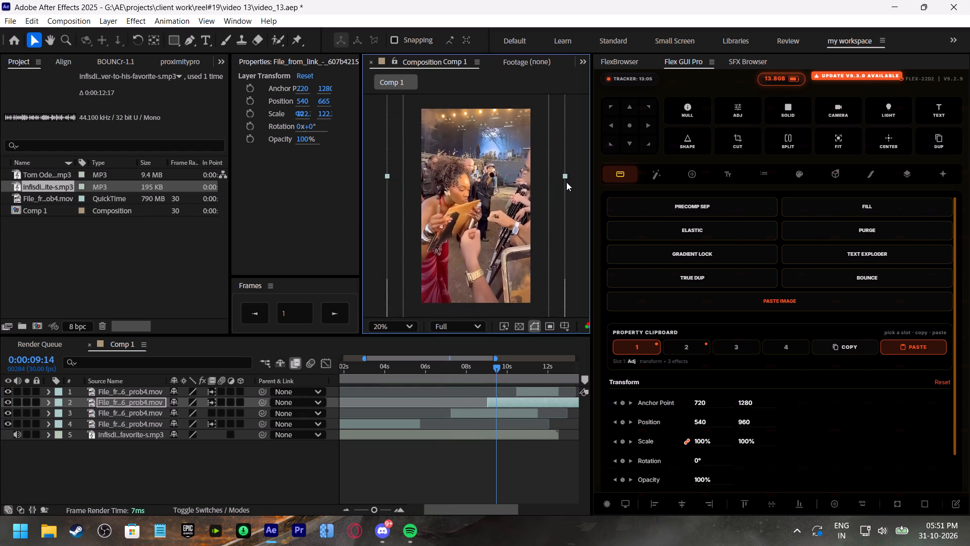
{"action": "left_click_drag", "start_coordinate": [566, 182], "coordinate": [566, 181]}
{"action": "left_click_drag", "start_coordinate": [512, 221], "coordinate": [517, 201]}
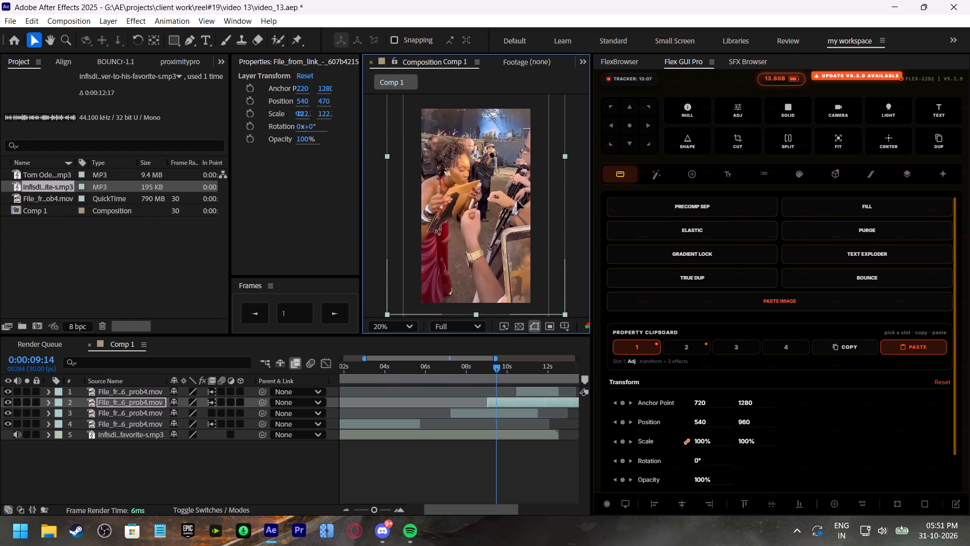
{"action": "left_click_drag", "start_coordinate": [517, 201], "coordinate": [521, 202]}
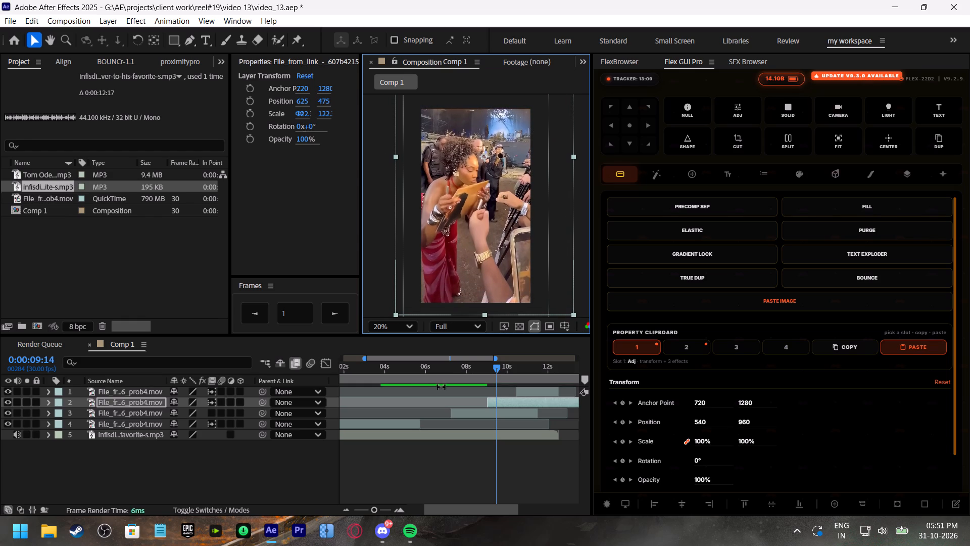
Reframe the layer 3 segment at 0:00:08:00, settling on a scale of 96.5% and a position of about 415, 695.
{"action": "left_click", "coordinate": [463, 362]}
{"action": "left_click", "coordinate": [477, 416]}
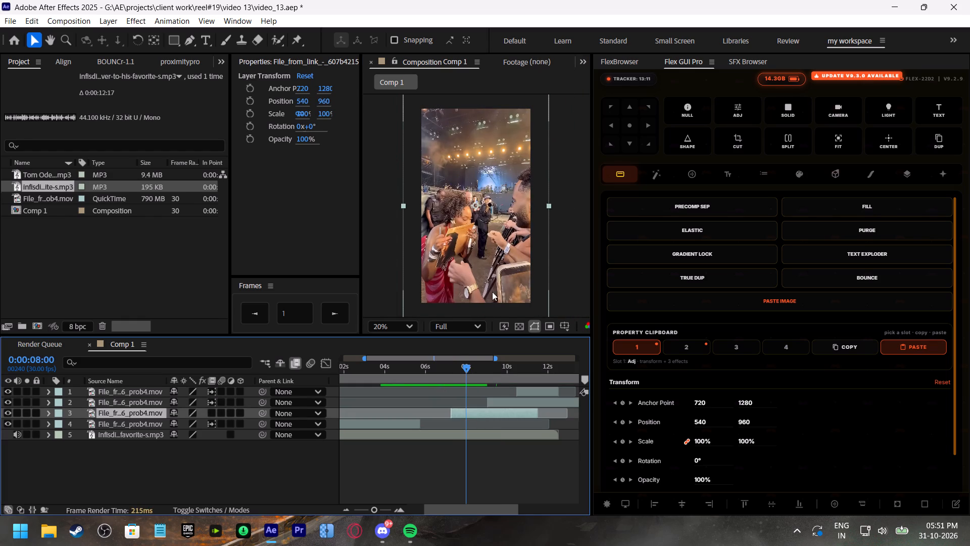
{"action": "left_click_drag", "start_coordinate": [498, 271], "coordinate": [500, 241]}
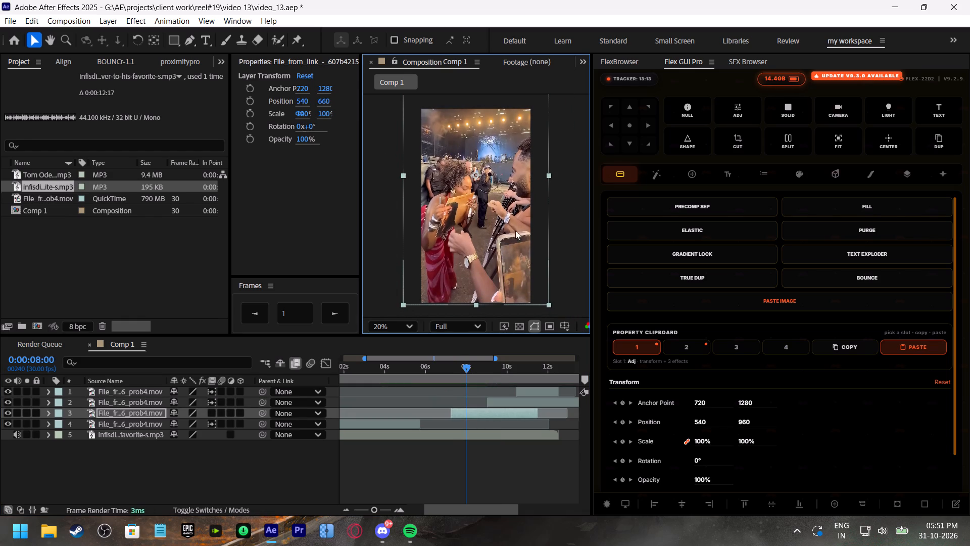
{"action": "left_click_drag", "start_coordinate": [548, 176], "coordinate": [559, 176], "text": "shift"}
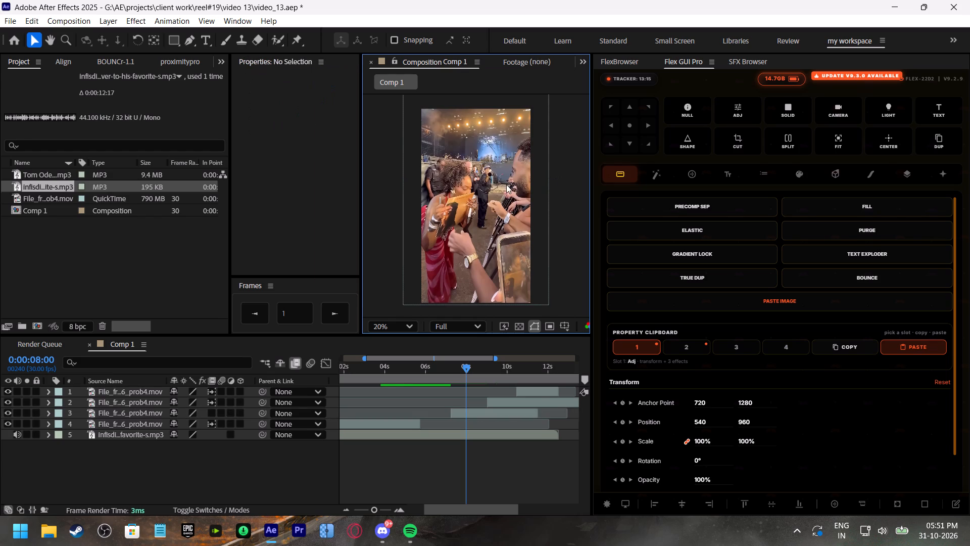
{"action": "left_click", "coordinate": [506, 185]}
{"action": "left_click_drag", "start_coordinate": [550, 174], "coordinate": [562, 175]}
{"action": "left_click_drag", "start_coordinate": [524, 212], "coordinate": [543, 197]}
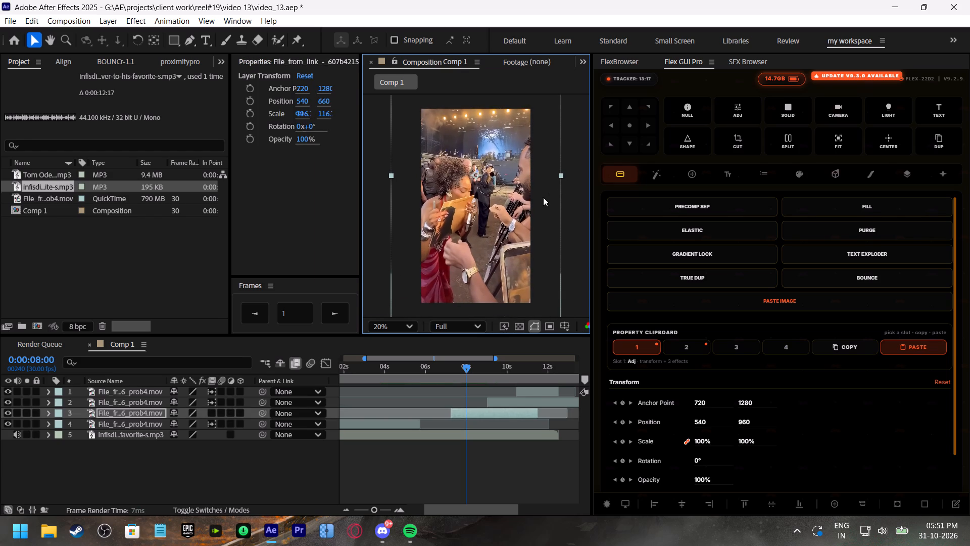
{"action": "left_click_drag", "start_coordinate": [543, 197], "coordinate": [527, 194]}
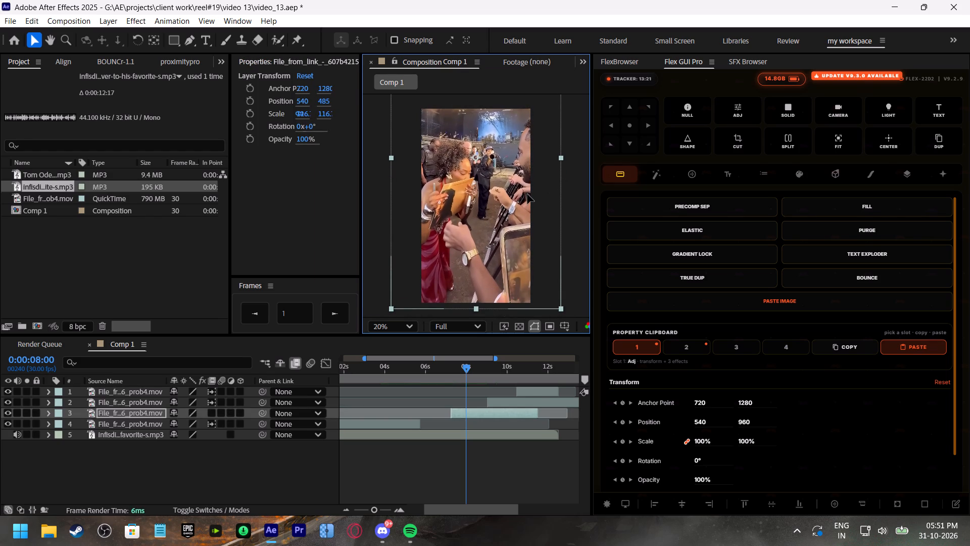
{"action": "left_click_drag", "start_coordinate": [527, 194], "coordinate": [516, 194]}
{"action": "left_click_drag", "start_coordinate": [516, 194], "coordinate": [499, 193]}
{"action": "left_click_drag", "start_coordinate": [542, 159], "coordinate": [527, 153]}
{"action": "left_click_drag", "start_coordinate": [505, 177], "coordinate": [507, 199]}
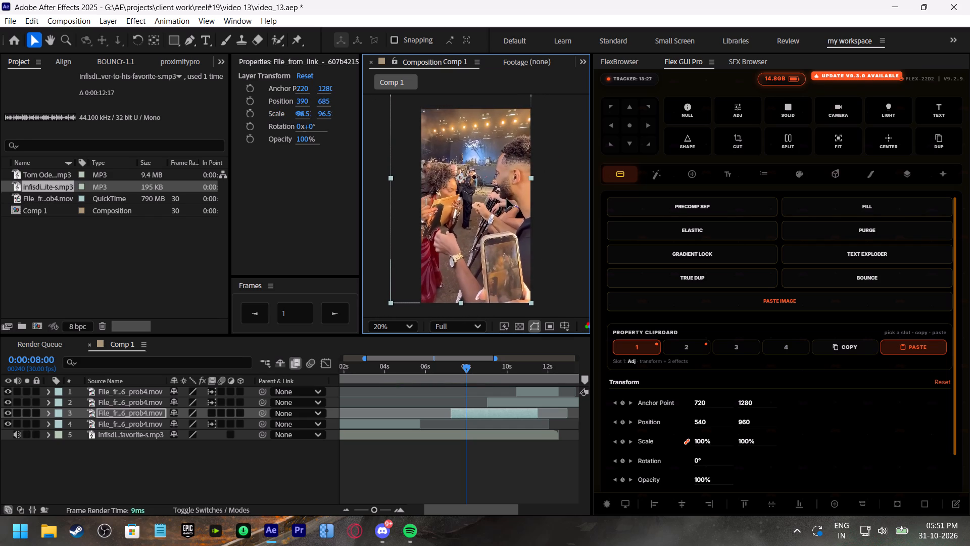
{"action": "left_click_drag", "start_coordinate": [507, 199], "coordinate": [509, 200]}
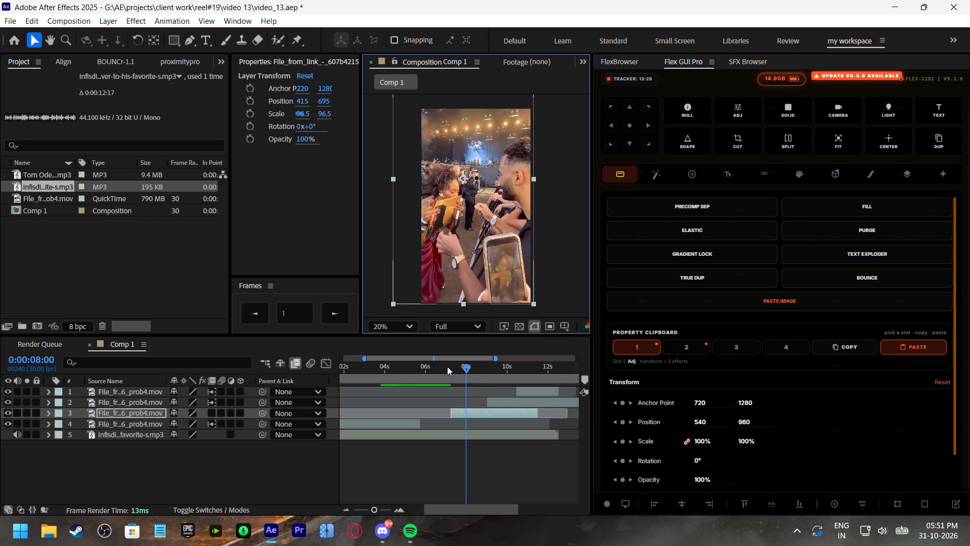
Play the reframed segment from 0:00:07:02 and save the project.
{"action": "left_click", "coordinate": [447, 367]}
{"action": "key", "text": "space"}
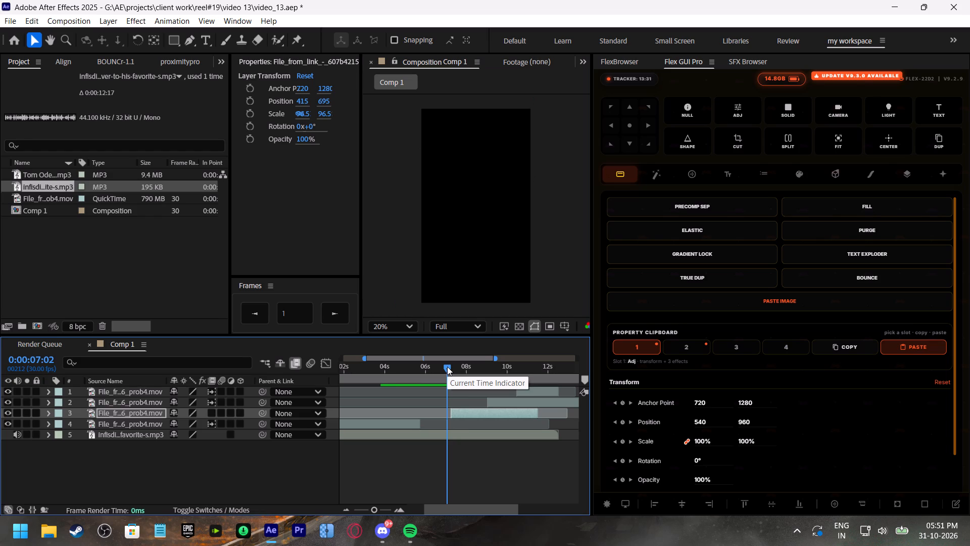
{"action": "left_click_drag", "start_coordinate": [447, 367], "coordinate": [403, 378]}
{"action": "key", "text": "ctrl+s"}
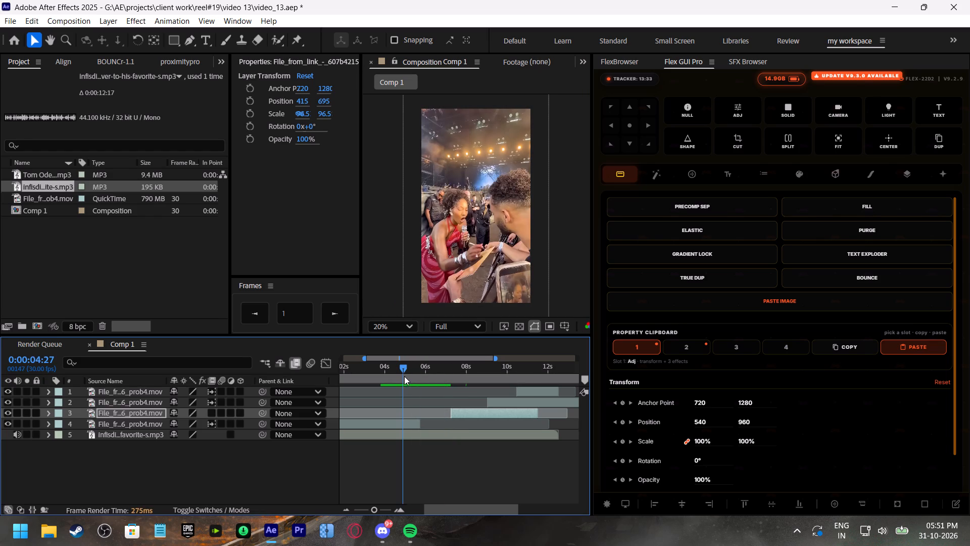
Play Comp 1 from 0:00:00:00 to review the edit from the opening segment onward.
{"action": "left_click_drag", "start_coordinate": [405, 371], "coordinate": [348, 372]}
{"action": "left_click_drag", "start_coordinate": [359, 370], "coordinate": [316, 377]}
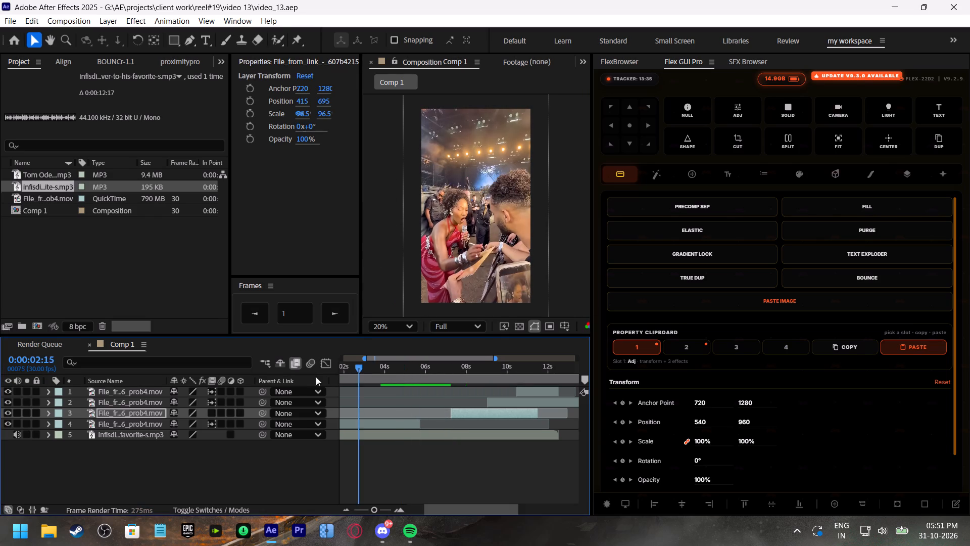
{"action": "left_click_drag", "start_coordinate": [316, 377], "coordinate": [230, 387]}
{"action": "left_click_drag", "start_coordinate": [364, 371], "coordinate": [313, 374]}
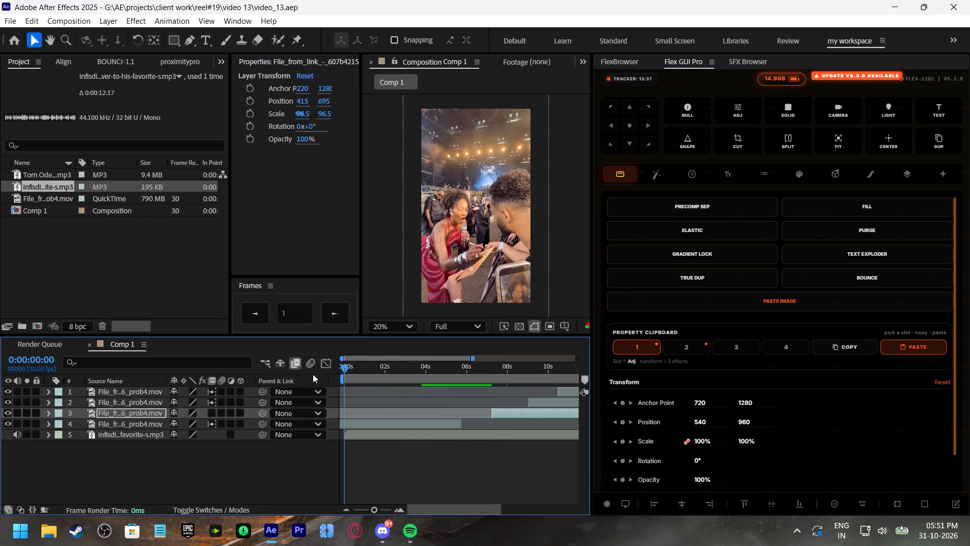
{"action": "left_click_drag", "start_coordinate": [313, 374], "coordinate": [309, 374]}
{"action": "key", "text": "space"}
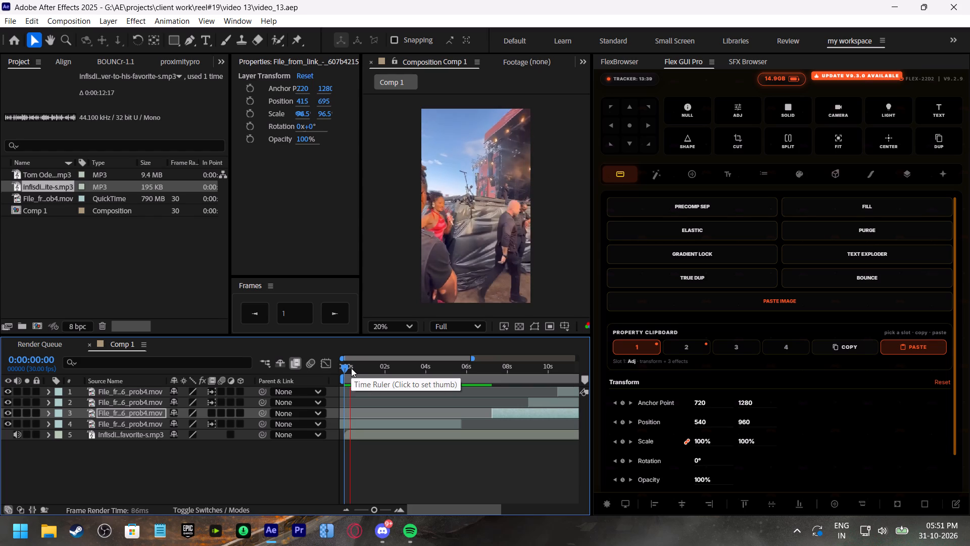
{"action": "left_click_drag", "start_coordinate": [351, 368], "coordinate": [341, 370]}
{"action": "left_click", "coordinate": [364, 368]}
{"action": "left_click_drag", "start_coordinate": [364, 368], "coordinate": [318, 374]}
{"action": "key", "text": "space"}
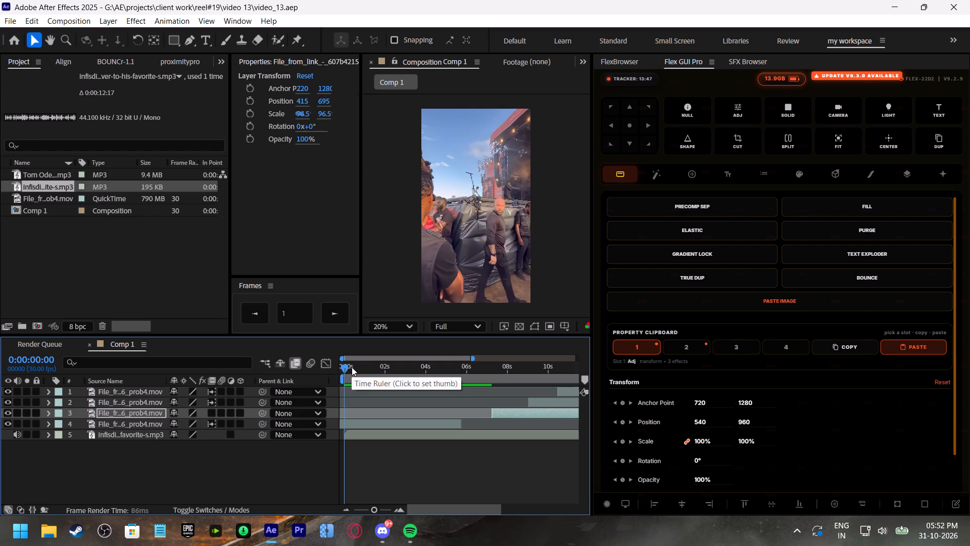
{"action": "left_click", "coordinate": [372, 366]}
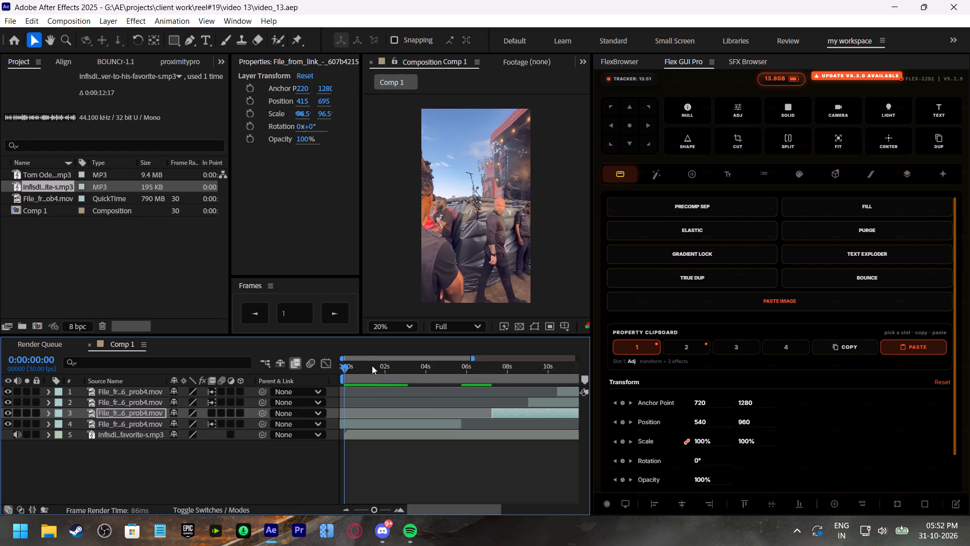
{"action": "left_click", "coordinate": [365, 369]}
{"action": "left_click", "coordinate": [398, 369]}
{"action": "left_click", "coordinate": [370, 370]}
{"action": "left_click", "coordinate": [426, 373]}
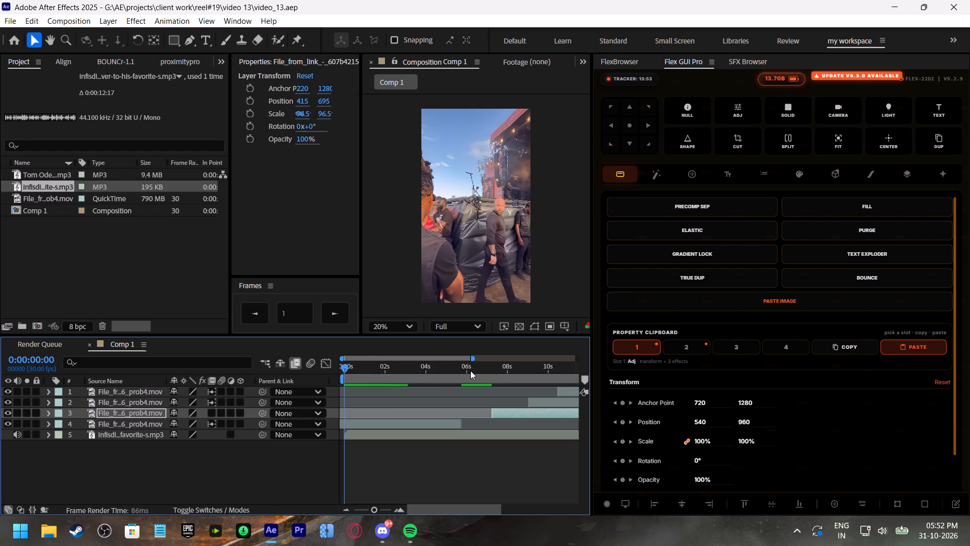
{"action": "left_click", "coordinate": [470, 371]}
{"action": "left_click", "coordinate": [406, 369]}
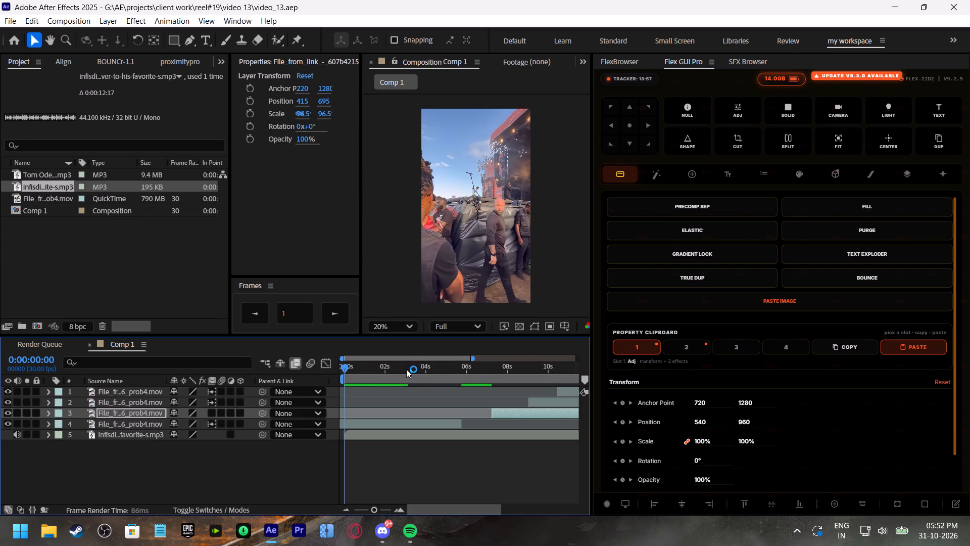
Close the unresponsive After Effects session and relaunch the application.
{"action": "left_click", "coordinate": [406, 369]}
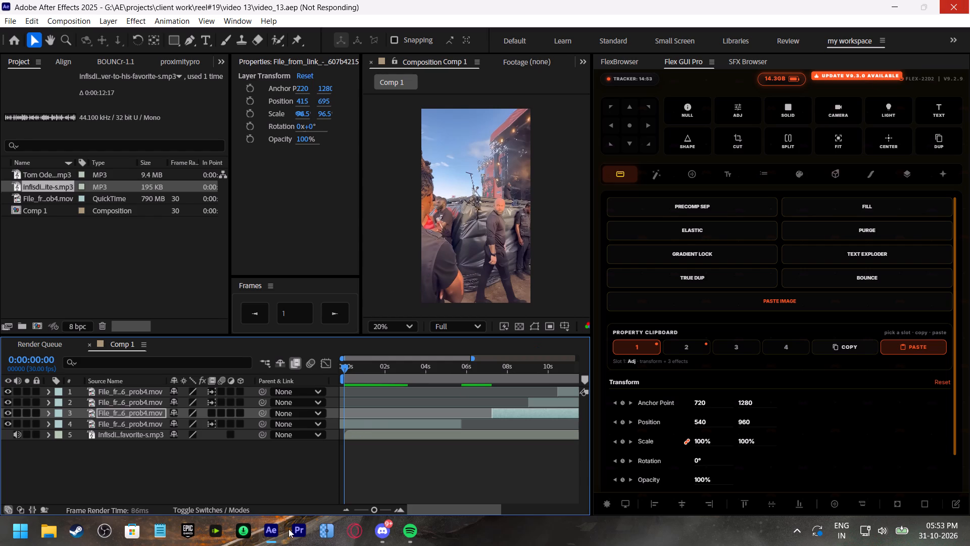
{"action": "right_click", "coordinate": [268, 528]}
{"action": "right_click", "coordinate": [268, 528]}
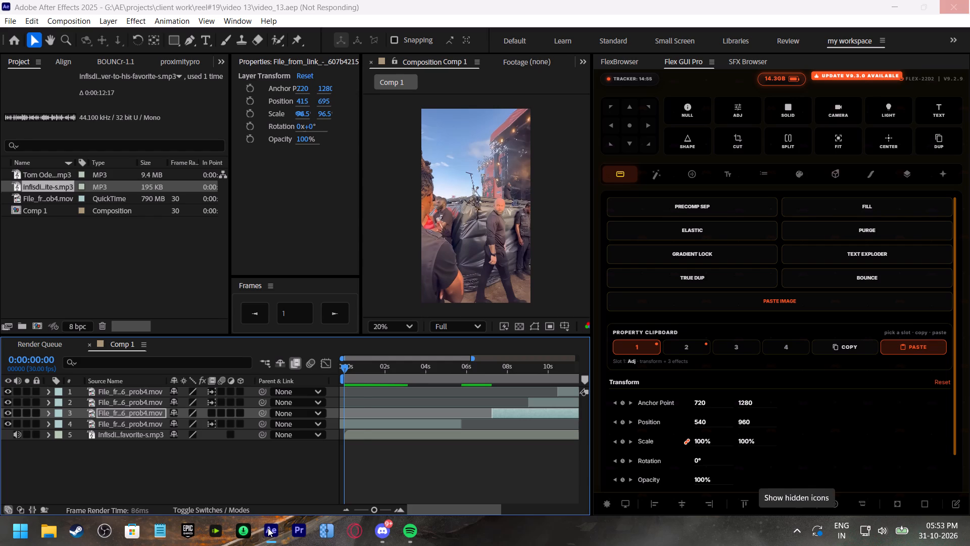
{"action": "left_click", "coordinate": [264, 470]}
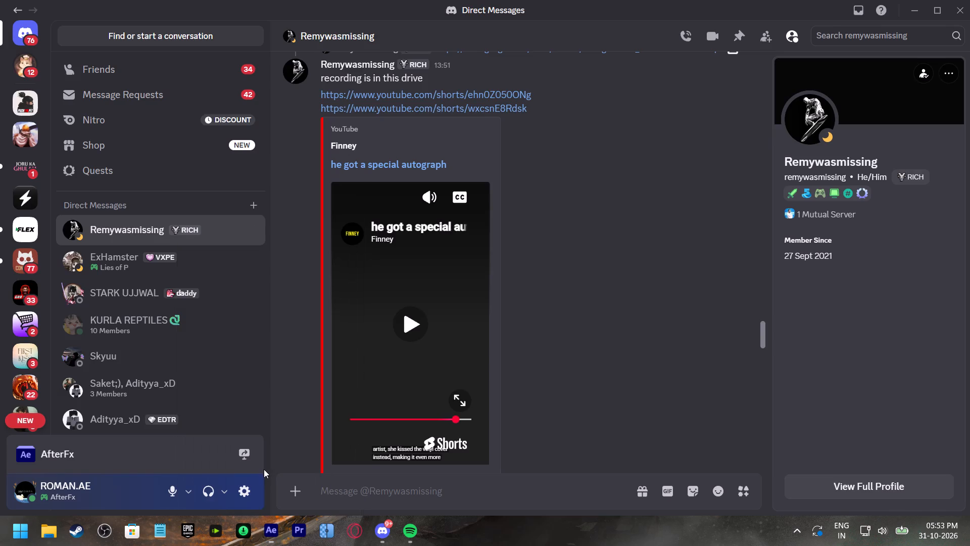
{"action": "left_click", "coordinate": [269, 521]}
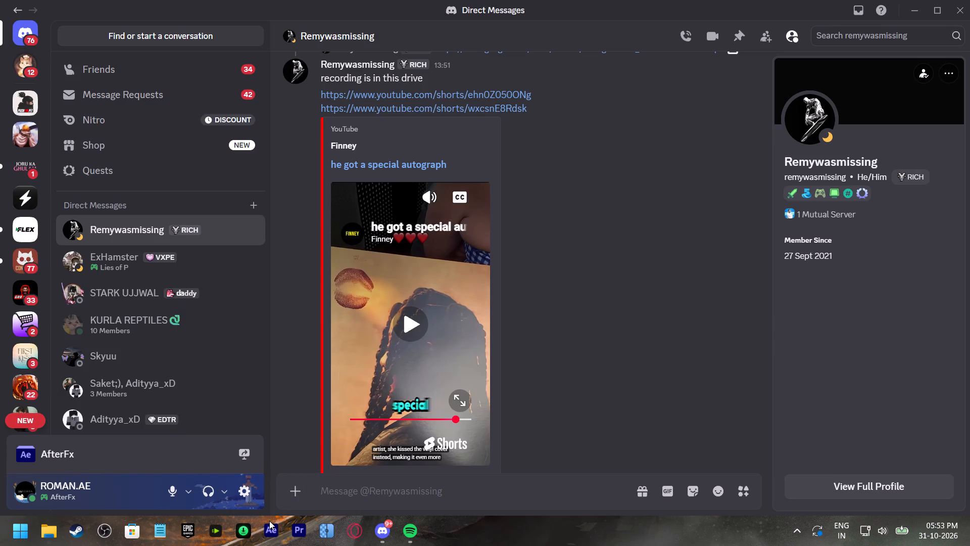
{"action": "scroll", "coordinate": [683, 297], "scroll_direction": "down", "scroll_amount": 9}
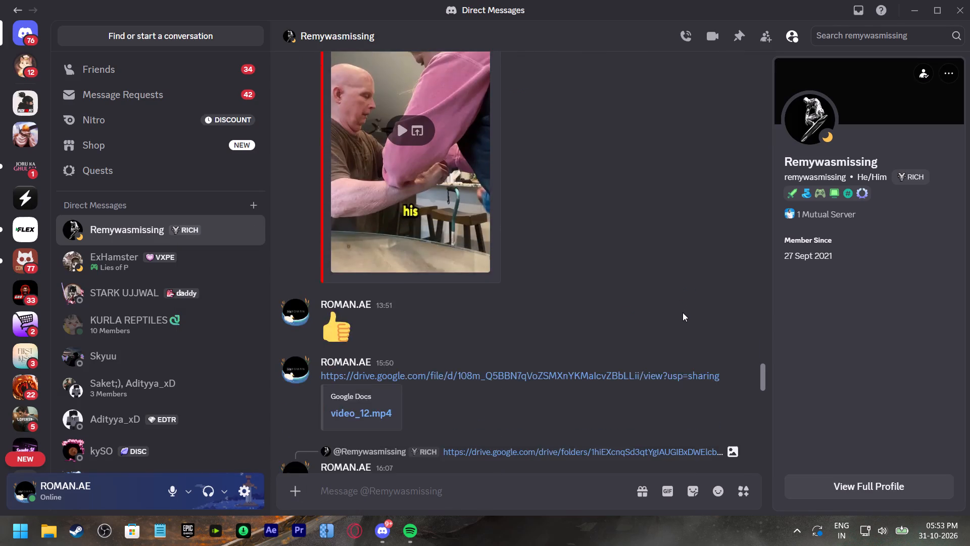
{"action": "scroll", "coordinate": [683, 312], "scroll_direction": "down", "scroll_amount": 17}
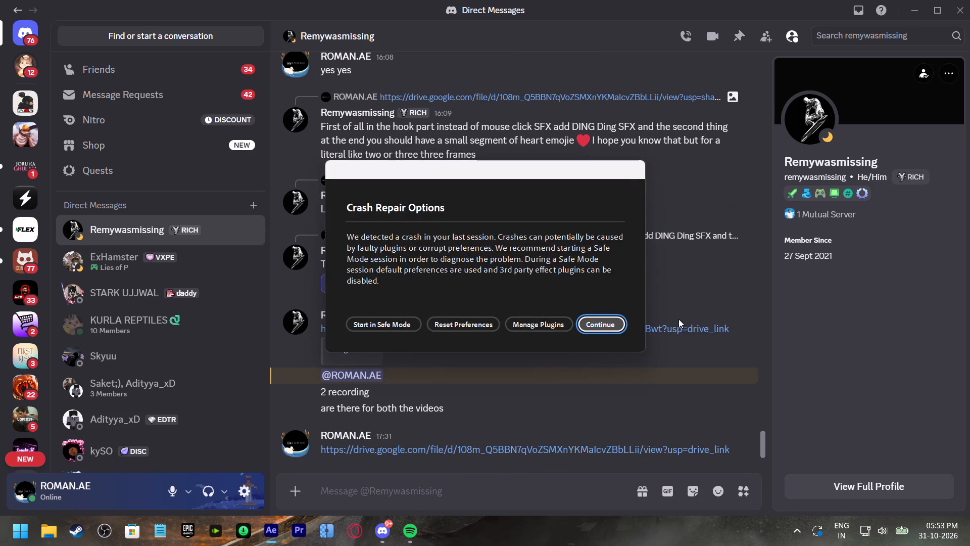
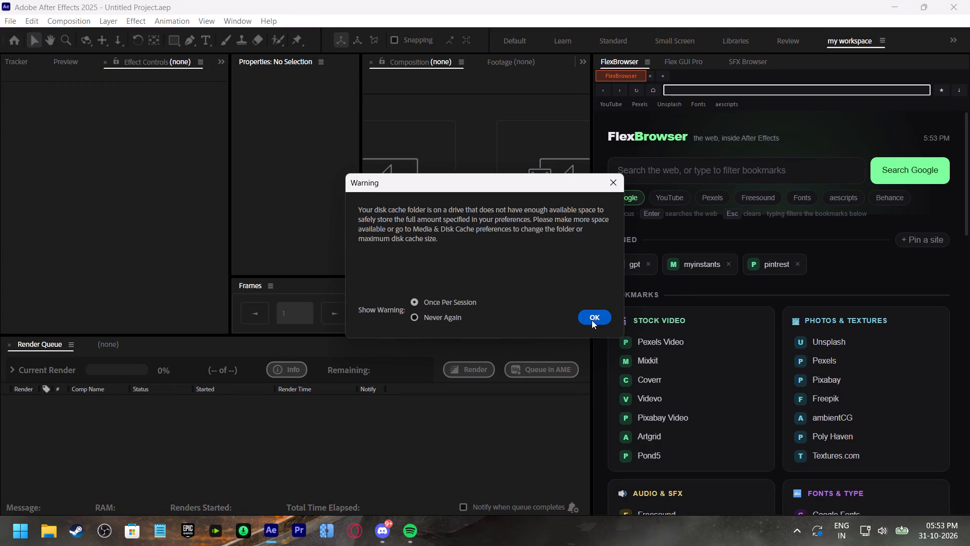
Dismiss the disk cache warning and open the recent project video_13.
{"action": "left_click", "coordinate": [592, 320]}
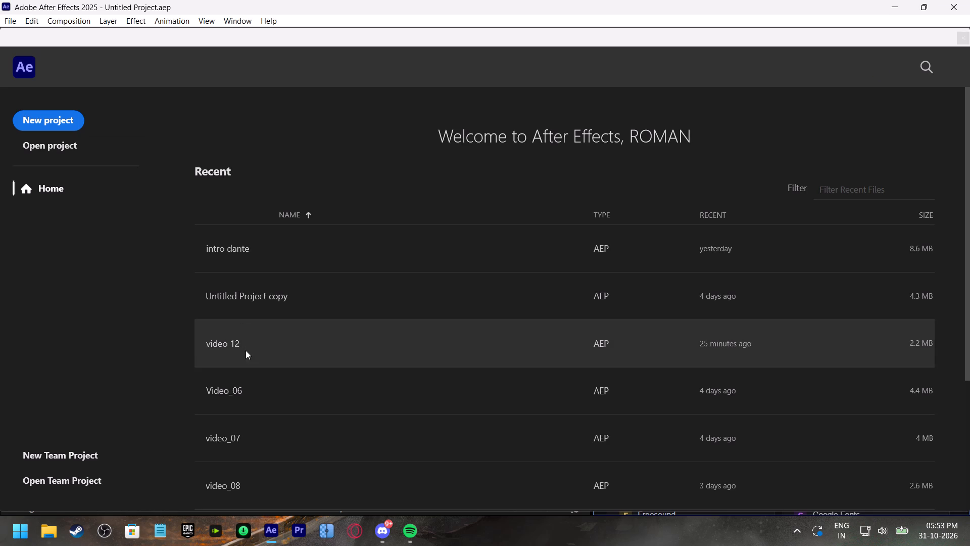
{"action": "scroll", "coordinate": [248, 389], "scroll_direction": "down", "scroll_amount": 6}
{"action": "scroll", "coordinate": [253, 401], "scroll_direction": "down", "scroll_amount": 15}
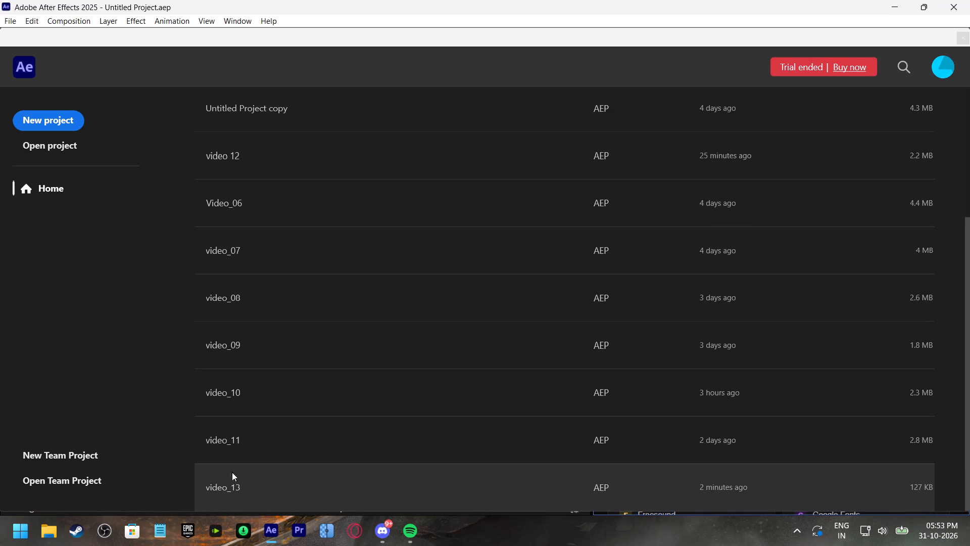
{"action": "left_click", "coordinate": [231, 481]}
{"action": "left_click", "coordinate": [231, 481]}
{"action": "left_click", "coordinate": [231, 481]}
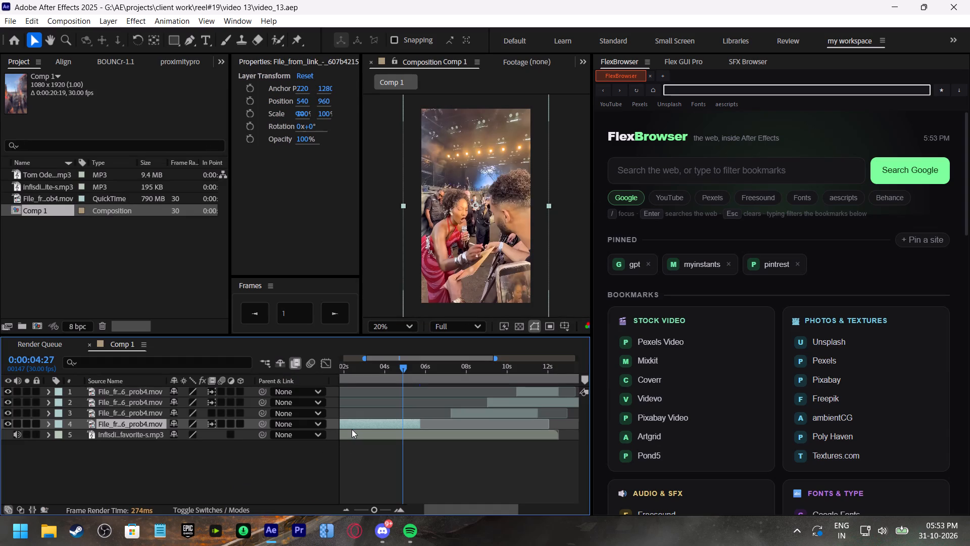
Play Comp 1 from 0:00:00:00 and again from 0:00:05:12 to review the opening segment and its cut.
{"action": "left_click_drag", "start_coordinate": [392, 367], "coordinate": [287, 385]}
{"action": "key", "text": "space"}
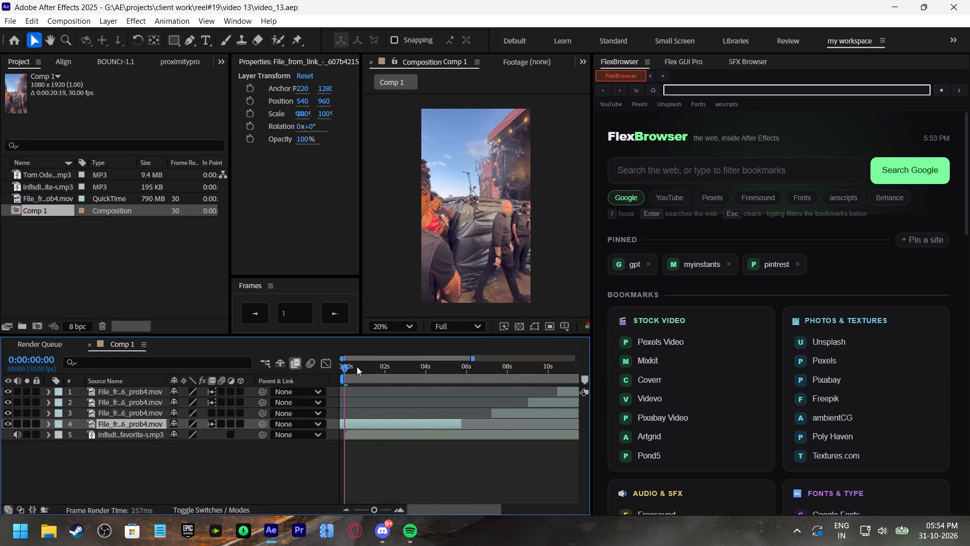
{"action": "left_click", "coordinate": [357, 367]}
{"action": "left_click", "coordinate": [681, 55]}
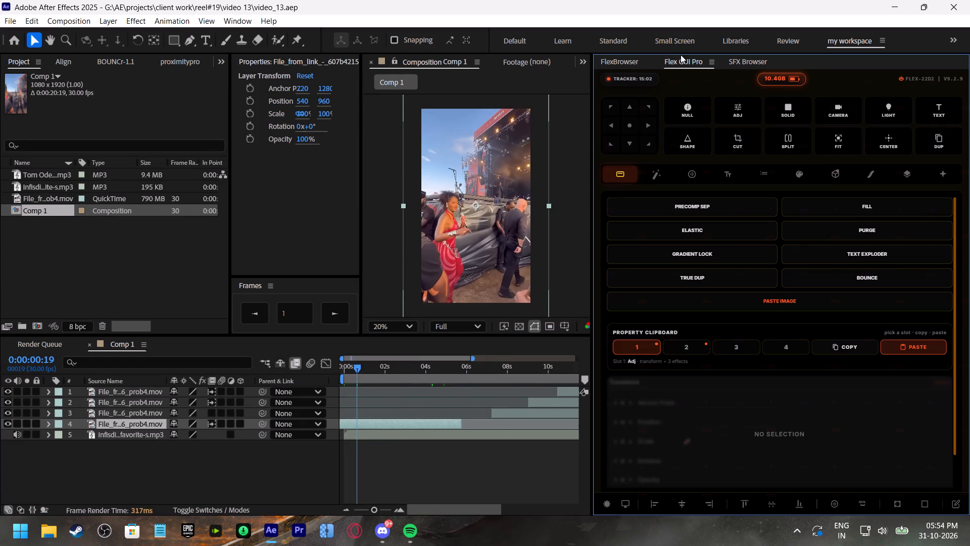
{"action": "left_click_drag", "start_coordinate": [379, 366], "coordinate": [322, 372]}
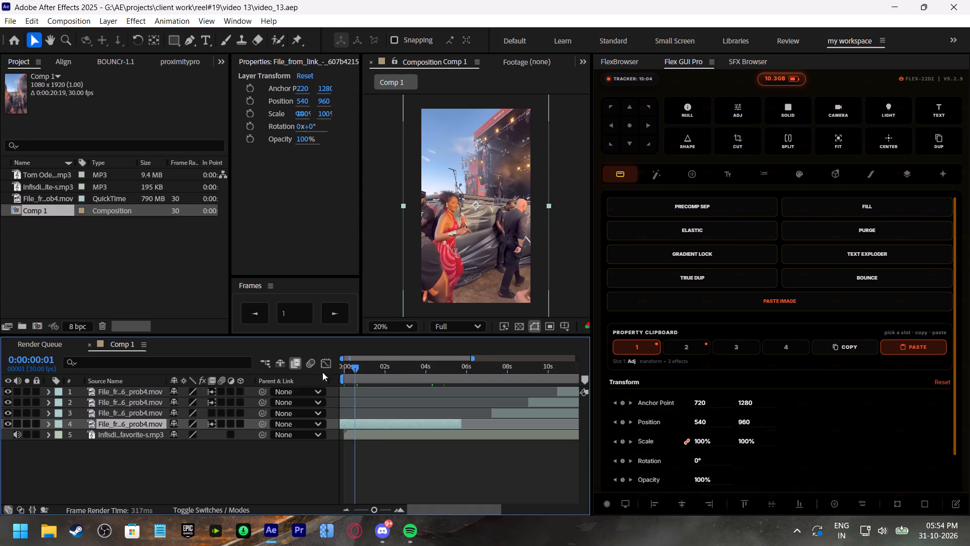
{"action": "left_click_drag", "start_coordinate": [322, 372], "coordinate": [309, 373]}
{"action": "key", "text": "space"}
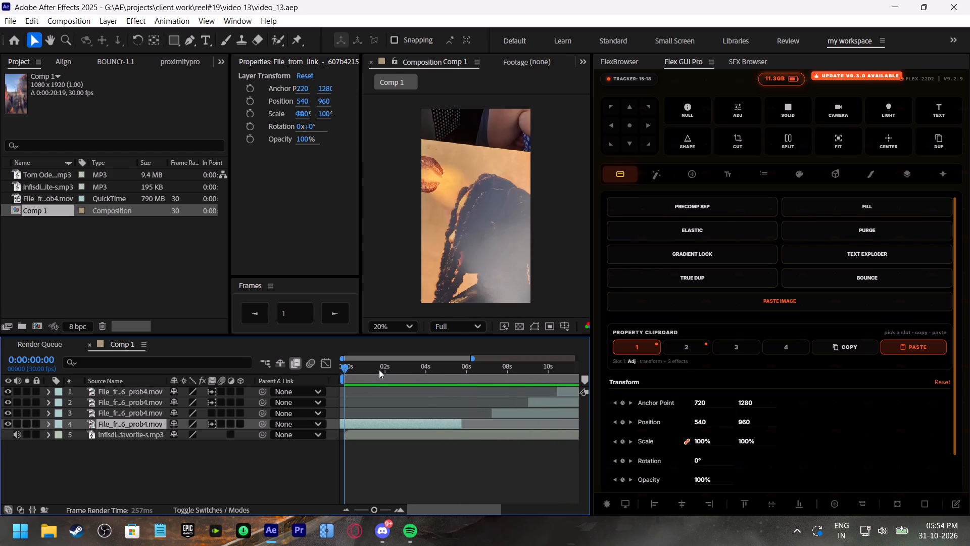
{"action": "left_click_drag", "start_coordinate": [365, 370], "coordinate": [454, 386]}
{"action": "key", "text": "space"}
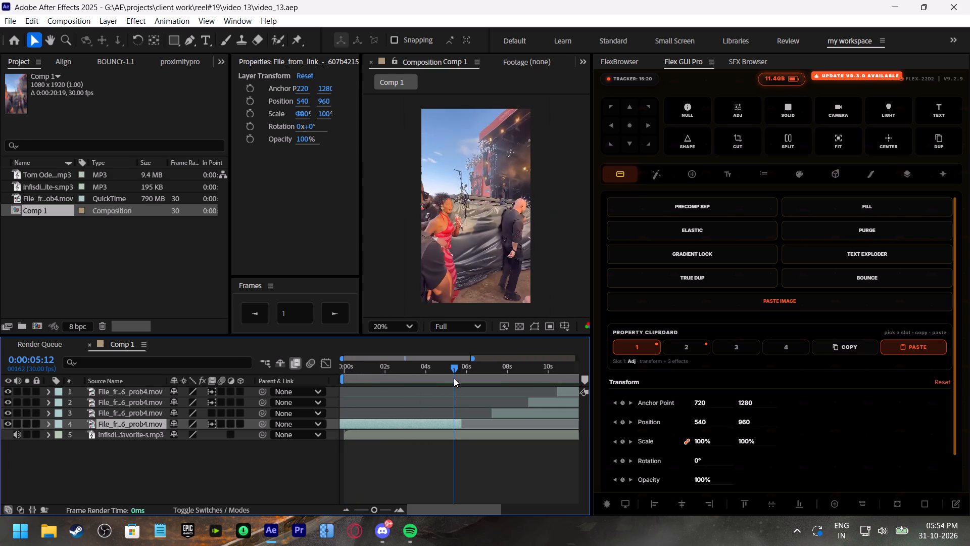
Slide the layer 4 segment later in time so it ends where the layer 3 segment begins, checking playback from 0:00:06:18.
{"action": "left_click_drag", "start_coordinate": [468, 365], "coordinate": [479, 380]}
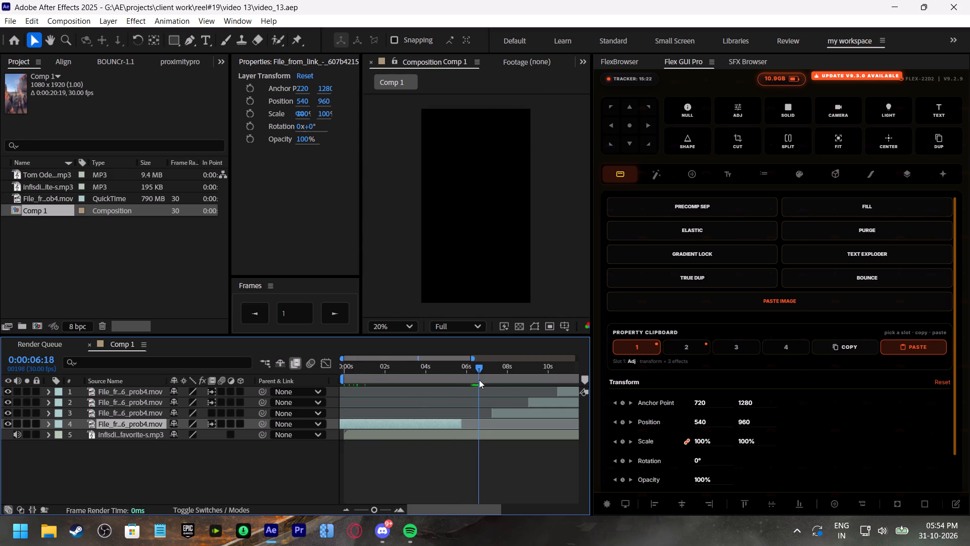
{"action": "left_click_drag", "start_coordinate": [479, 380], "coordinate": [479, 381]}
{"action": "left_click_drag", "start_coordinate": [423, 424], "coordinate": [449, 427]}
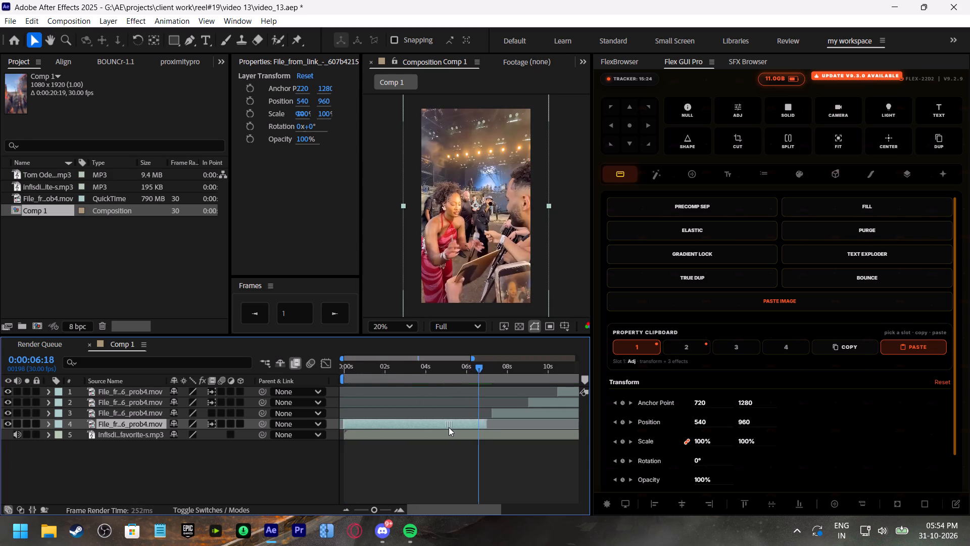
{"action": "left_click_drag", "start_coordinate": [449, 427], "coordinate": [469, 433]}
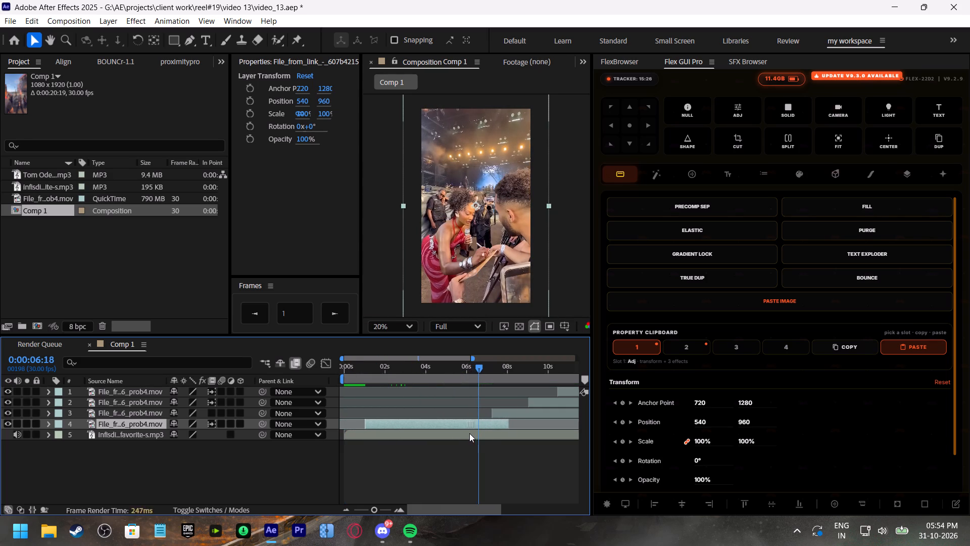
{"action": "left_click_drag", "start_coordinate": [469, 433], "coordinate": [462, 429]}
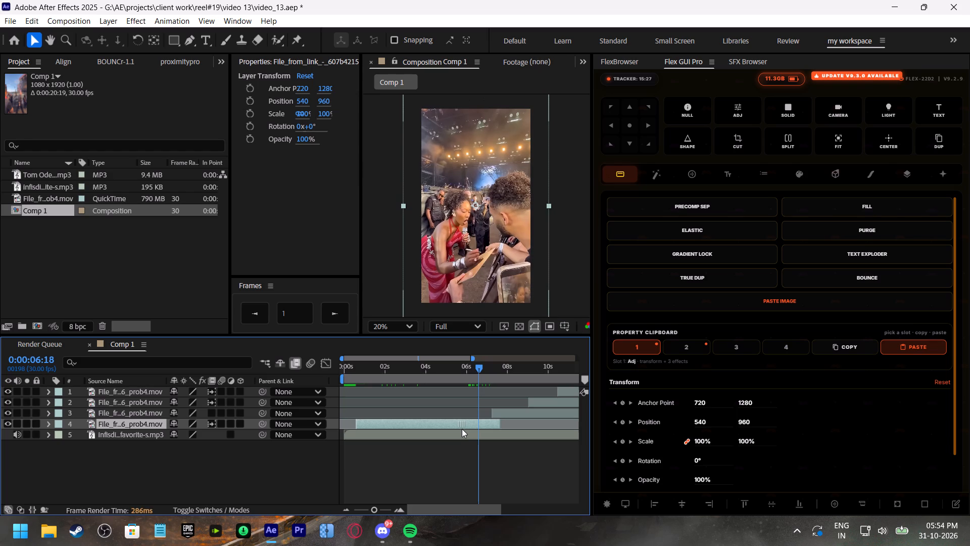
{"action": "left_click_drag", "start_coordinate": [462, 429], "coordinate": [458, 427]}
{"action": "key", "text": "space"}
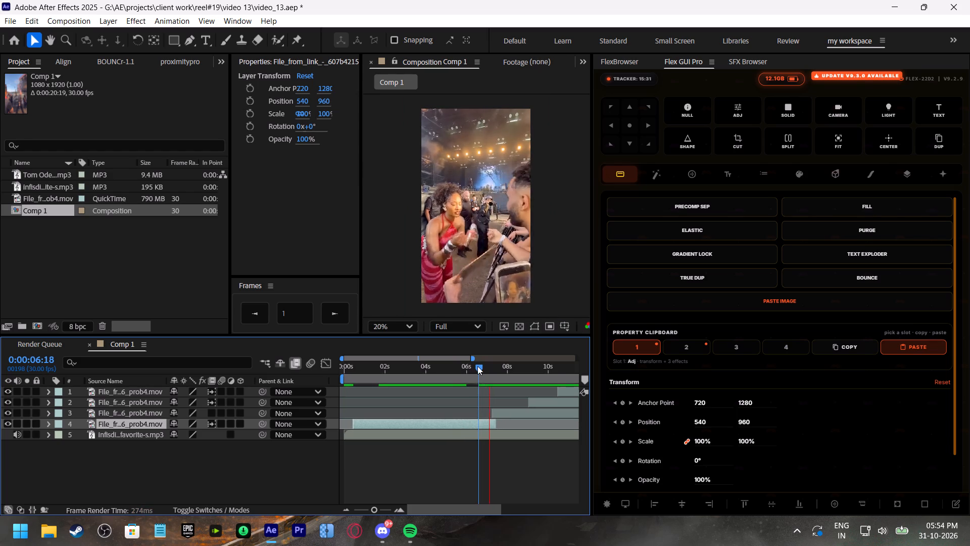
{"action": "left_click", "coordinate": [477, 366]}
{"action": "left_click_drag", "start_coordinate": [466, 424], "coordinate": [462, 425]}
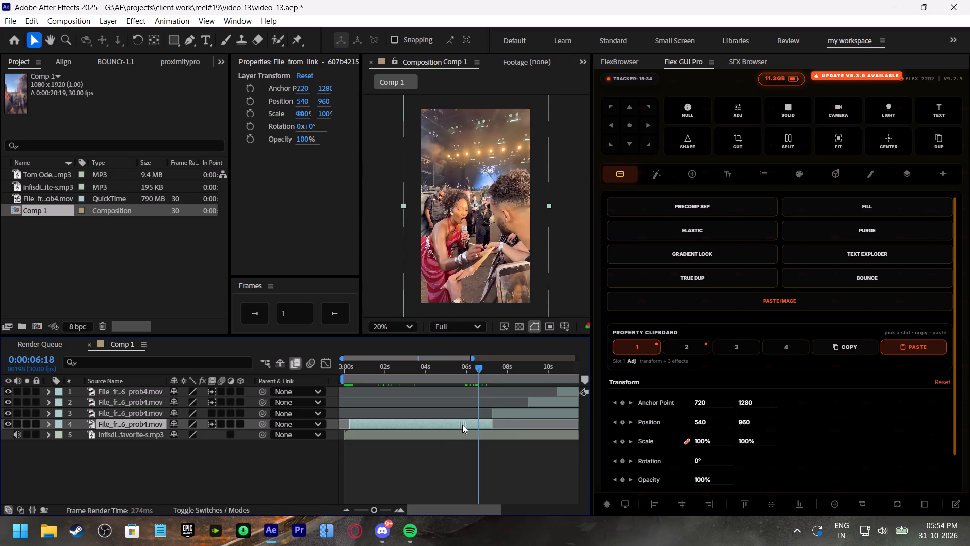
{"action": "left_click_drag", "start_coordinate": [462, 425], "coordinate": [462, 425]}
{"action": "key", "text": "space"}
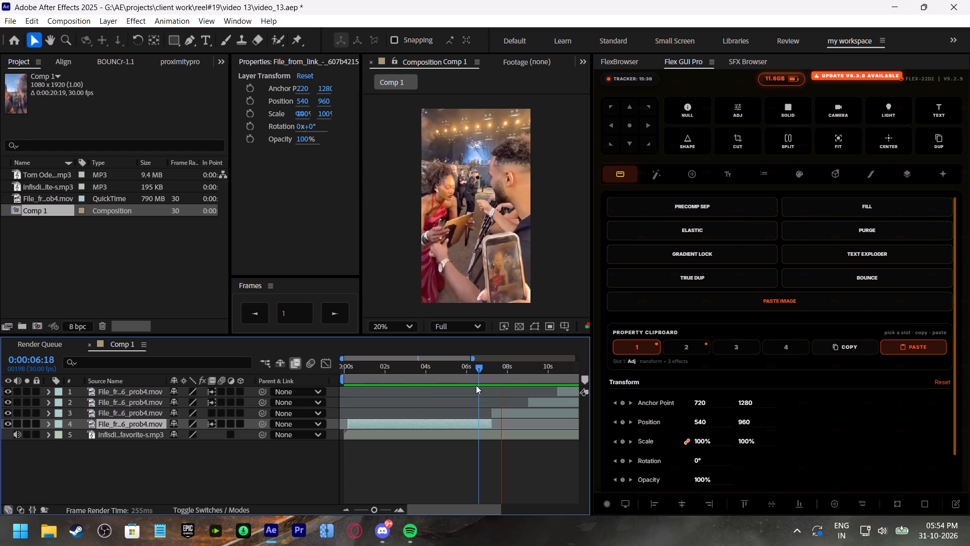
Save the project, extend the start of the layer 4 segment back to 0:00:00:00, and play from there.
{"action": "left_click_drag", "start_coordinate": [444, 366], "coordinate": [286, 387]}
{"action": "key", "text": "ctrl+s"}
{"action": "left_click_drag", "start_coordinate": [347, 425], "coordinate": [337, 425]}
{"action": "key", "text": "space"}
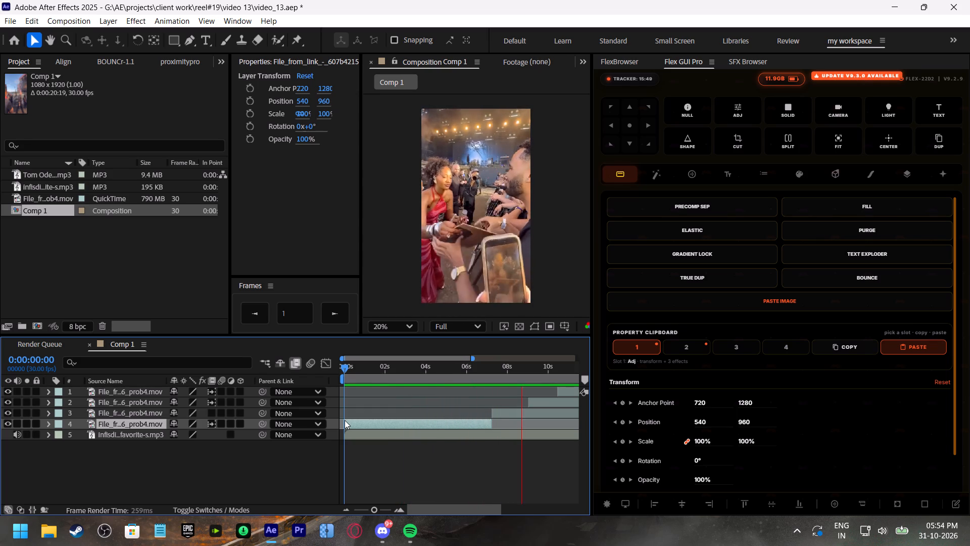
Reposition the layer 3 footage at 0:00:07:19 to about 505, 695.
{"action": "left_click_drag", "start_coordinate": [453, 365], "coordinate": [454, 365]}
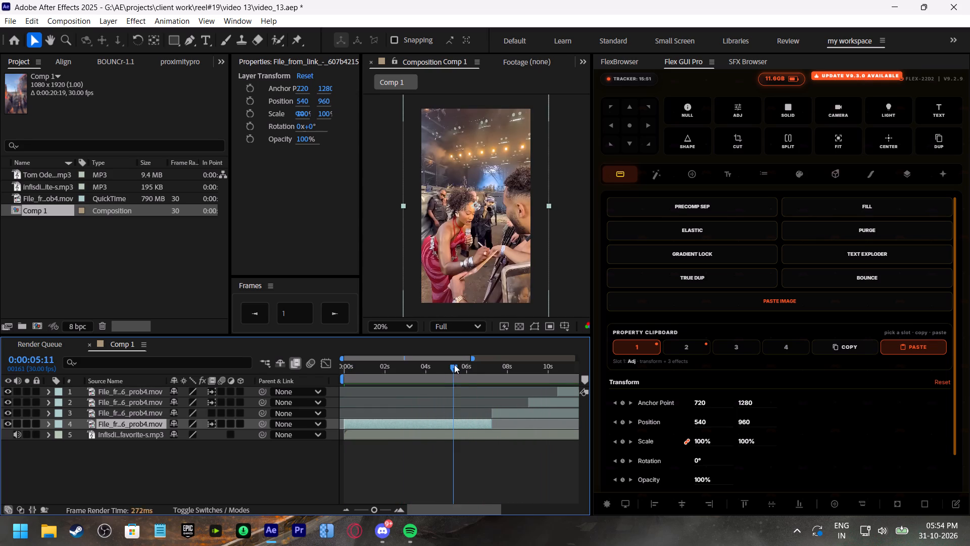
{"action": "left_click_drag", "start_coordinate": [454, 365], "coordinate": [479, 373]}
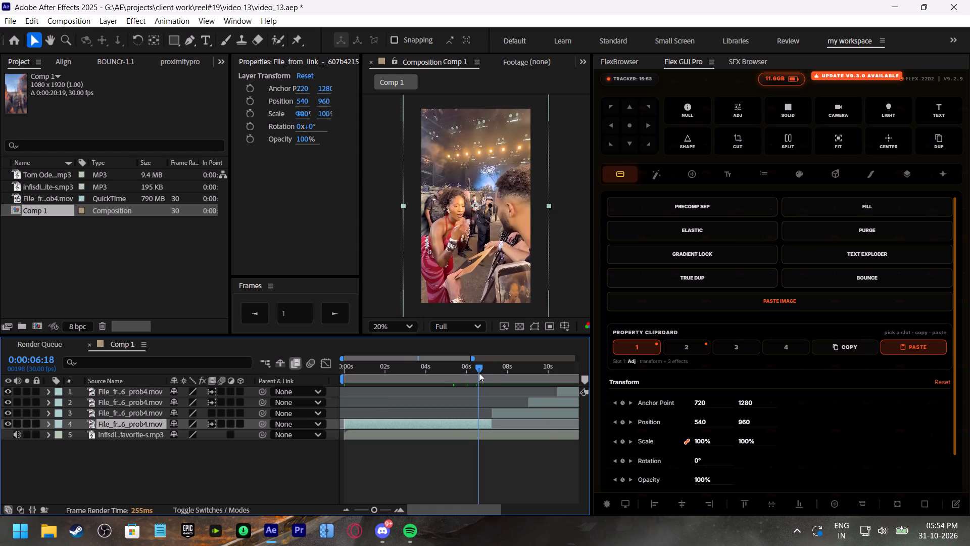
{"action": "left_click_drag", "start_coordinate": [479, 373], "coordinate": [500, 389]}
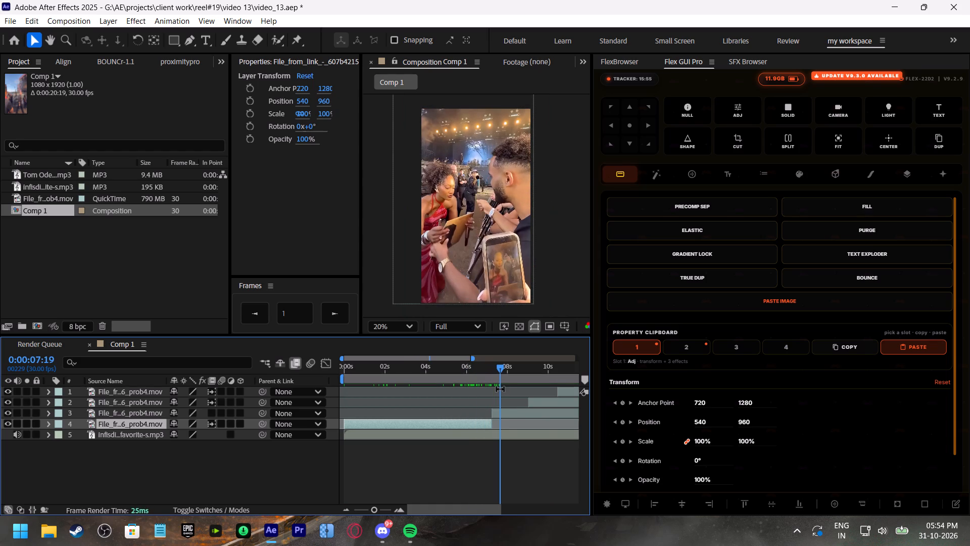
{"action": "left_click", "coordinate": [508, 415]}
{"action": "left_click_drag", "start_coordinate": [485, 274], "coordinate": [490, 273]}
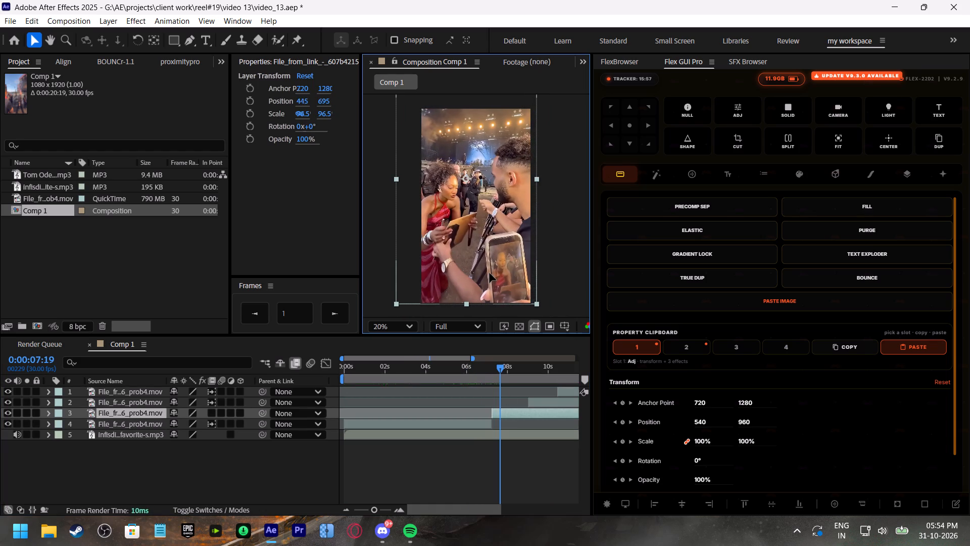
{"action": "left_click_drag", "start_coordinate": [490, 273], "coordinate": [494, 273]}
Play the cut from 0:00:06:09 and reposition the layer 4 footage to about 540, 645 to match layer 3's framing.
{"action": "left_click", "coordinate": [472, 370]}
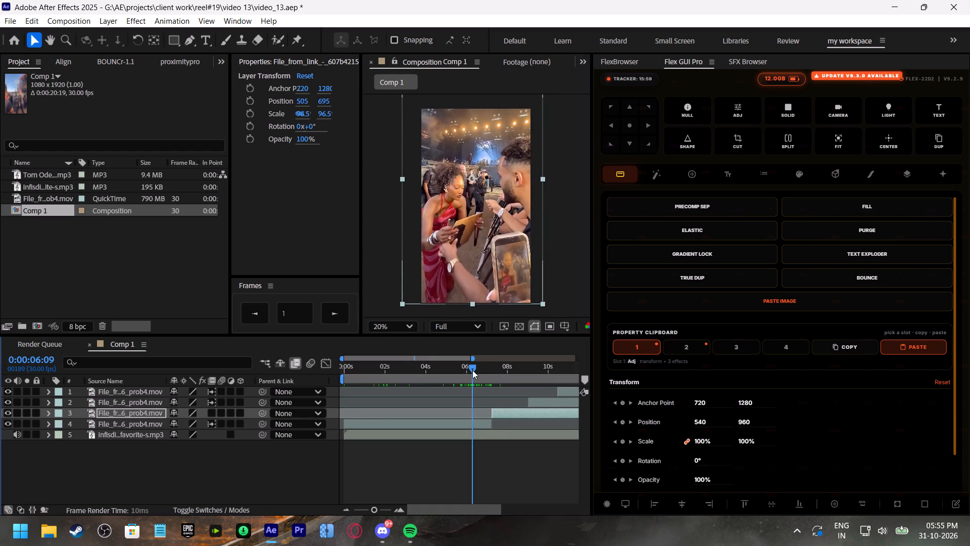
{"action": "key", "text": "space"}
{"action": "left_click", "coordinate": [472, 370]}
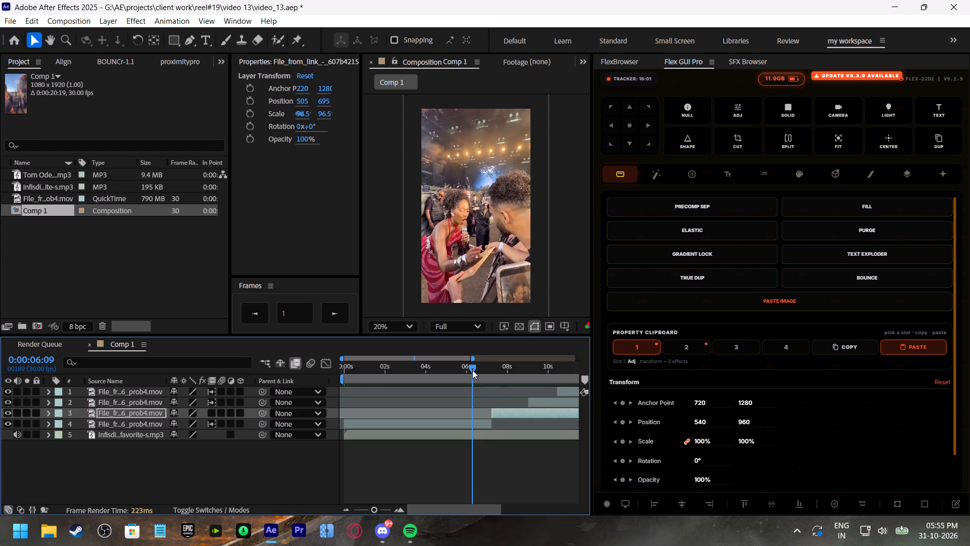
{"action": "left_click_drag", "start_coordinate": [497, 268], "coordinate": [493, 238]}
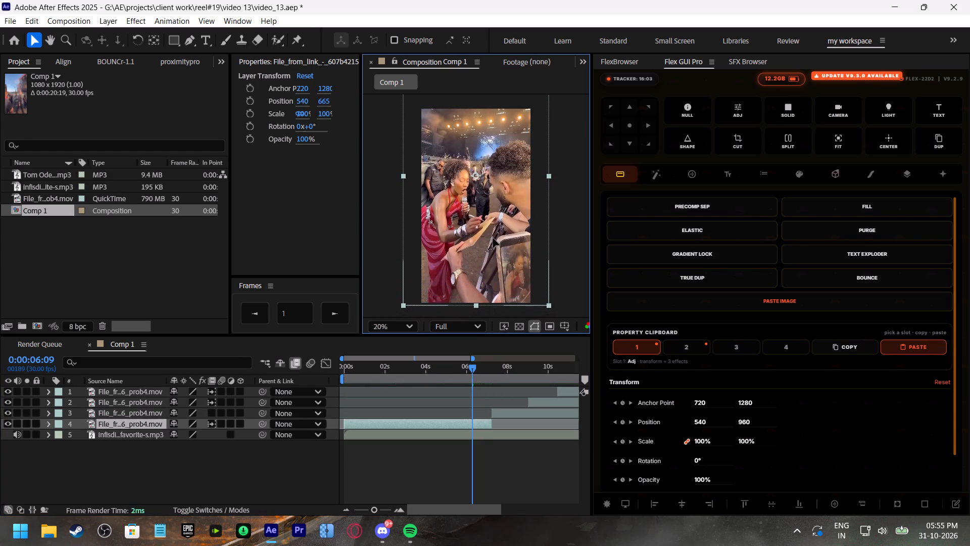
{"action": "left_click_drag", "start_coordinate": [493, 238], "coordinate": [493, 236]}
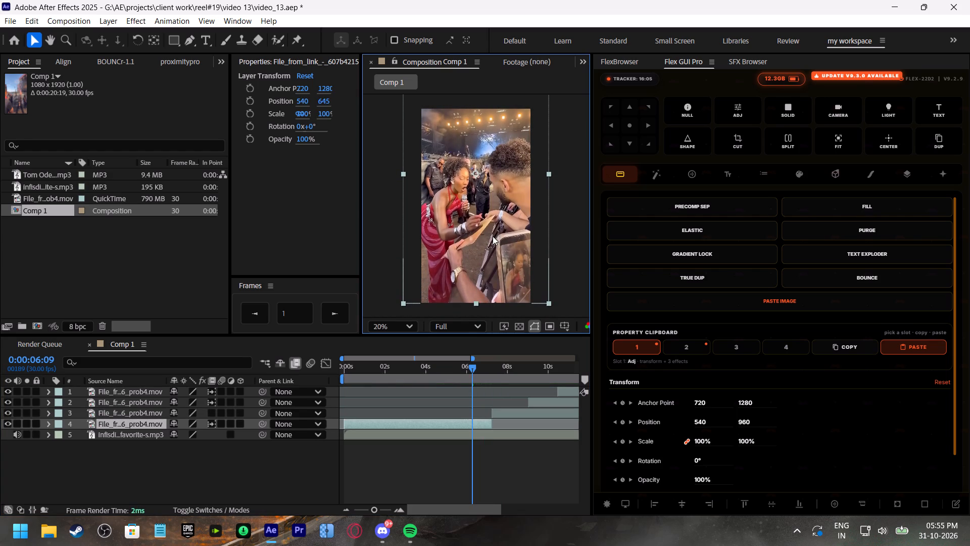
Play from 0:00:05:07 and compare the framing on both sides of the cut between layers 4 and 3.
{"action": "left_click", "coordinate": [451, 367]}
{"action": "key", "text": "space"}
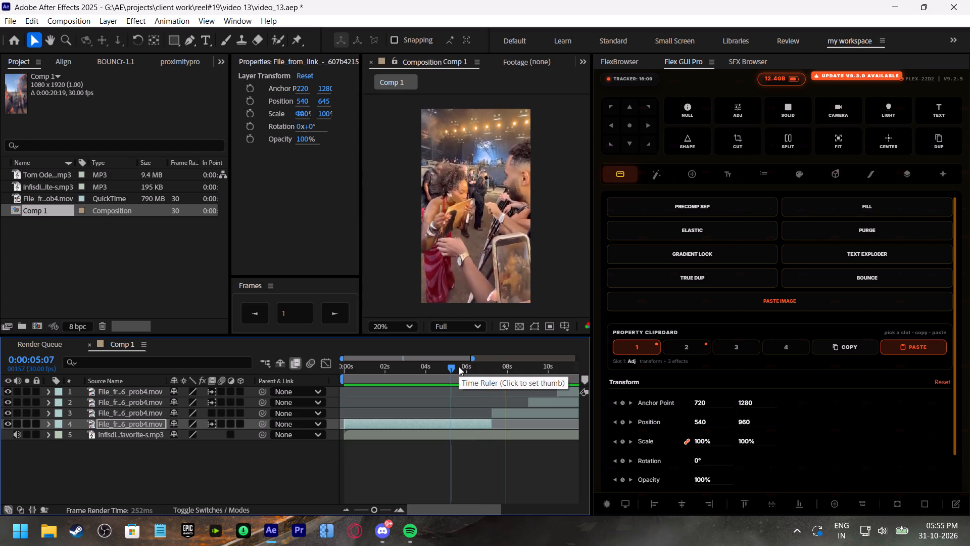
{"action": "left_click_drag", "start_coordinate": [459, 367], "coordinate": [481, 380]}
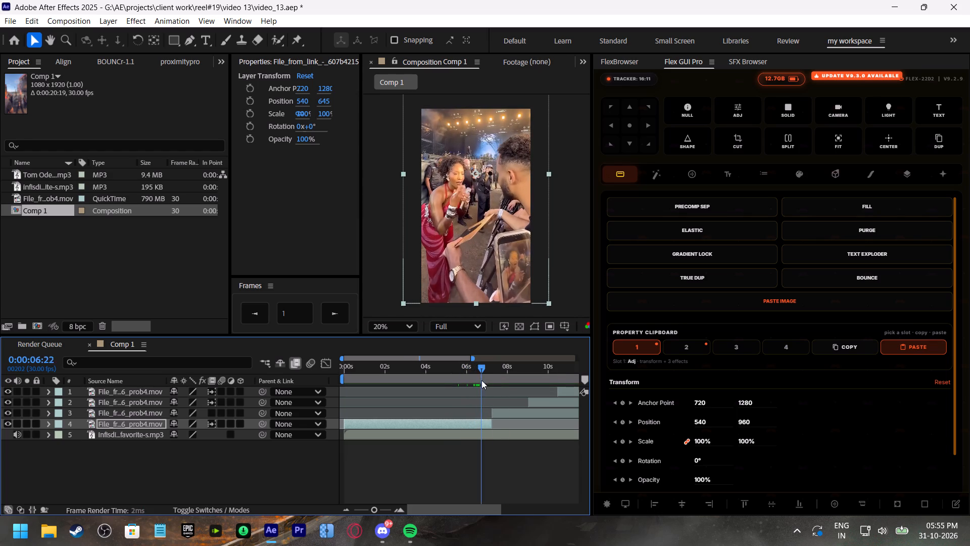
{"action": "left_click_drag", "start_coordinate": [481, 380], "coordinate": [484, 390]}
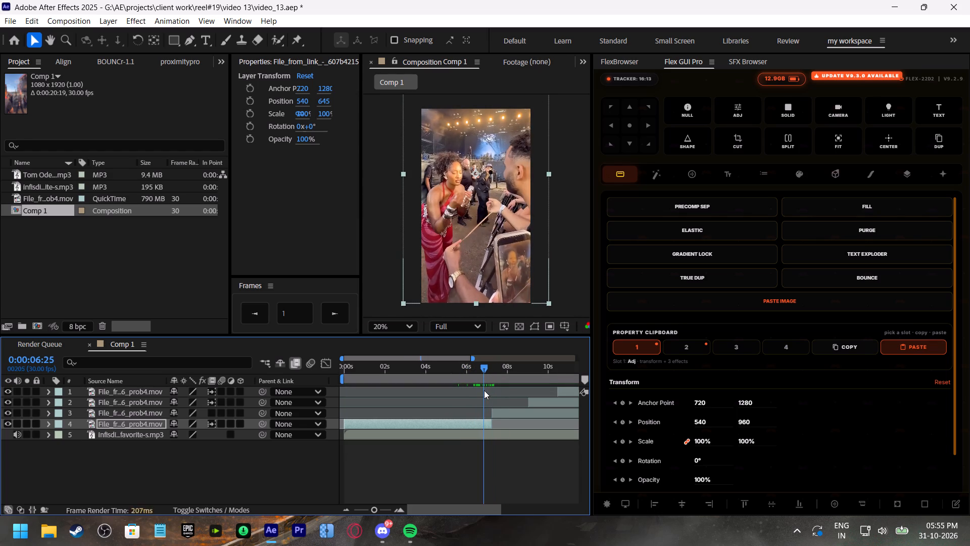
{"action": "left_click_drag", "start_coordinate": [484, 390], "coordinate": [488, 393]}
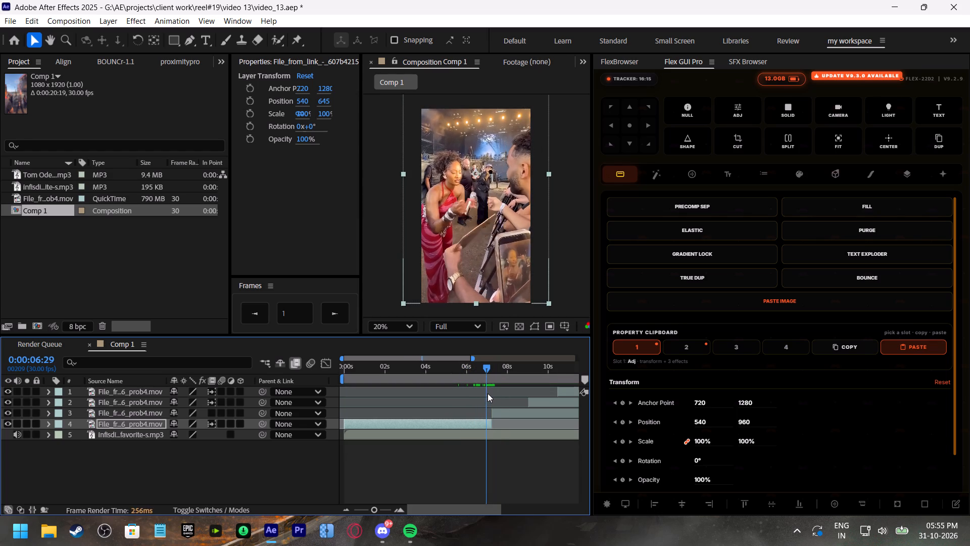
{"action": "left_click_drag", "start_coordinate": [488, 393], "coordinate": [482, 388]}
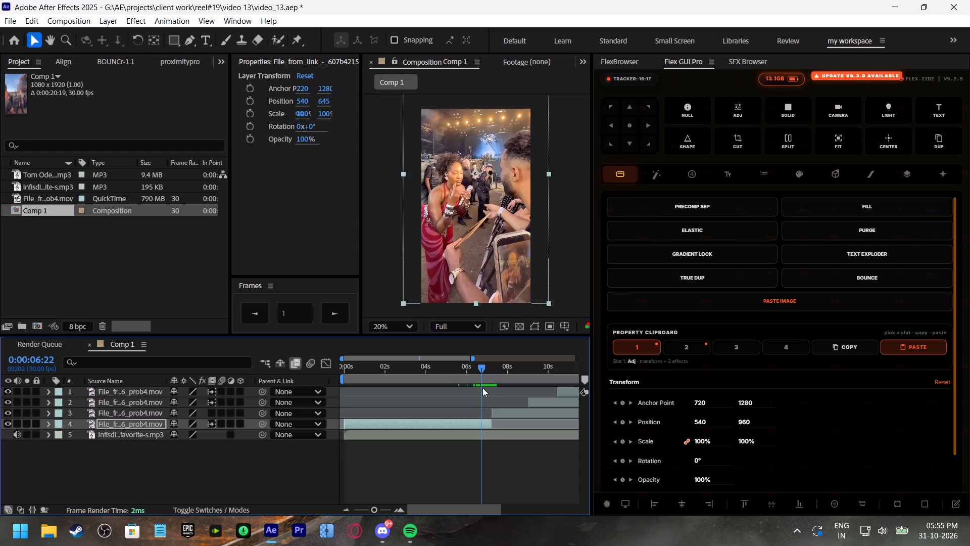
{"action": "left_click_drag", "start_coordinate": [482, 388], "coordinate": [496, 391]}
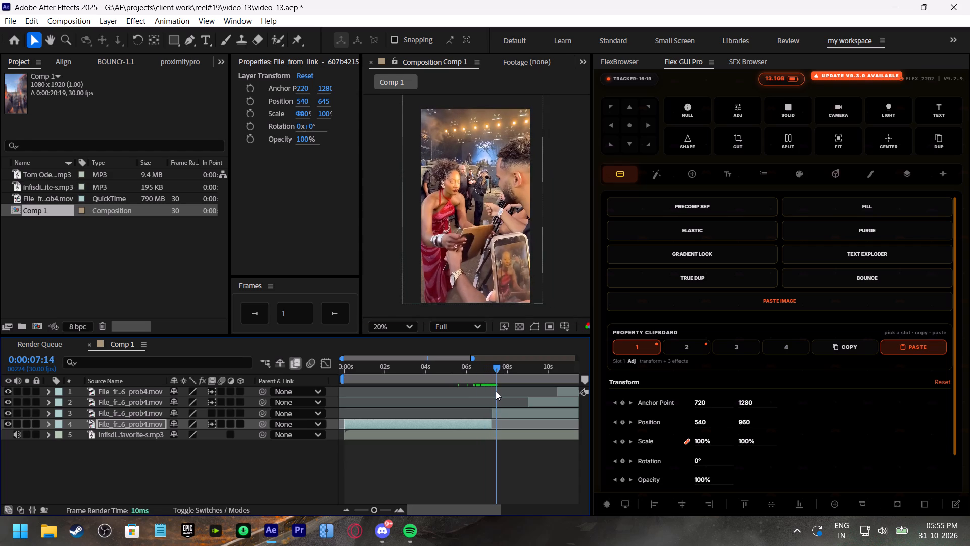
{"action": "left_click_drag", "start_coordinate": [496, 391], "coordinate": [491, 381]}
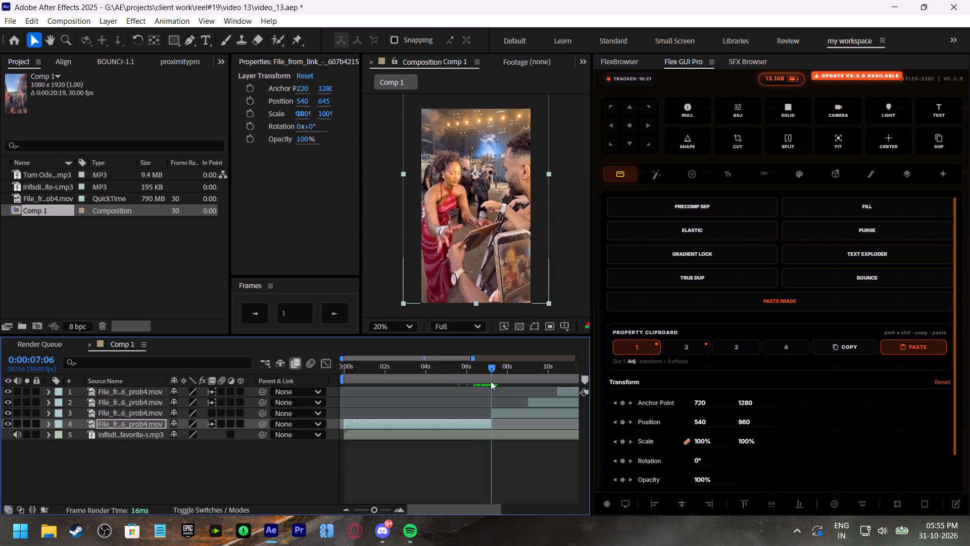
{"action": "left_click_drag", "start_coordinate": [491, 381], "coordinate": [476, 394]}
Compare the scales of layers 4 and 3 and set layer 3's scale to 100% to match.
{"action": "left_click", "coordinate": [475, 424]}
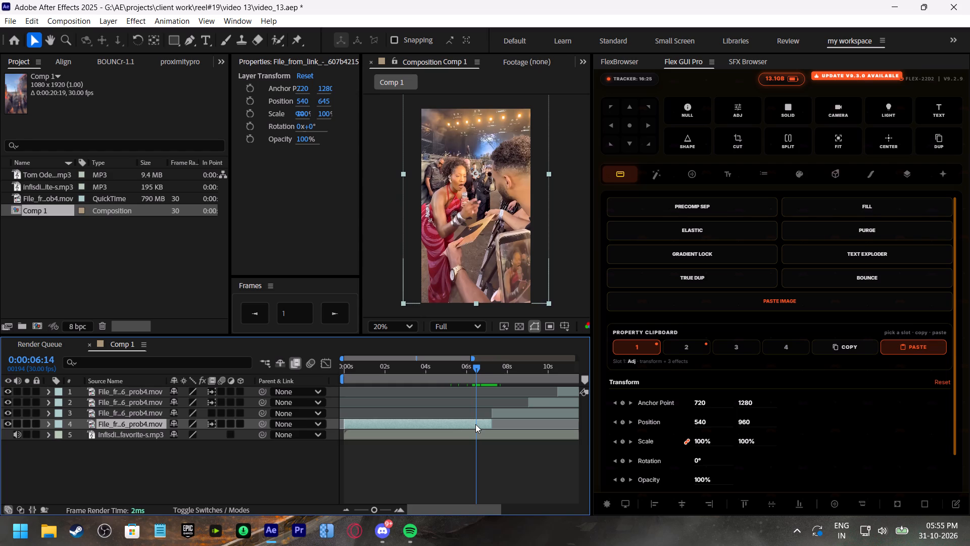
{"action": "key", "text": "s"}
{"action": "left_click", "coordinate": [523, 413]}
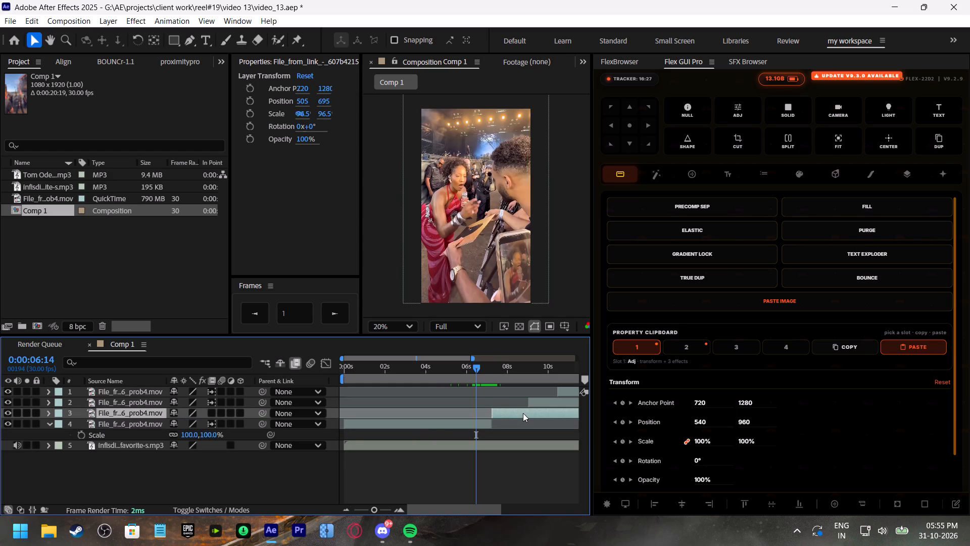
{"action": "key", "text": "s"}
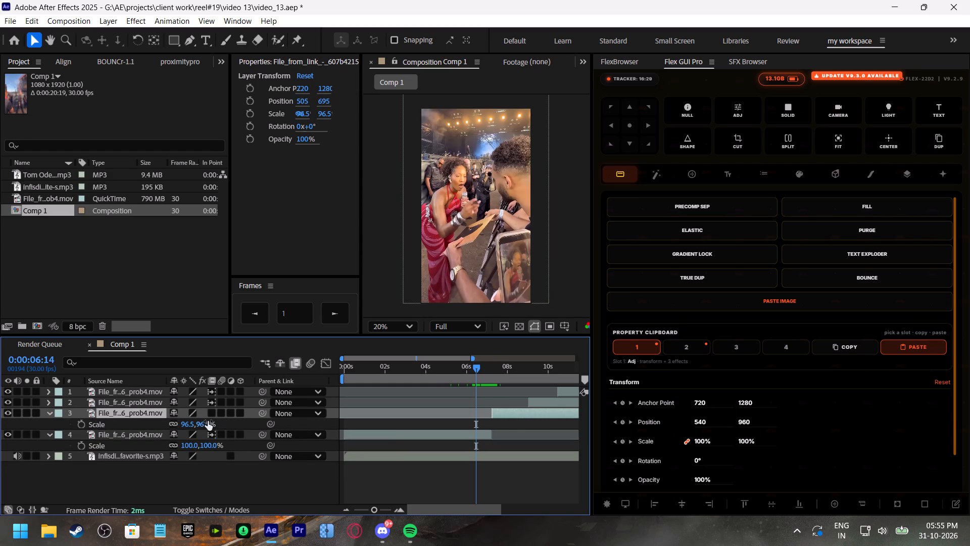
{"action": "left_click", "coordinate": [205, 422]}
{"action": "key", "text": "1"}
{"action": "key", "text": "0"}
{"action": "key", "text": "0"}
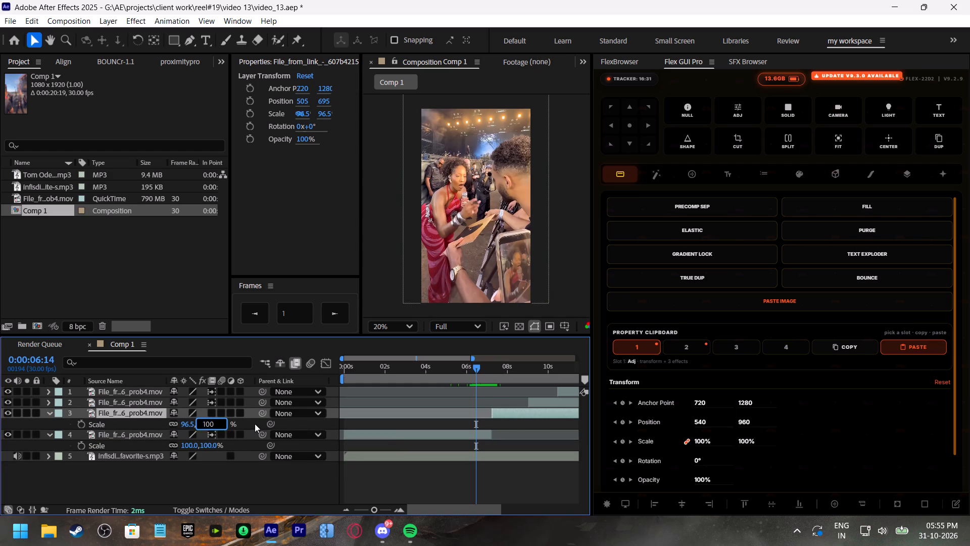
{"action": "left_click", "coordinate": [255, 424]}
Set layer 3's position to 540, 645 to match layer 4's framing.
{"action": "left_click", "coordinate": [506, 414]}
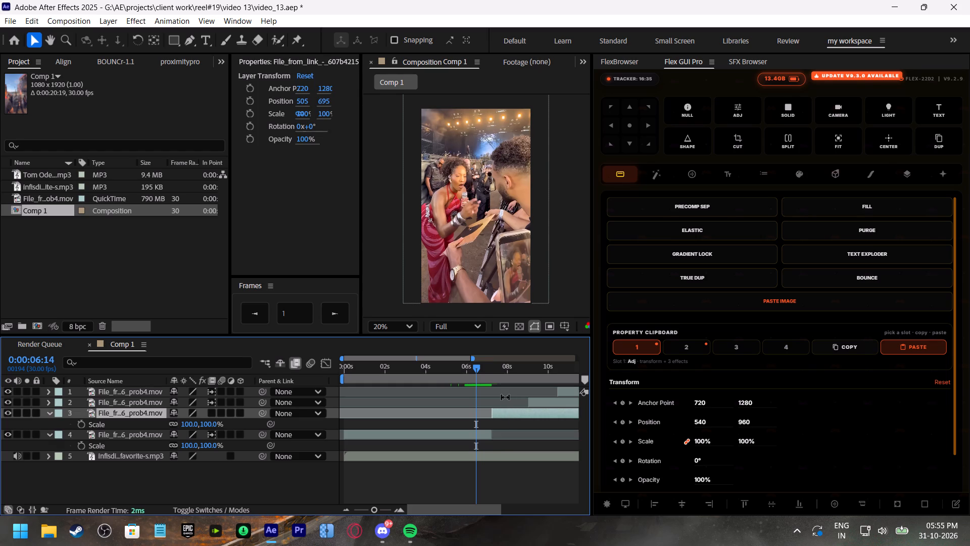
{"action": "key", "text": "p"}
{"action": "left_click", "coordinate": [412, 434]}
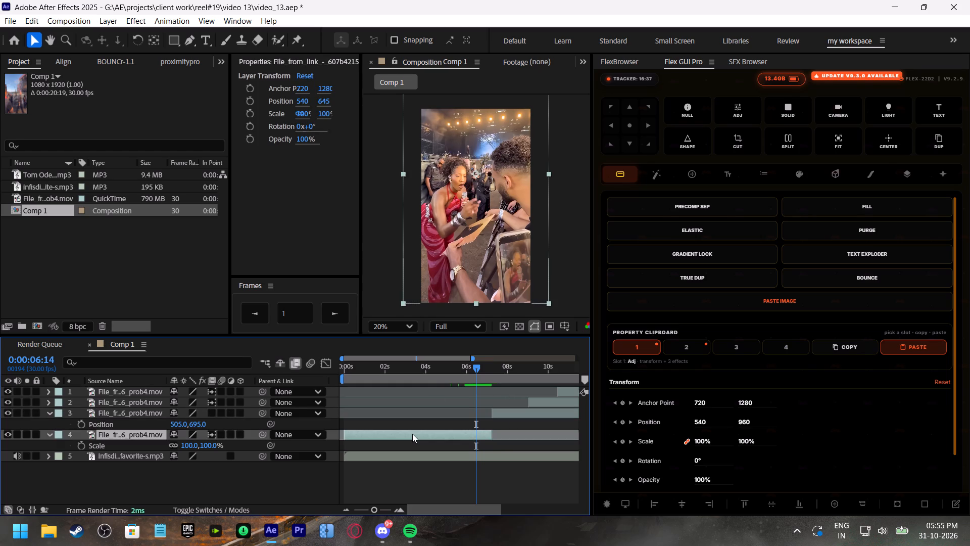
{"action": "key", "text": "p"}
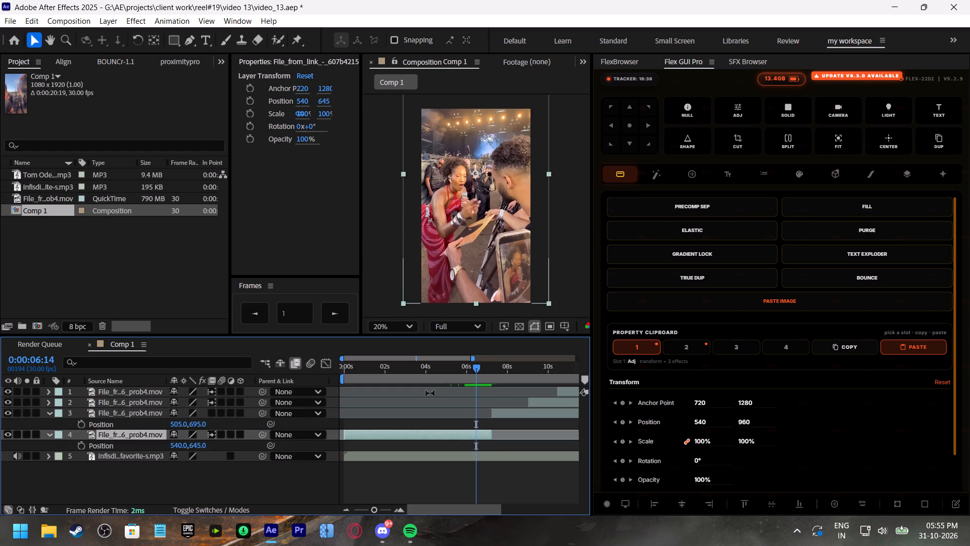
{"action": "left_click", "coordinate": [504, 368]}
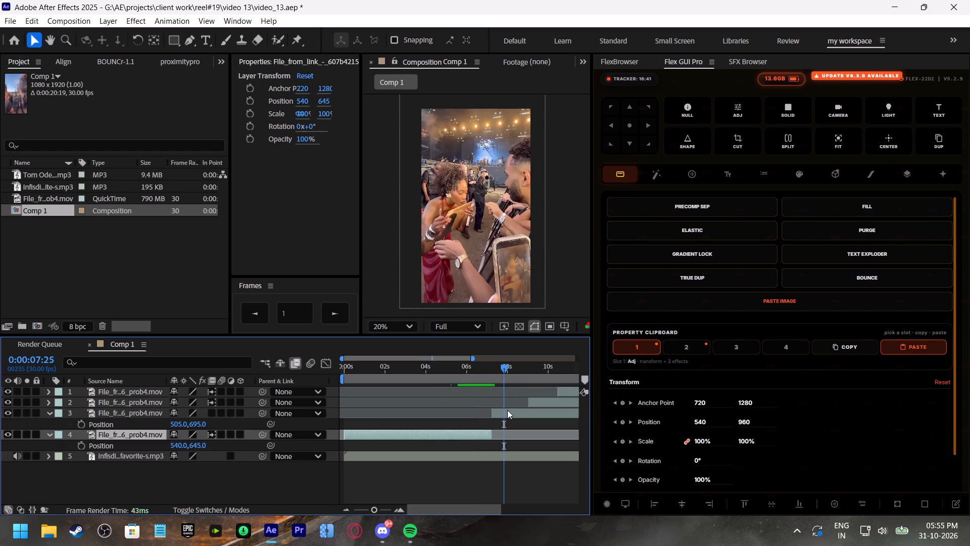
{"action": "left_click", "coordinate": [506, 413]}
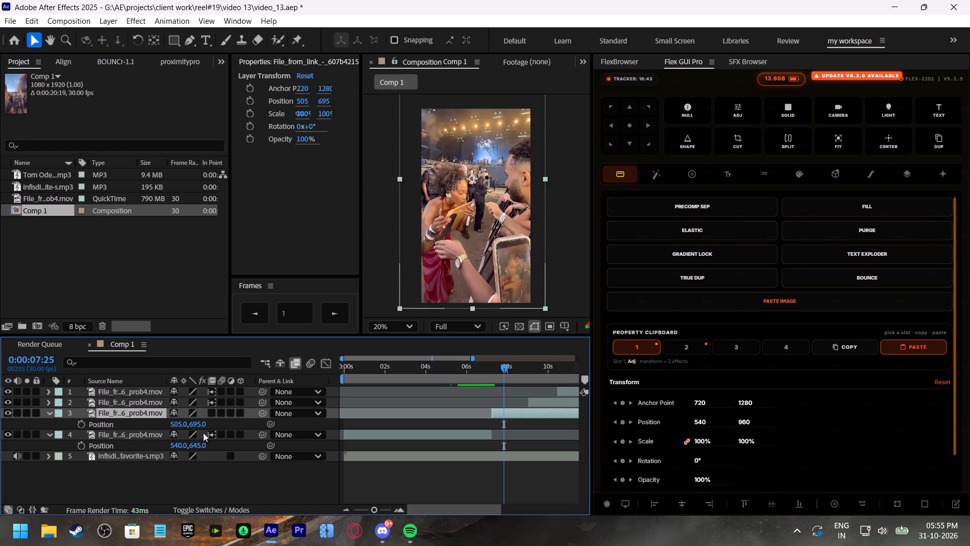
{"action": "left_click", "coordinate": [198, 426]}
{"action": "type", "text": "645"}
{"action": "left_click", "coordinate": [238, 425]}
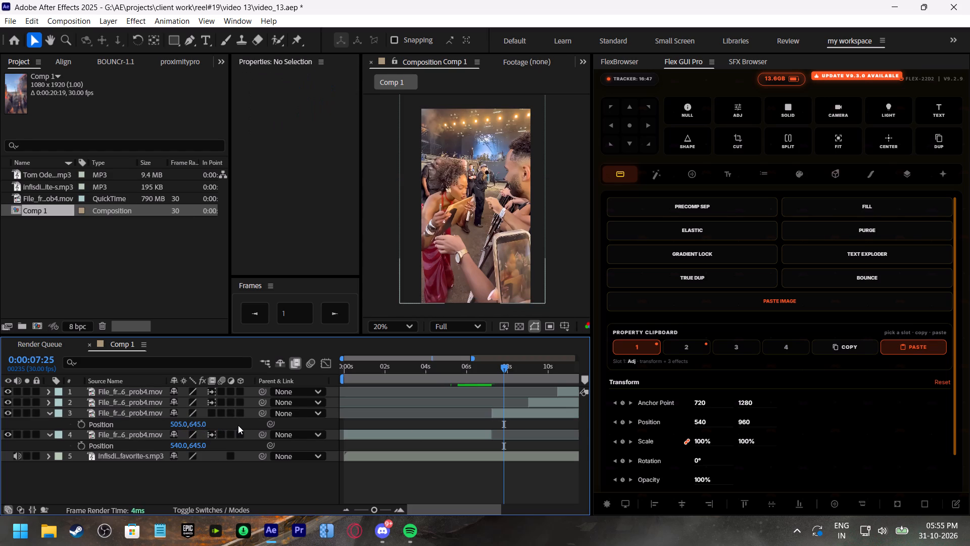
{"action": "left_click", "coordinate": [173, 424]}
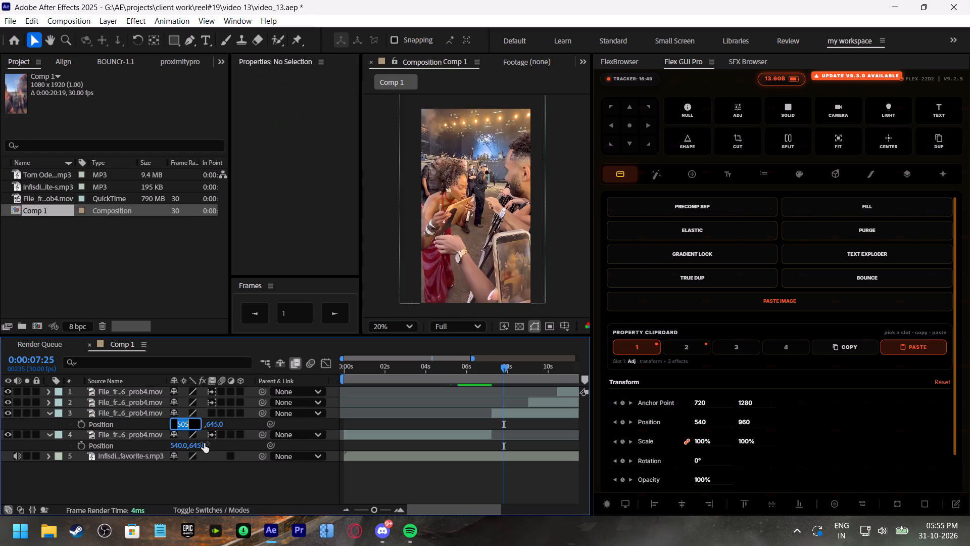
{"action": "key", "text": "5"}
{"action": "type", "text": "40"}
{"action": "left_click", "coordinate": [229, 444]}
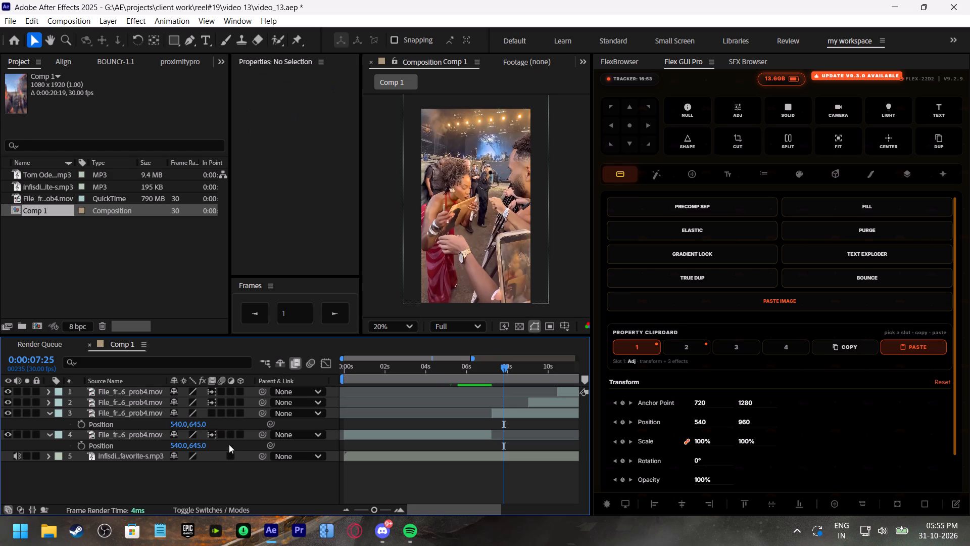
Play the cut from 0:00:05:13, save the project, and play the reel from 0:00:00:00.
{"action": "left_click", "coordinate": [455, 368]}
{"action": "key", "text": "space"}
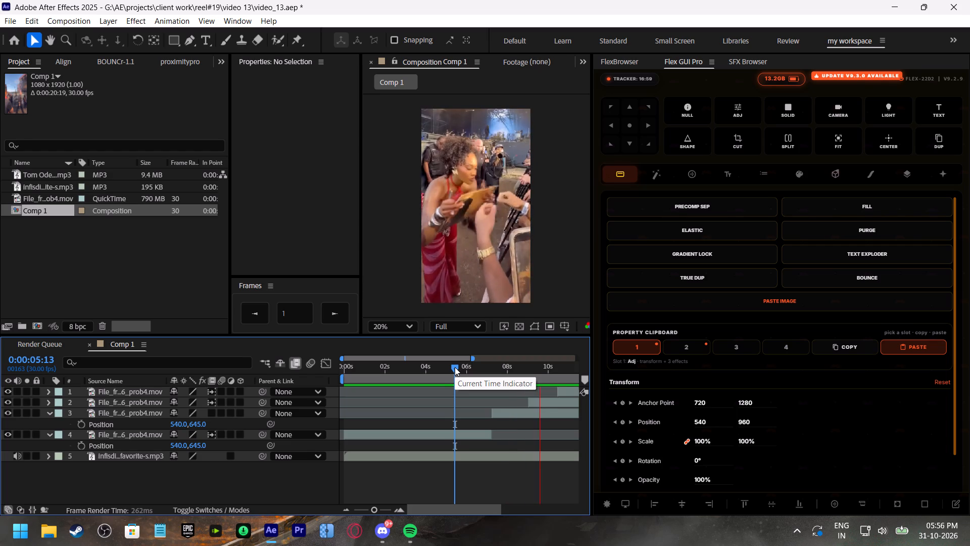
{"action": "left_click_drag", "start_coordinate": [452, 367], "coordinate": [307, 391]}
{"action": "key", "text": "ctrl+s"}
{"action": "key", "text": "space"}
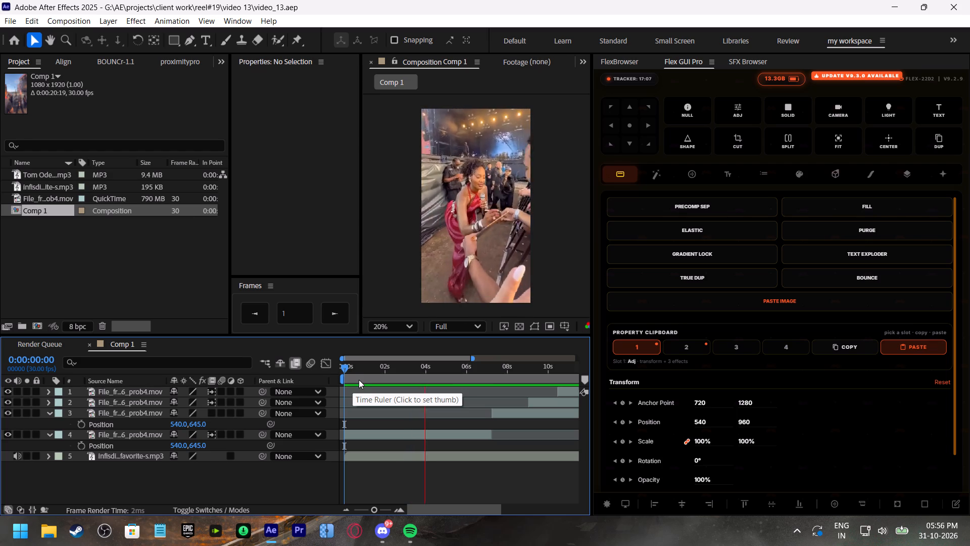
{"action": "left_click", "coordinate": [420, 369]}
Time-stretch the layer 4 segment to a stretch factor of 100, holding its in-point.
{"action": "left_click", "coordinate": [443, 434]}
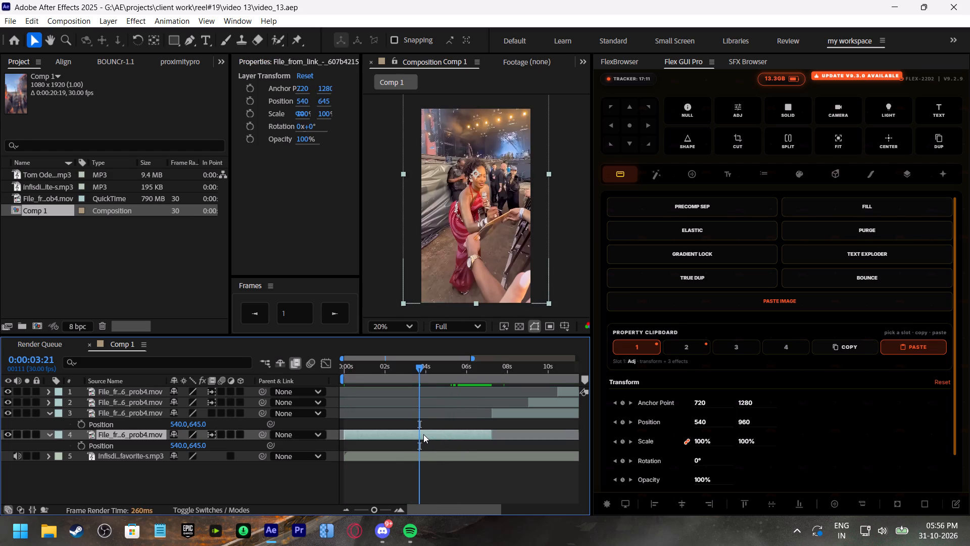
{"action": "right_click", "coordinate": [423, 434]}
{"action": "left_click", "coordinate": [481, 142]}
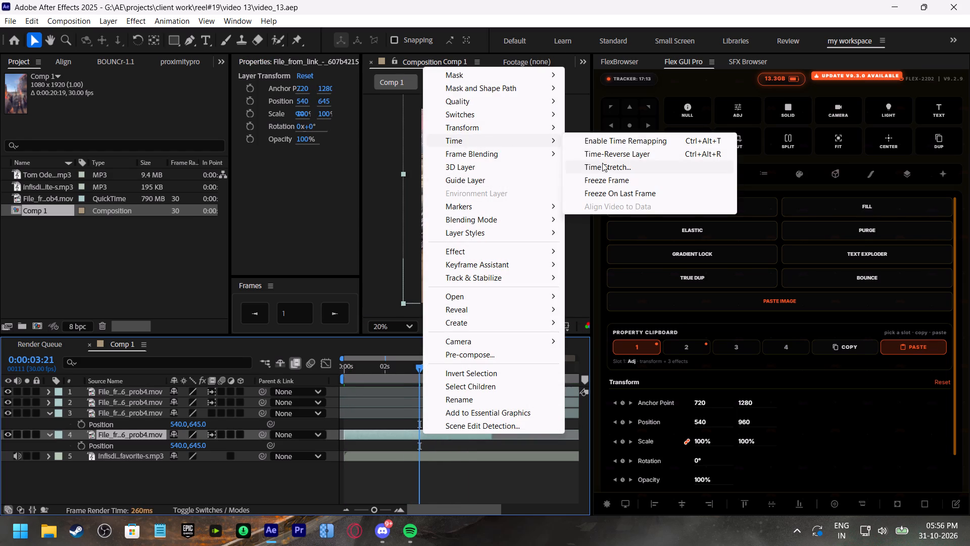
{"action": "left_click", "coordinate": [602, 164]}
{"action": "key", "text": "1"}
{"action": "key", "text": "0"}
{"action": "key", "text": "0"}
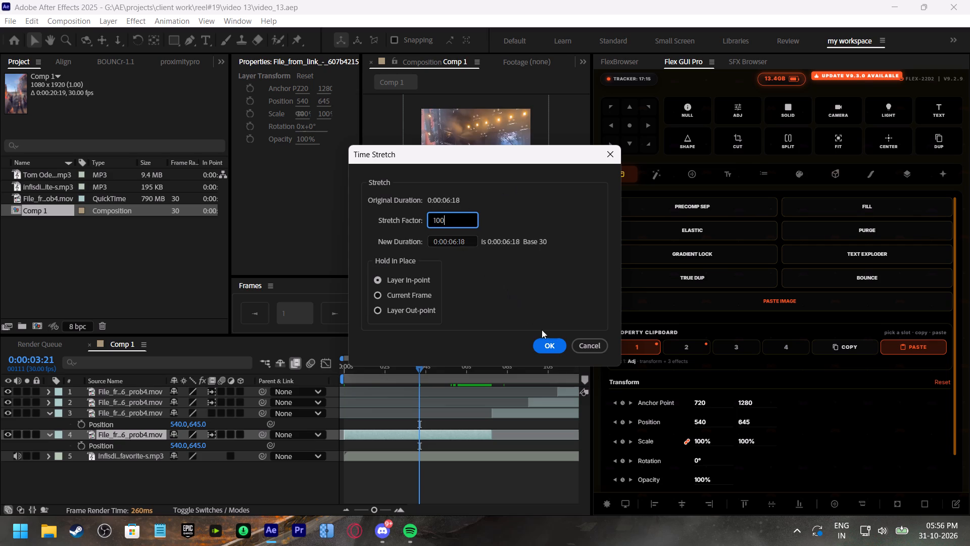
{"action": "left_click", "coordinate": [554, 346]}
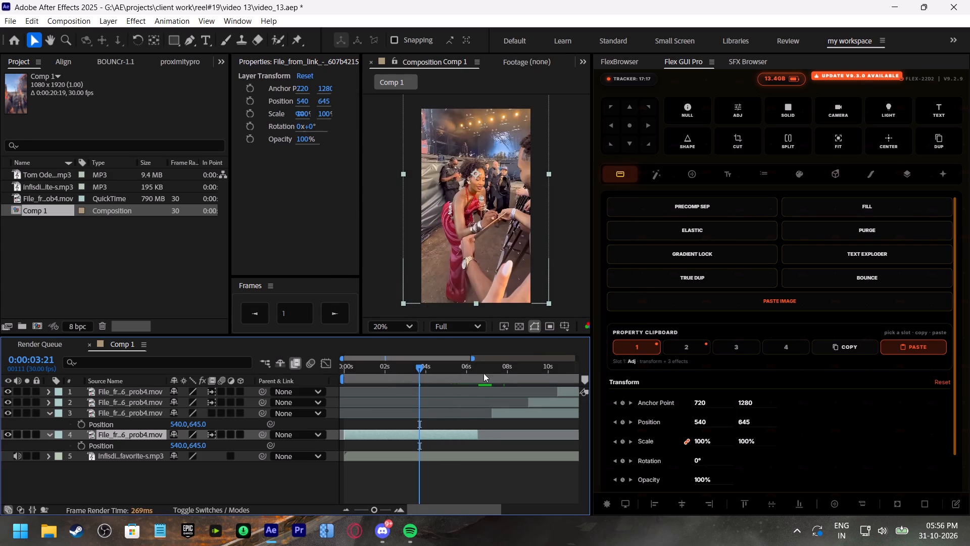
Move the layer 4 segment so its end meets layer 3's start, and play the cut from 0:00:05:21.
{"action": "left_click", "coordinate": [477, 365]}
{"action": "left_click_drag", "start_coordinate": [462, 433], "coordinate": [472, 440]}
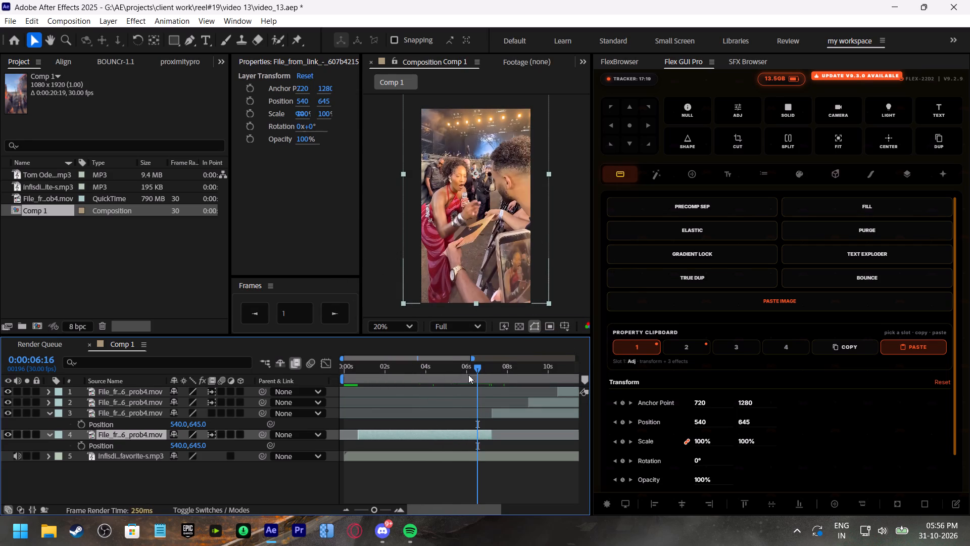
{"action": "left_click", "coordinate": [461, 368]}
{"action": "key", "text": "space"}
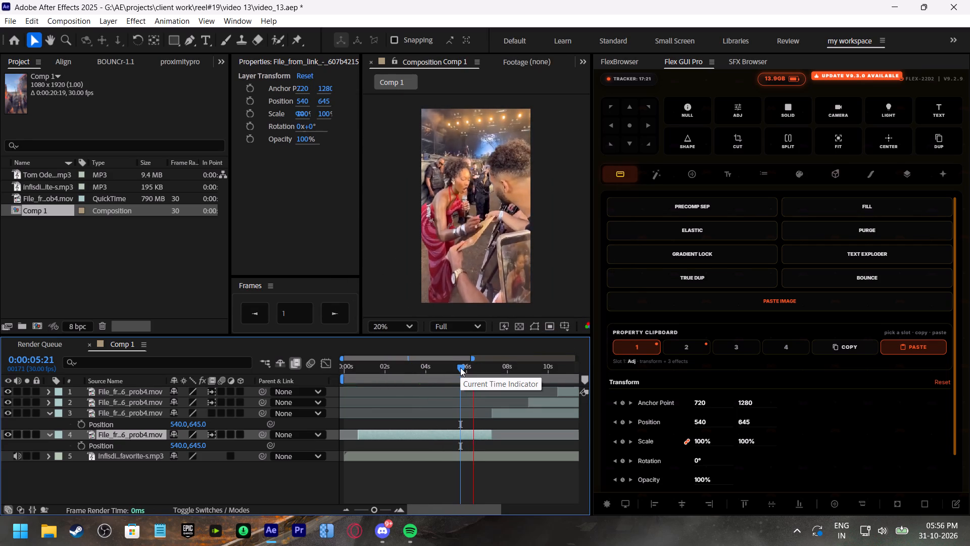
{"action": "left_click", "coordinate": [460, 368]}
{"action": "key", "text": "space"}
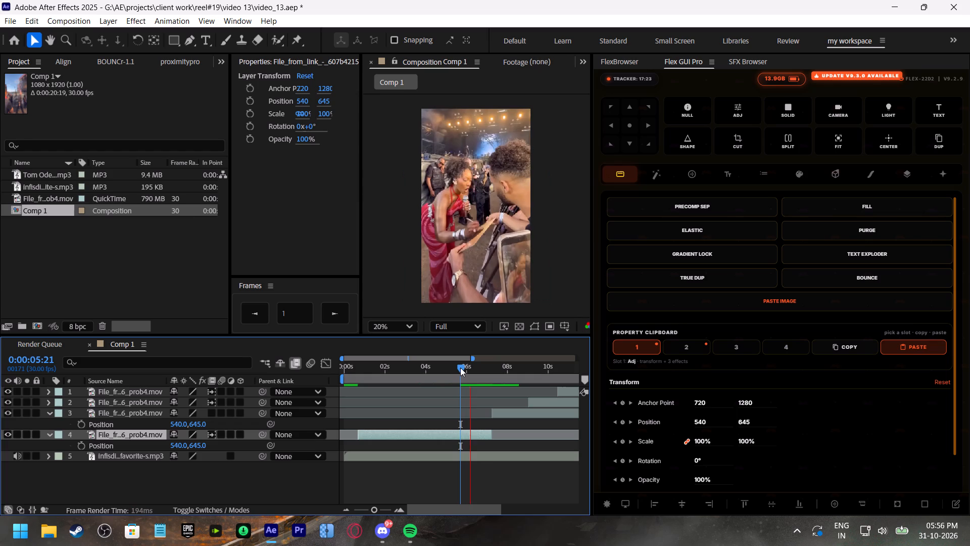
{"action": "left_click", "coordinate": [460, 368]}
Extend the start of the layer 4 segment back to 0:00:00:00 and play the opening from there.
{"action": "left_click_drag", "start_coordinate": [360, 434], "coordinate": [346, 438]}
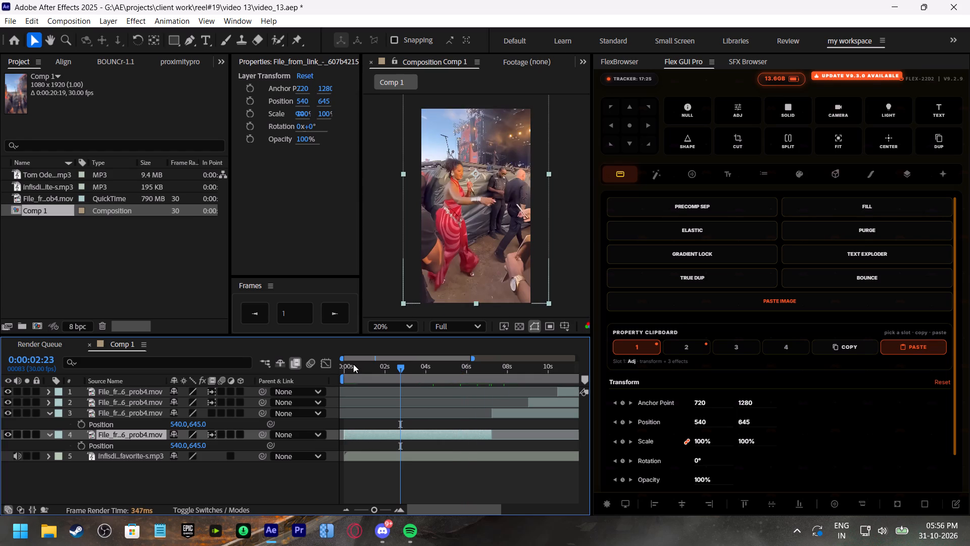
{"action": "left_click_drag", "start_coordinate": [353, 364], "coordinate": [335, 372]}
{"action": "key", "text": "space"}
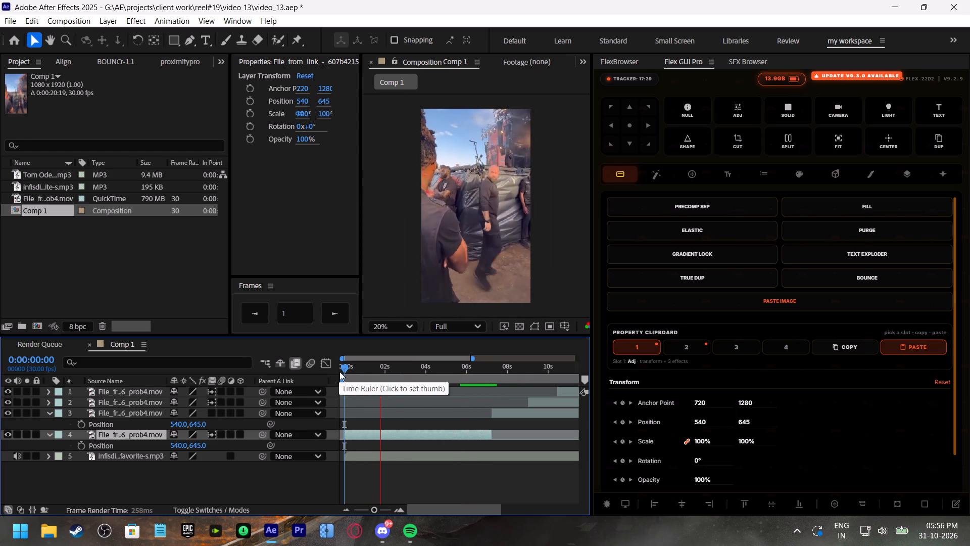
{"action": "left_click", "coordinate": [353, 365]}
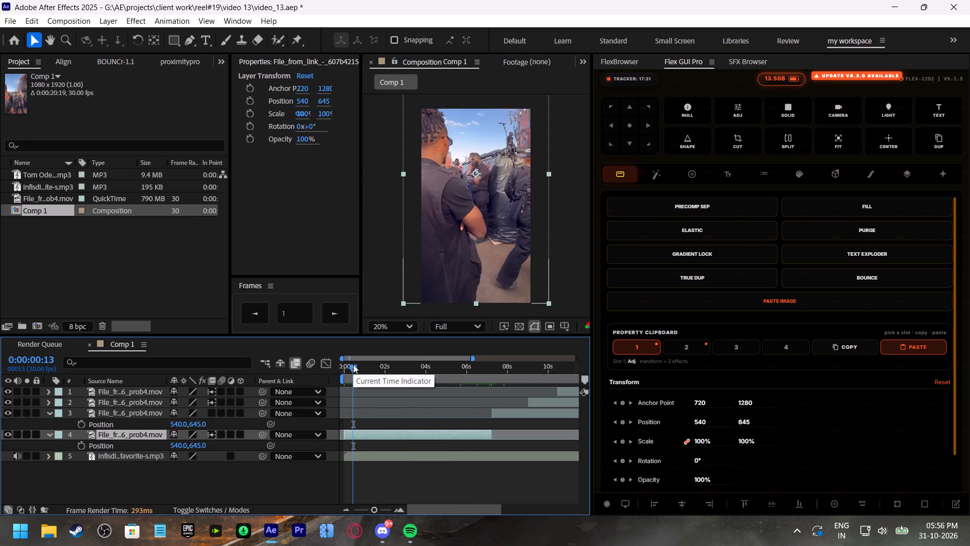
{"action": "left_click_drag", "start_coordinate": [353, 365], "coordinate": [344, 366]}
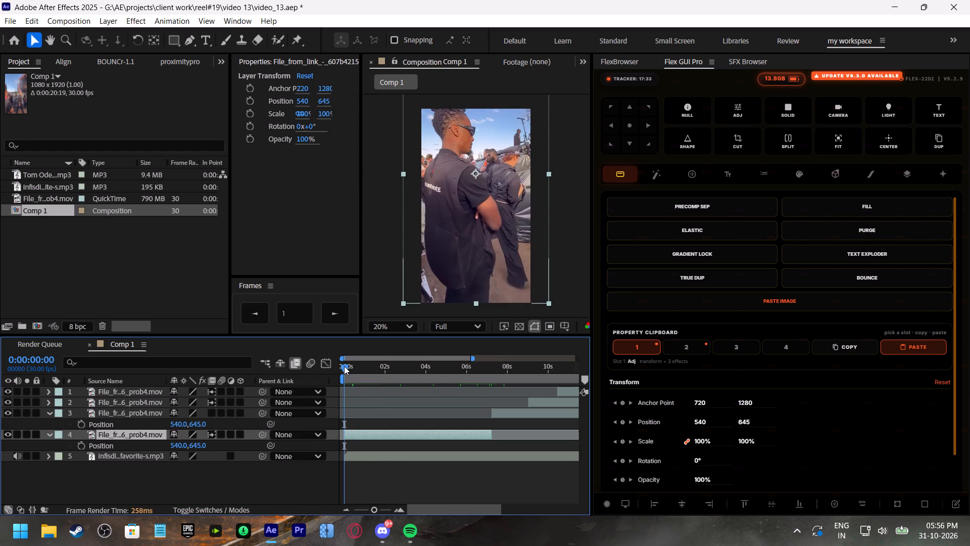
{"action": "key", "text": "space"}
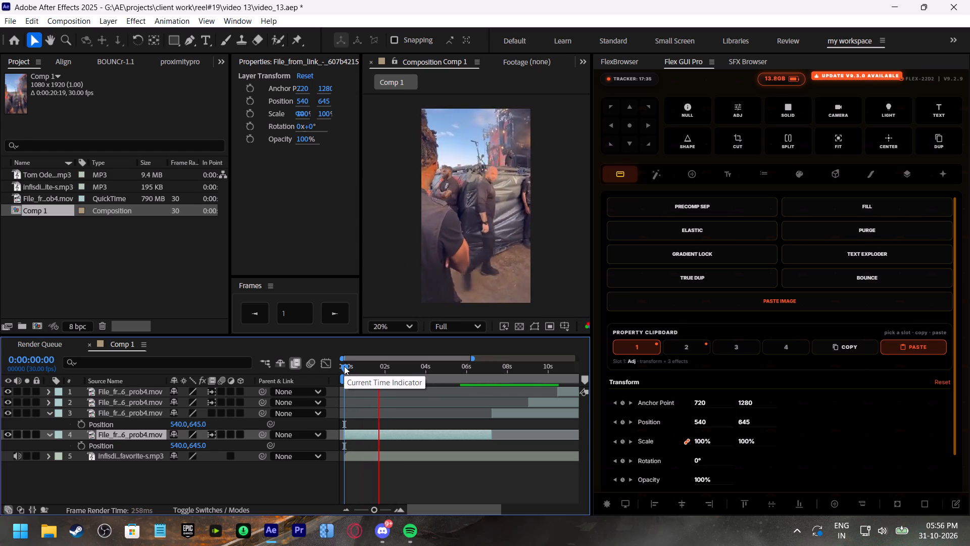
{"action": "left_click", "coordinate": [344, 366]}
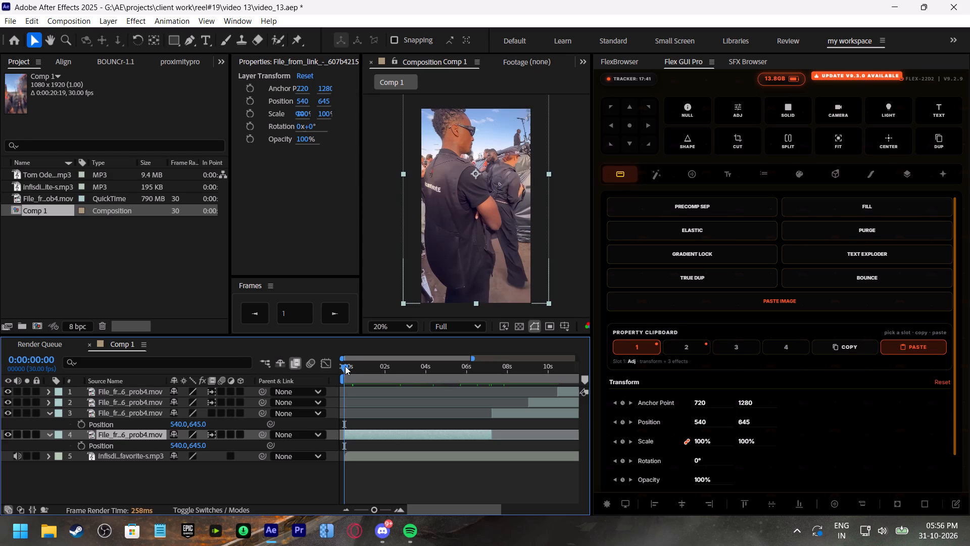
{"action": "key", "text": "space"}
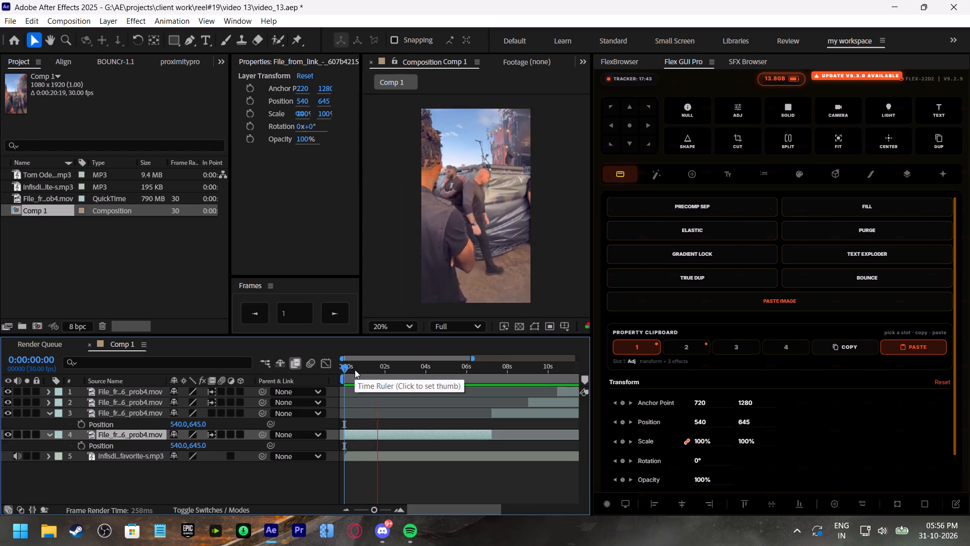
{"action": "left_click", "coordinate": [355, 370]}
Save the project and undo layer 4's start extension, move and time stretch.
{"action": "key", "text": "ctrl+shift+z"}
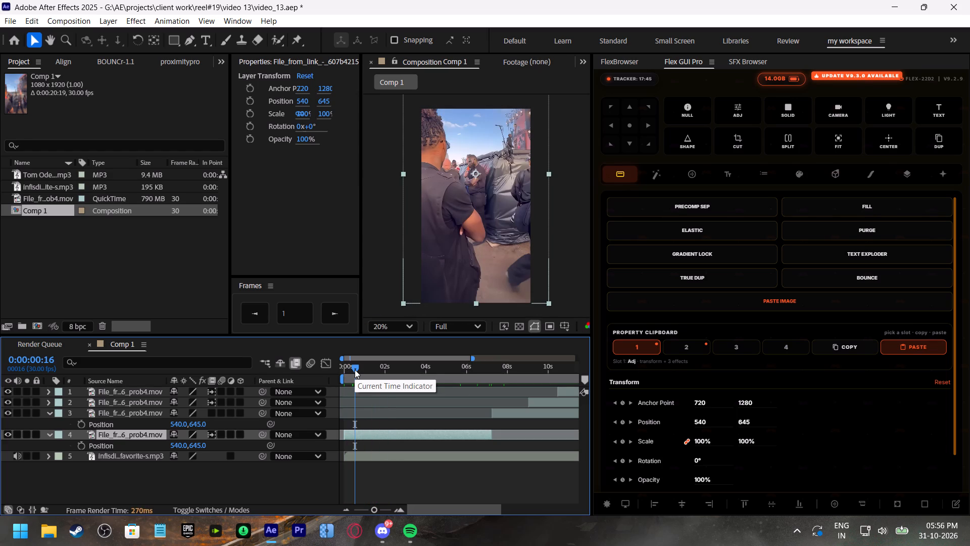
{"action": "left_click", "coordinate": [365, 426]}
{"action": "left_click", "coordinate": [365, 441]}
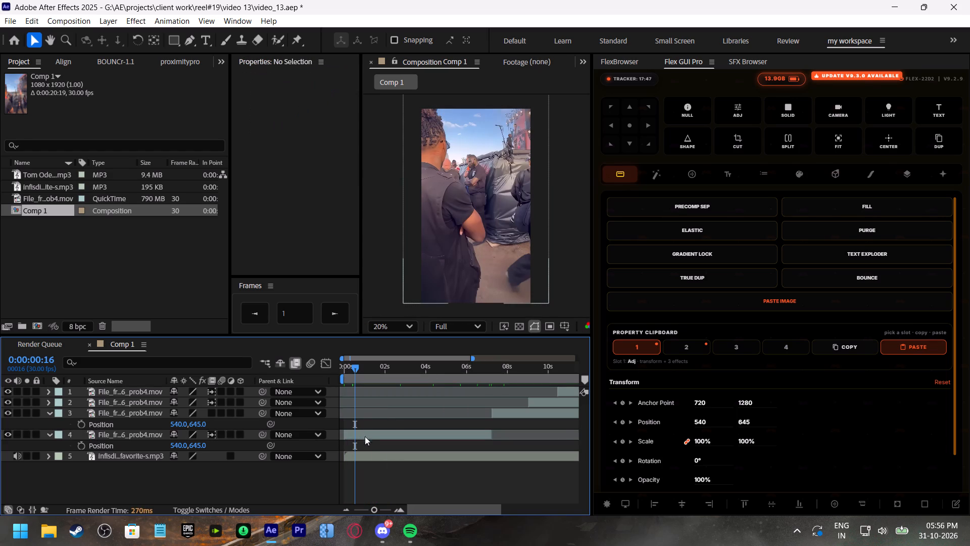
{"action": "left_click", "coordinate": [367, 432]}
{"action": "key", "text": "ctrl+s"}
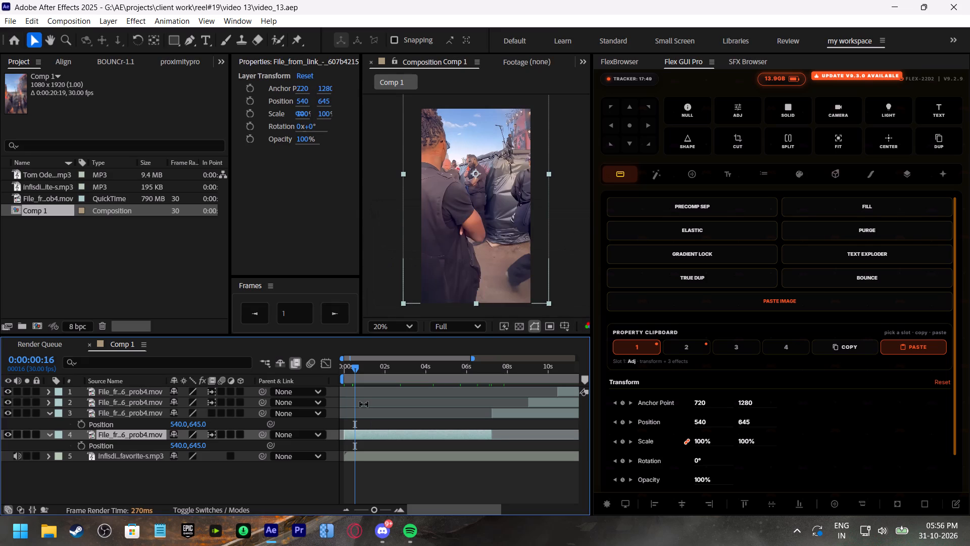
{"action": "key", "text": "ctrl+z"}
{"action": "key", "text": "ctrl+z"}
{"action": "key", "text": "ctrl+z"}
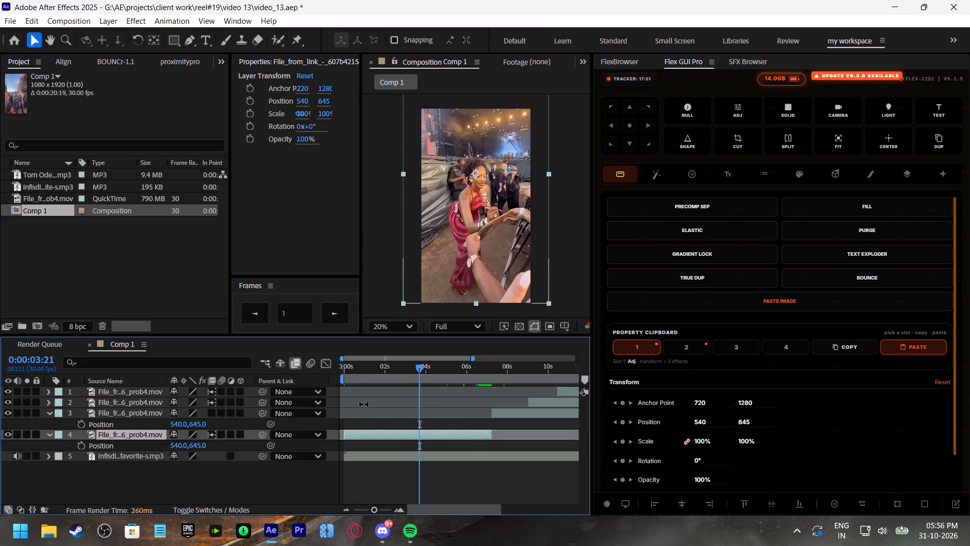
Play the reel from 0:00:00:00 to review the opening with layer 4's original speed.
{"action": "left_click_drag", "start_coordinate": [351, 368], "coordinate": [327, 379]}
{"action": "key", "text": "space"}
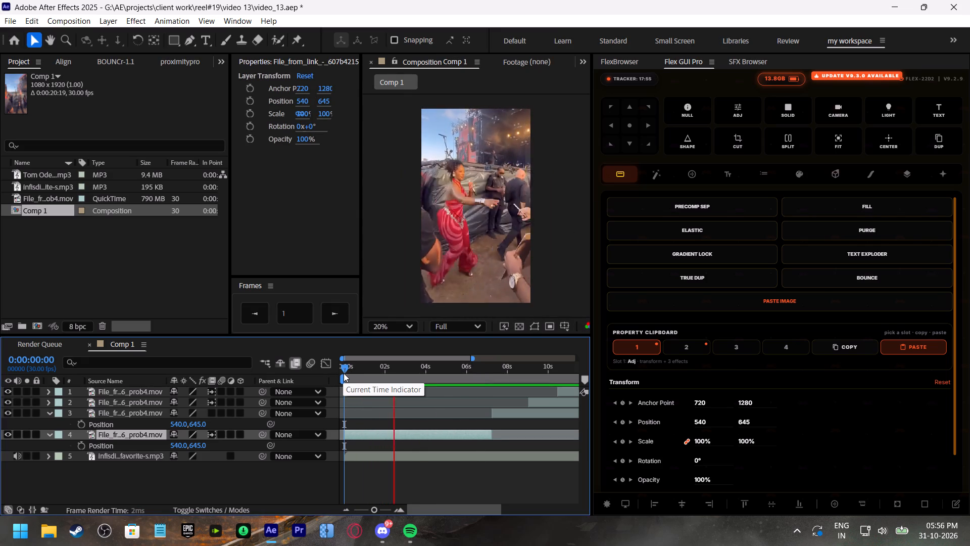
Save the project, play the reel from 0:00:00:00, and collapse the properties of layers 3 and 4.
{"action": "left_click_drag", "start_coordinate": [351, 368], "coordinate": [350, 368]}
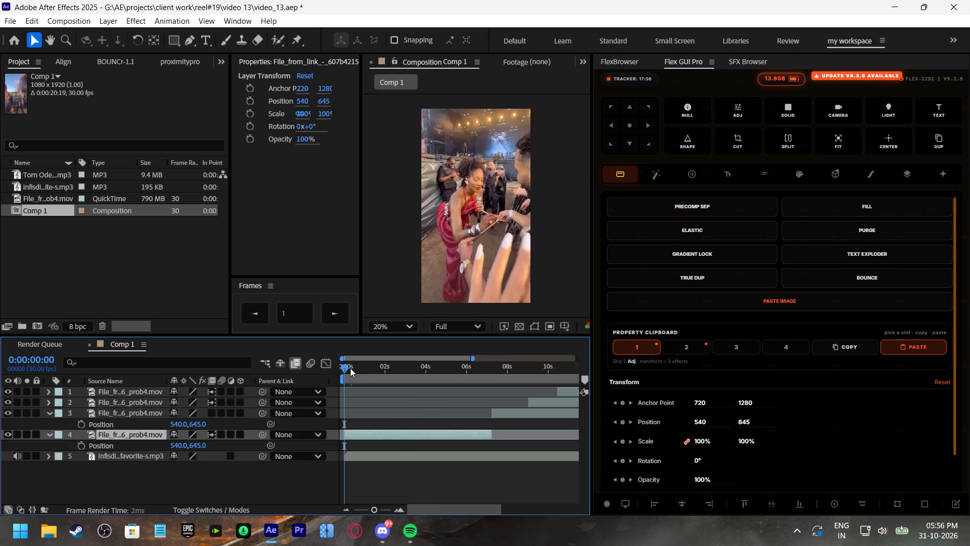
{"action": "left_click_drag", "start_coordinate": [350, 368], "coordinate": [331, 383]}
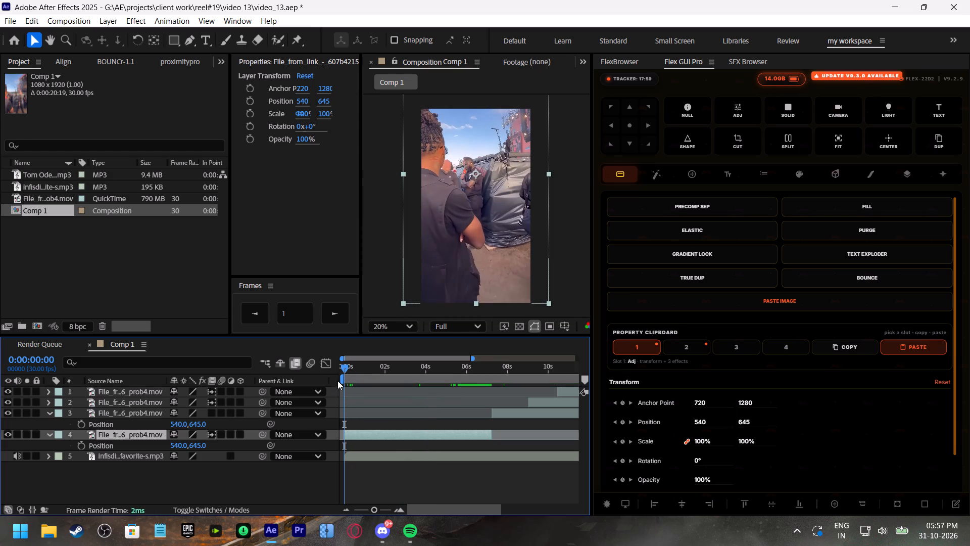
{"action": "key", "text": "ctrl+s"}
{"action": "key", "text": "space"}
{"action": "left_click", "coordinate": [47, 436]}
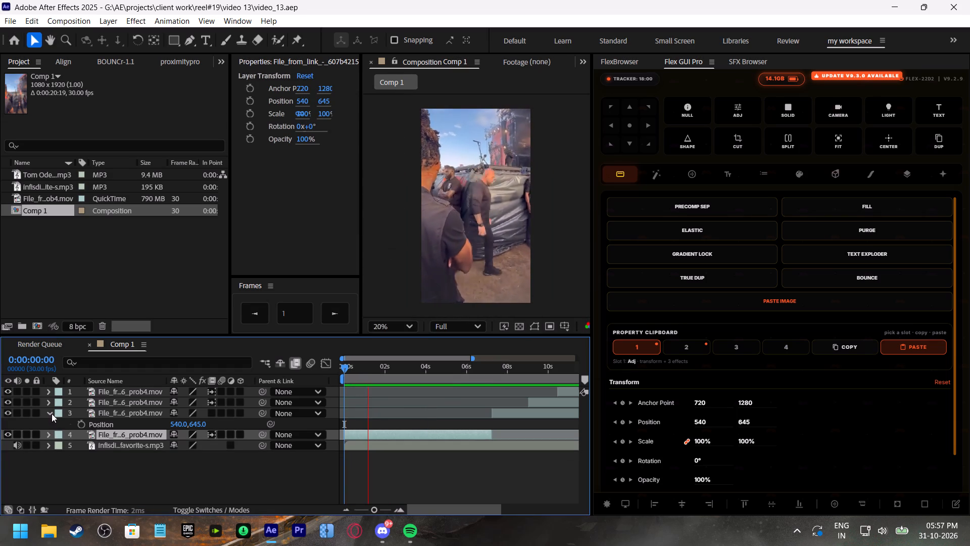
{"action": "left_click", "coordinate": [52, 413]}
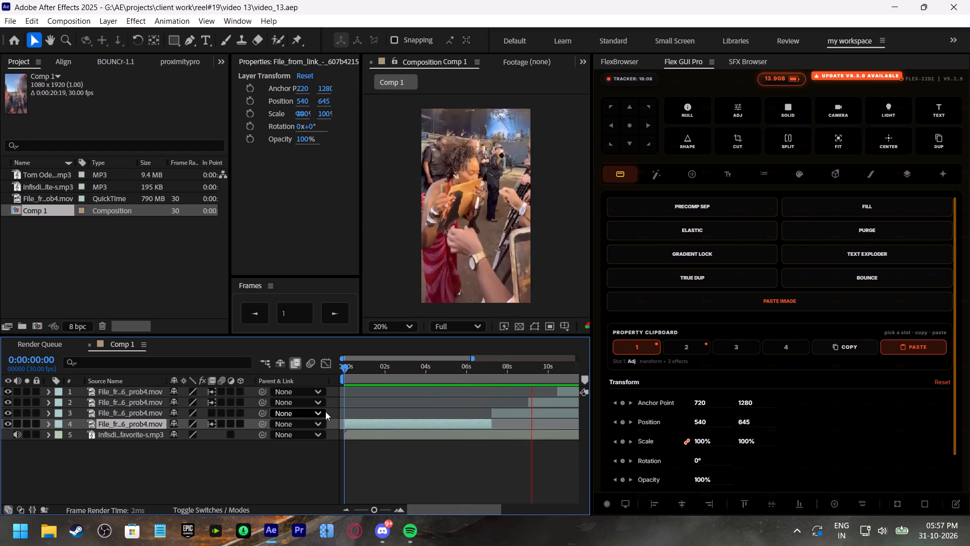
Play the layer 4 segment from 0:00:03:08, 0:00:02:29 and 0:00:02:02 to review its middle section.
{"action": "left_click", "coordinate": [411, 364]}
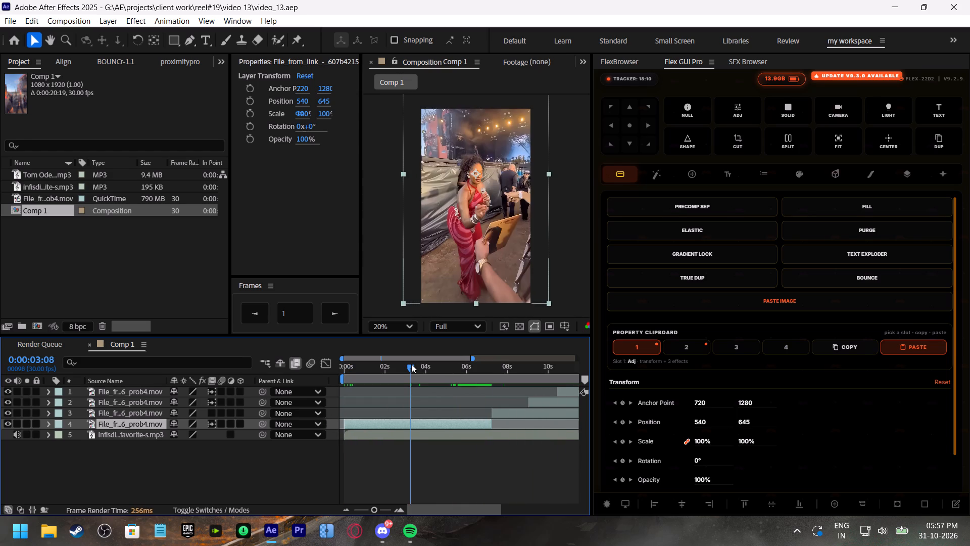
{"action": "key", "text": "space"}
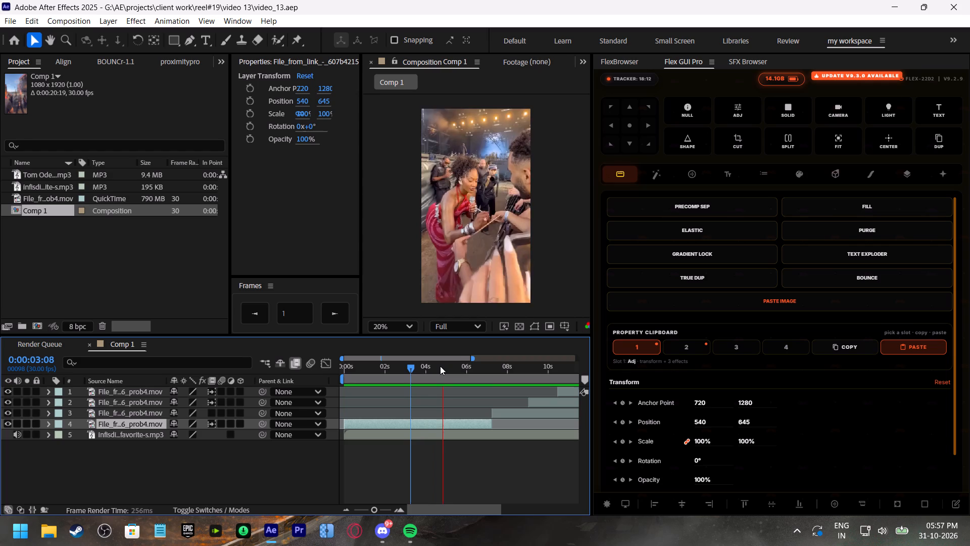
{"action": "left_click", "coordinate": [405, 368]}
{"action": "key", "text": "space"}
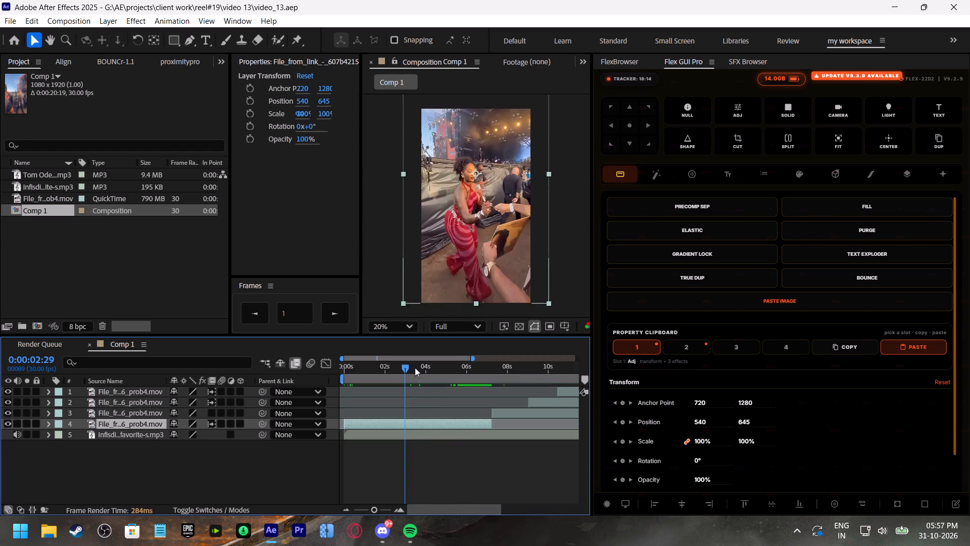
{"action": "left_click_drag", "start_coordinate": [424, 368], "coordinate": [386, 378]}
{"action": "key", "text": "space"}
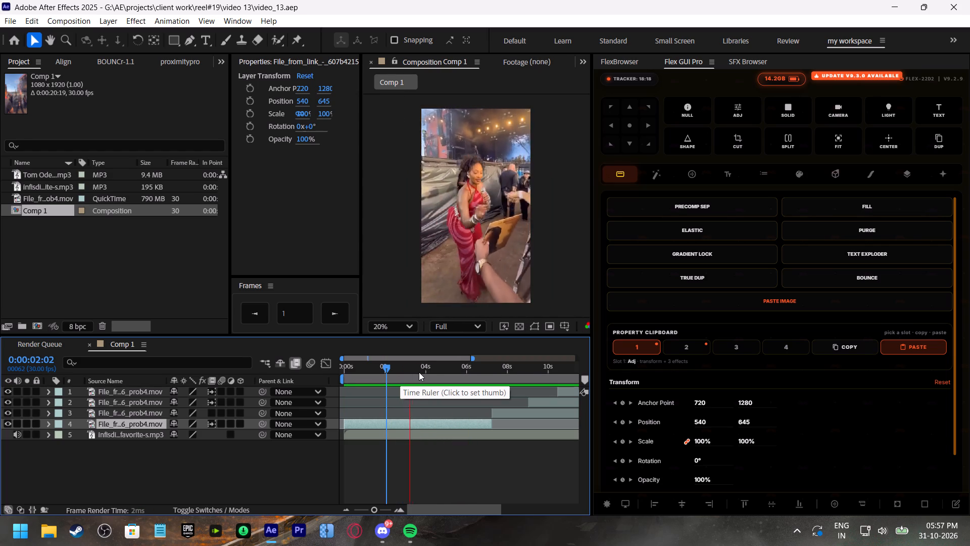
{"action": "left_click", "coordinate": [421, 372]}
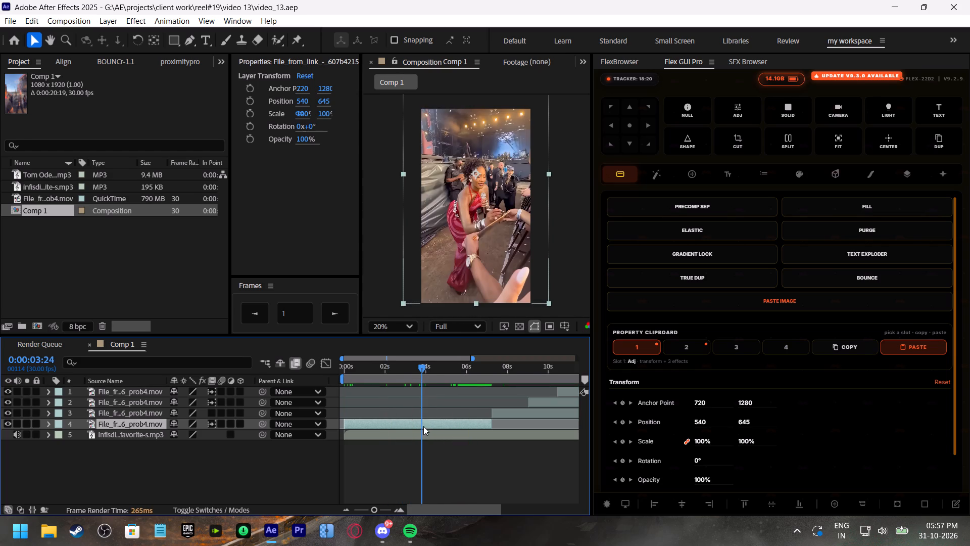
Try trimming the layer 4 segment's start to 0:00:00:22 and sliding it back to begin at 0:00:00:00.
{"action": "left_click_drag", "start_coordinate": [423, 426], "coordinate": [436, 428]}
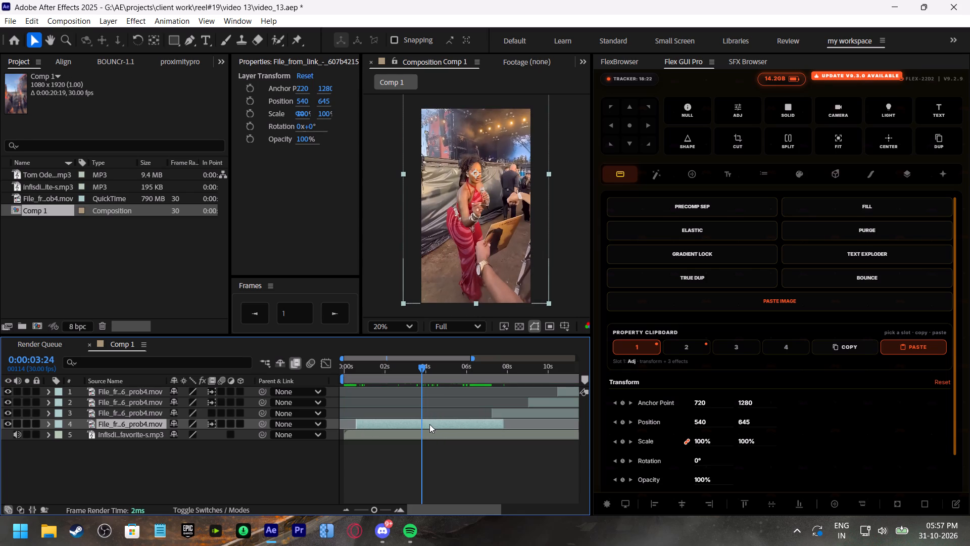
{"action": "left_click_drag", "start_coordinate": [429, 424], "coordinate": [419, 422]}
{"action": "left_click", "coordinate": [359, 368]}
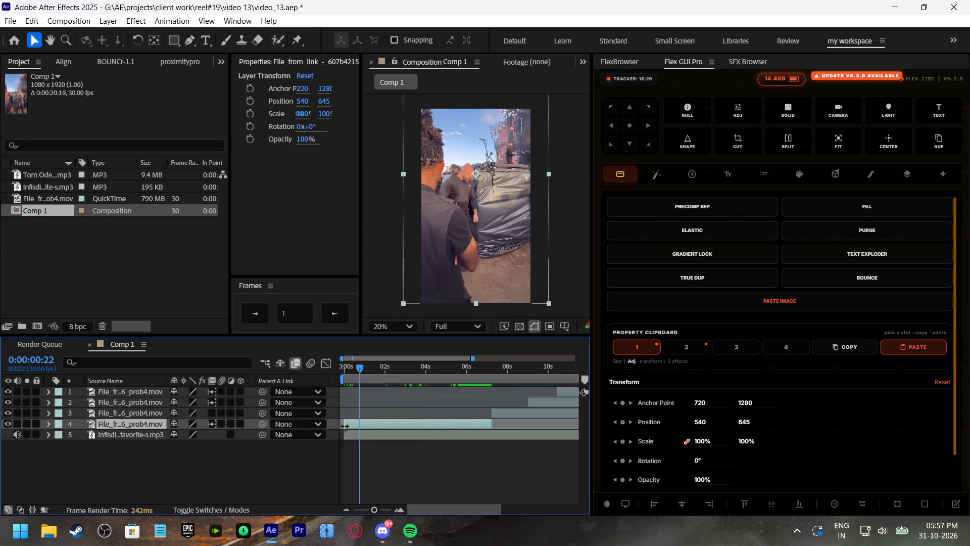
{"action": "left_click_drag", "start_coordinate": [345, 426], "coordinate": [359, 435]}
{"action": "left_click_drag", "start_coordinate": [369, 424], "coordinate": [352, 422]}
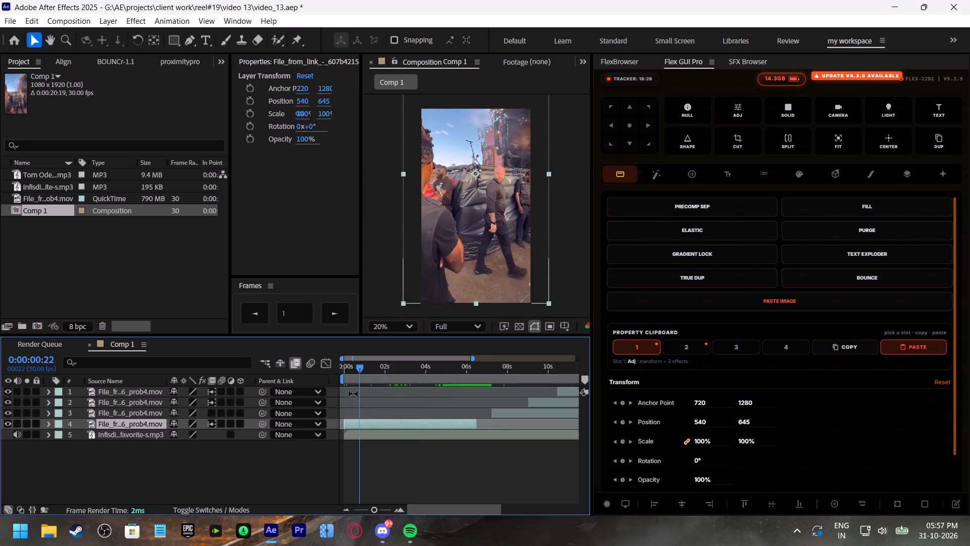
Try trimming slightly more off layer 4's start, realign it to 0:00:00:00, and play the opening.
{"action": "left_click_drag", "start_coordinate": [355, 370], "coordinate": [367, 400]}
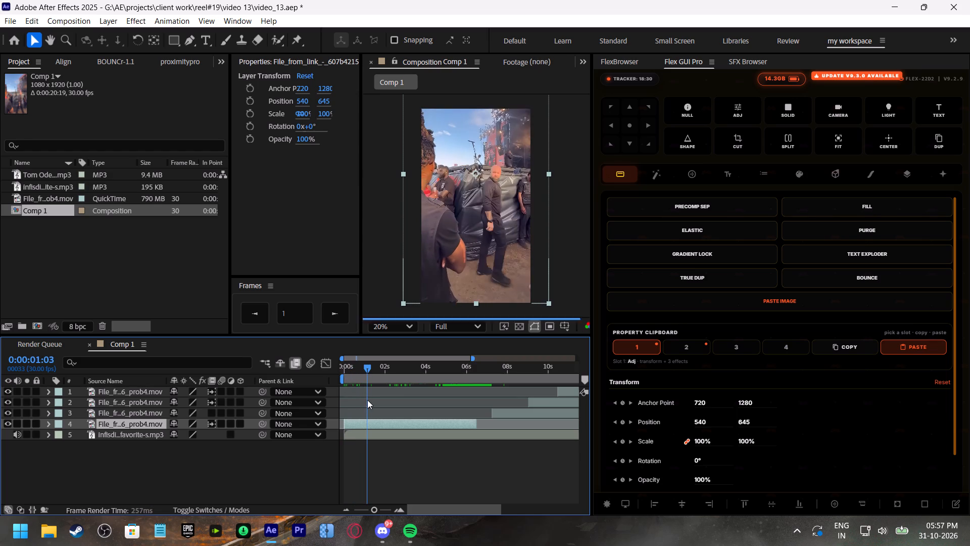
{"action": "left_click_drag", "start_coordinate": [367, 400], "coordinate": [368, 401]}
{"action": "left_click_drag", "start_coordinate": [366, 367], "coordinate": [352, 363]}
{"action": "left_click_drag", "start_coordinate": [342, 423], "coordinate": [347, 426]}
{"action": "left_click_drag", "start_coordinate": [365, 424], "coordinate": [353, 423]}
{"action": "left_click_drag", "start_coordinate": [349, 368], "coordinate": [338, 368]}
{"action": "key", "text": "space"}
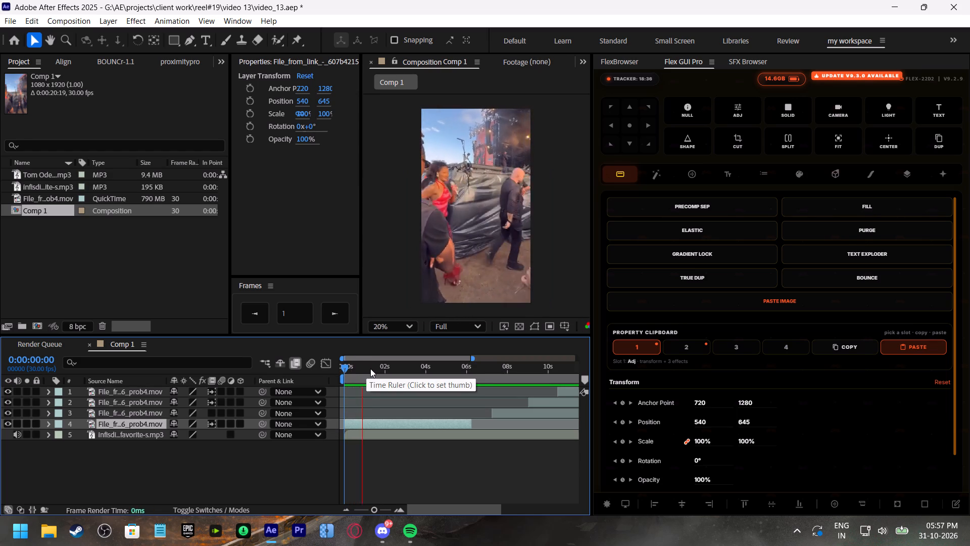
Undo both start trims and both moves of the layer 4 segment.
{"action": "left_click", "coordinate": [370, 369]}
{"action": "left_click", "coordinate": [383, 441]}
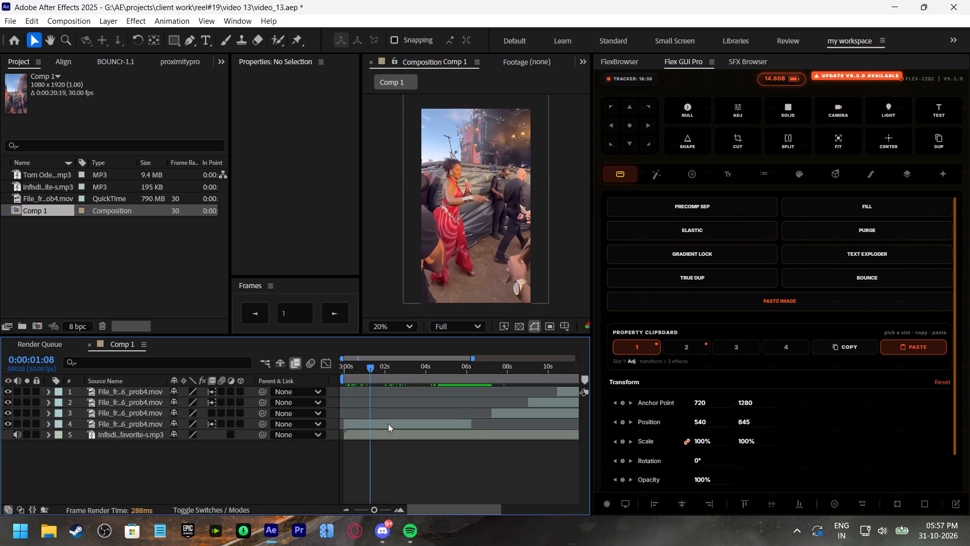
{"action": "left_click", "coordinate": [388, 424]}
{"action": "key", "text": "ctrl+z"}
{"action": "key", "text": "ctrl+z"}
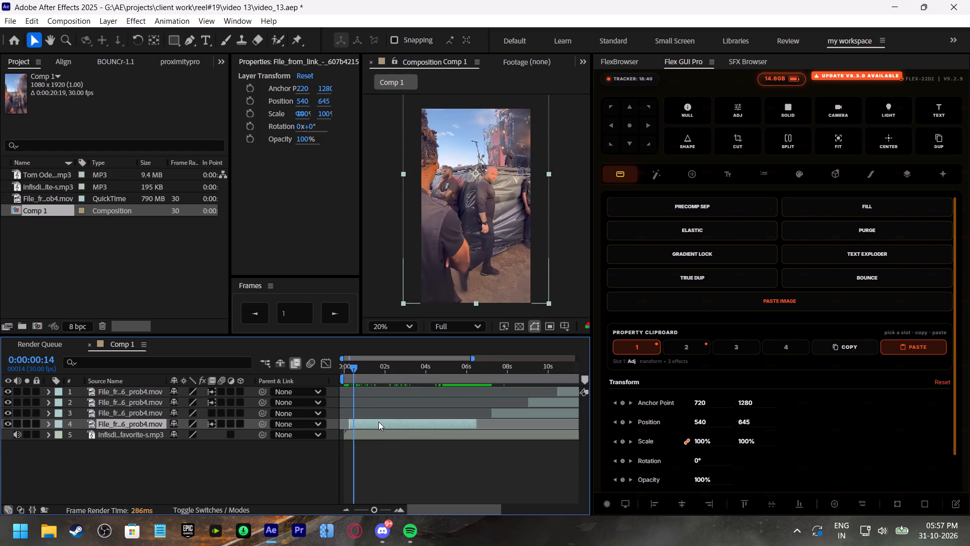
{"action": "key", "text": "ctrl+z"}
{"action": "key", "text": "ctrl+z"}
Save the project and play the reel from 0:00:00:00.
{"action": "left_click_drag", "start_coordinate": [360, 368], "coordinate": [355, 368]}
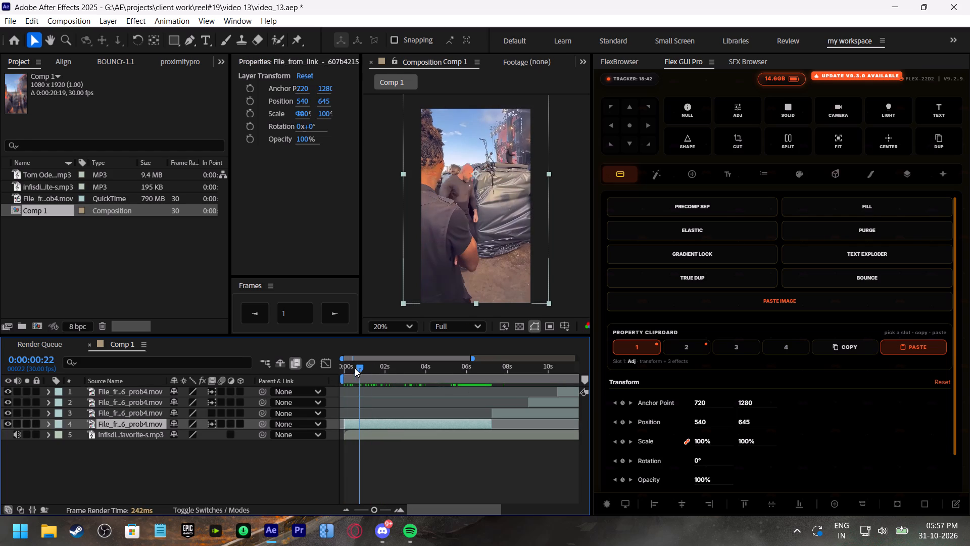
{"action": "left_click_drag", "start_coordinate": [355, 368], "coordinate": [313, 376]}
{"action": "key", "text": "ctrl+s"}
{"action": "key", "text": "space"}
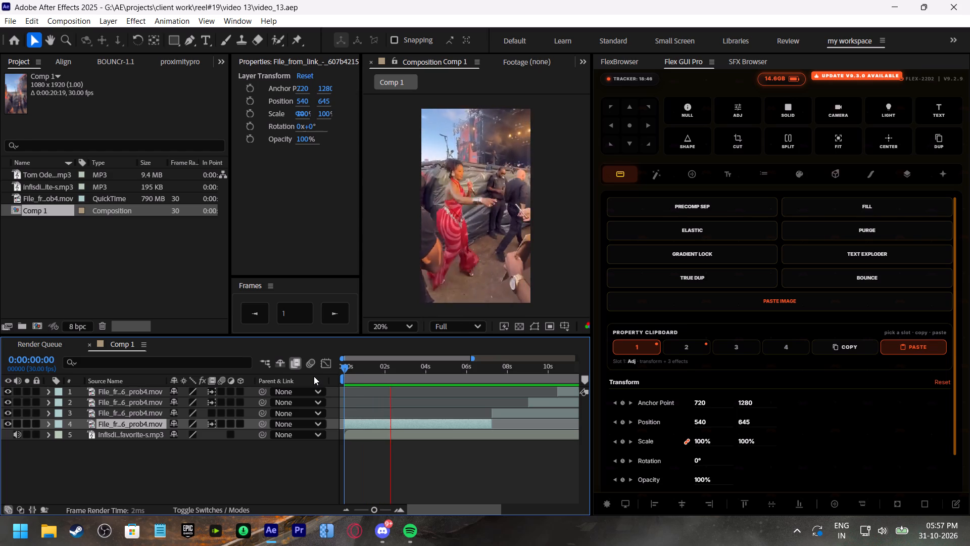
Play the reel from 0:00:02:04 and 0:00:04:07 to review layer 4 and the cuts that follow it.
{"action": "left_click", "coordinate": [388, 370]}
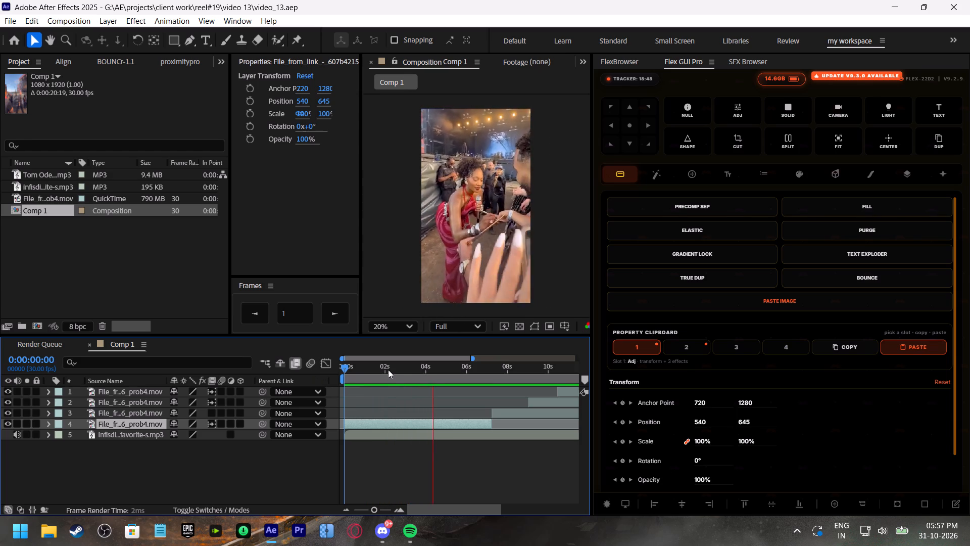
{"action": "key", "text": "space"}
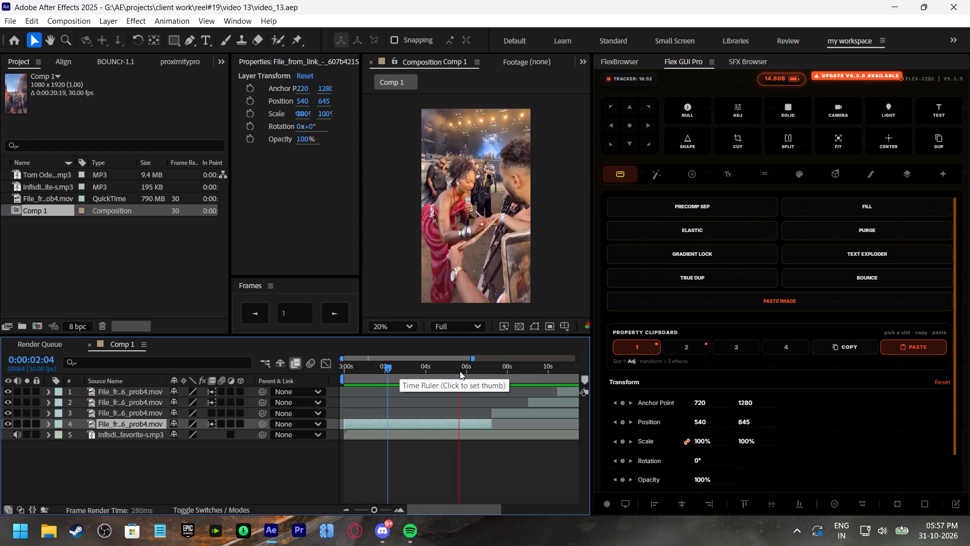
{"action": "left_click_drag", "start_coordinate": [460, 371], "coordinate": [431, 383]}
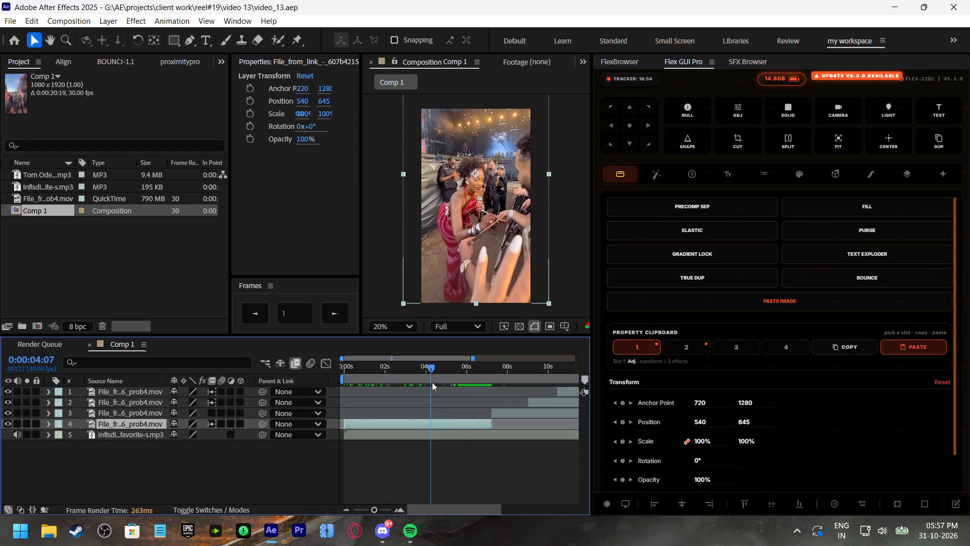
{"action": "key", "text": "space"}
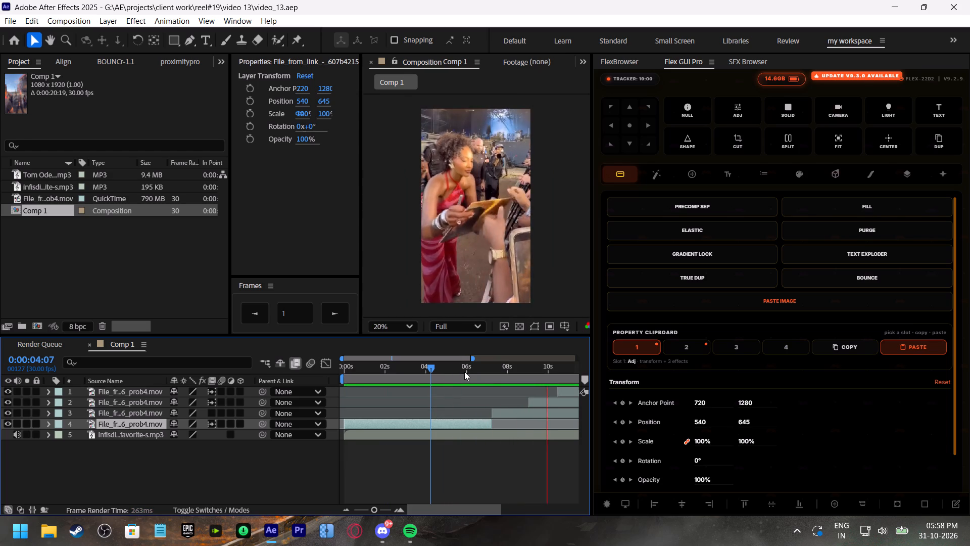
{"action": "scroll", "coordinate": [476, 398], "scroll_direction": "down", "scroll_amount": 3, "text": "shift"}
{"action": "scroll", "coordinate": [476, 393], "scroll_direction": "up", "scroll_amount": 4, "text": "shift"}
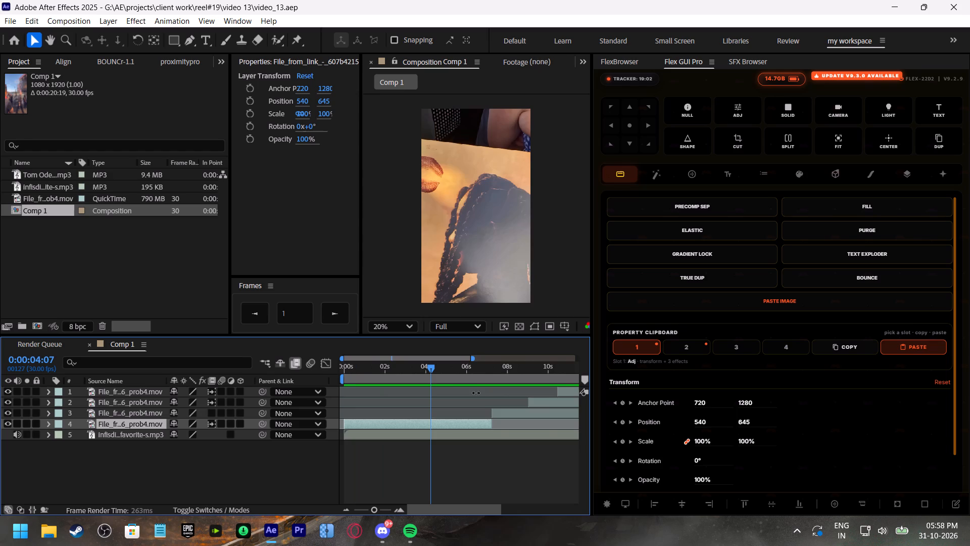
Save the project and replay the opening segment from 0:00:02:09, 0:00:01:09 and 0:00:00:00, stopping at 0:00:02:13.
{"action": "left_click_drag", "start_coordinate": [391, 368], "coordinate": [332, 373]}
{"action": "key", "text": "ctrl+s"}
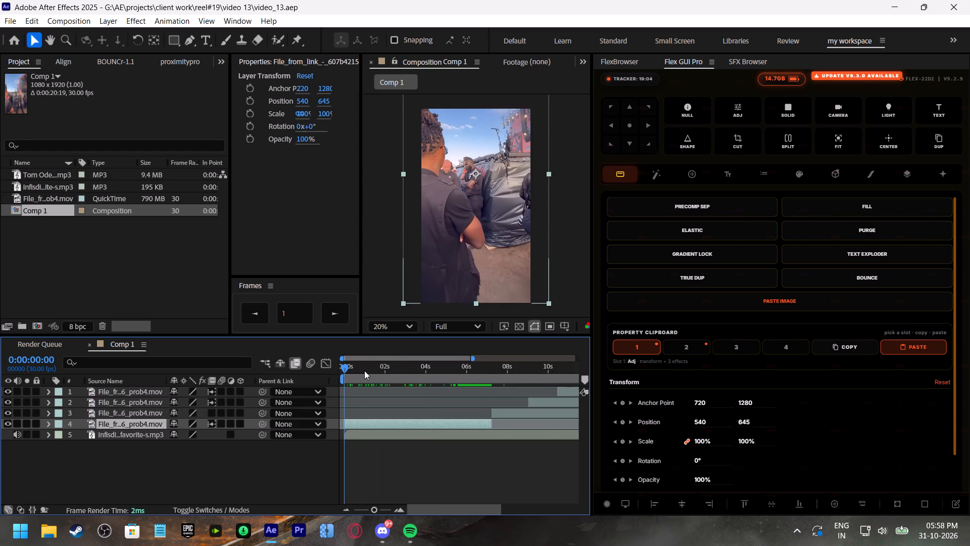
{"action": "left_click_drag", "start_coordinate": [364, 370], "coordinate": [391, 379]}
{"action": "key", "text": "space"}
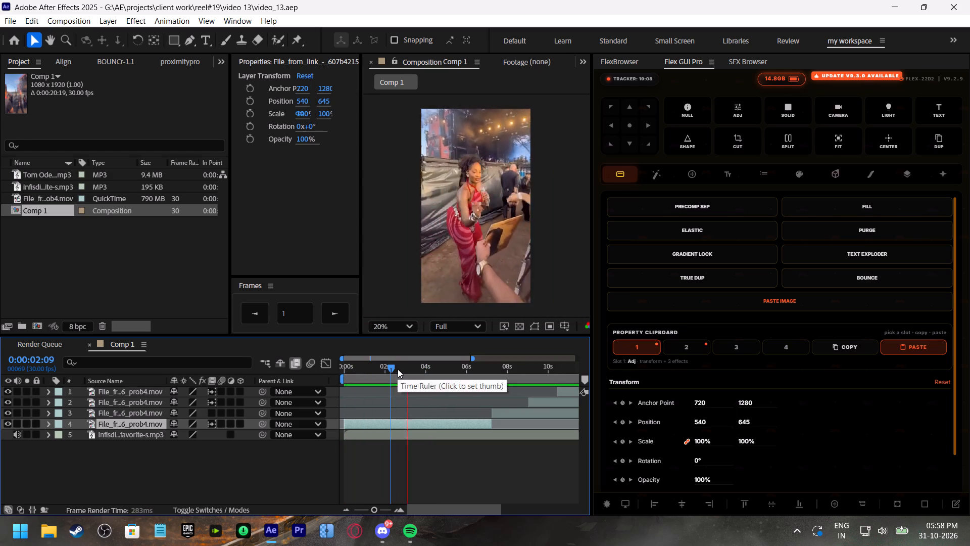
{"action": "left_click_drag", "start_coordinate": [398, 369], "coordinate": [371, 373]}
{"action": "key", "text": "space"}
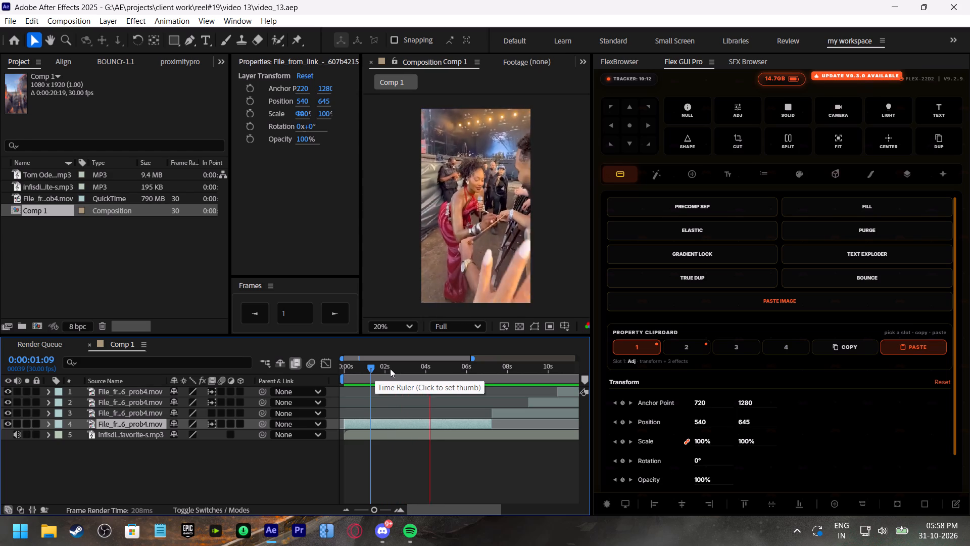
{"action": "left_click_drag", "start_coordinate": [378, 369], "coordinate": [333, 379]}
{"action": "key", "text": "space"}
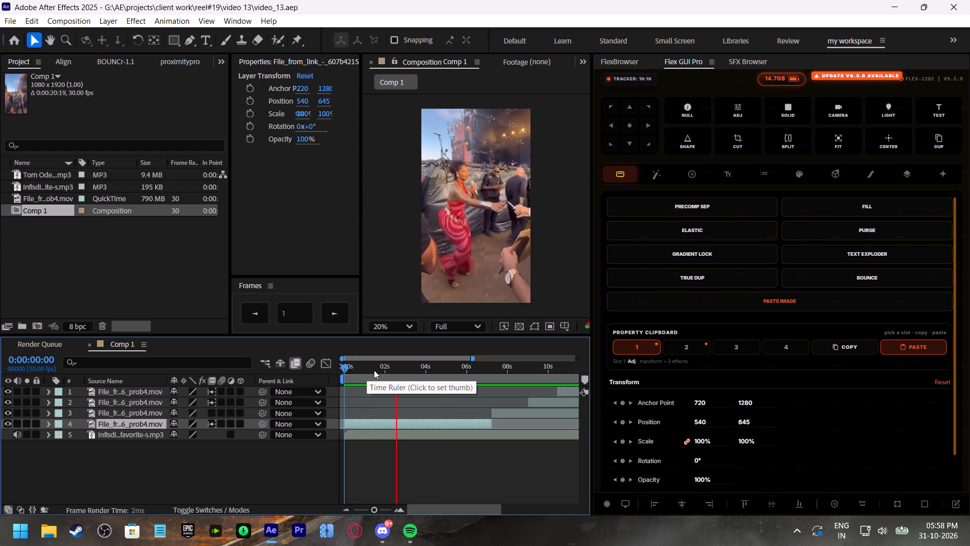
{"action": "left_click_drag", "start_coordinate": [378, 370], "coordinate": [394, 389]}
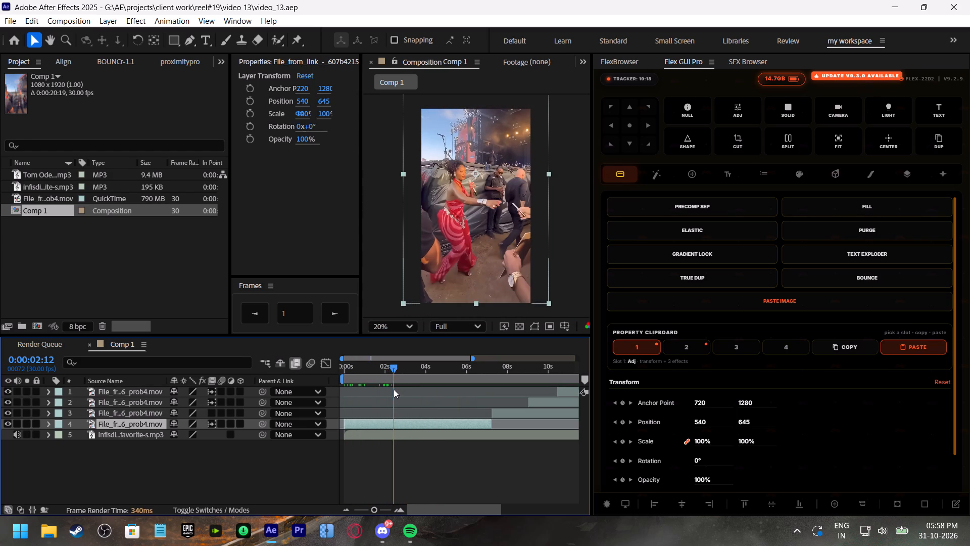
{"action": "left_click_drag", "start_coordinate": [394, 389], "coordinate": [394, 390]}
Show the FlexBrowser home page in place of the Flex GUI Pro tools.
{"action": "left_click", "coordinate": [611, 61]}
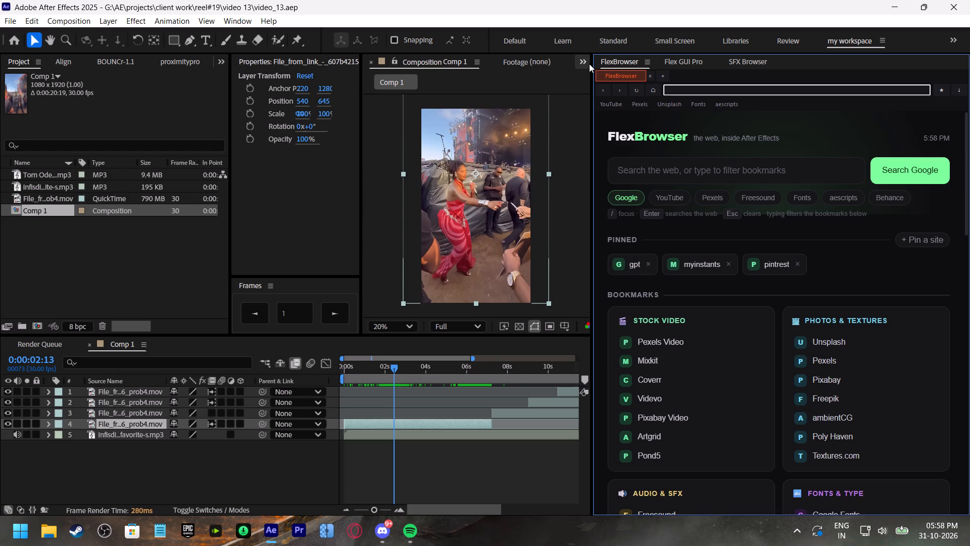
Play the reel twice from 0:00:00:00, and scrub through the layer 4 segment to 0:00:04:15 to examine its motion.
{"action": "left_click_drag", "start_coordinate": [365, 372], "coordinate": [365, 371]}
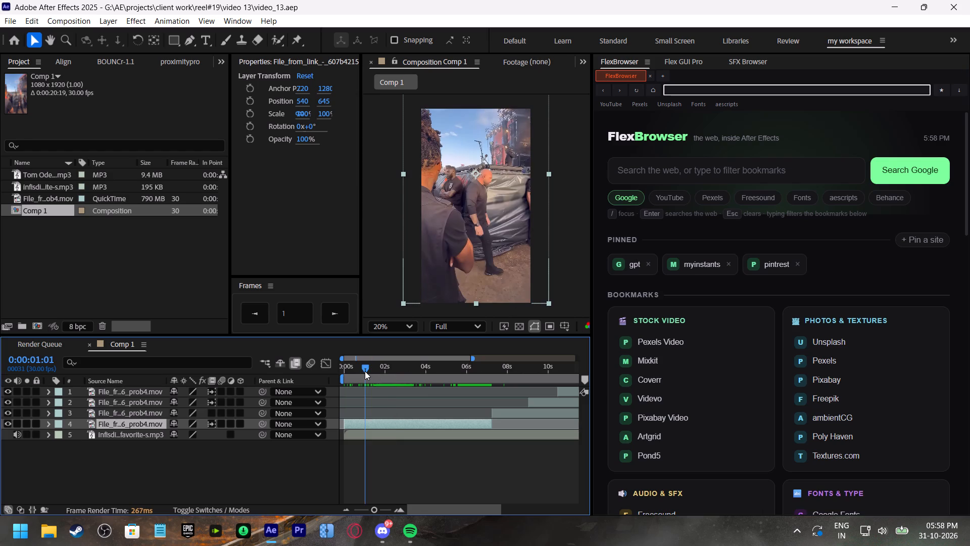
{"action": "left_click_drag", "start_coordinate": [365, 371], "coordinate": [333, 382]}
{"action": "key", "text": "space"}
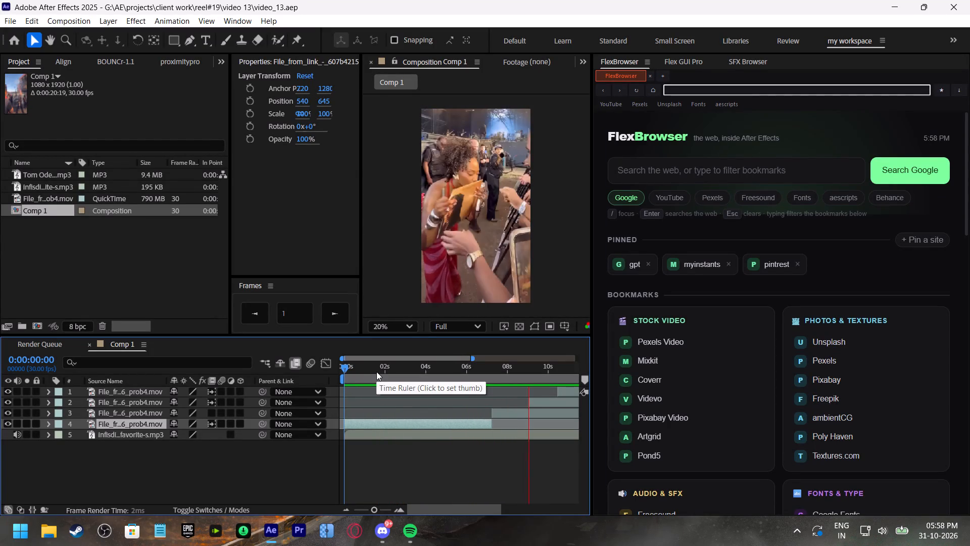
{"action": "left_click_drag", "start_coordinate": [376, 372], "coordinate": [341, 383]}
{"action": "key", "text": "space"}
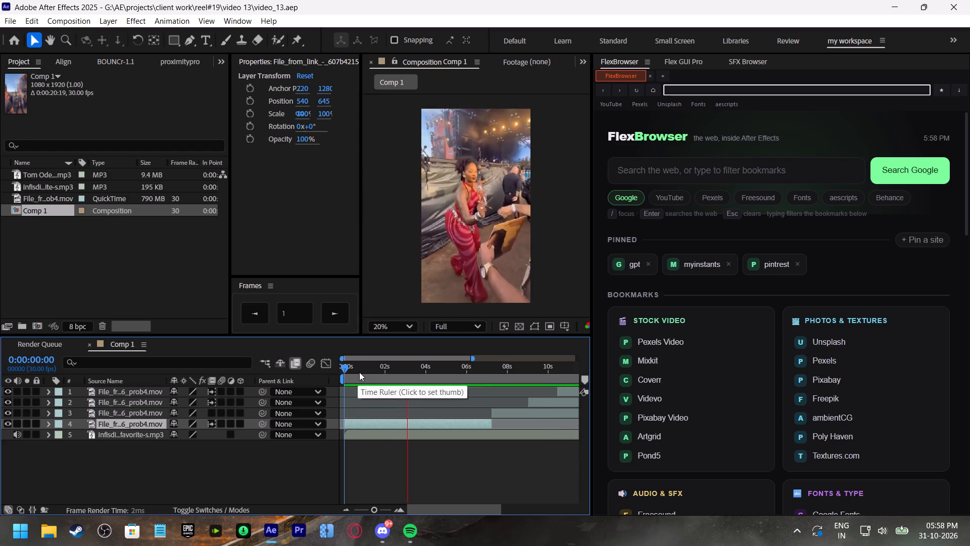
{"action": "left_click_drag", "start_coordinate": [360, 370], "coordinate": [337, 376]}
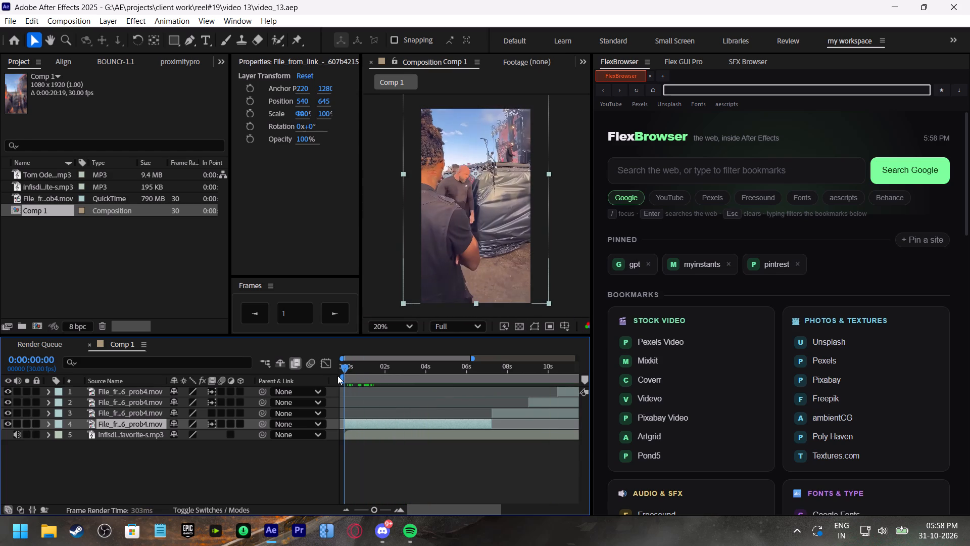
{"action": "left_click_drag", "start_coordinate": [337, 376], "coordinate": [377, 384]}
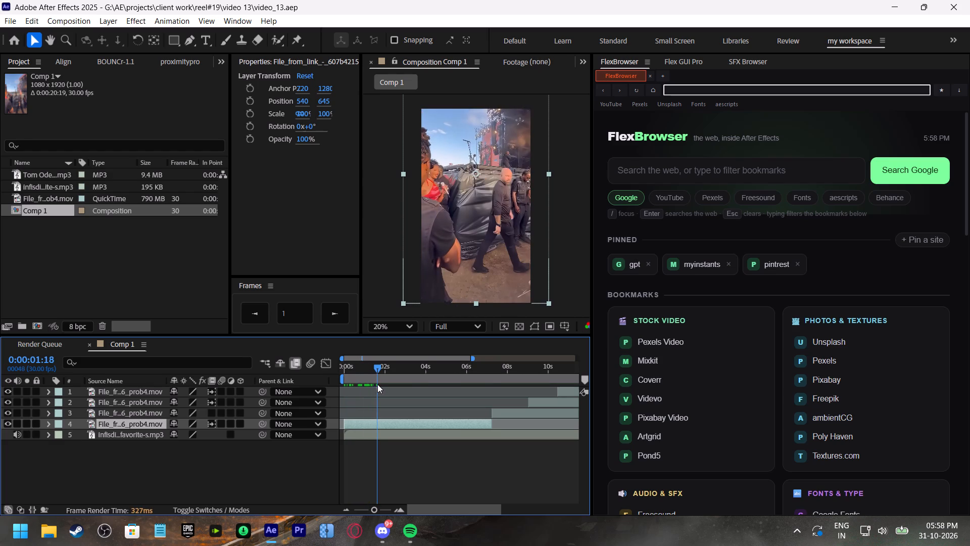
{"action": "left_click_drag", "start_coordinate": [377, 384], "coordinate": [437, 382]}
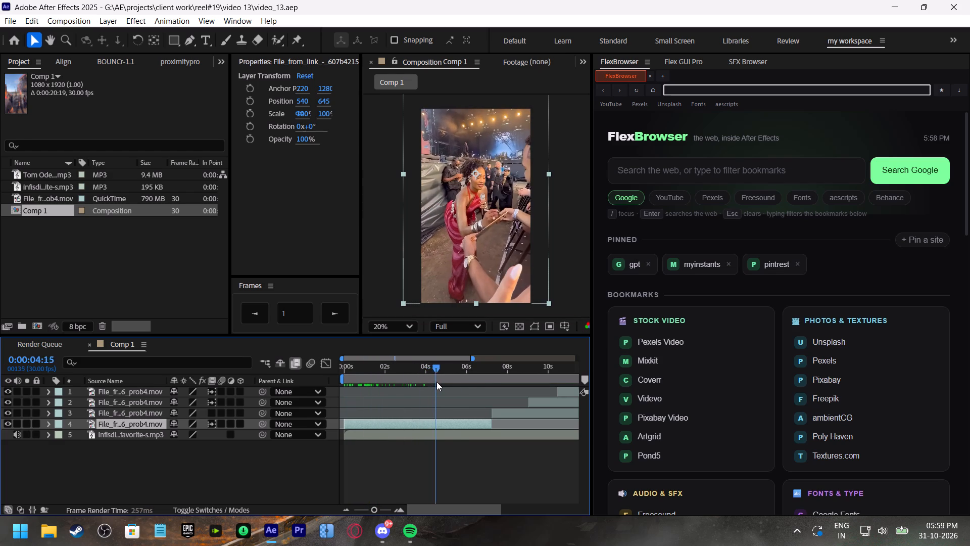
Shift the layer 4 segment about 0.7 seconds earlier and extend its end to meet the start of layer 3.
{"action": "left_click_drag", "start_coordinate": [437, 382], "coordinate": [481, 385]}
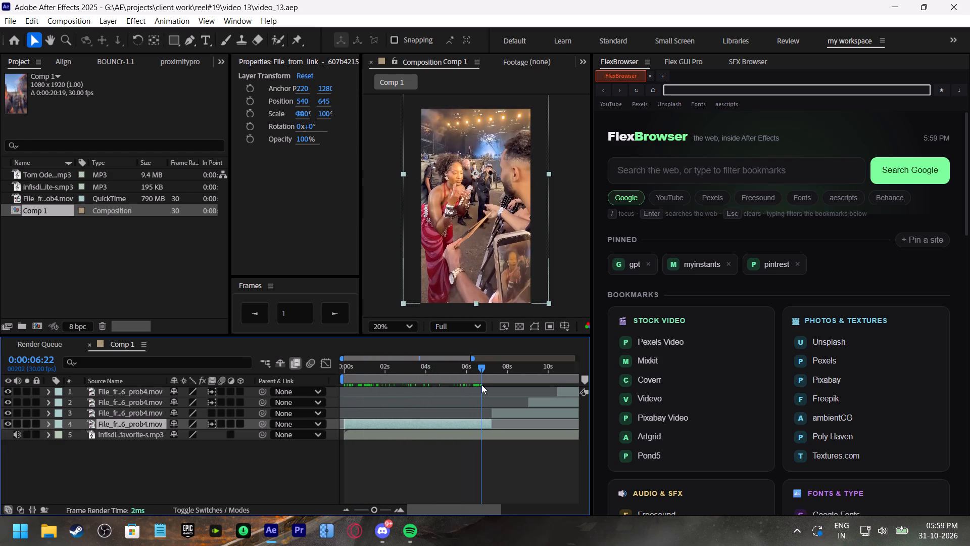
{"action": "left_click_drag", "start_coordinate": [481, 385], "coordinate": [463, 386]}
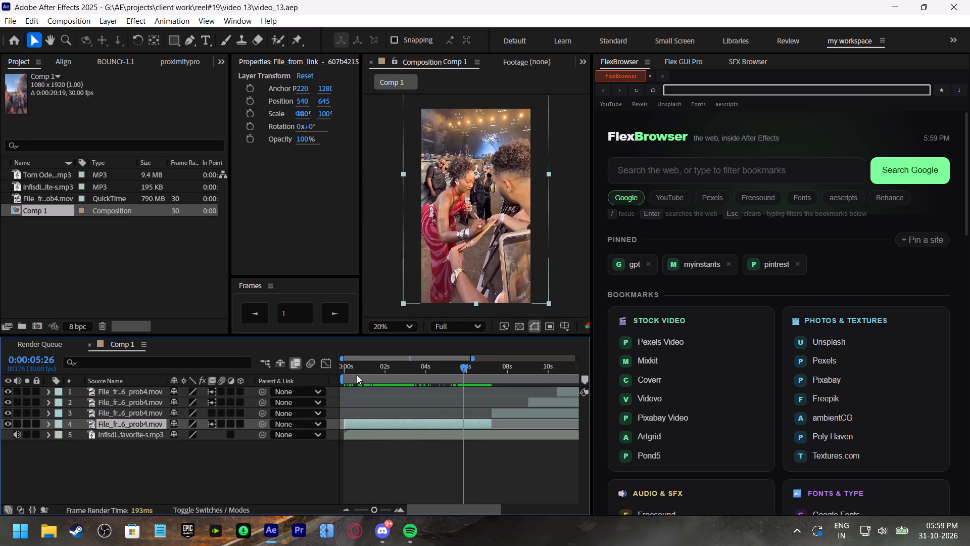
{"action": "left_click", "coordinate": [356, 368]}
{"action": "left_click_drag", "start_coordinate": [367, 424], "coordinate": [355, 423]}
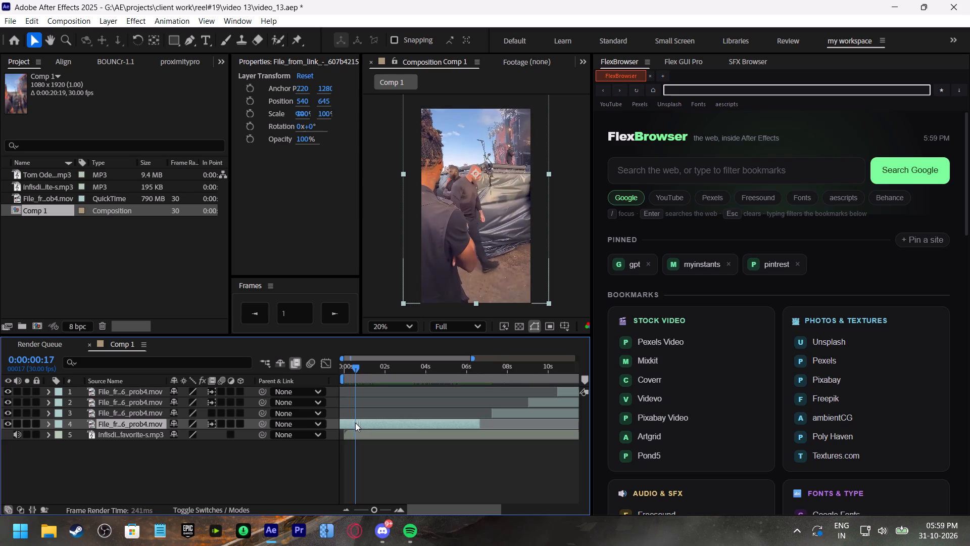
{"action": "left_click_drag", "start_coordinate": [355, 423], "coordinate": [353, 422]}
{"action": "left_click_drag", "start_coordinate": [477, 423], "coordinate": [487, 432]}
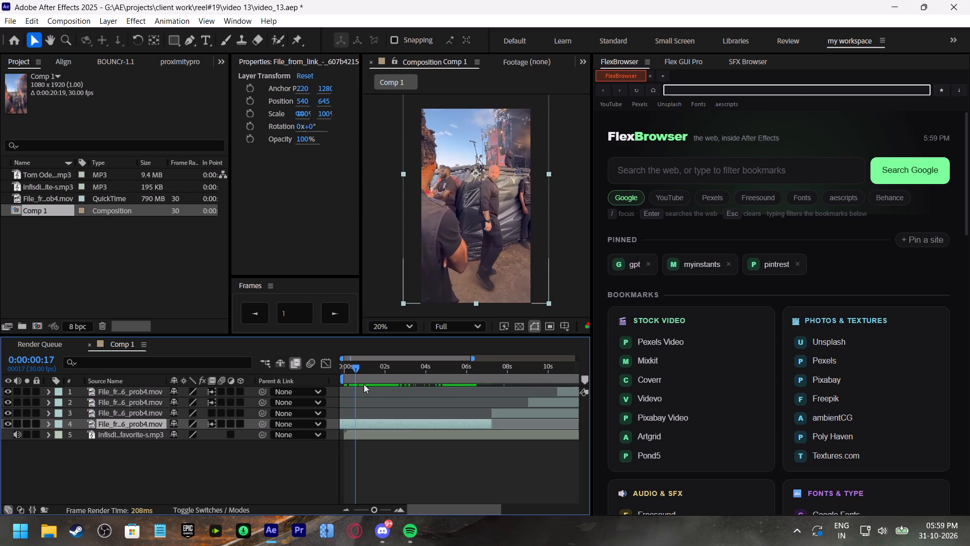
Play the reel from 0:00:00:00, and replay the later part of layer 4 from 0:00:04:17, stopping at 0:00:04:08.
{"action": "left_click_drag", "start_coordinate": [355, 371], "coordinate": [323, 377]}
{"action": "key", "text": "space"}
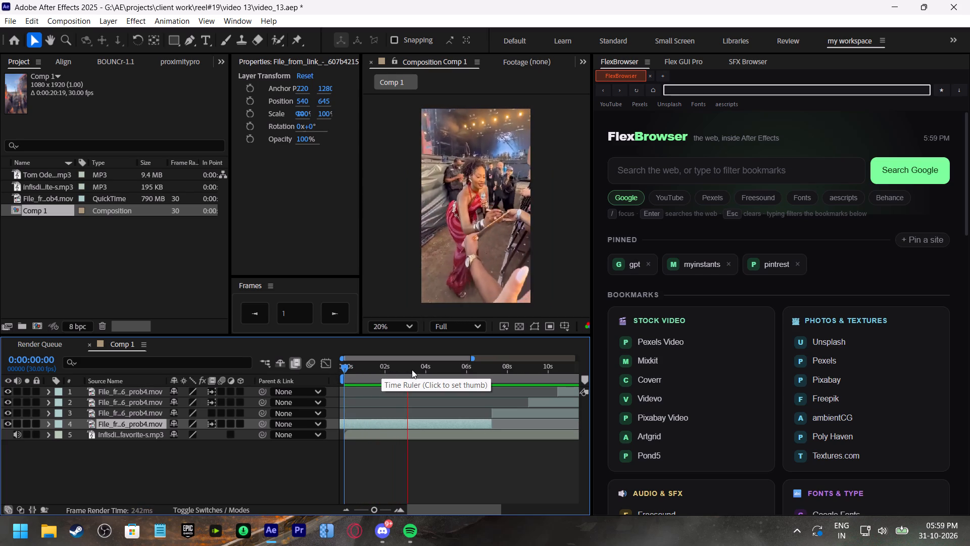
{"action": "left_click", "coordinate": [438, 371]}
{"action": "key", "text": "space"}
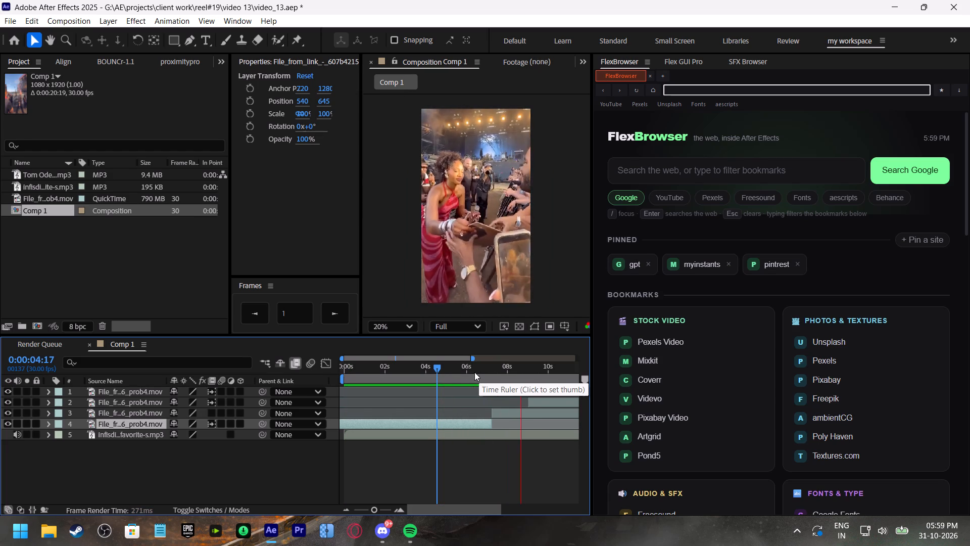
{"action": "left_click", "coordinate": [431, 370]}
{"action": "key", "text": "space"}
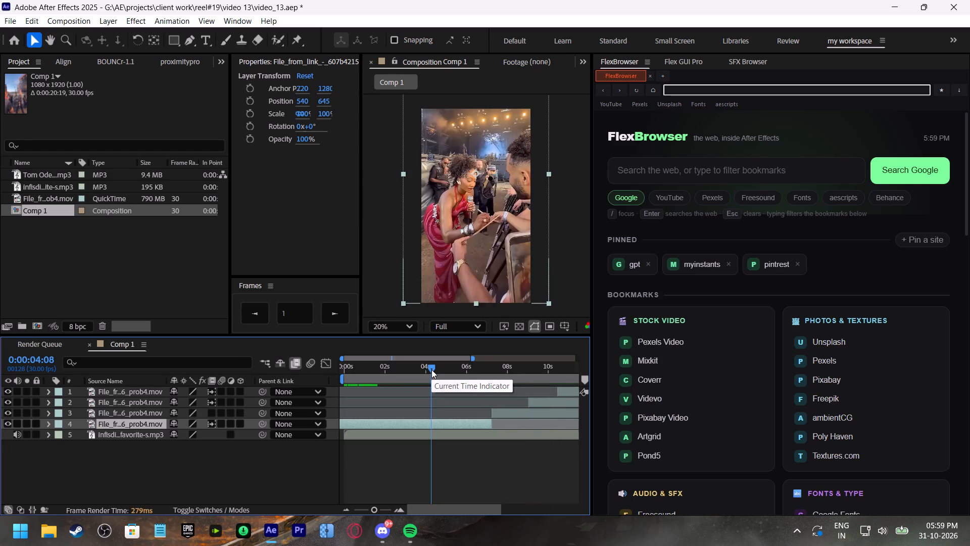
Split the layer 4 segment at 0:00:05:06.
{"action": "left_click_drag", "start_coordinate": [447, 369], "coordinate": [451, 373]}
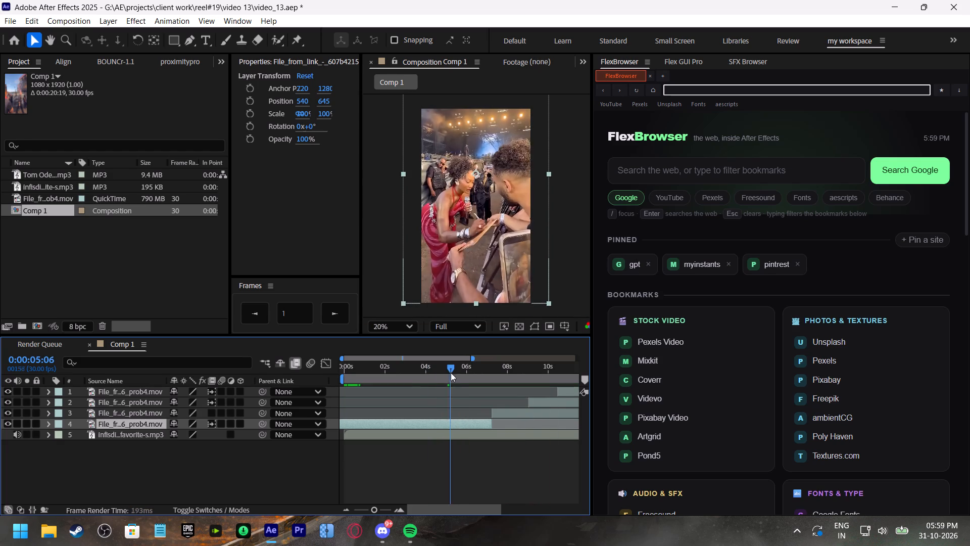
{"action": "left_click_drag", "start_coordinate": [451, 373], "coordinate": [450, 378]}
{"action": "left_click", "coordinate": [467, 428]}
{"action": "key", "text": "ctrl+shift+d"}
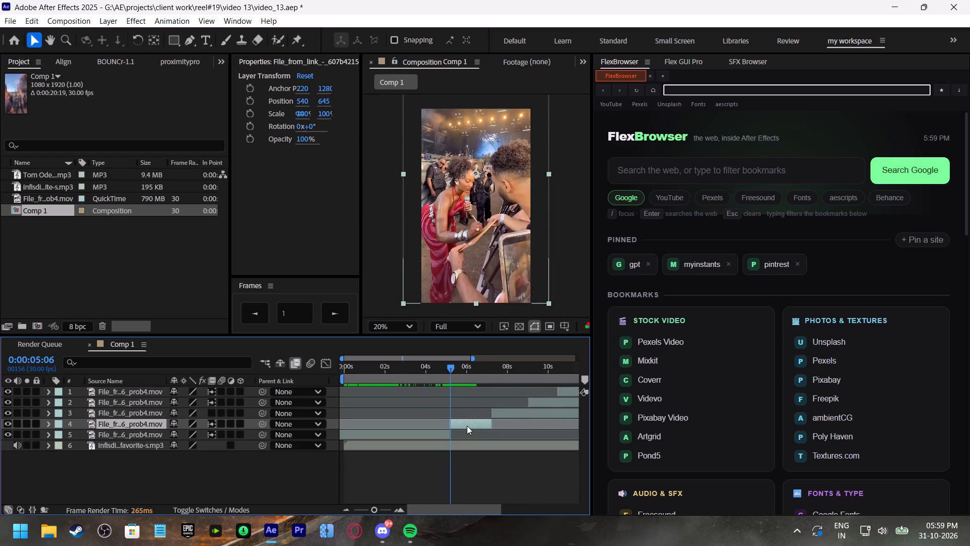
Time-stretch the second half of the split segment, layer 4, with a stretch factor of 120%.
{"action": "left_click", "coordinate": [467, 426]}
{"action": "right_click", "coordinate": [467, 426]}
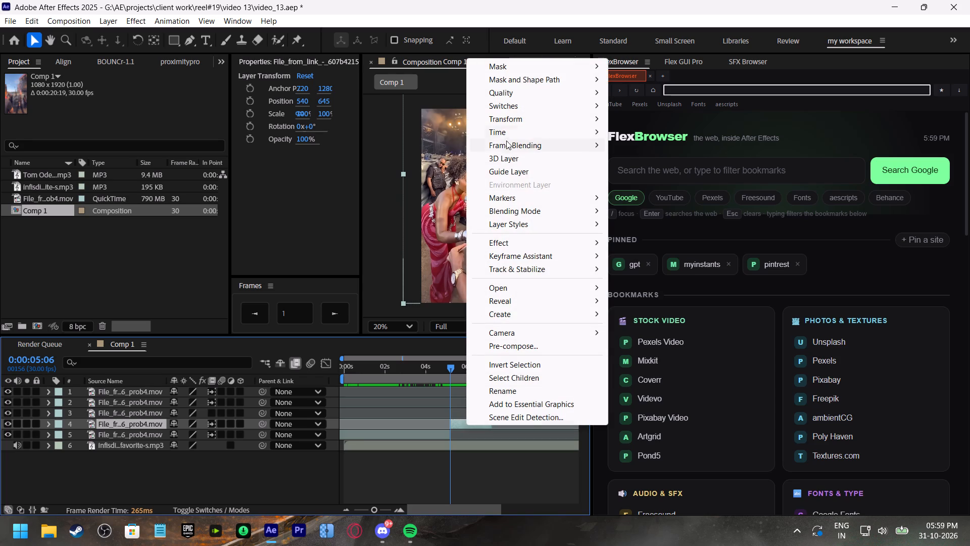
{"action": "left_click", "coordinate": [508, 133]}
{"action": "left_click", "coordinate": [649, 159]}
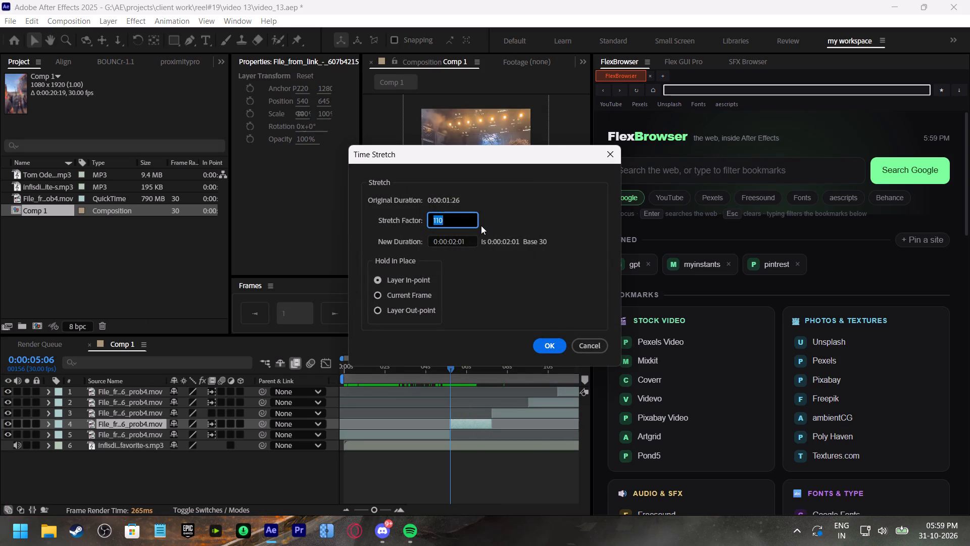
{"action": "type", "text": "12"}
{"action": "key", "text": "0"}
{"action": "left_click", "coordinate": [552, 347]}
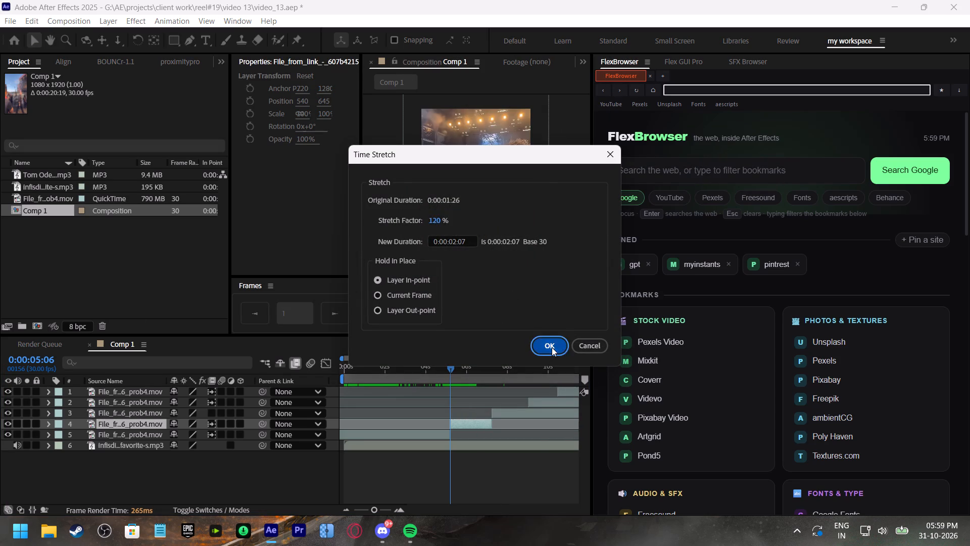
Play the slowed layer 4 segment from 0:00:04:19 to review its speed.
{"action": "left_click", "coordinate": [439, 369]}
{"action": "key", "text": "space"}
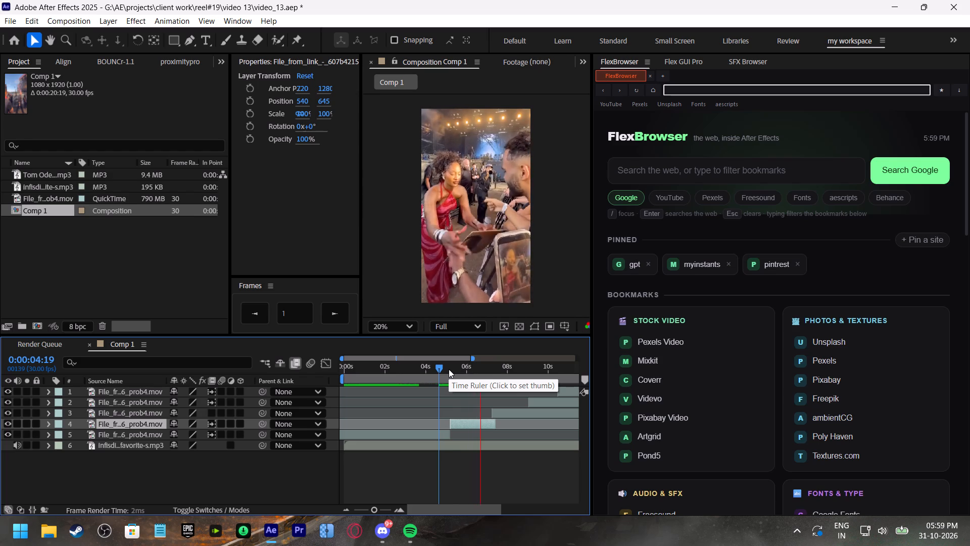
{"action": "left_click", "coordinate": [449, 369]}
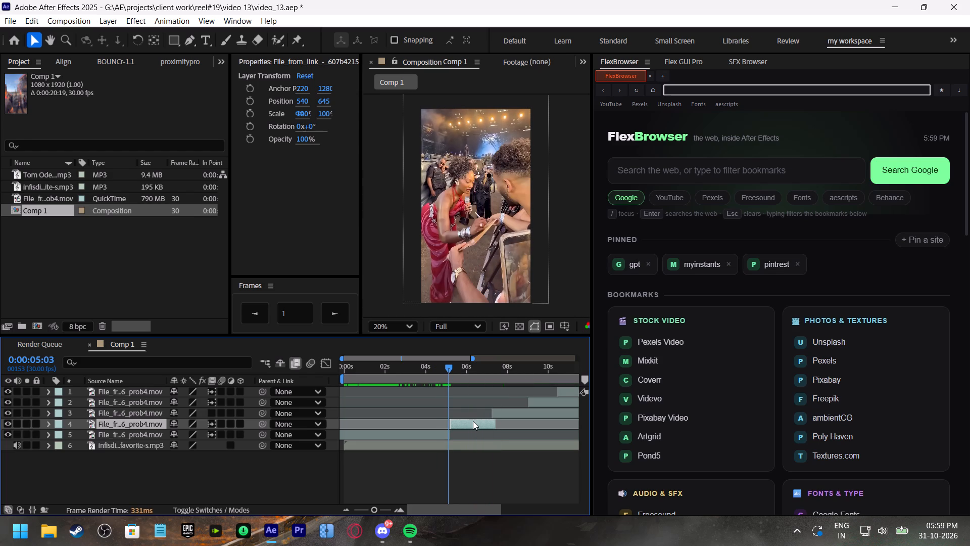
Set the layer 4 segment's time stretch factor to 150%.
{"action": "right_click", "coordinate": [473, 421]}
{"action": "left_click", "coordinate": [510, 135]}
{"action": "left_click", "coordinate": [515, 131]}
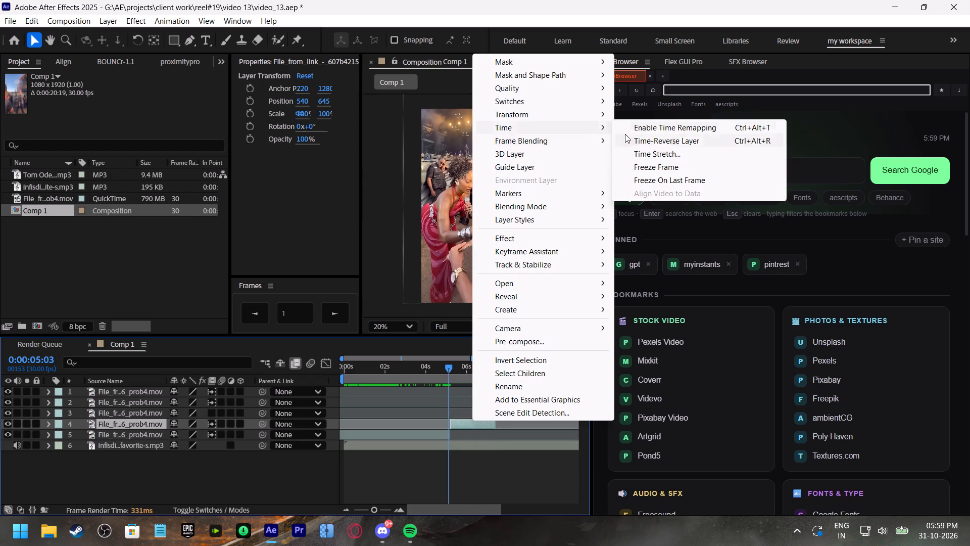
{"action": "left_click", "coordinate": [657, 153]}
{"action": "type", "text": "15"}
{"action": "key", "text": "0"}
{"action": "left_click", "coordinate": [547, 348]}
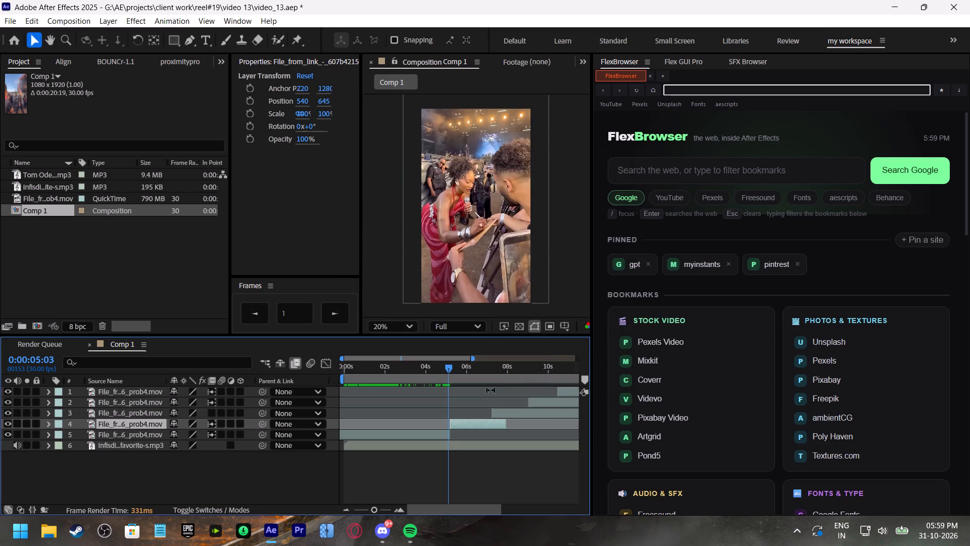
Play the reel from 0:00:04:05 to review the stretched layer 4 segment.
{"action": "left_click", "coordinate": [429, 369]}
{"action": "key", "text": "space"}
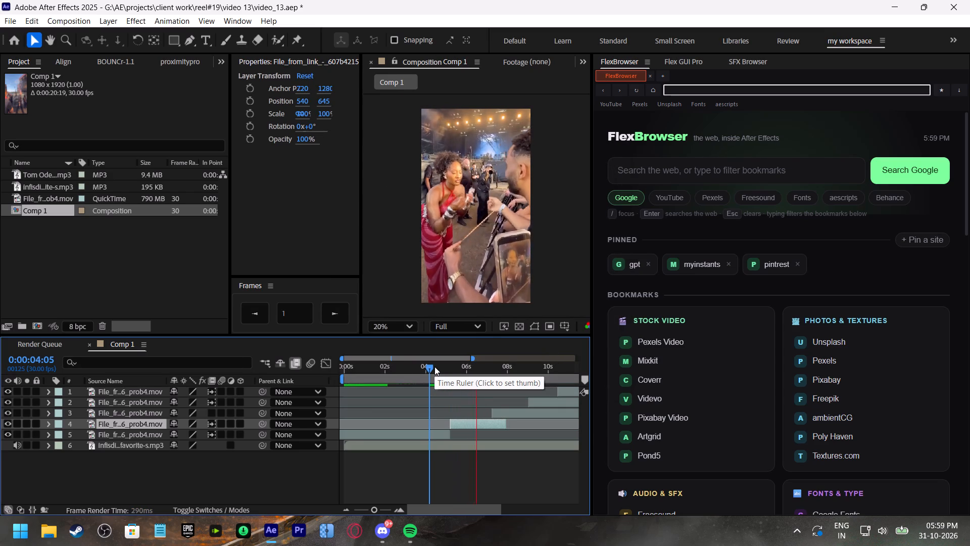
Trim the end of the layer 4 segment to 0:00:07:07, where layer 3 starts.
{"action": "left_click_drag", "start_coordinate": [476, 368], "coordinate": [481, 374]}
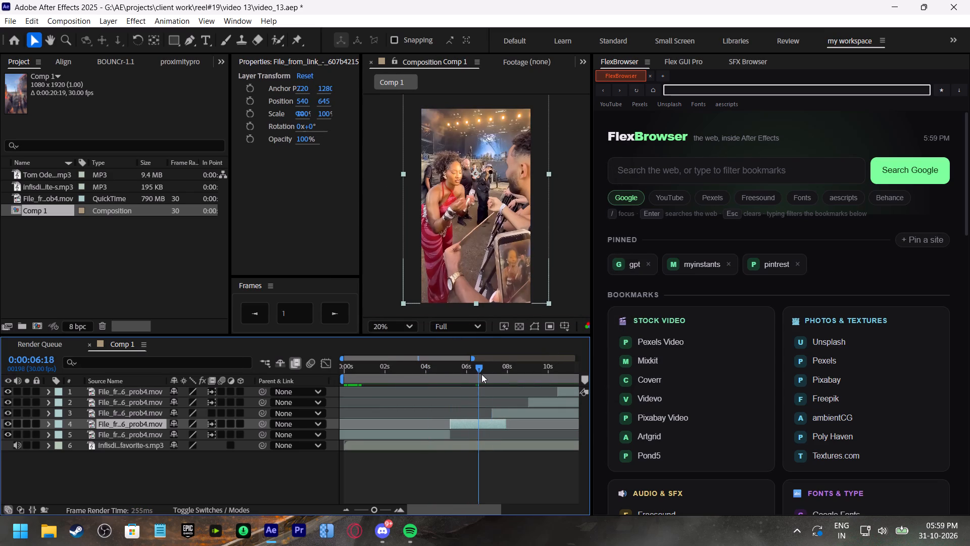
{"action": "left_click_drag", "start_coordinate": [481, 374], "coordinate": [489, 383]}
{"action": "left_click_drag", "start_coordinate": [511, 426], "coordinate": [496, 430]}
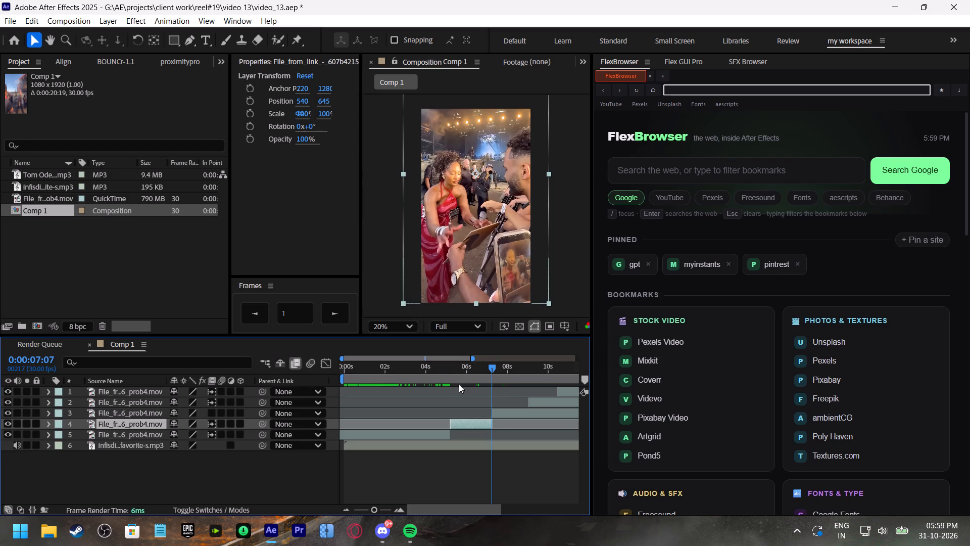
Play the reel from 0:00:04:07 to review layer 4 and its cut to layer 3.
{"action": "left_click", "coordinate": [431, 370]}
{"action": "key", "text": "space"}
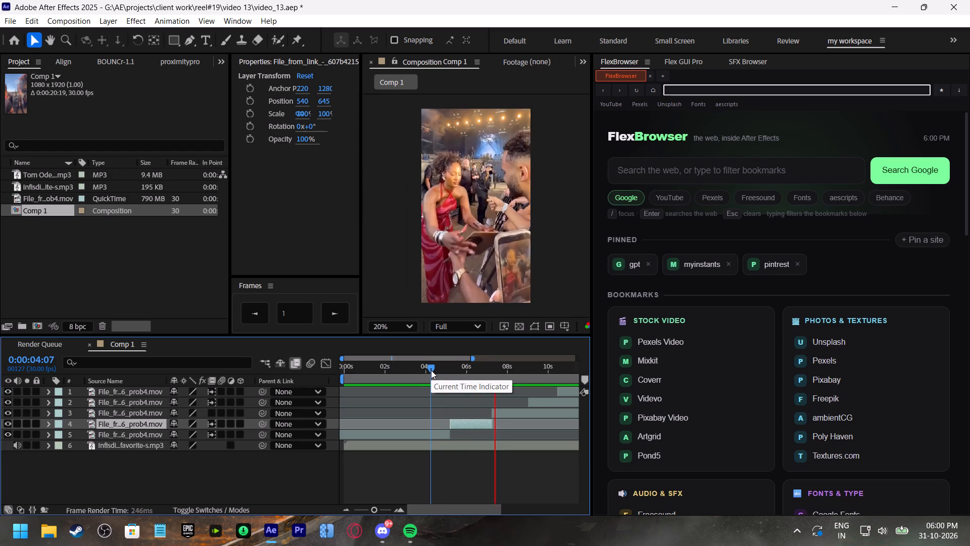
{"action": "left_click", "coordinate": [431, 370]}
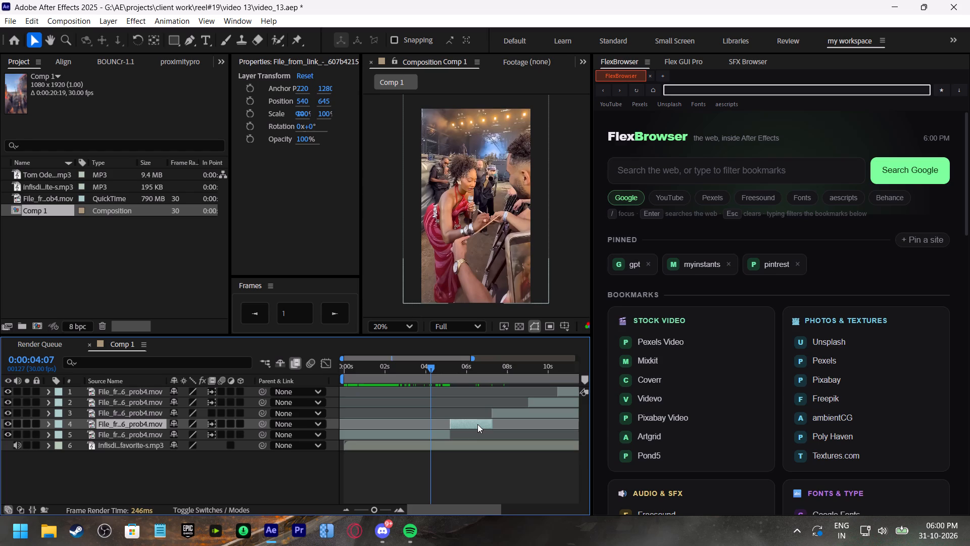
Set the layer 4 segment's time stretch factor to 155%.
{"action": "right_click", "coordinate": [477, 424]}
{"action": "left_click", "coordinate": [538, 129]}
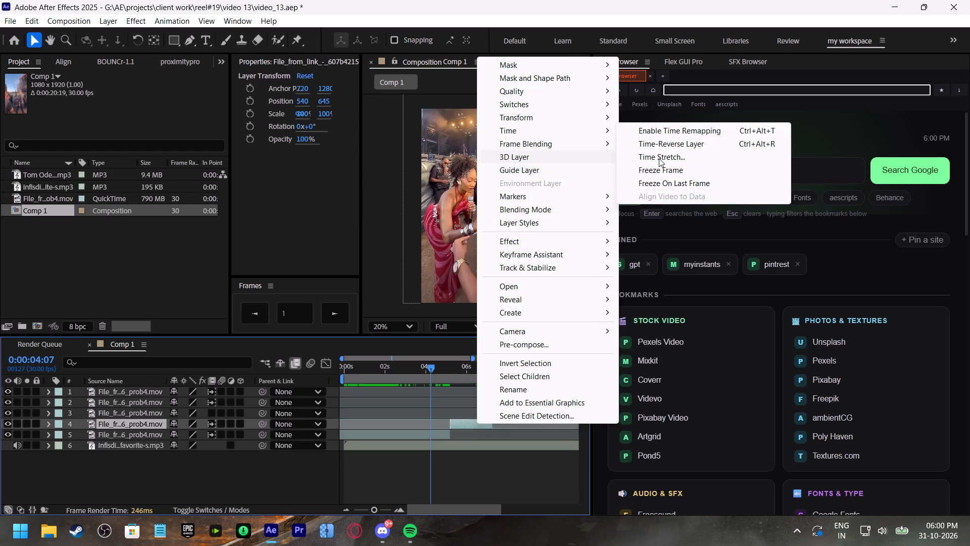
{"action": "left_click", "coordinate": [659, 158]}
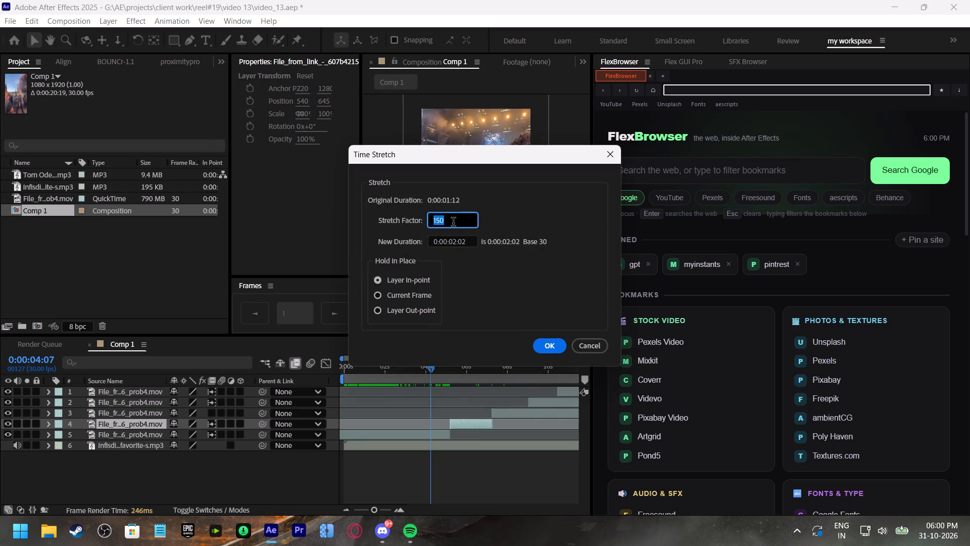
{"action": "key", "text": "1"}
{"action": "key", "text": "5"}
{"action": "key", "text": "5"}
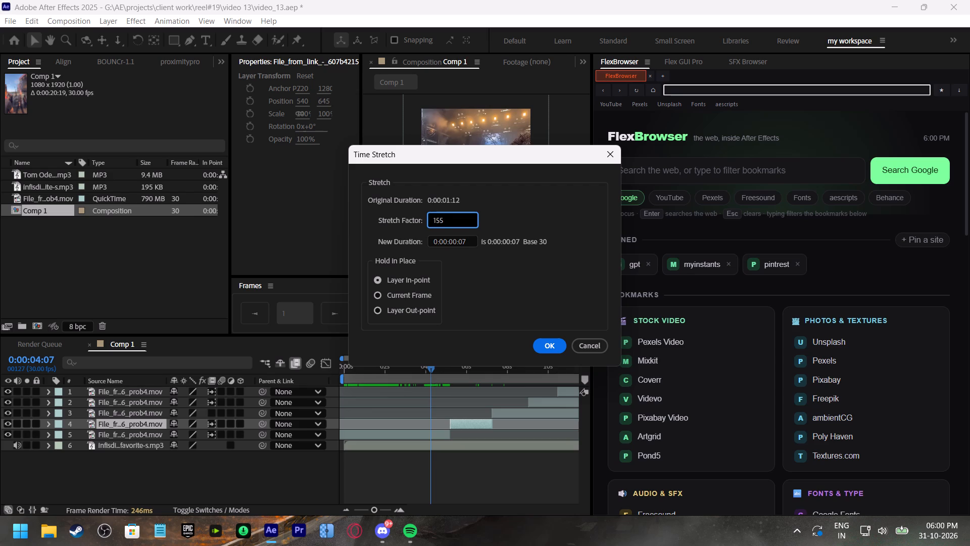
{"action": "left_click", "coordinate": [553, 349]}
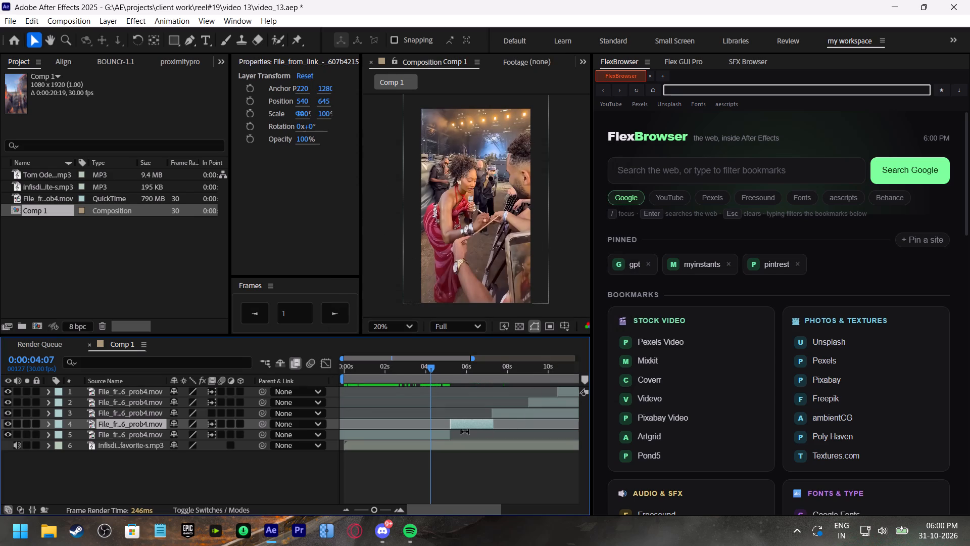
Check the frames around the cut to layer 3 at 0:00:07:07 and slide the layer 4 segment about two frames earlier.
{"action": "left_click", "coordinate": [479, 368]}
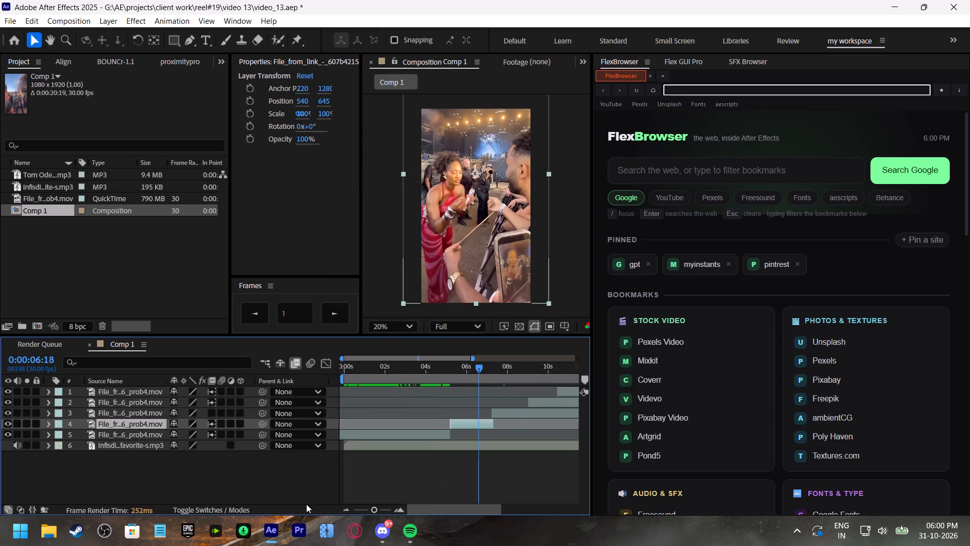
{"action": "left_click_drag", "start_coordinate": [382, 510], "coordinate": [391, 510]}
{"action": "scroll", "coordinate": [483, 427], "scroll_direction": "down", "scroll_amount": 3}
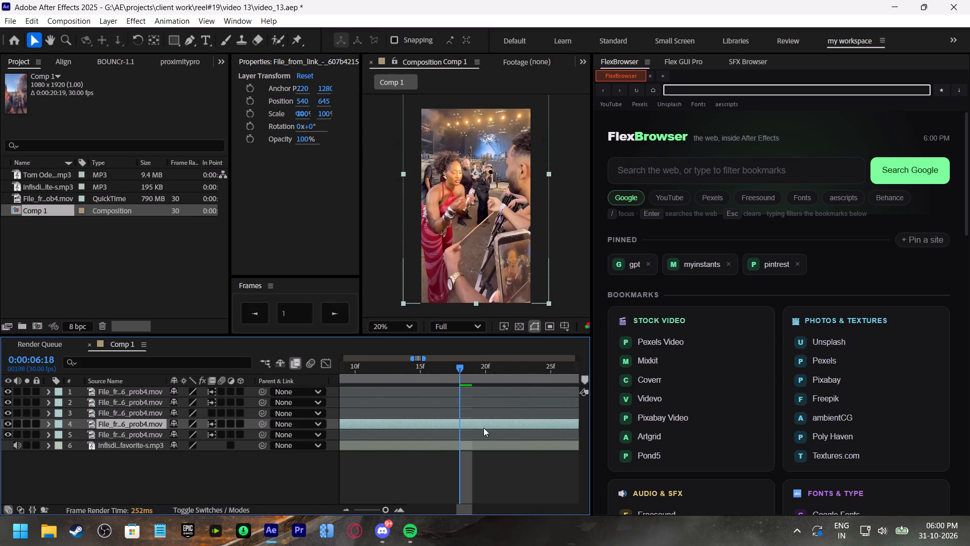
{"action": "scroll", "coordinate": [483, 428], "scroll_direction": "down", "scroll_amount": 5}
{"action": "scroll", "coordinate": [500, 432], "scroll_direction": "down", "scroll_amount": 11, "text": "shift"}
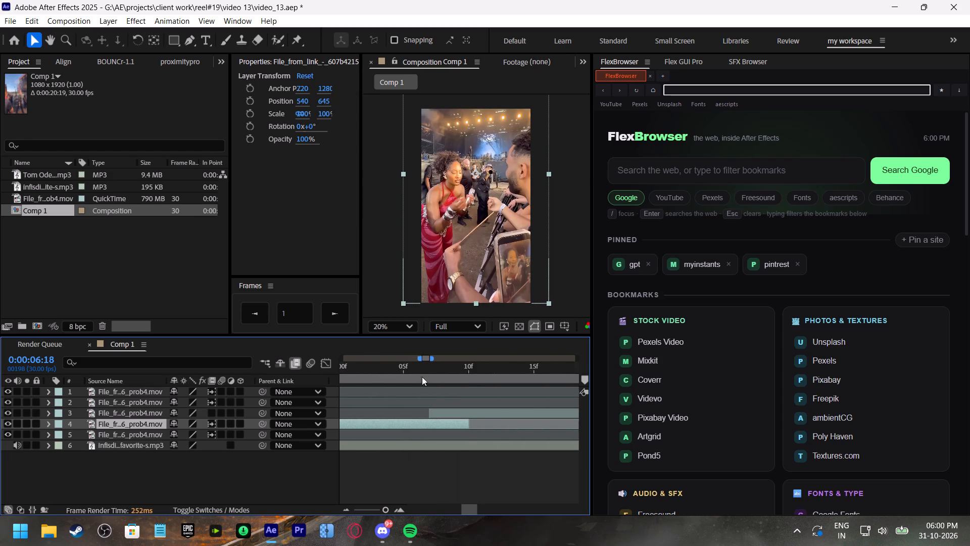
{"action": "left_click_drag", "start_coordinate": [421, 363], "coordinate": [428, 375]}
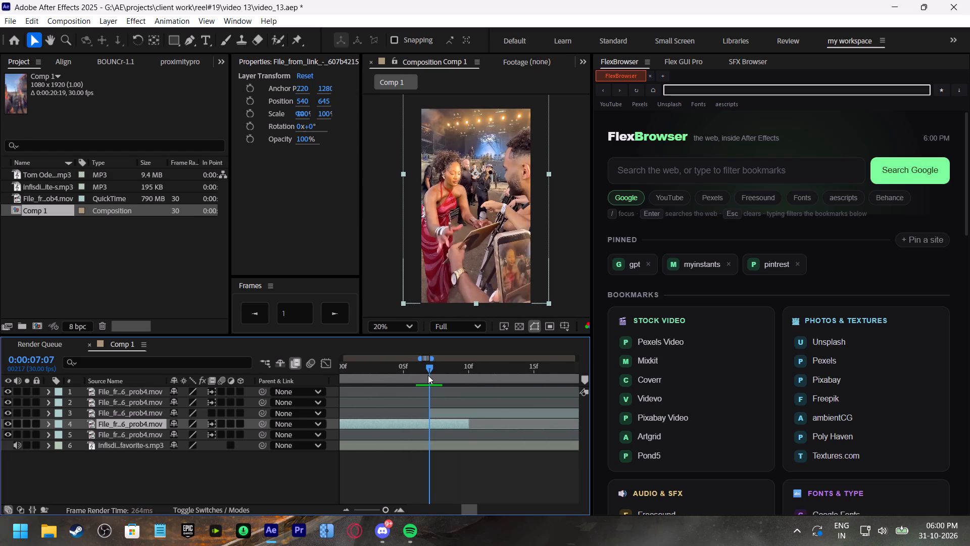
{"action": "left_click_drag", "start_coordinate": [428, 375], "coordinate": [403, 381]}
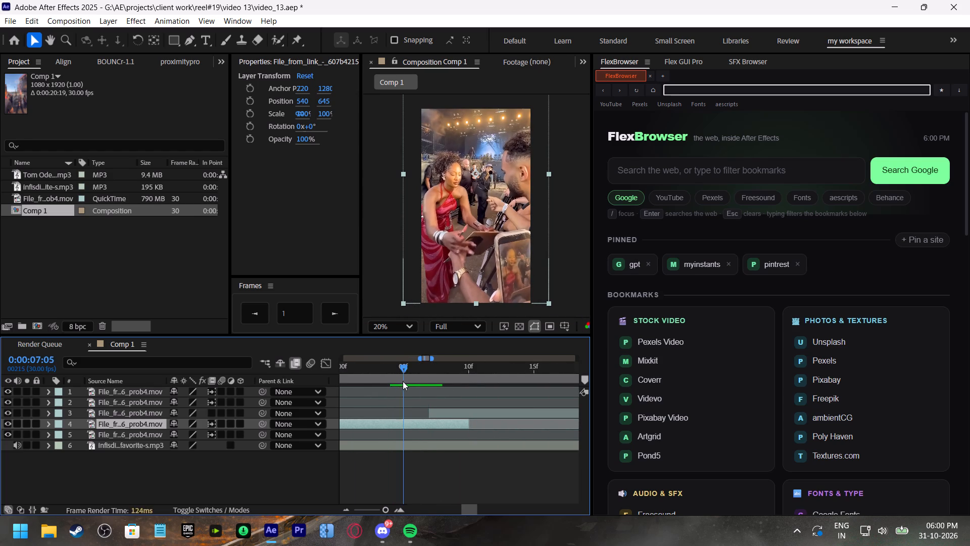
{"action": "left_click_drag", "start_coordinate": [403, 381], "coordinate": [442, 390]}
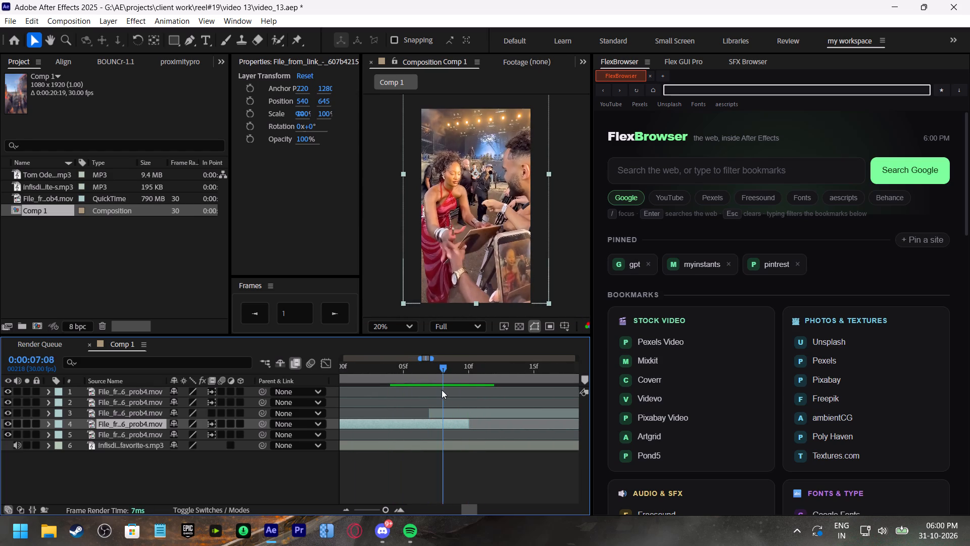
{"action": "left_click_drag", "start_coordinate": [442, 390], "coordinate": [425, 391]}
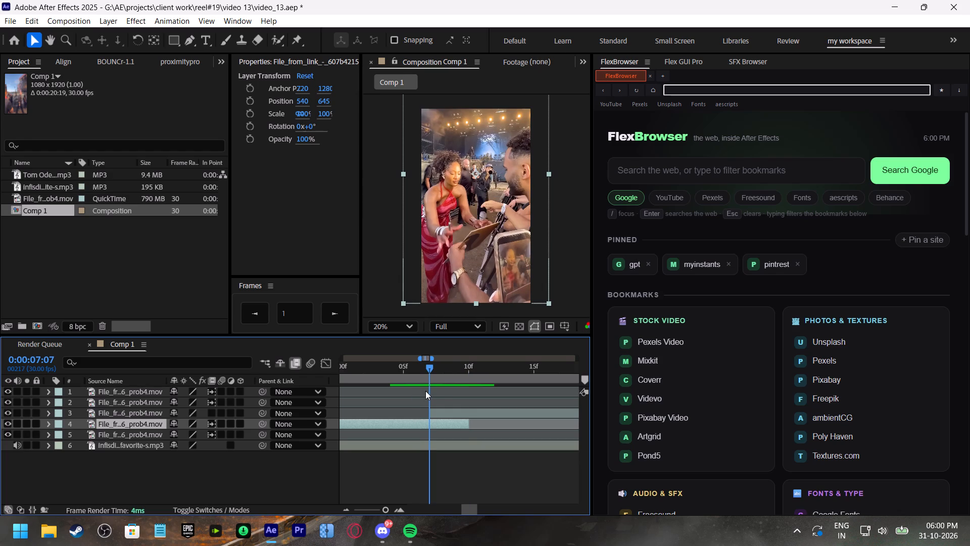
{"action": "left_click_drag", "start_coordinate": [425, 391], "coordinate": [428, 391]}
{"action": "left_click_drag", "start_coordinate": [428, 391], "coordinate": [417, 391]}
{"action": "left_click_drag", "start_coordinate": [448, 422], "coordinate": [425, 421]}
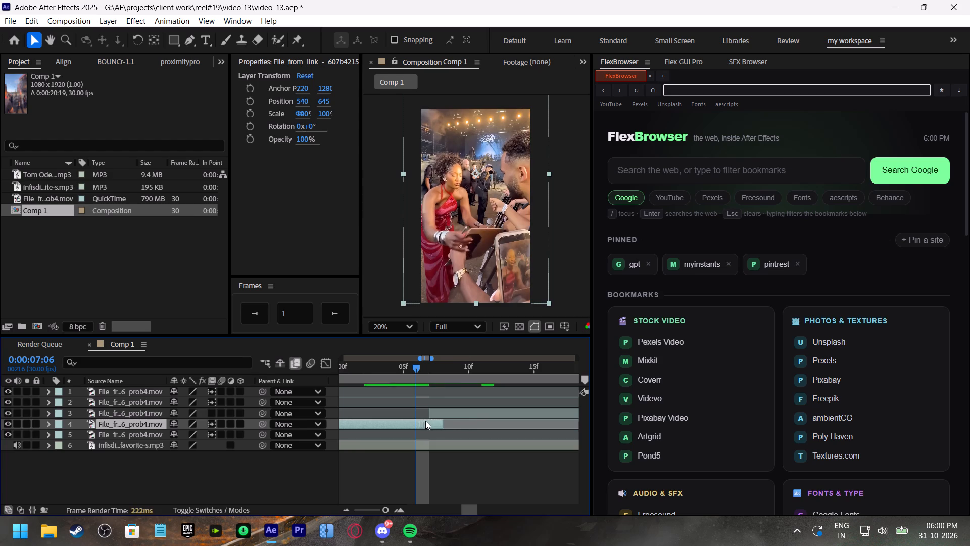
Slide the layer 4 segment about eight frames later and trim its end back to 0:00:07:07, where layer 3 starts.
{"action": "left_click_drag", "start_coordinate": [425, 421], "coordinate": [506, 417]}
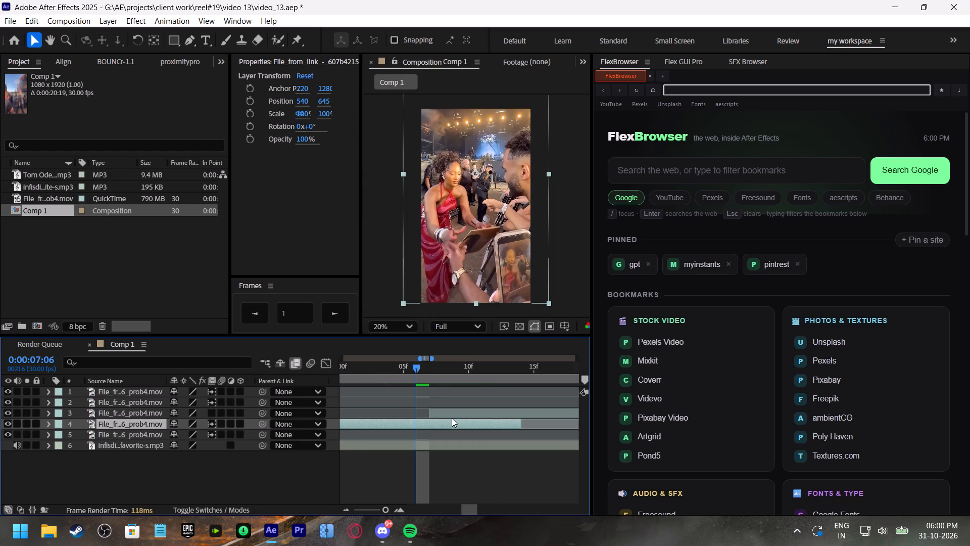
{"action": "left_click_drag", "start_coordinate": [444, 421], "coordinate": [492, 419]}
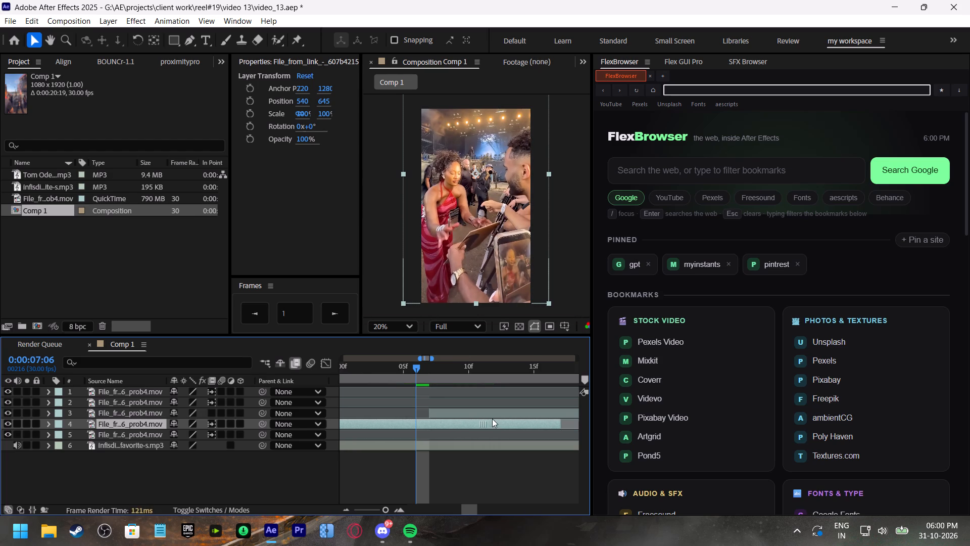
{"action": "left_click_drag", "start_coordinate": [492, 419], "coordinate": [478, 419]}
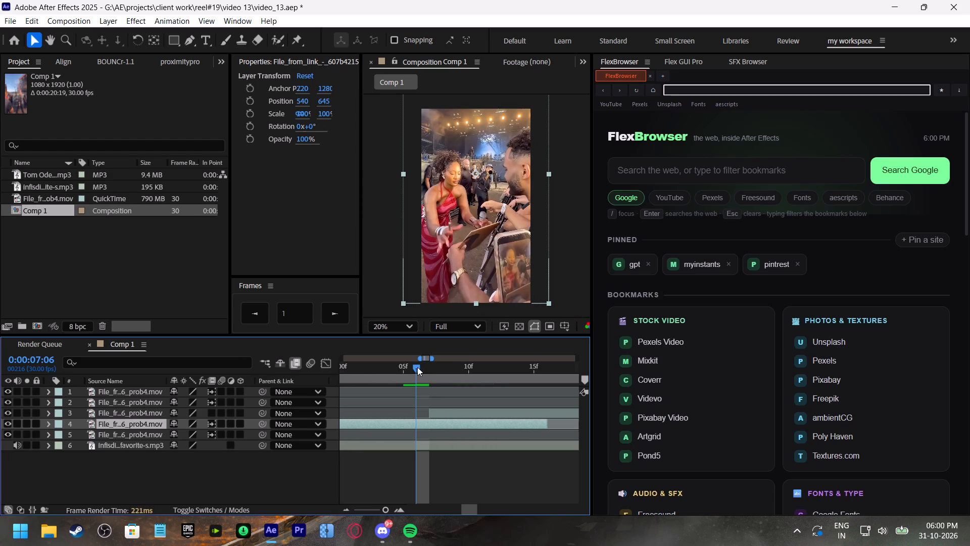
{"action": "left_click_drag", "start_coordinate": [417, 367], "coordinate": [433, 375]}
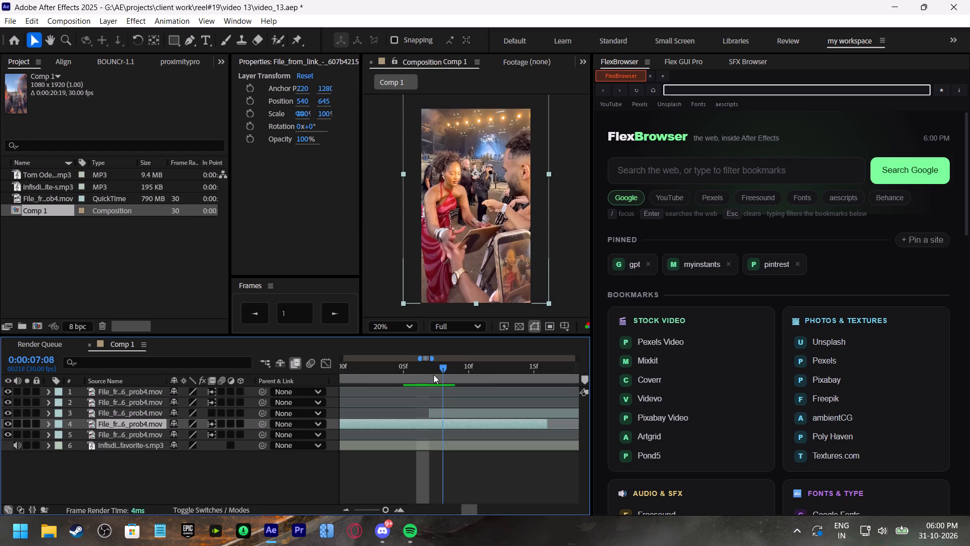
{"action": "left_click_drag", "start_coordinate": [433, 375], "coordinate": [428, 383]}
{"action": "left_click_drag", "start_coordinate": [545, 422], "coordinate": [431, 428]}
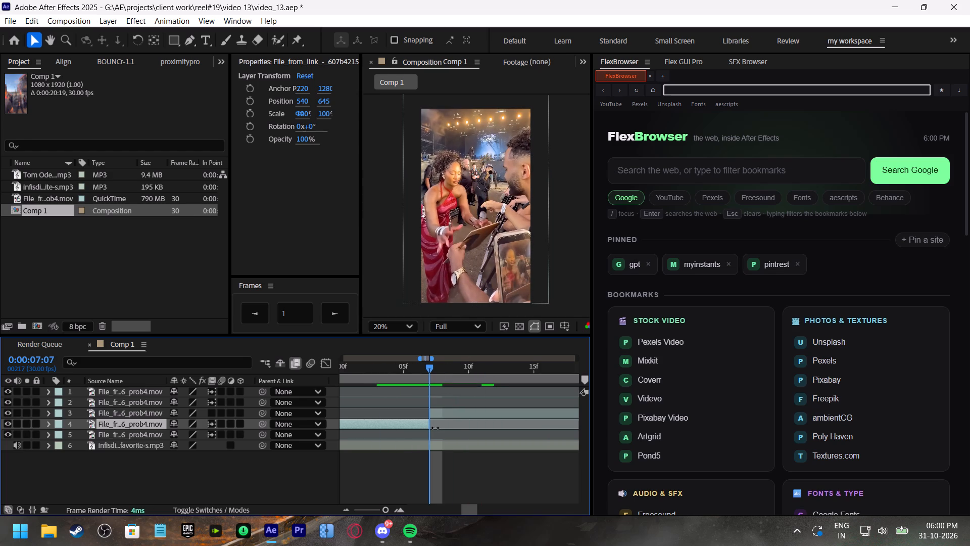
{"action": "scroll", "coordinate": [451, 407], "scroll_direction": "down", "scroll_amount": 5, "text": "shift"}
{"action": "scroll", "coordinate": [454, 407], "scroll_direction": "up", "scroll_amount": 5, "text": "shift"}
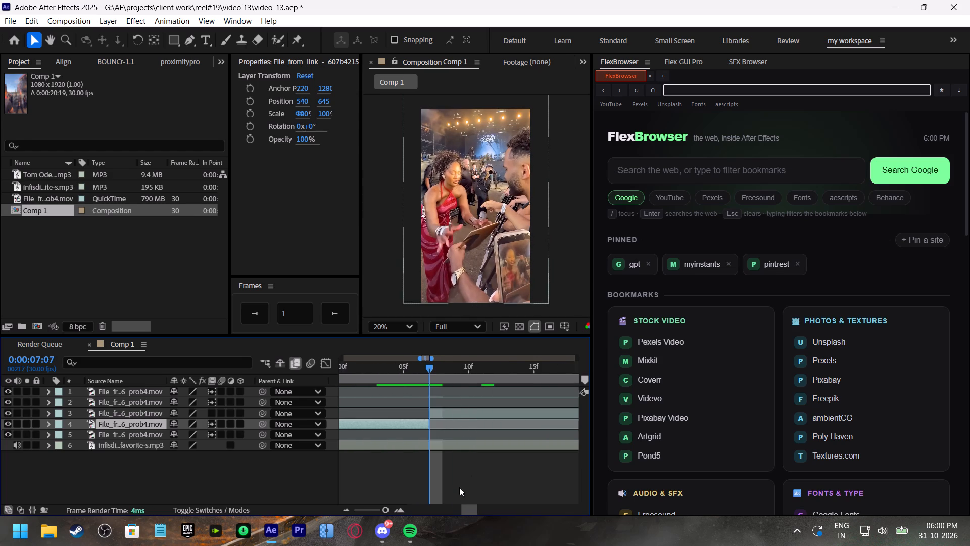
Slide the layer 5 segment slightly later so its end meets the start of the layer 4 segment.
{"action": "left_click_drag", "start_coordinate": [385, 508], "coordinate": [369, 510]}
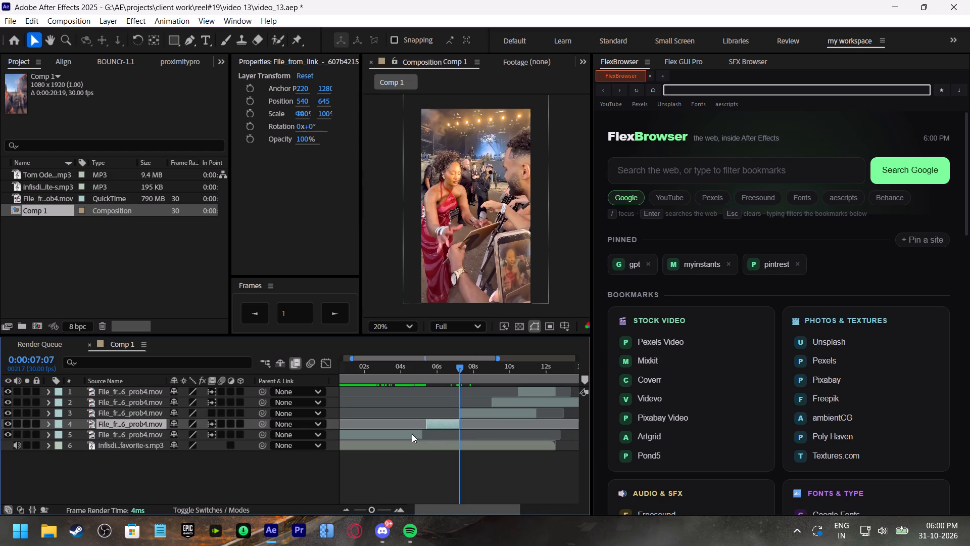
{"action": "left_click_drag", "start_coordinate": [411, 433], "coordinate": [416, 436]}
Play the reel from the start and check the layer 1 ending segment at 0:00:11:24.
{"action": "left_click_drag", "start_coordinate": [415, 367], "coordinate": [285, 382]}
{"action": "key", "text": "space"}
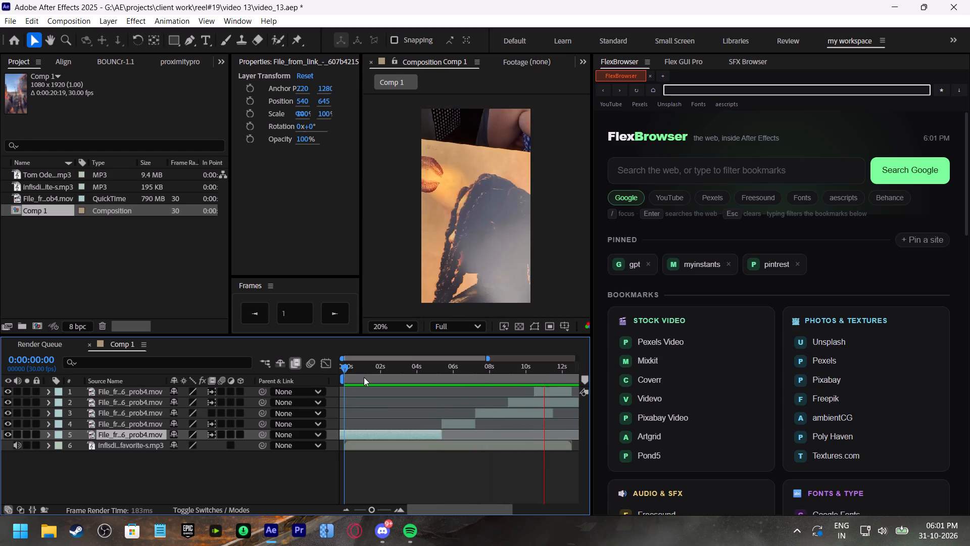
{"action": "left_click_drag", "start_coordinate": [392, 370], "coordinate": [415, 384]}
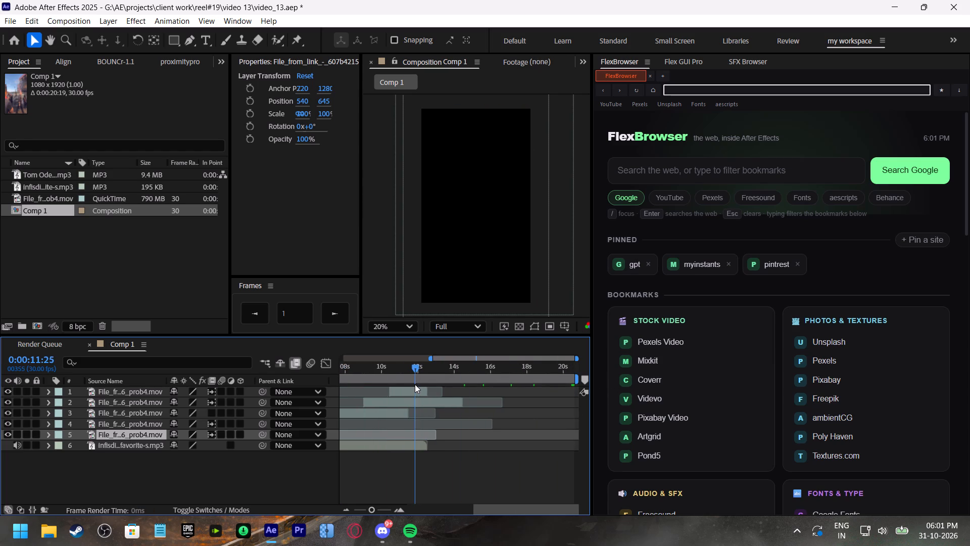
{"action": "left_click_drag", "start_coordinate": [415, 384], "coordinate": [414, 384]}
{"action": "left_click", "coordinate": [417, 392]}
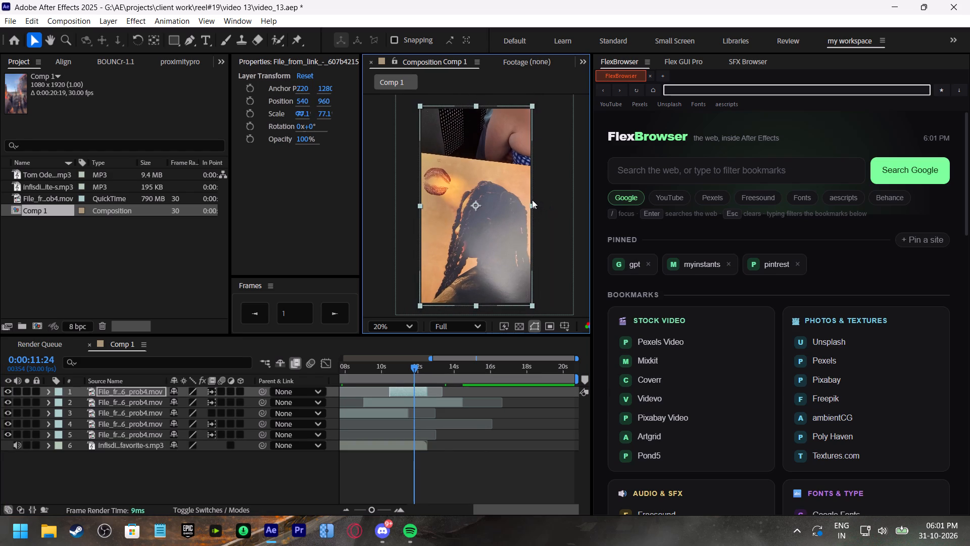
Save the project.
{"action": "key", "text": "ctrl+s"}
Replay the opening segment in short passes to pinpoint the moment at 0:00:02:11 for an effect.
{"action": "left_click", "coordinate": [404, 375]}
{"action": "left_click_drag", "start_coordinate": [404, 375], "coordinate": [257, 406]}
{"action": "key", "text": "ctrl+s"}
{"action": "key", "text": "space"}
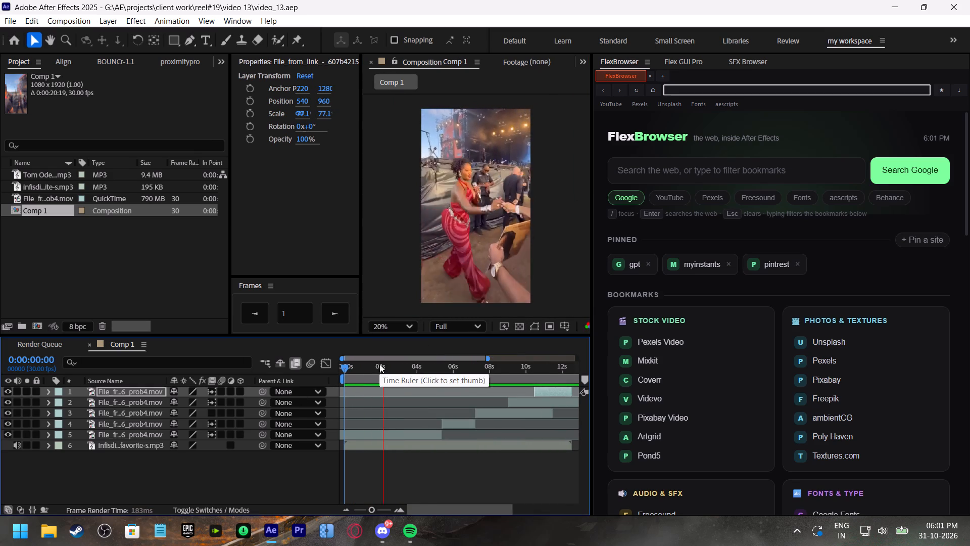
{"action": "left_click", "coordinate": [371, 369]}
{"action": "key", "text": "space"}
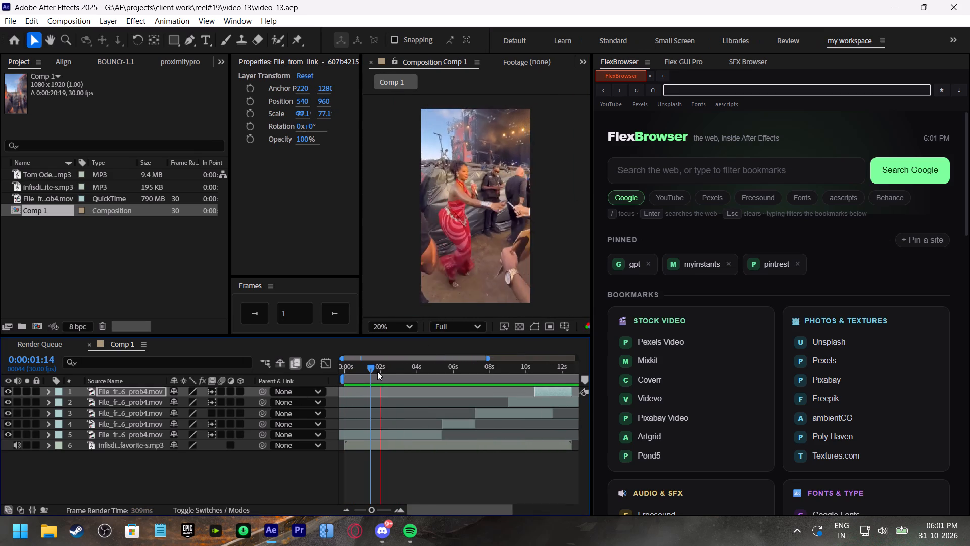
{"action": "left_click", "coordinate": [378, 371]}
{"action": "key", "text": "space"}
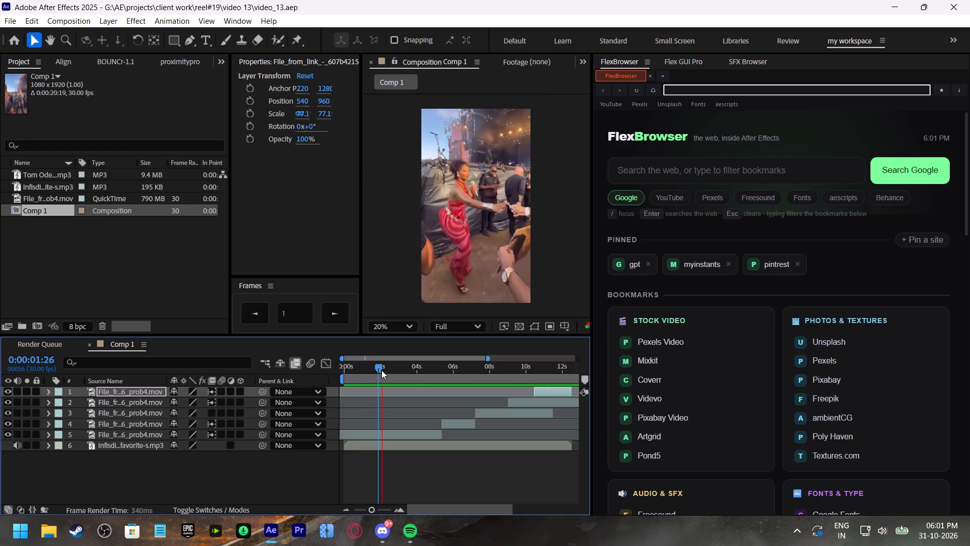
{"action": "left_click_drag", "start_coordinate": [382, 370], "coordinate": [390, 381]}
{"action": "key", "text": "space"}
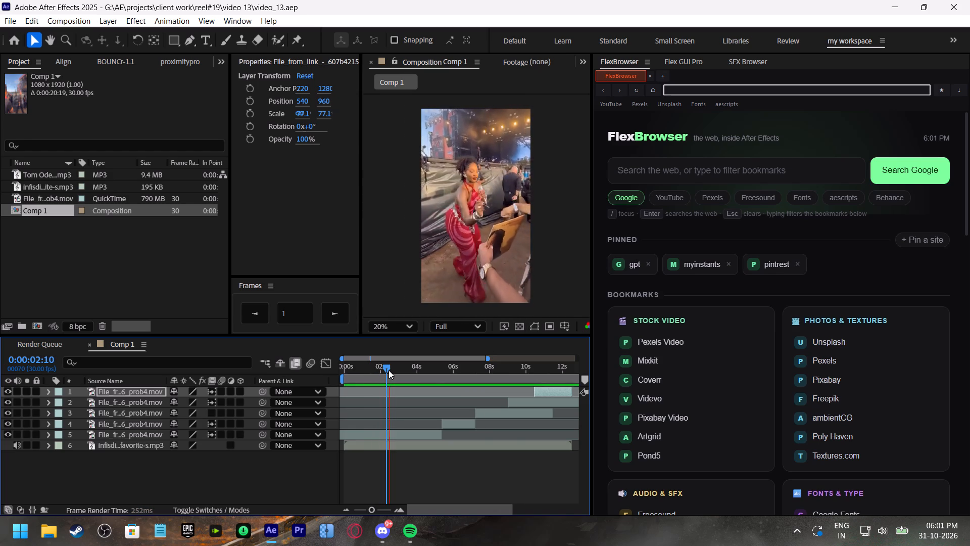
{"action": "left_click", "coordinate": [389, 370]}
{"action": "key", "text": "ctrl+s"}
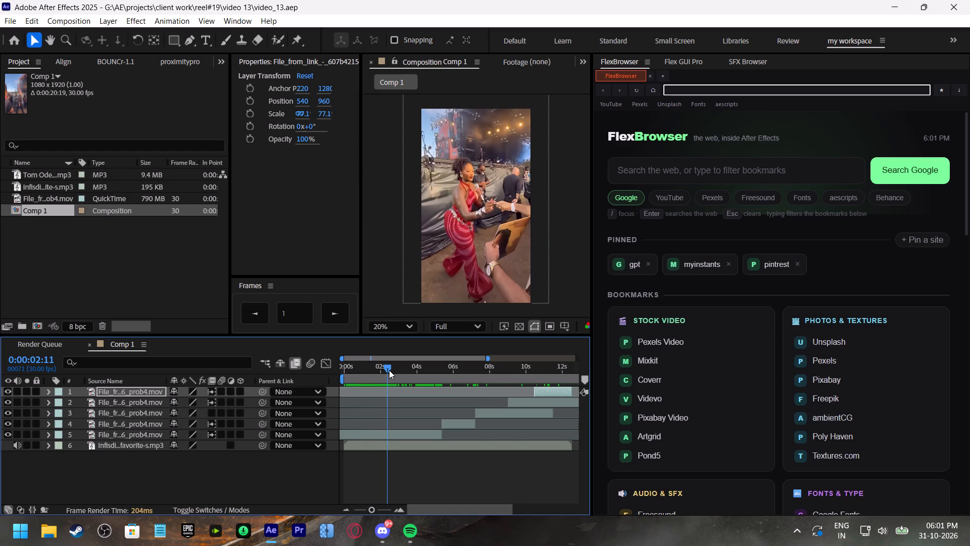
Add a solid above the opening layer 5 segment and turn it into an adjustment layer.
{"action": "left_click", "coordinate": [397, 433]}
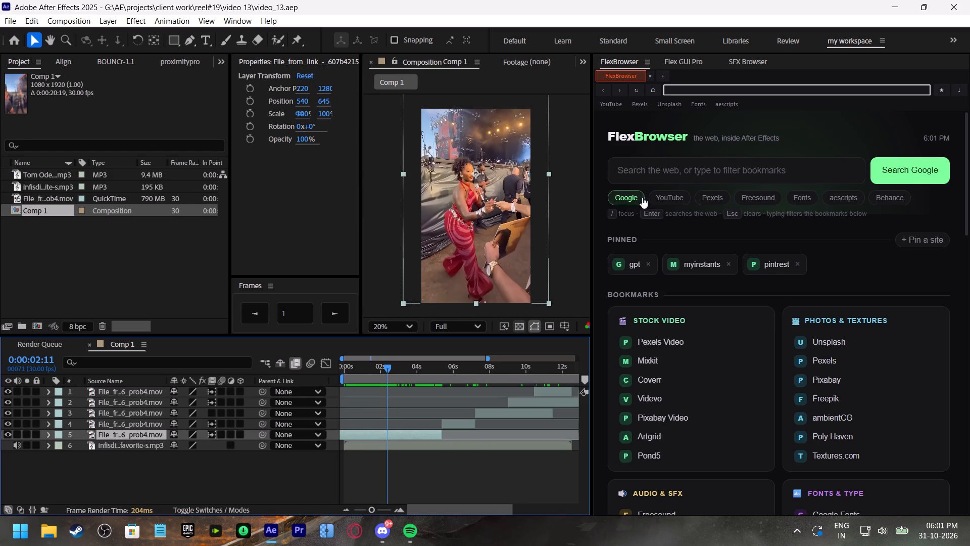
{"action": "left_click", "coordinate": [691, 62]}
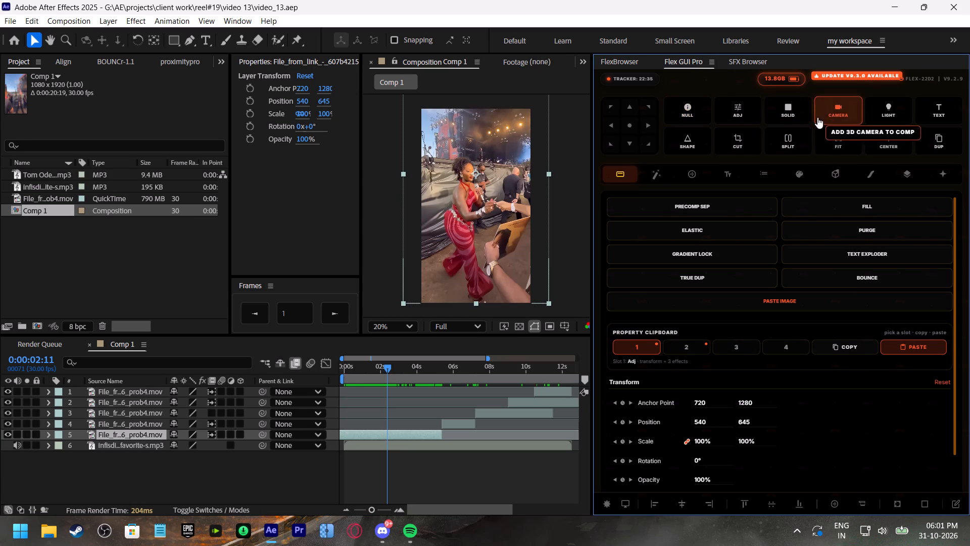
{"action": "left_click", "coordinate": [785, 120]}
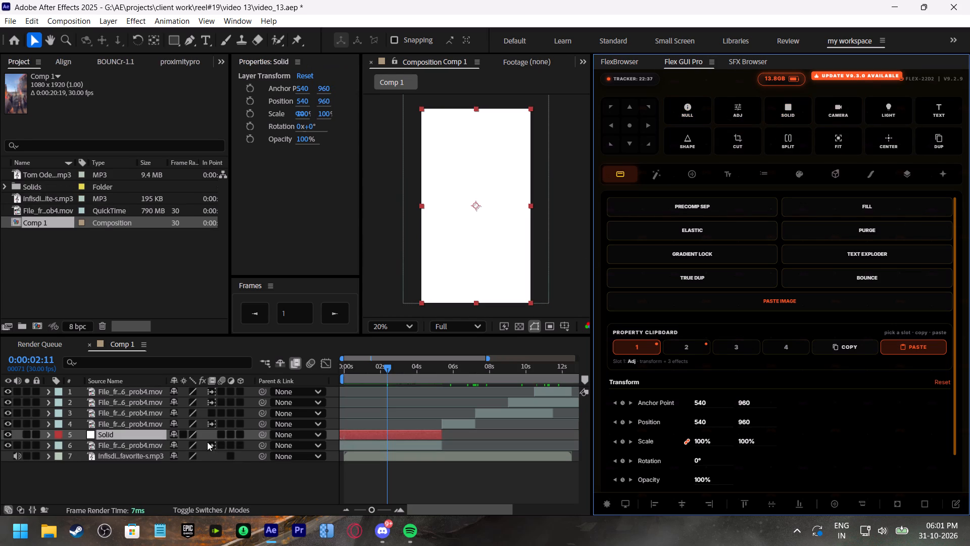
{"action": "left_click", "coordinate": [228, 436]}
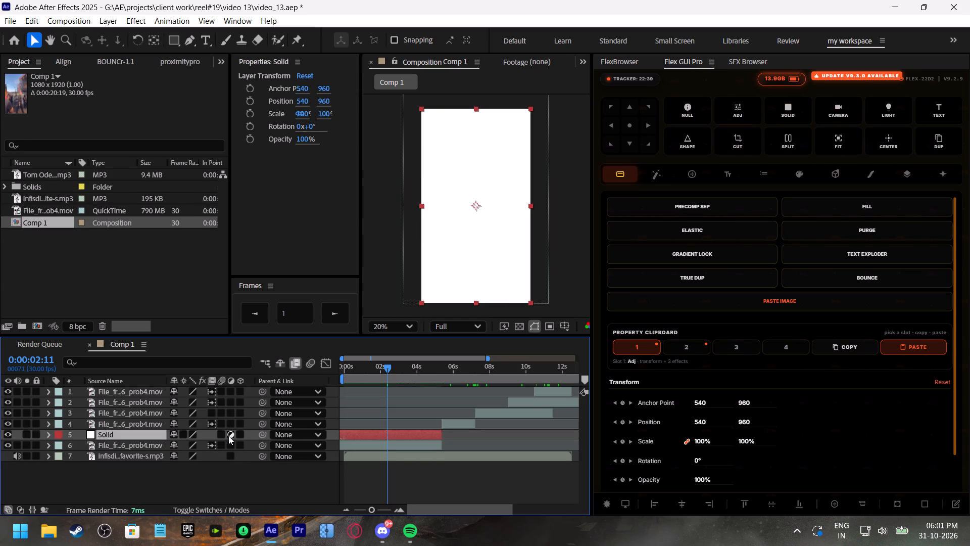
Split the adjustment solid at 0:00:02:11 and delete the part before it.
{"action": "key", "text": "ctrl+shift+d"}
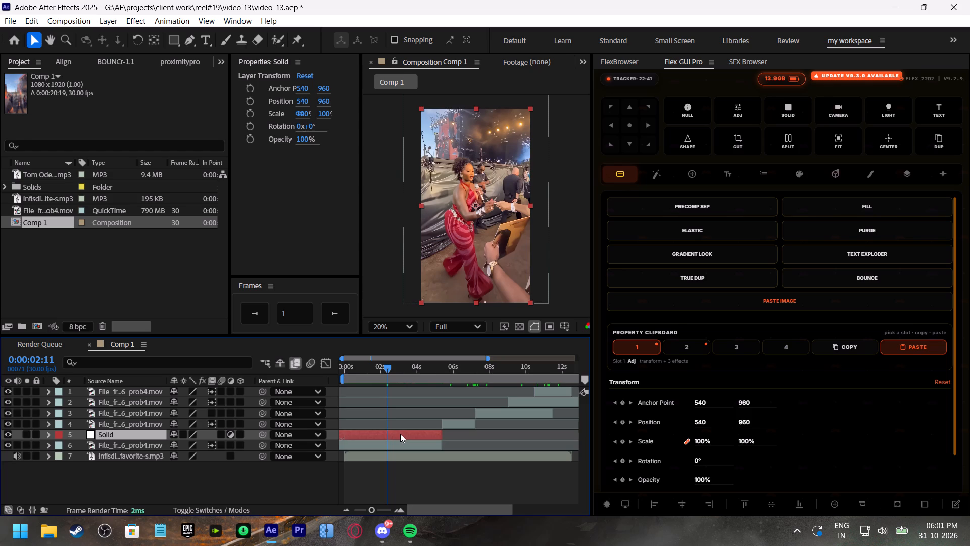
{"action": "left_click", "coordinate": [370, 449]}
{"action": "key", "text": "BackSpace"}
Apply the Tint effect to the adjustment solid, mapping white to bright green with the tint amount at 100%.
{"action": "left_click", "coordinate": [397, 433]}
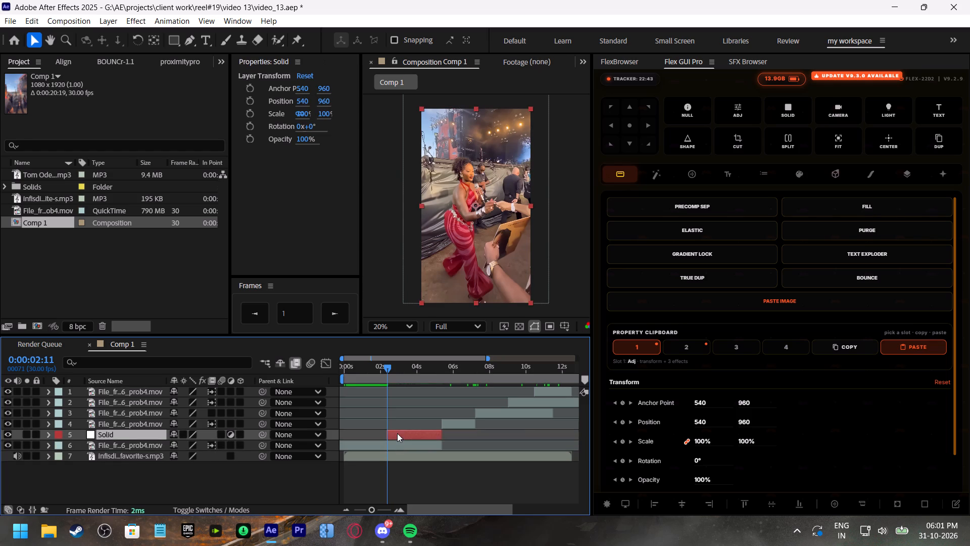
{"action": "key", "text": "ctrl+space"}
{"action": "type", "text": "ti"}
{"action": "type", "text": "nt"}
{"action": "left_click", "coordinate": [323, 395]}
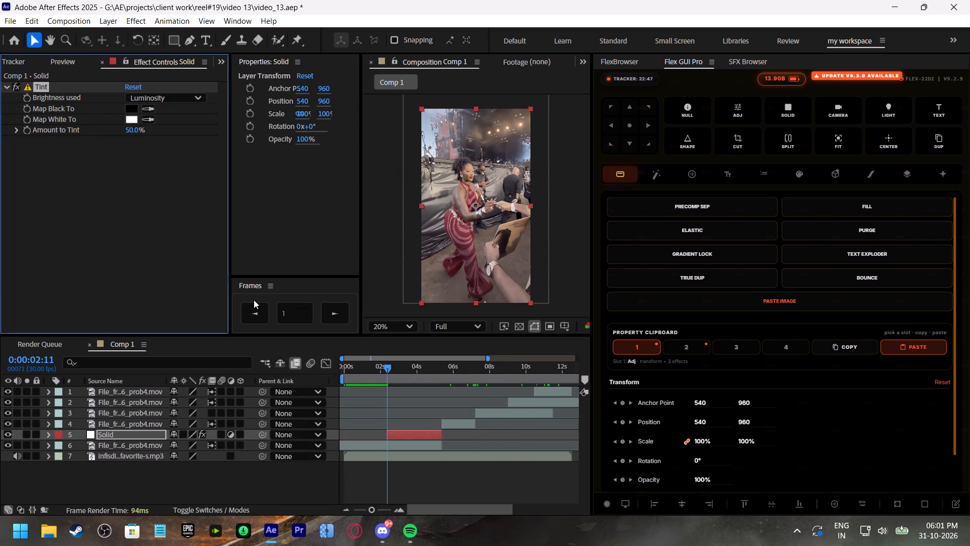
{"action": "left_click", "coordinate": [131, 122]}
{"action": "left_click_drag", "start_coordinate": [483, 213], "coordinate": [542, 155]}
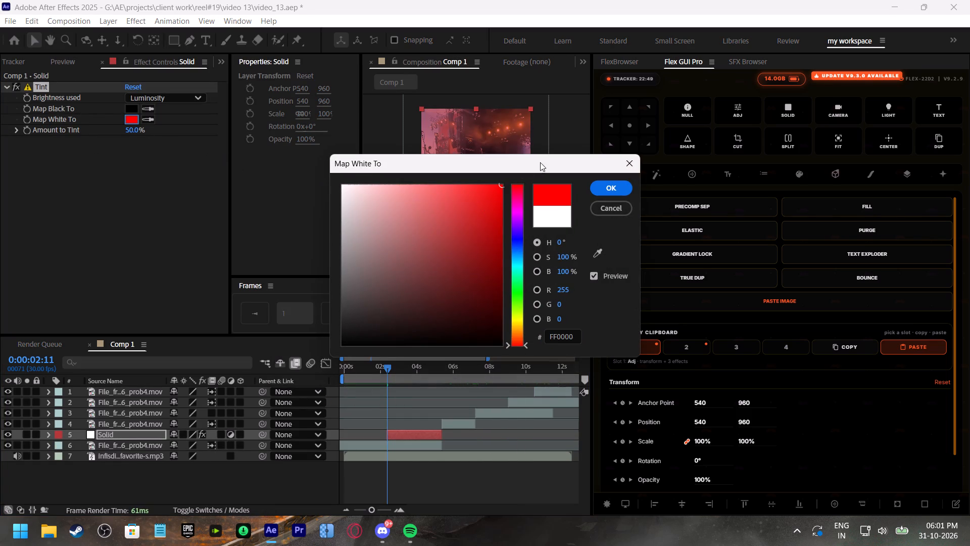
{"action": "left_click_drag", "start_coordinate": [538, 163], "coordinate": [702, 135]}
{"action": "left_click", "coordinate": [685, 259]}
{"action": "left_click", "coordinate": [766, 159]}
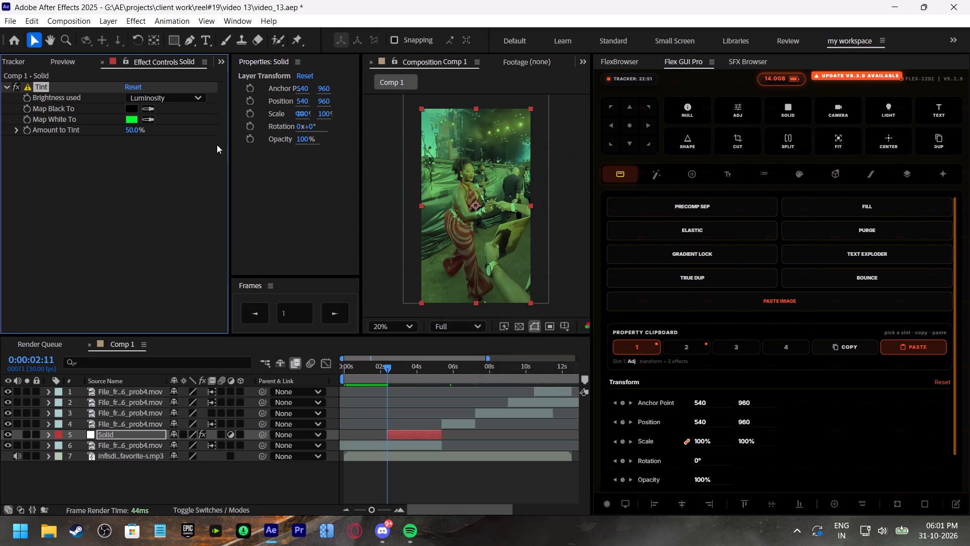
{"action": "left_click_drag", "start_coordinate": [132, 130], "coordinate": [362, 126]}
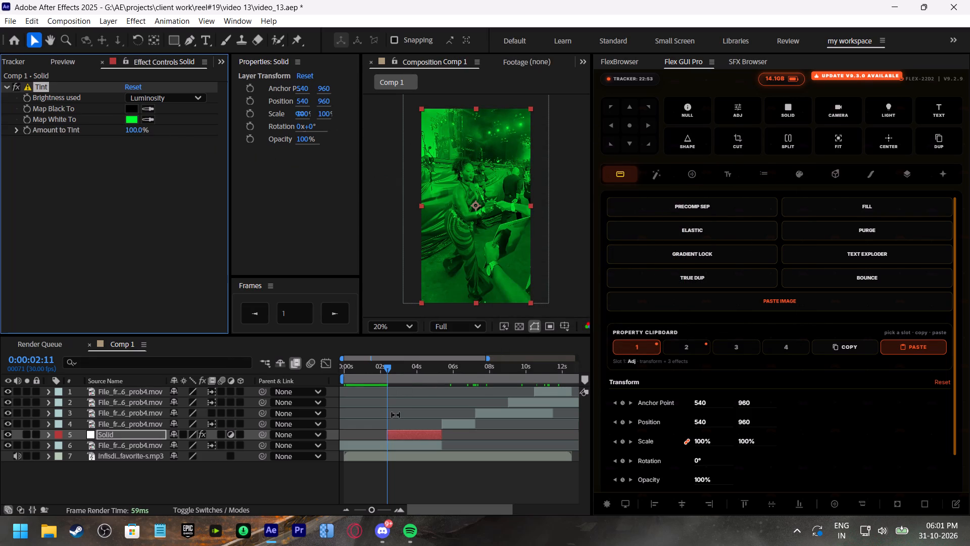
Keyframe the adjustment solid's opacity from 100% at 0:00:02:11 to 0% at 0:00:03:09.
{"action": "key", "text": "t"}
{"action": "left_click", "coordinate": [80, 448]}
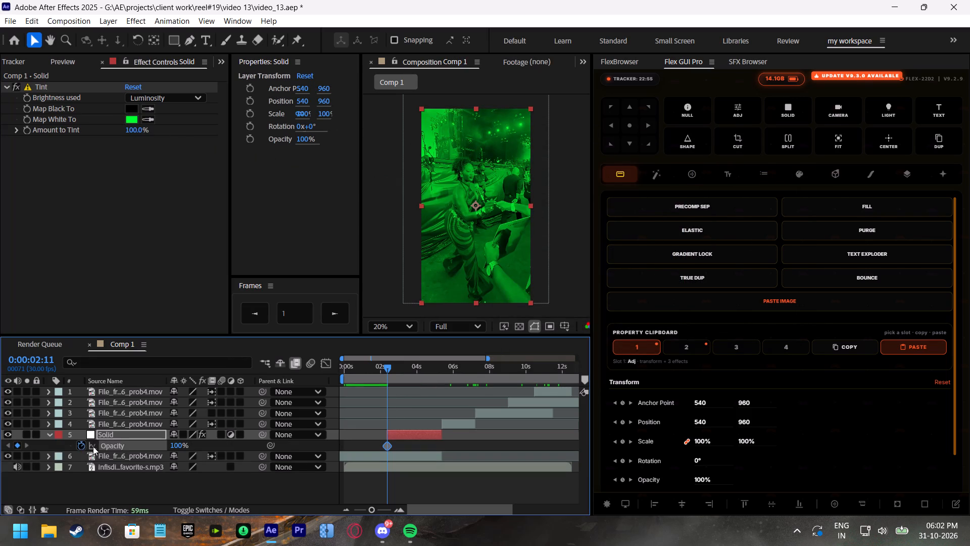
{"action": "key", "text": "space"}
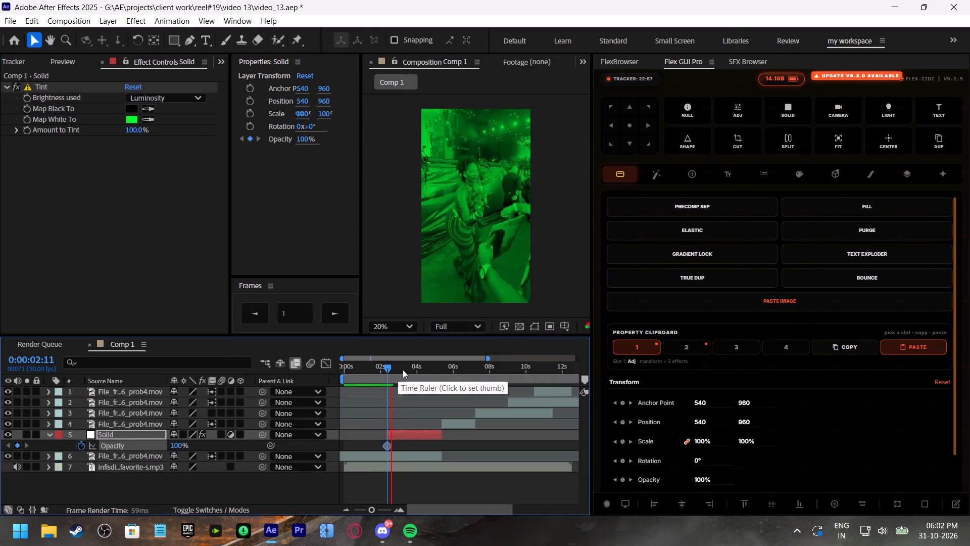
{"action": "left_click", "coordinate": [405, 369]}
{"action": "left_click_drag", "start_coordinate": [174, 447], "coordinate": [168, 447]}
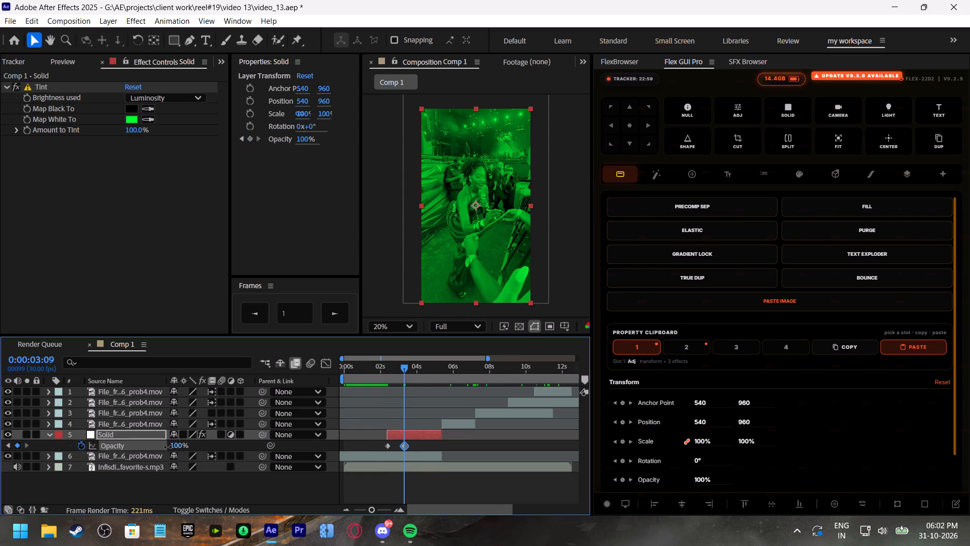
{"action": "left_click_drag", "start_coordinate": [168, 447], "coordinate": [0, 460]}
Trim the end of the adjustment solid to 0:00:03:09.
{"action": "left_click_drag", "start_coordinate": [445, 435], "coordinate": [399, 441]}
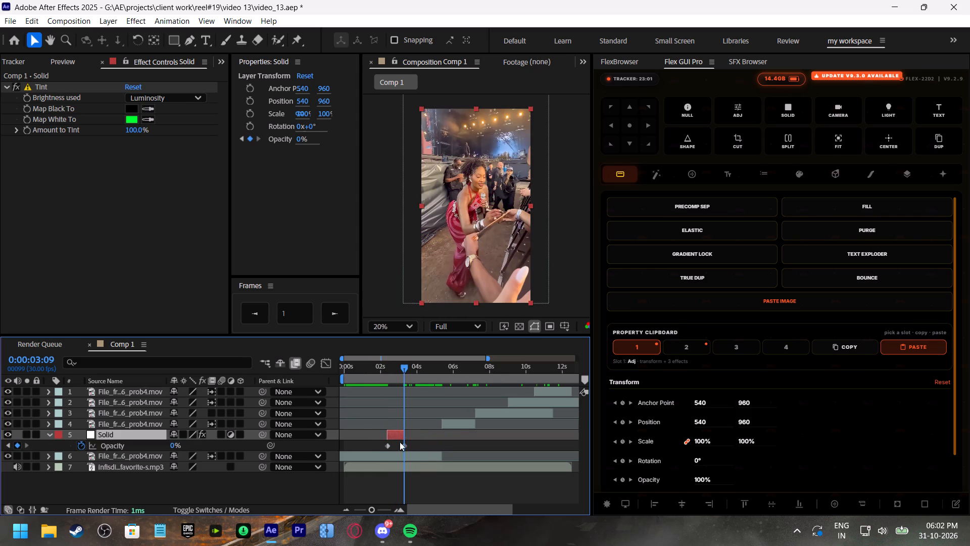
Easy-ease both opacity keyframes of the adjustment solid and apply the Flex graph editor's current Bezier curve to them.
{"action": "left_click_drag", "start_coordinate": [418, 444], "coordinate": [354, 451]}
{"action": "key", "text": "F9"}
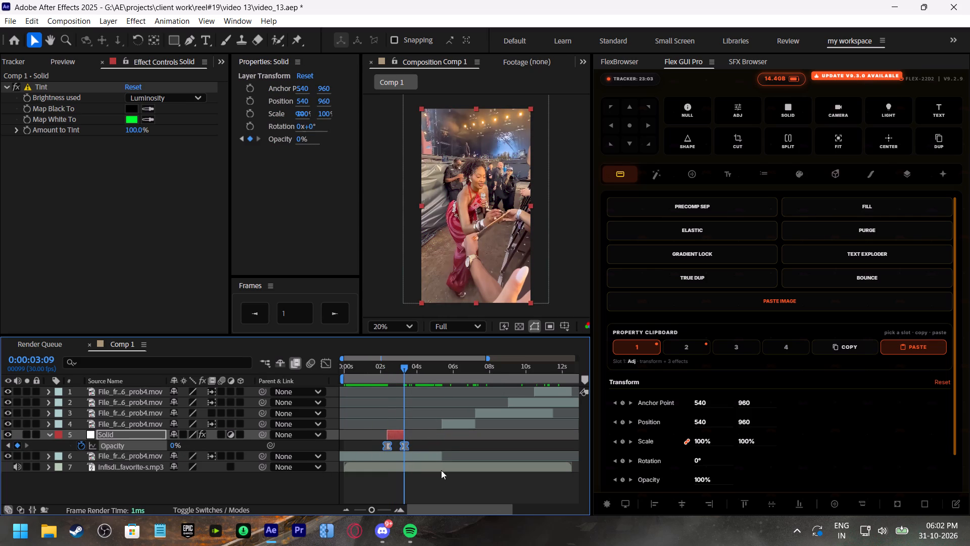
{"action": "left_click", "coordinate": [435, 495]}
{"action": "left_click", "coordinate": [435, 497]}
{"action": "left_click", "coordinate": [869, 175]}
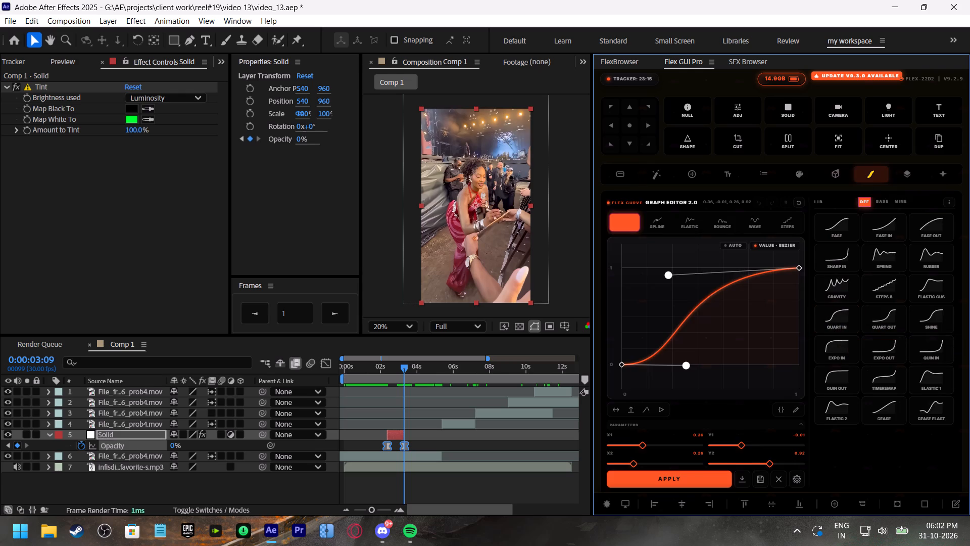
{"action": "left_click", "coordinate": [690, 474]}
Play the reel from 0:00:01:21 to review the green tint flash and its fade.
{"action": "left_click", "coordinate": [375, 372]}
{"action": "key", "text": "space"}
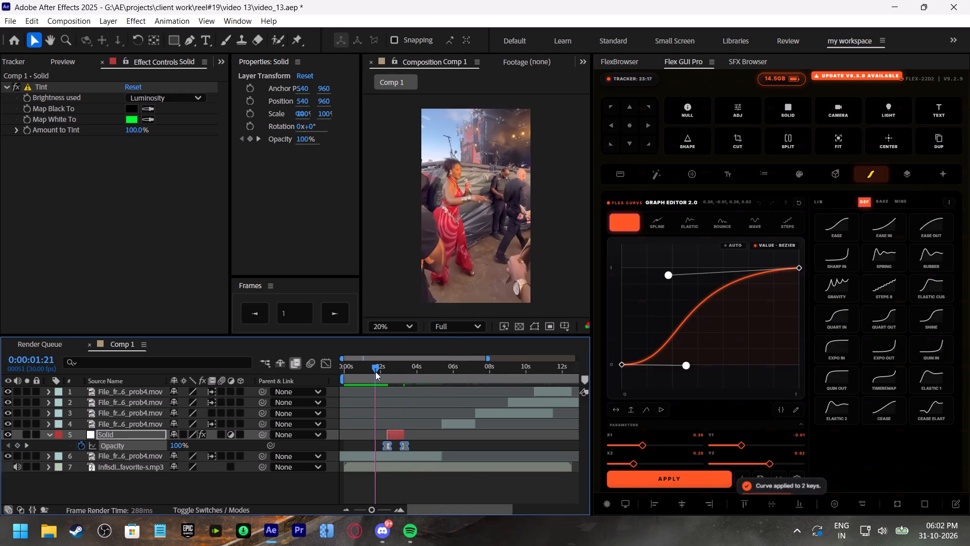
{"action": "left_click", "coordinate": [376, 371]}
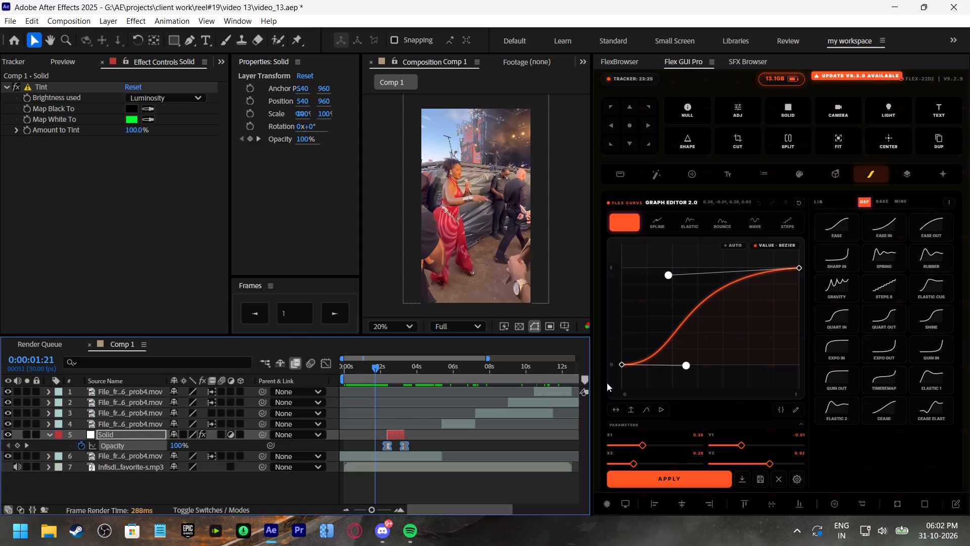
Reshape the Flex curve's first Bezier handle to about 0.18, 0.49 and apply it to both opacity keyframes of the adjustment solid.
{"action": "left_click_drag", "start_coordinate": [683, 364], "coordinate": [651, 316]}
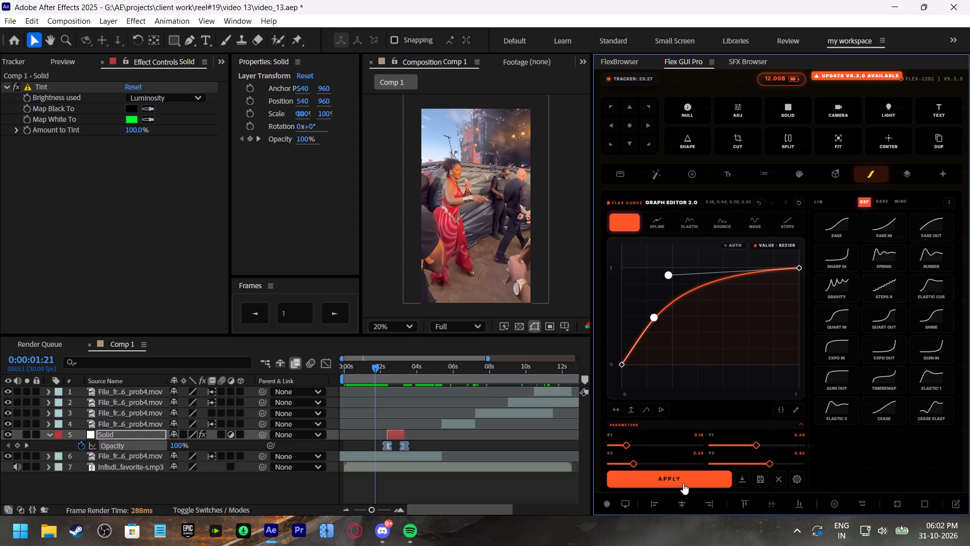
{"action": "left_click", "coordinate": [675, 481]}
Play the reel repeatedly from its start and from around 0:00:01:10 to 0:00:01:21 to review the green flash's revised fade.
{"action": "key", "text": "space"}
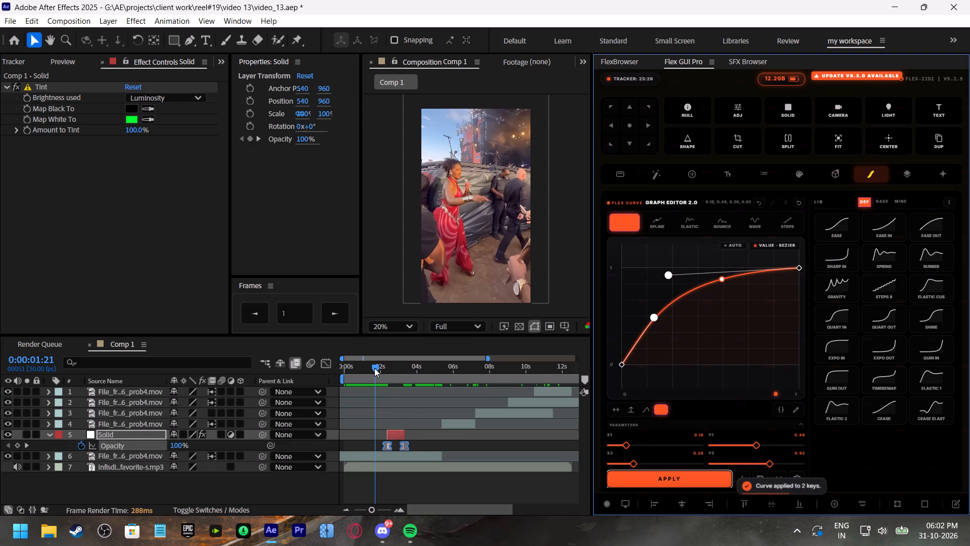
{"action": "left_click", "coordinate": [374, 368]}
{"action": "key", "text": "space"}
{"action": "left_click", "coordinate": [374, 368]}
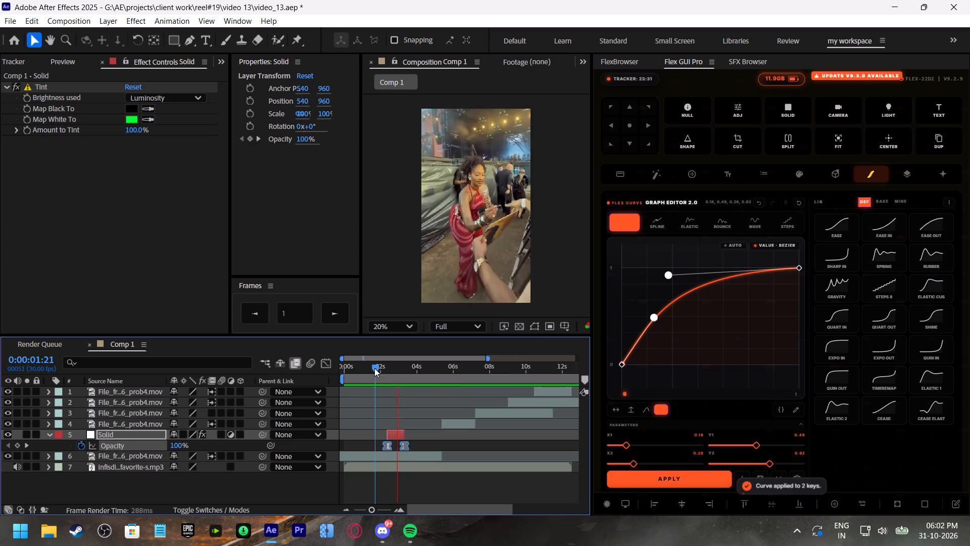
{"action": "left_click", "coordinate": [666, 409]}
{"action": "key", "text": "space"}
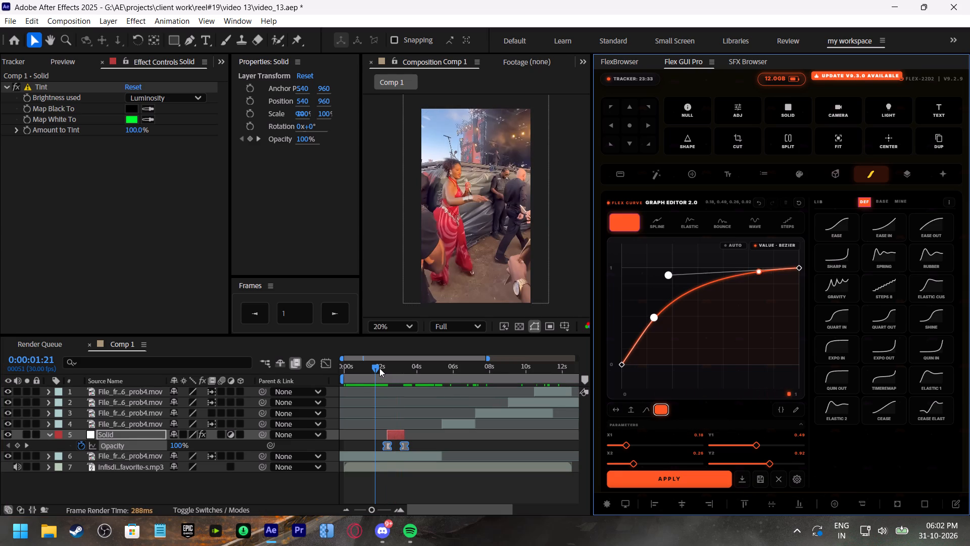
{"action": "left_click_drag", "start_coordinate": [379, 368], "coordinate": [368, 372]}
{"action": "key", "text": "space"}
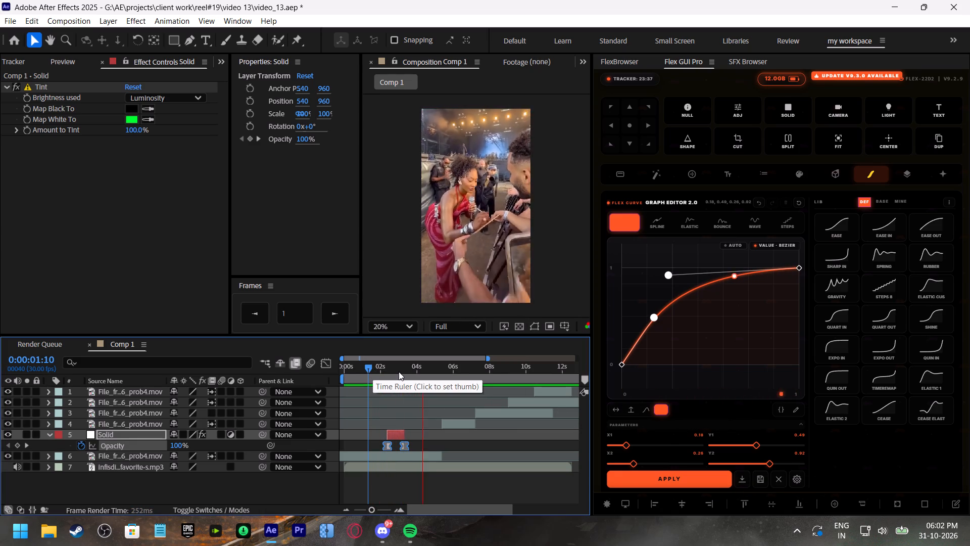
{"action": "left_click_drag", "start_coordinate": [399, 372], "coordinate": [336, 384]}
{"action": "key", "text": "space"}
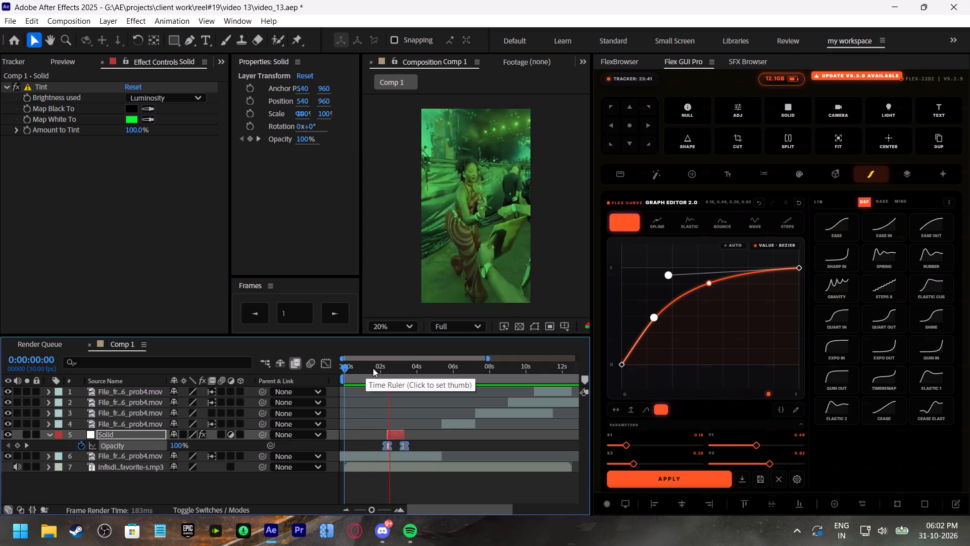
{"action": "left_click_drag", "start_coordinate": [373, 368], "coordinate": [366, 370]}
{"action": "key", "text": "space"}
{"action": "left_click_drag", "start_coordinate": [373, 367], "coordinate": [374, 367]}
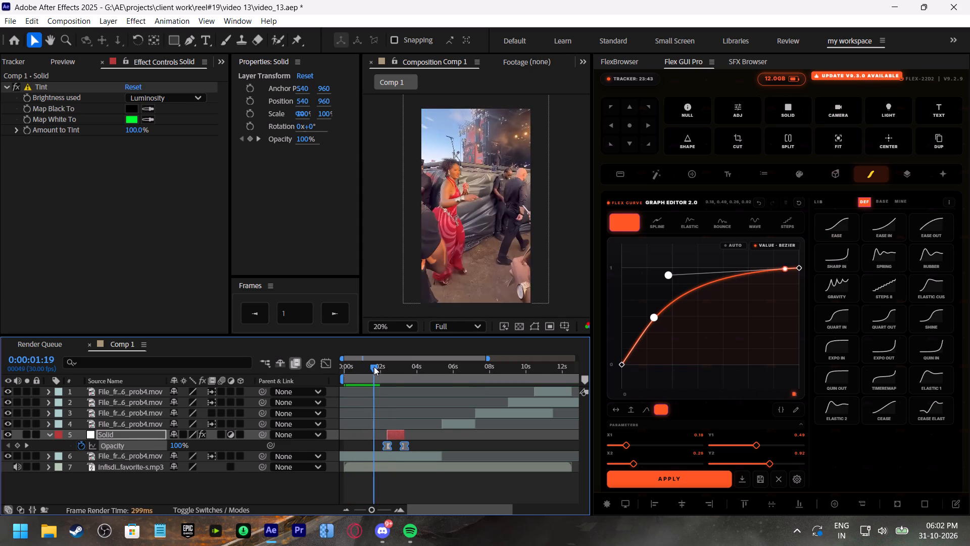
{"action": "left_click_drag", "start_coordinate": [374, 367], "coordinate": [380, 383]}
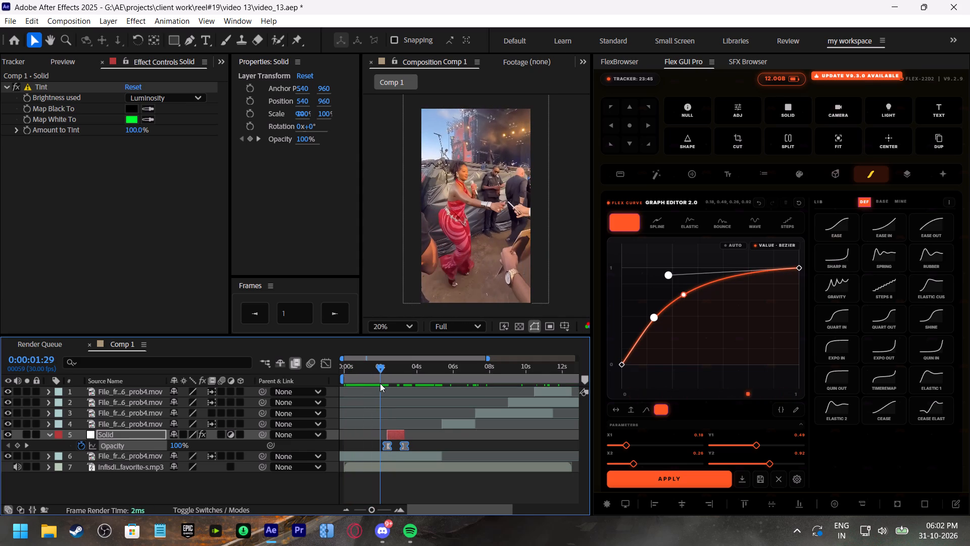
{"action": "left_click_drag", "start_coordinate": [382, 367], "coordinate": [324, 379]}
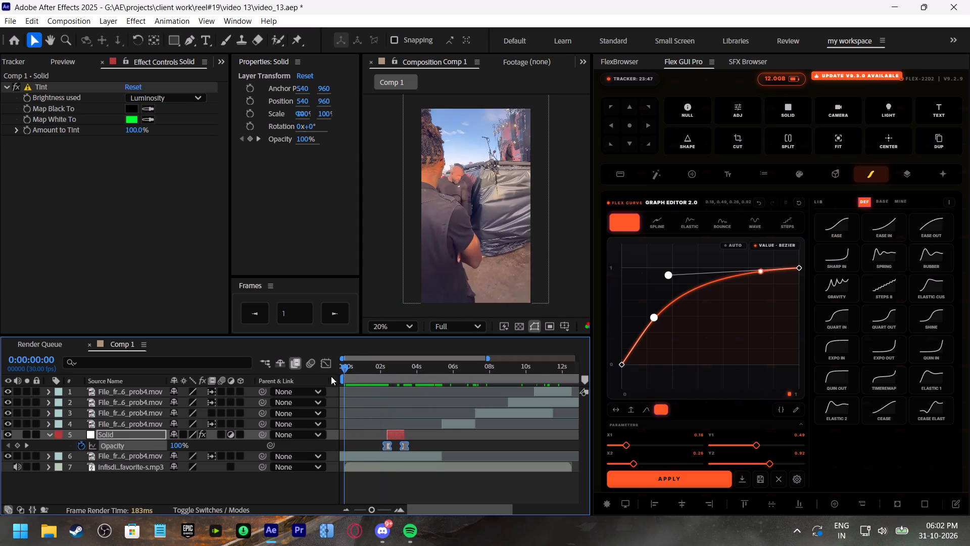
Save the project.
{"action": "key", "text": "ctrl+s"}
Play the opening and the section from 0:00:01:17 to examine the footage leading into the green flash.
{"action": "key", "text": "space"}
{"action": "left_click_drag", "start_coordinate": [378, 510], "coordinate": [383, 511]}
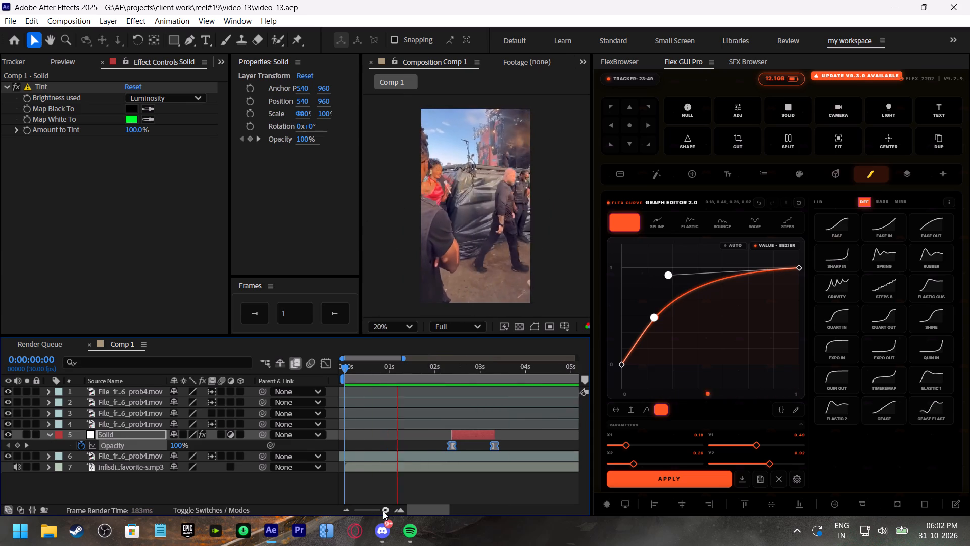
{"action": "left_click_drag", "start_coordinate": [383, 511], "coordinate": [383, 512]}
{"action": "scroll", "coordinate": [460, 471], "scroll_direction": "down", "scroll_amount": 2, "text": "shift"}
{"action": "left_click", "coordinate": [365, 368]}
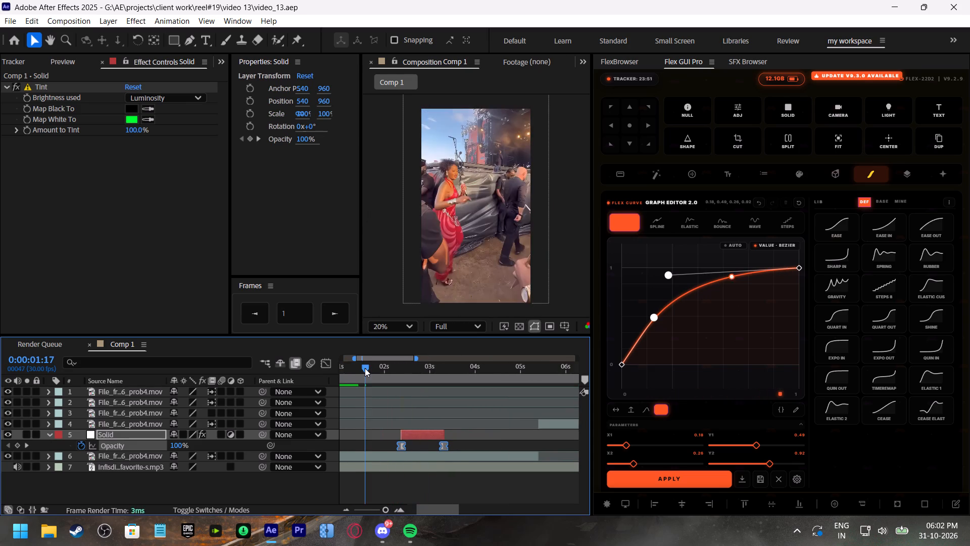
{"action": "key", "text": "space"}
Import red_arrow_PNG85.png from the Emojis category of the Flex assets into Comp 1, starting at 0:00:02:00.
{"action": "left_click_drag", "start_coordinate": [370, 369], "coordinate": [384, 384]}
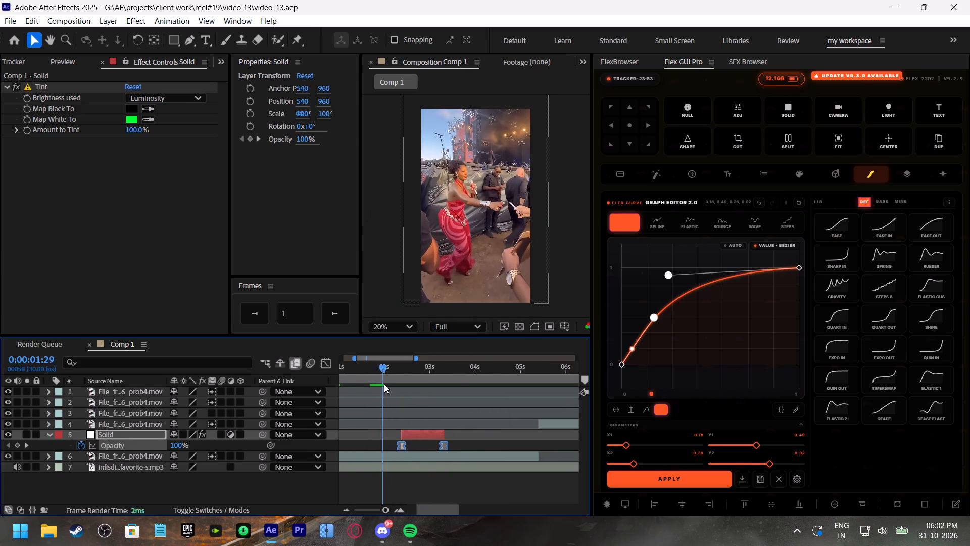
{"action": "left_click_drag", "start_coordinate": [384, 384], "coordinate": [384, 385]}
{"action": "left_click", "coordinate": [67, 201]}
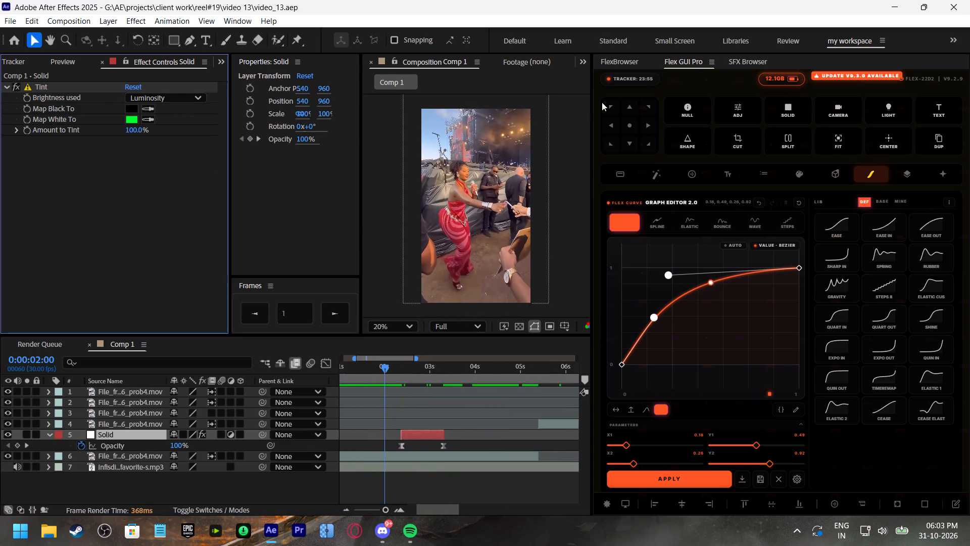
{"action": "left_click", "coordinate": [906, 171]}
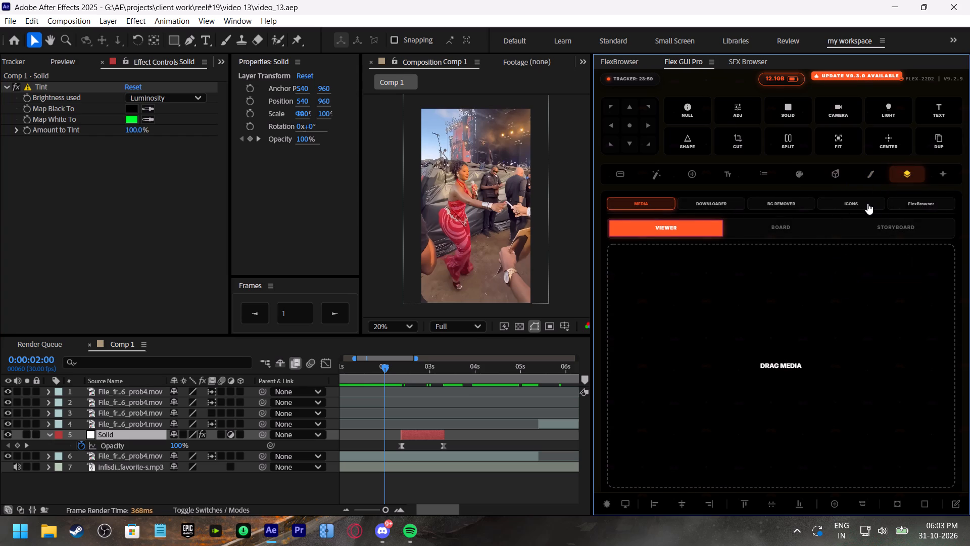
{"action": "left_click", "coordinate": [867, 203]}
{"action": "left_click", "coordinate": [837, 177]}
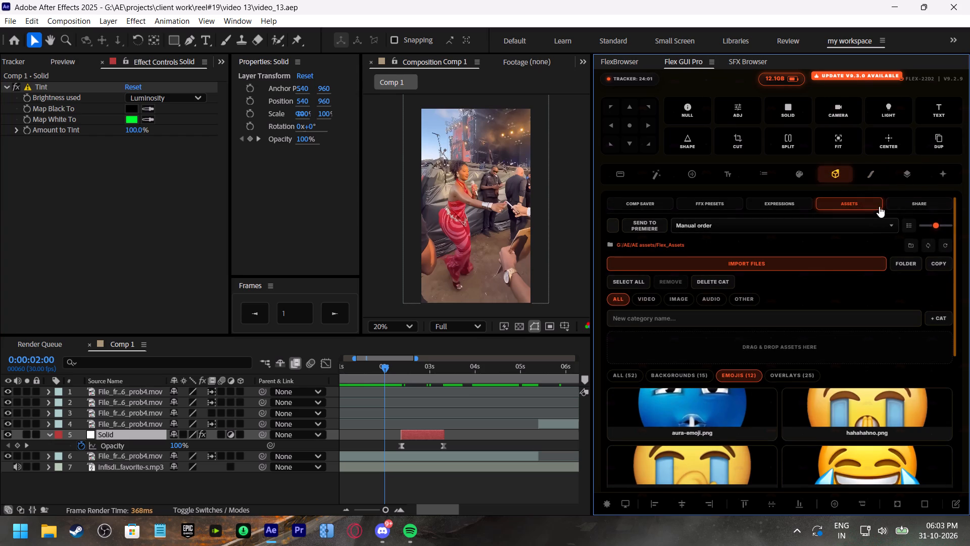
{"action": "scroll", "coordinate": [849, 414], "scroll_direction": "down", "scroll_amount": 2}
{"action": "left_click", "coordinate": [846, 392]}
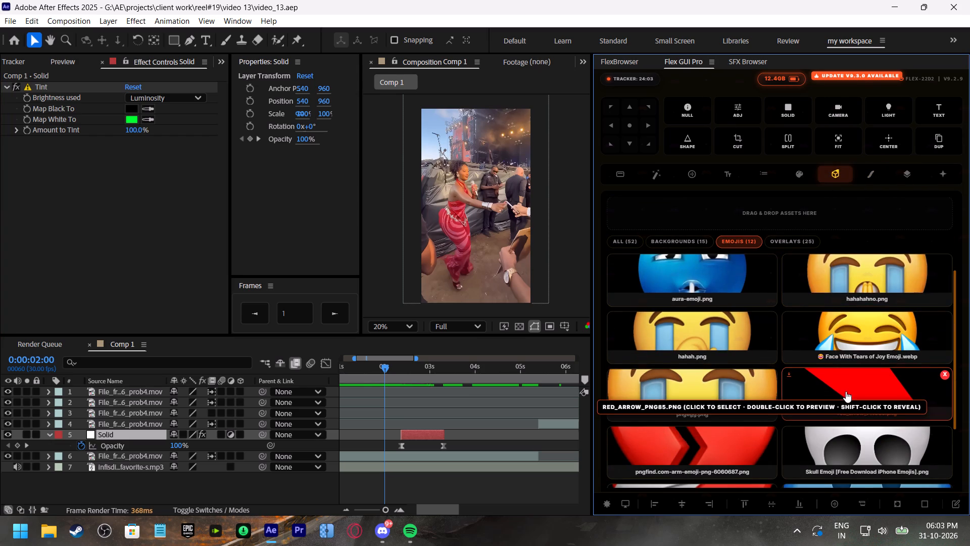
{"action": "left_click", "coordinate": [791, 376]}
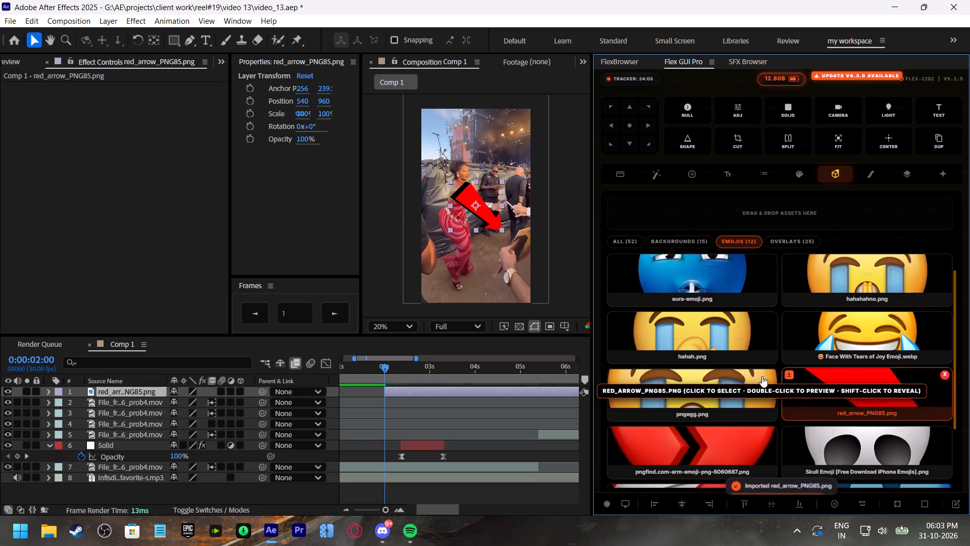
{"action": "scroll", "coordinate": [113, 62], "scroll_direction": "up", "scroll_amount": 9}
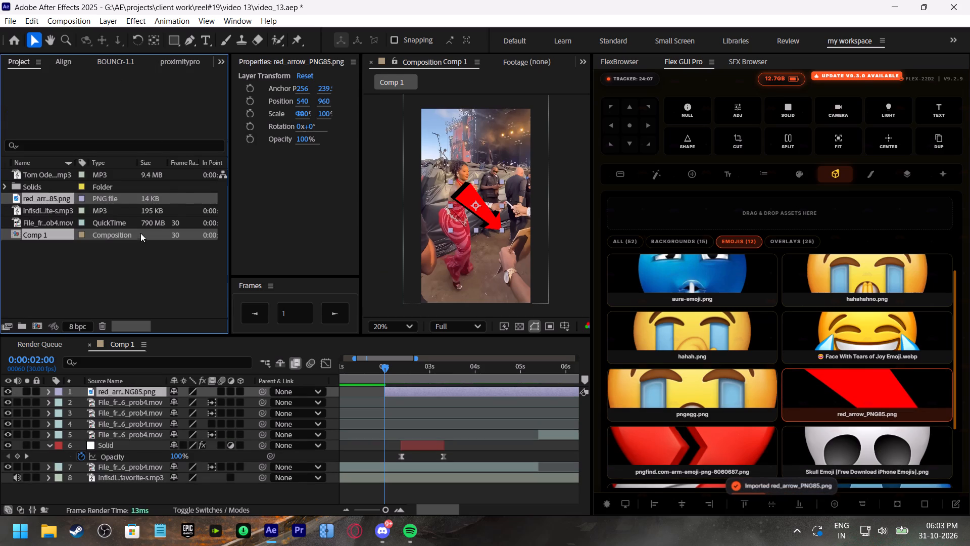
{"action": "left_click", "coordinate": [131, 274]}
Rotate the red arrow layer to about -45° and scale it down uniformly to about 43.9%.
{"action": "left_click", "coordinate": [400, 390]}
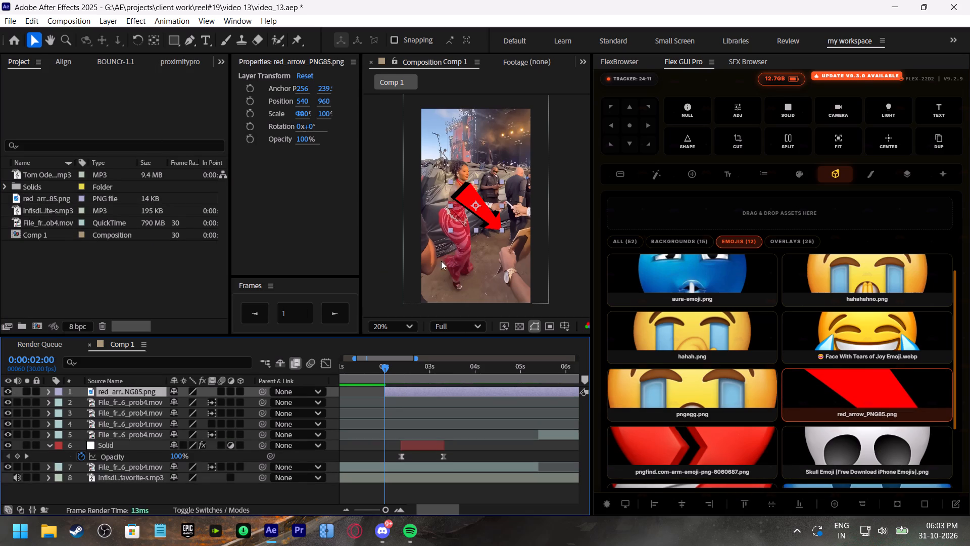
{"action": "key", "text": "w"}
{"action": "left_click_drag", "start_coordinate": [481, 188], "coordinate": [470, 185]}
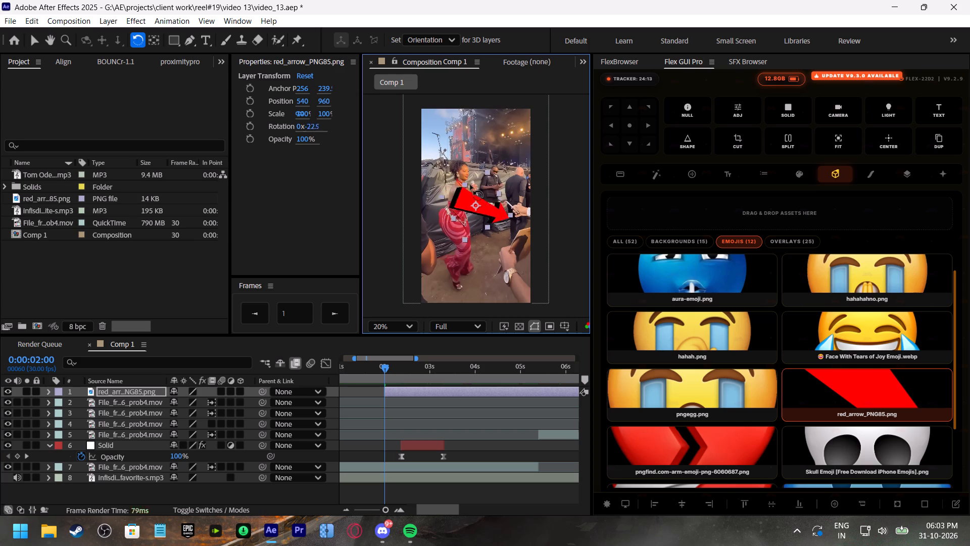
{"action": "left_click_drag", "start_coordinate": [470, 185], "coordinate": [465, 186]}
{"action": "key", "text": "v"}
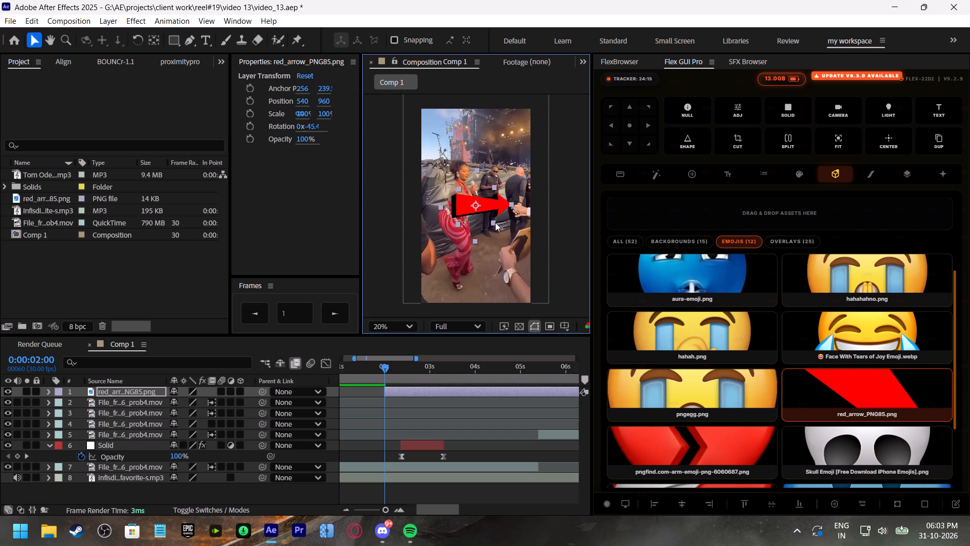
{"action": "left_click_drag", "start_coordinate": [495, 222], "coordinate": [487, 212]}
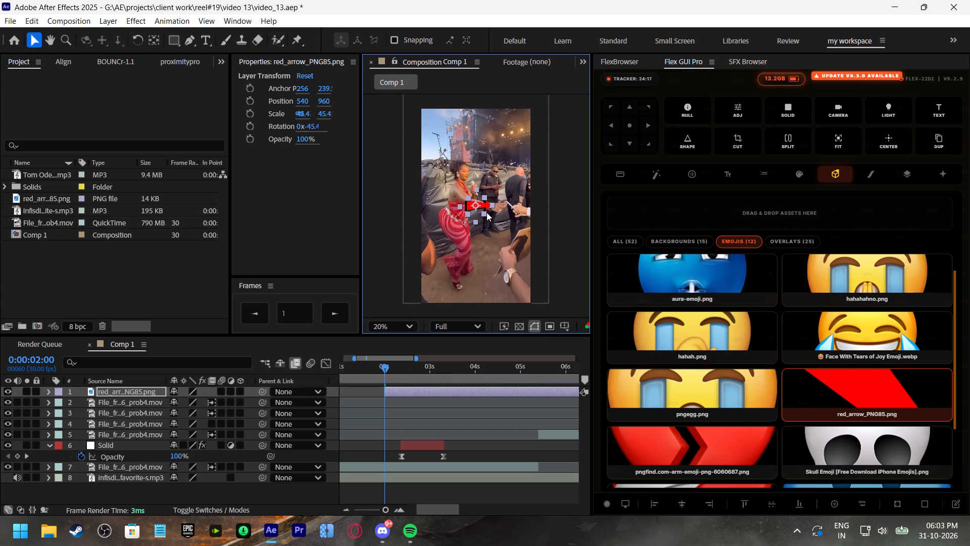
{"action": "left_click_drag", "start_coordinate": [487, 212], "coordinate": [486, 212]}
Place the red arrow over the man at the frame's right edge, at 965, 690, rotated about 63.2° to point down.
{"action": "left_click_drag", "start_coordinate": [474, 208], "coordinate": [452, 212]}
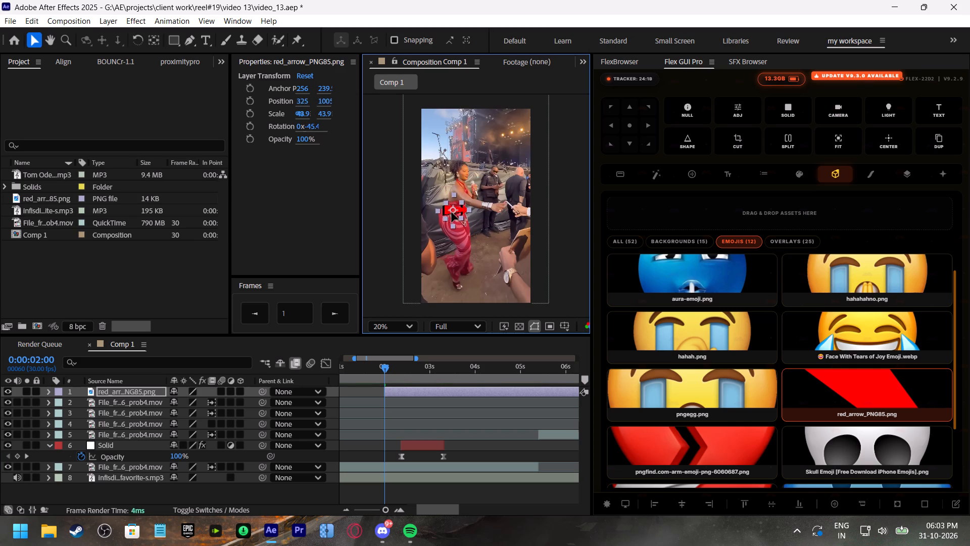
{"action": "left_click_drag", "start_coordinate": [452, 212], "coordinate": [461, 227]}
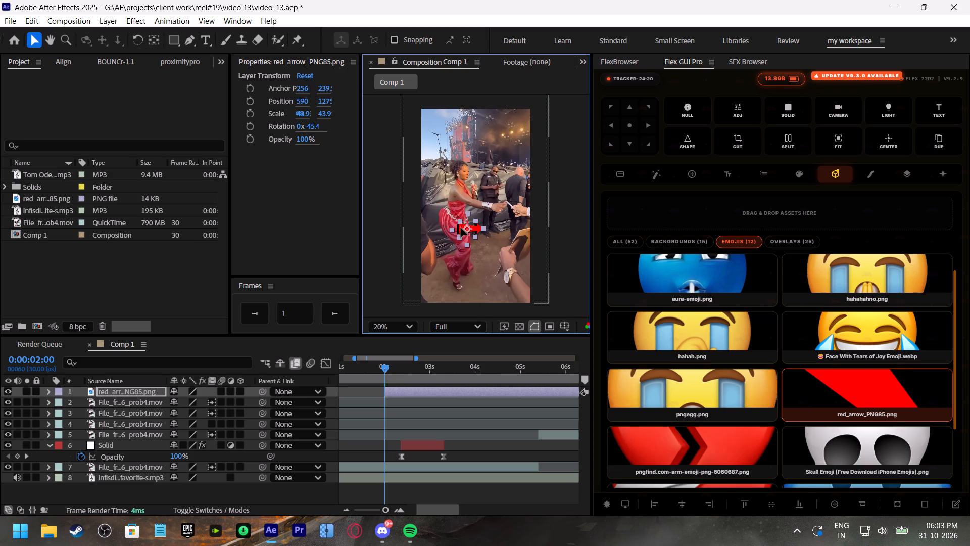
{"action": "left_click_drag", "start_coordinate": [461, 227], "coordinate": [474, 185]}
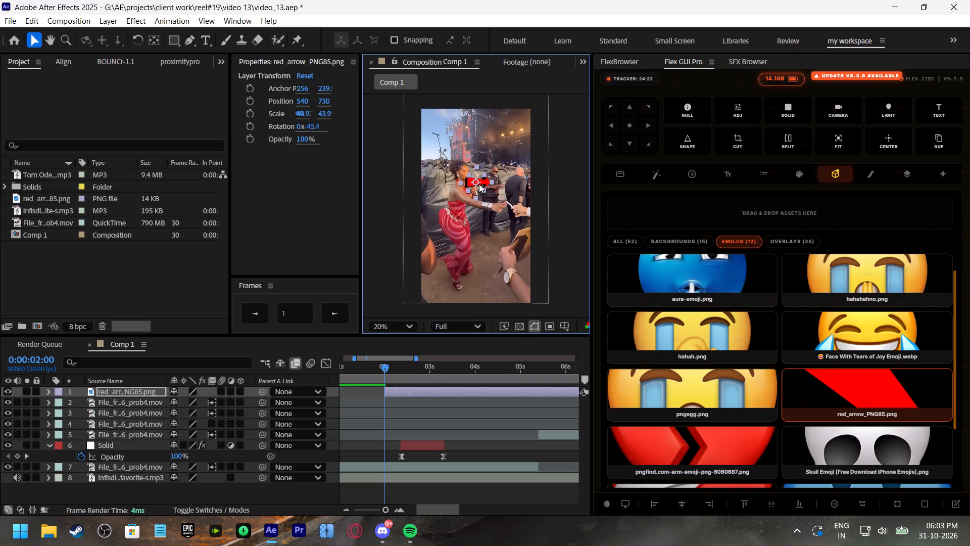
{"action": "key", "text": "w"}
{"action": "left_click_drag", "start_coordinate": [480, 178], "coordinate": [490, 198]}
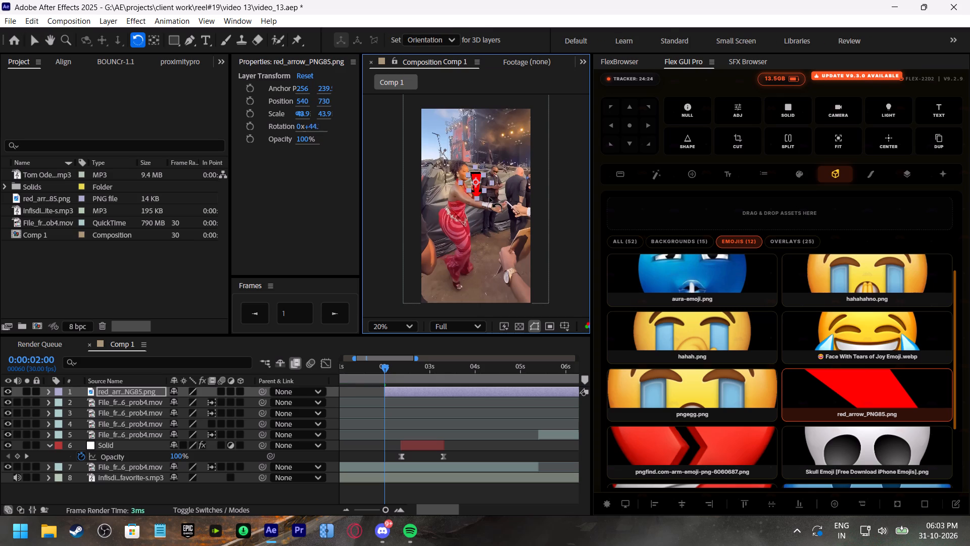
{"action": "left_click_drag", "start_coordinate": [490, 198], "coordinate": [490, 193]}
{"action": "left_click_drag", "start_coordinate": [473, 186], "coordinate": [492, 186]}
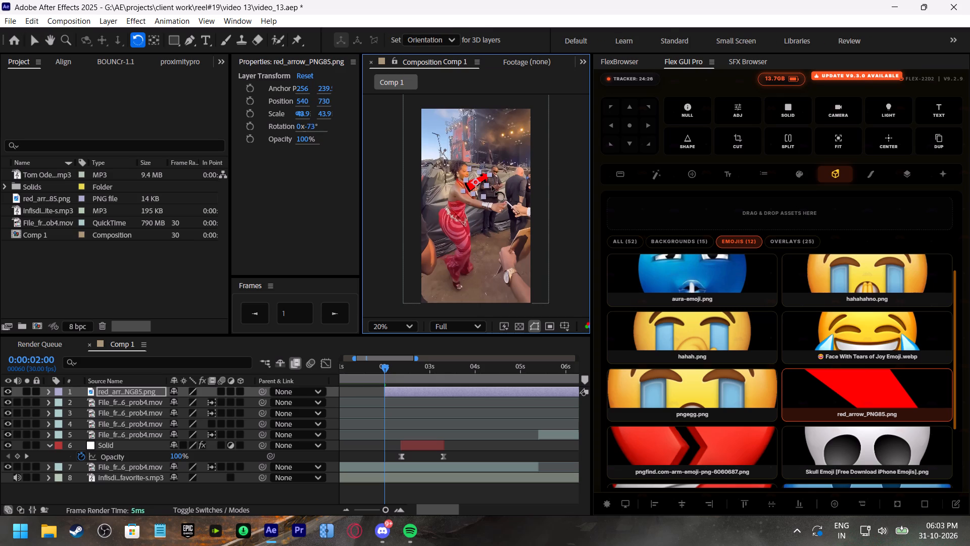
{"action": "left_click_drag", "start_coordinate": [492, 186], "coordinate": [465, 186]}
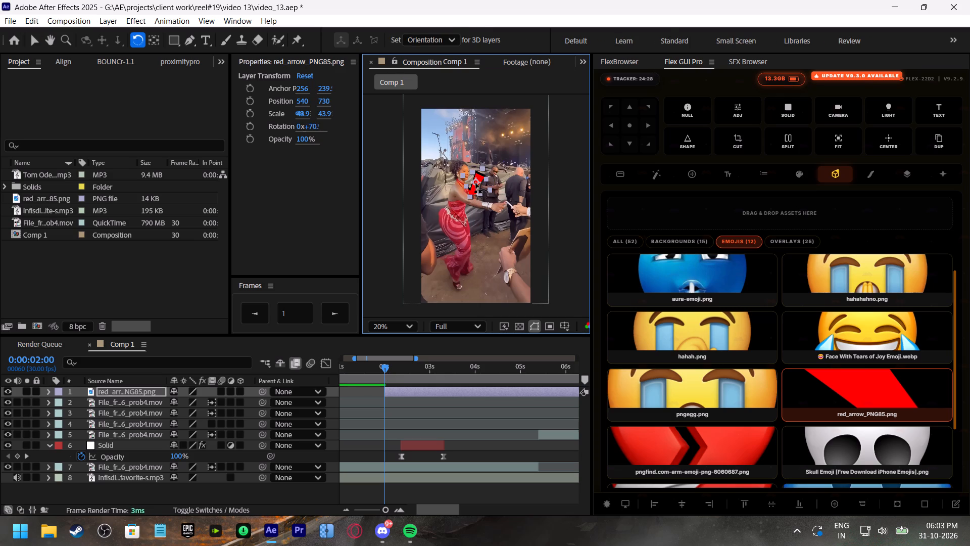
{"action": "key", "text": "v"}
{"action": "left_click_drag", "start_coordinate": [476, 183], "coordinate": [503, 176]}
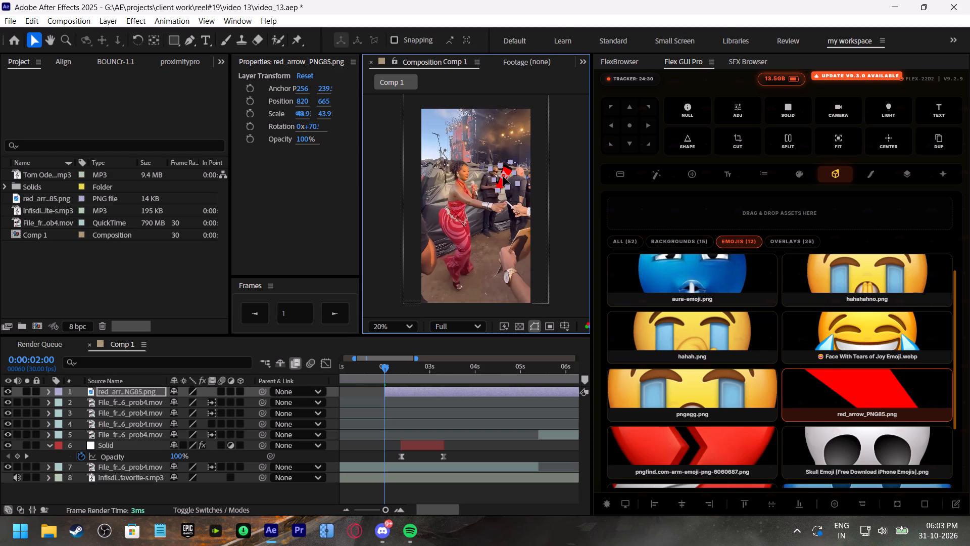
{"action": "left_click_drag", "start_coordinate": [503, 176], "coordinate": [520, 179]}
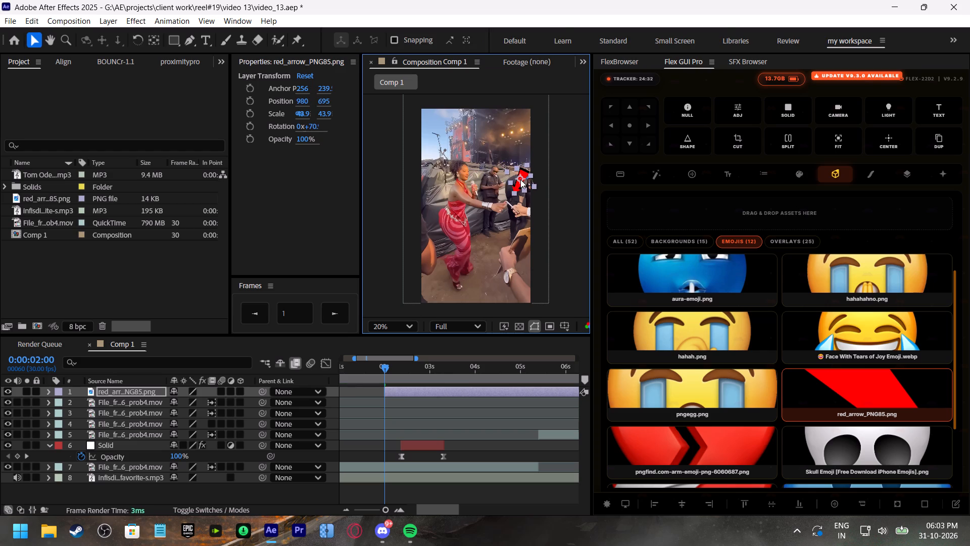
{"action": "key", "text": "w"}
{"action": "left_click", "coordinate": [519, 174]}
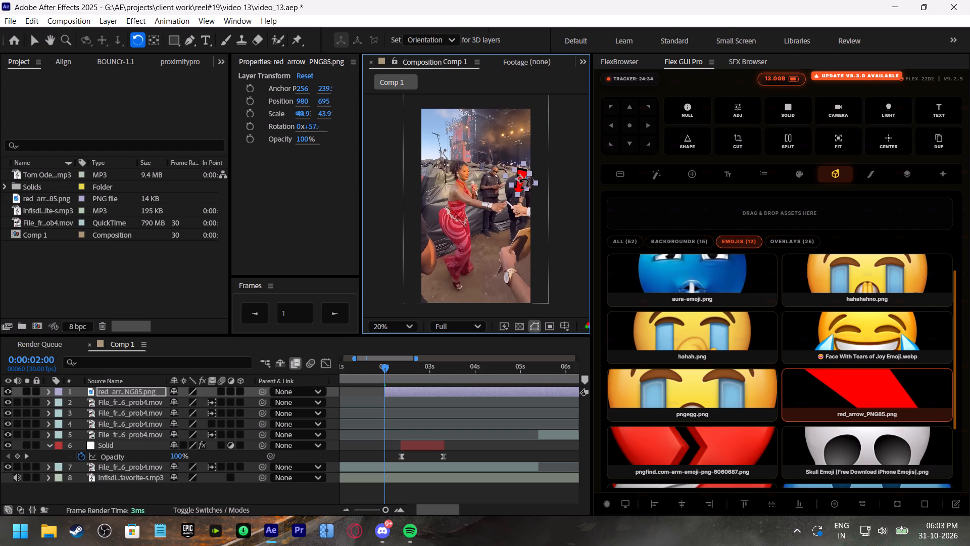
{"action": "key", "text": "v"}
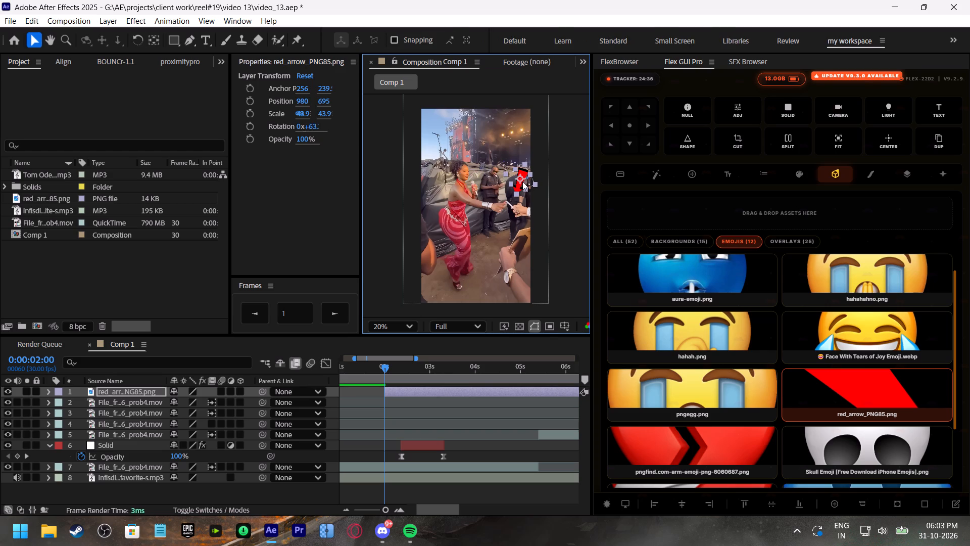
{"action": "left_click", "coordinate": [522, 181]}
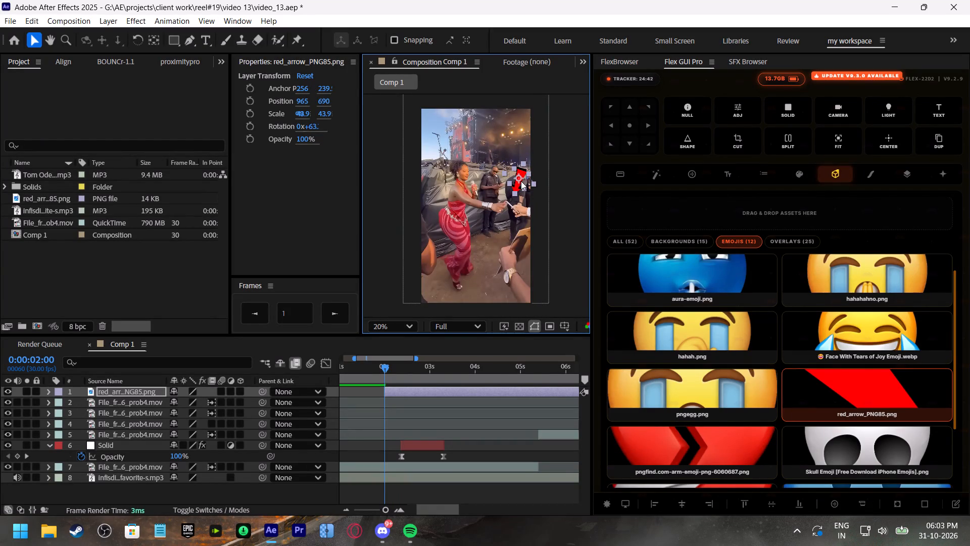
Save the project with the placed arrow.
{"action": "key", "text": "ctrl+s"}
Add position and rotation keyframes to the red arrow layer at 0:00:02:00, using its current placement.
{"action": "key", "text": "p"}
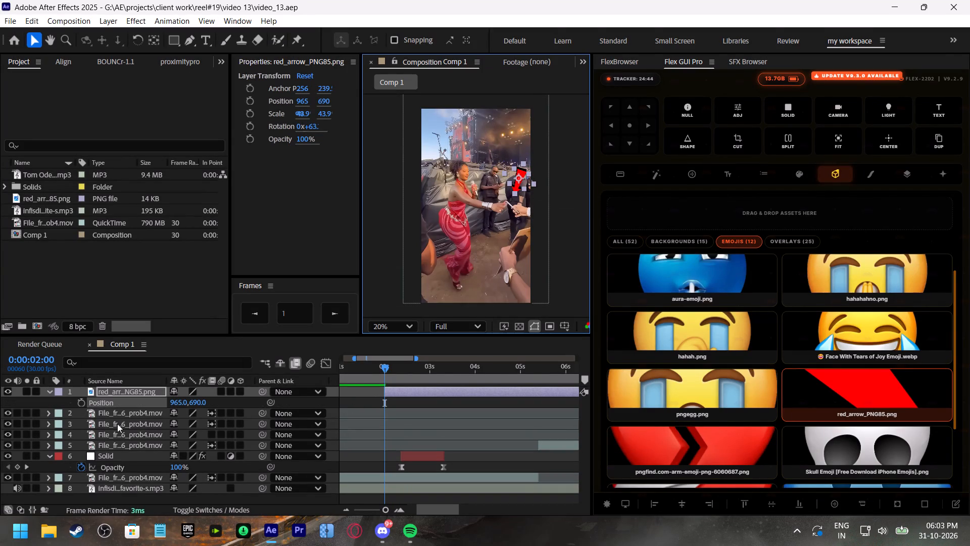
{"action": "left_click", "coordinate": [78, 404]}
{"action": "key", "text": "r"}
{"action": "left_click", "coordinate": [78, 404]}
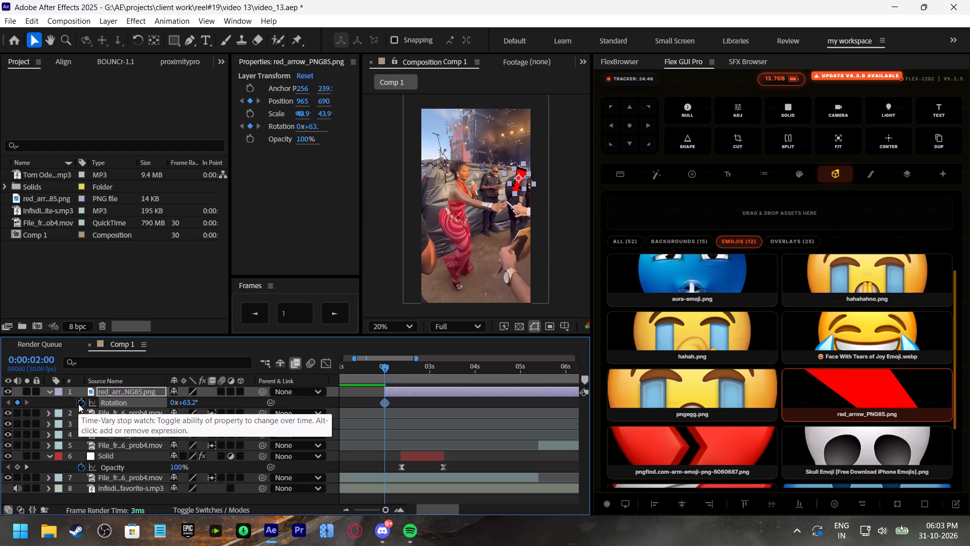
Add a 100% opacity keyframe to the red arrow layer at 0:00:02:00 and show all its keyframed properties.
{"action": "key", "text": "t"}
{"action": "left_click", "coordinate": [80, 404]}
{"action": "key", "text": "u"}
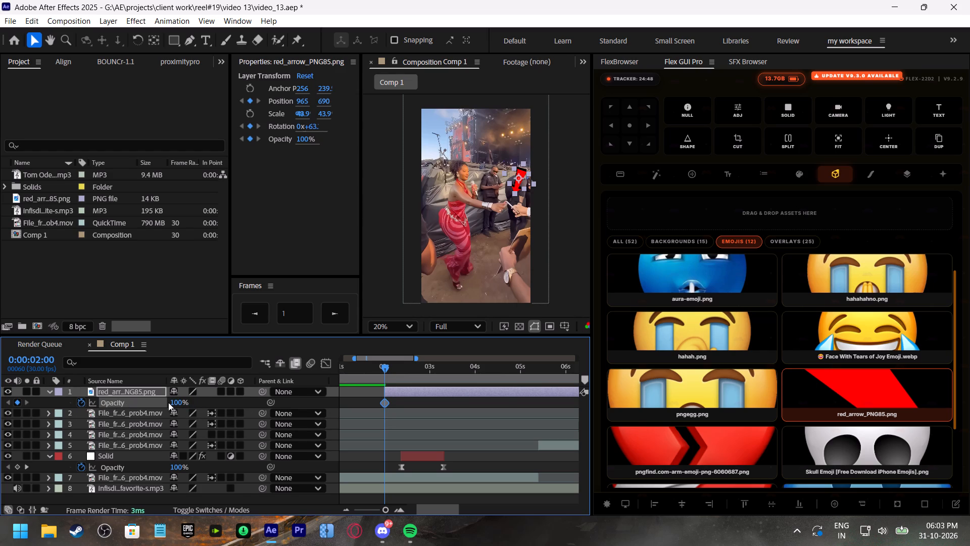
At 0:00:03:00, keyframe the red arrow at position 760, 660 with its rotation set to about 47.2°.
{"action": "key", "text": "space"}
{"action": "left_click", "coordinate": [388, 367]}
{"action": "key", "text": "space"}
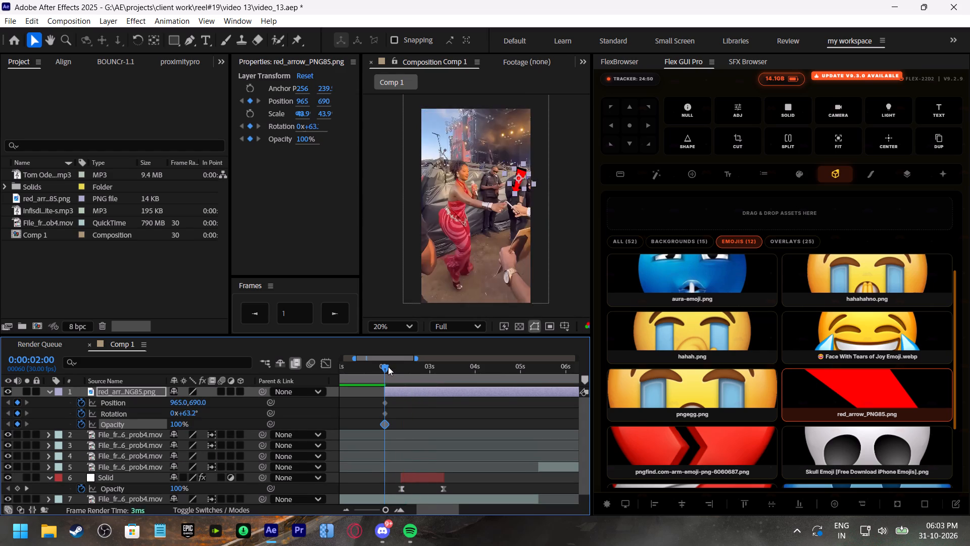
{"action": "left_click_drag", "start_coordinate": [418, 367], "coordinate": [428, 384]}
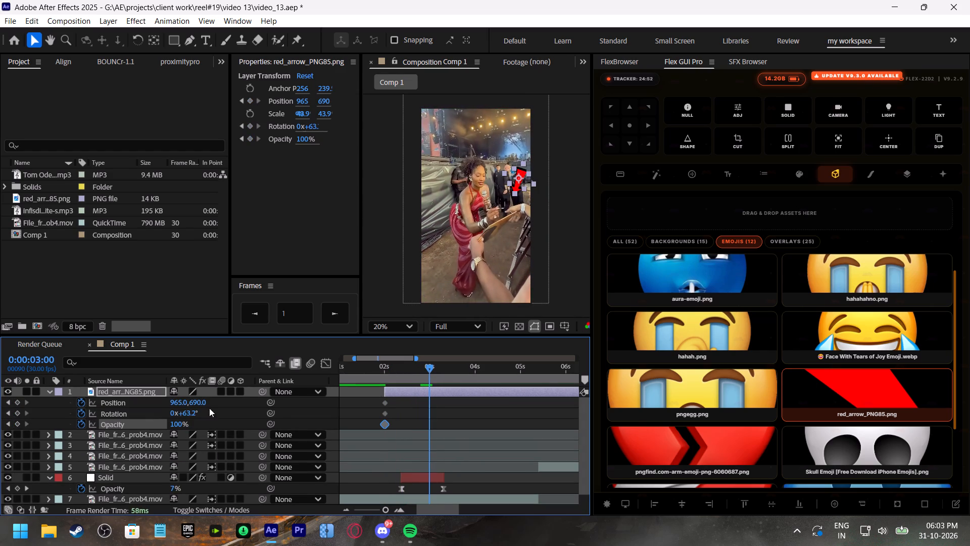
{"action": "left_click_drag", "start_coordinate": [520, 179], "coordinate": [505, 177]}
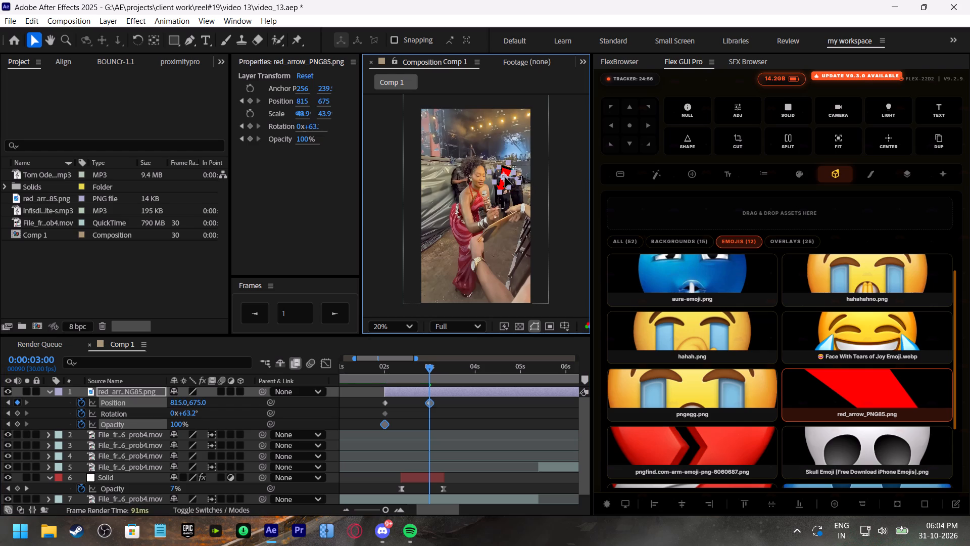
{"action": "left_click_drag", "start_coordinate": [505, 177], "coordinate": [502, 175]}
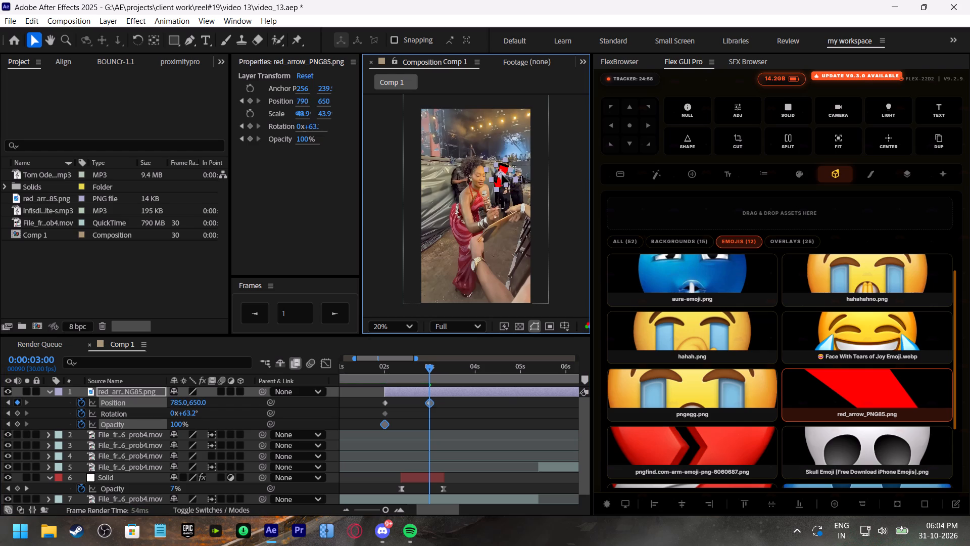
{"action": "left_click_drag", "start_coordinate": [502, 175], "coordinate": [500, 176]}
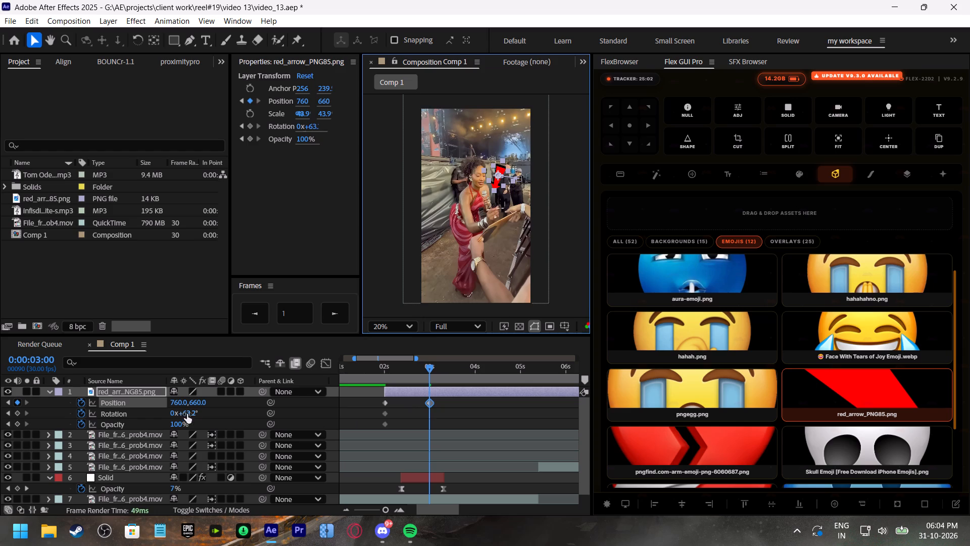
{"action": "left_click_drag", "start_coordinate": [187, 414], "coordinate": [175, 411]}
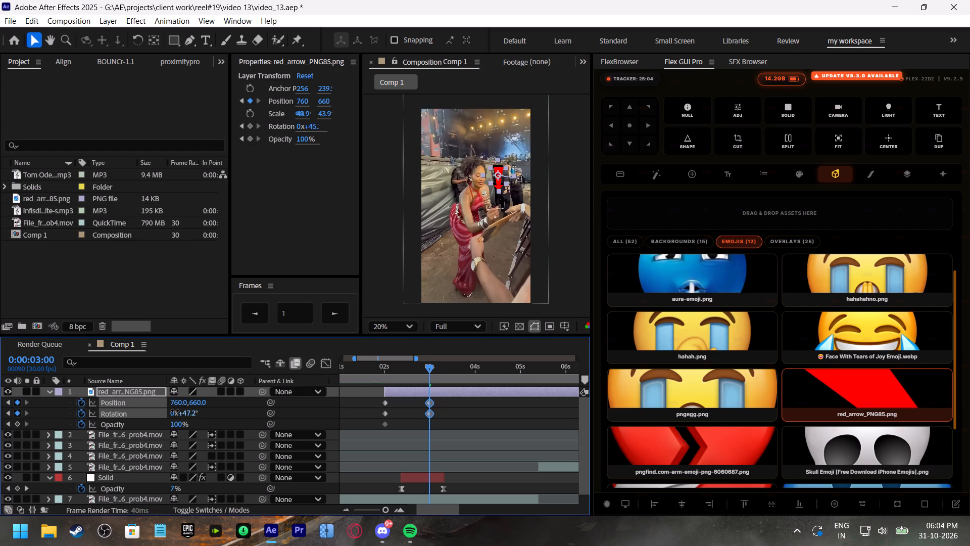
{"action": "left_click_drag", "start_coordinate": [175, 411], "coordinate": [176, 412]}
Bend the red arrow's straight motion path into an upward arc using the direction handles of both position keyframes.
{"action": "scroll", "coordinate": [524, 149], "scroll_direction": "up", "scroll_amount": 4}
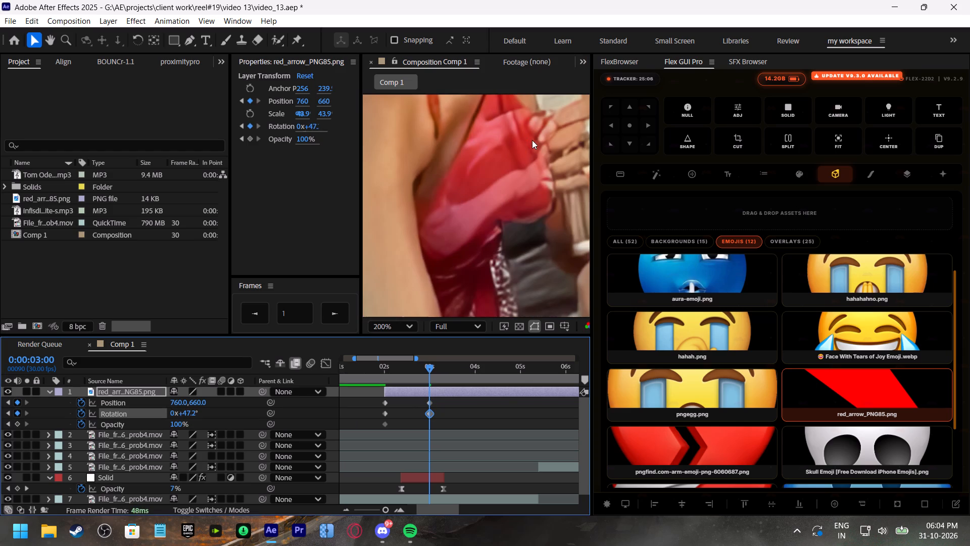
{"action": "key", "text": "space"}
{"action": "key", "text": "space"}
{"action": "key", "text": "space"}
{"action": "key", "text": "space"}
{"action": "key", "text": "space"}
{"action": "key", "text": "space"}
{"action": "key", "text": "space"}
{"action": "key", "text": "space"}
{"action": "key", "text": "space"}
{"action": "key", "text": "space"}
{"action": "key", "text": "space"}
{"action": "key", "text": "space"}
{"action": "key", "text": "space"}
{"action": "key", "text": "space"}
{"action": "key", "text": "space"}
{"action": "key", "text": "space"}
{"action": "key", "text": "space"}
{"action": "key", "text": "space"}
{"action": "key", "text": "space"}
{"action": "key", "text": "space"}
{"action": "left_click_drag", "start_coordinate": [553, 150], "coordinate": [421, 291]}
{"action": "left_click_drag", "start_coordinate": [515, 179], "coordinate": [433, 313]}
{"action": "left_click_drag", "start_coordinate": [527, 191], "coordinate": [441, 253]}
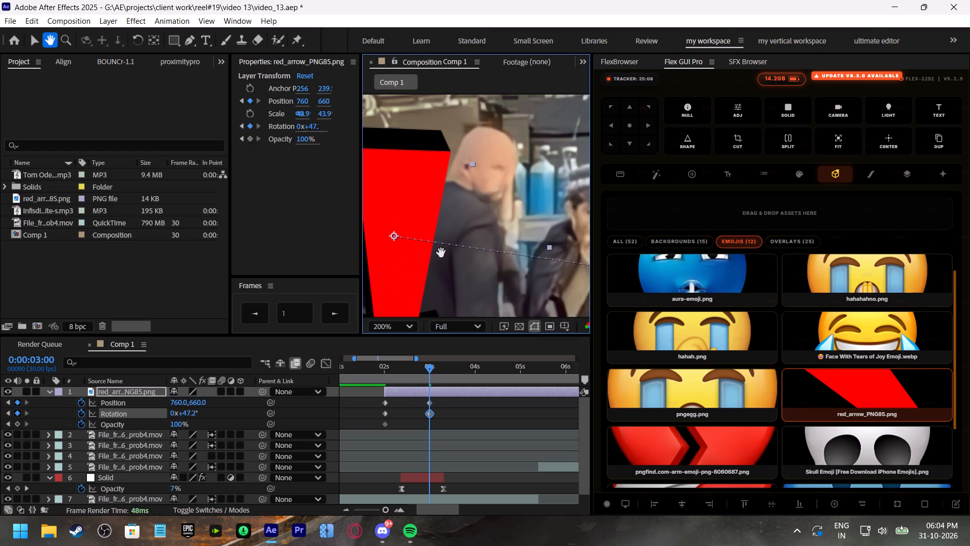
{"action": "left_click_drag", "start_coordinate": [441, 253], "coordinate": [441, 253]}
{"action": "scroll", "coordinate": [501, 211], "scroll_direction": "down", "scroll_amount": 1}
{"action": "left_click", "coordinate": [541, 236]}
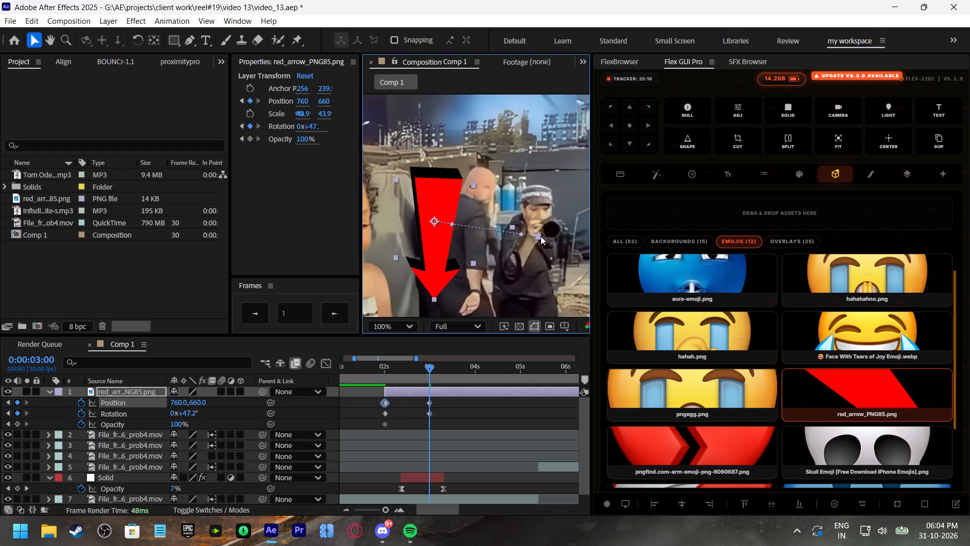
{"action": "left_click_drag", "start_coordinate": [519, 232], "coordinate": [515, 209]}
{"action": "left_click_drag", "start_coordinate": [454, 223], "coordinate": [454, 212]}
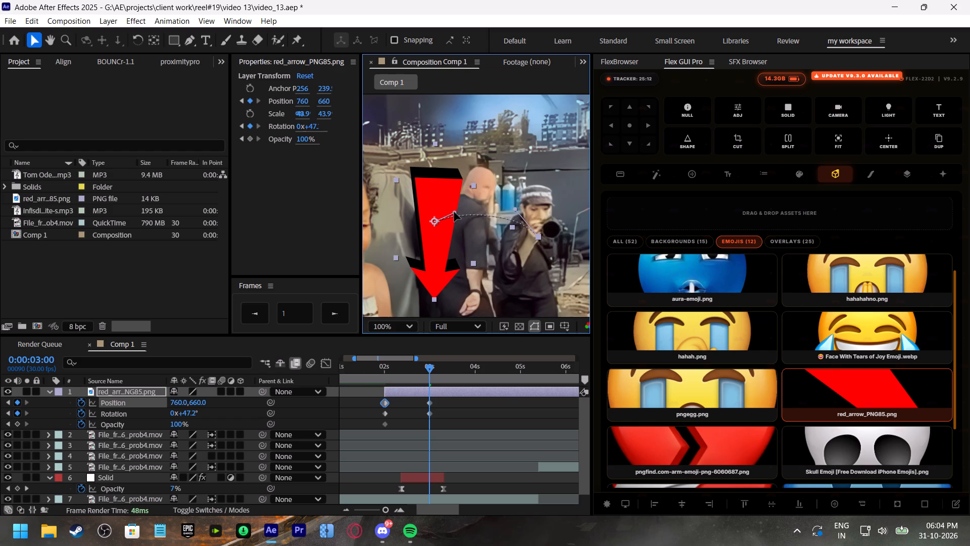
{"action": "left_click_drag", "start_coordinate": [454, 212], "coordinate": [451, 208]}
Move the arrow's 100% opacity keyframe about two thirds of the way towards 0:00:03:00, and keyframe opacity to 0% at 0:00:03:00.
{"action": "left_click_drag", "start_coordinate": [374, 371], "coordinate": [413, 387]}
{"action": "left_click", "coordinate": [413, 387]}
{"action": "left_click_drag", "start_coordinate": [386, 423], "coordinate": [414, 431]}
{"action": "left_click_drag", "start_coordinate": [413, 366], "coordinate": [432, 380]}
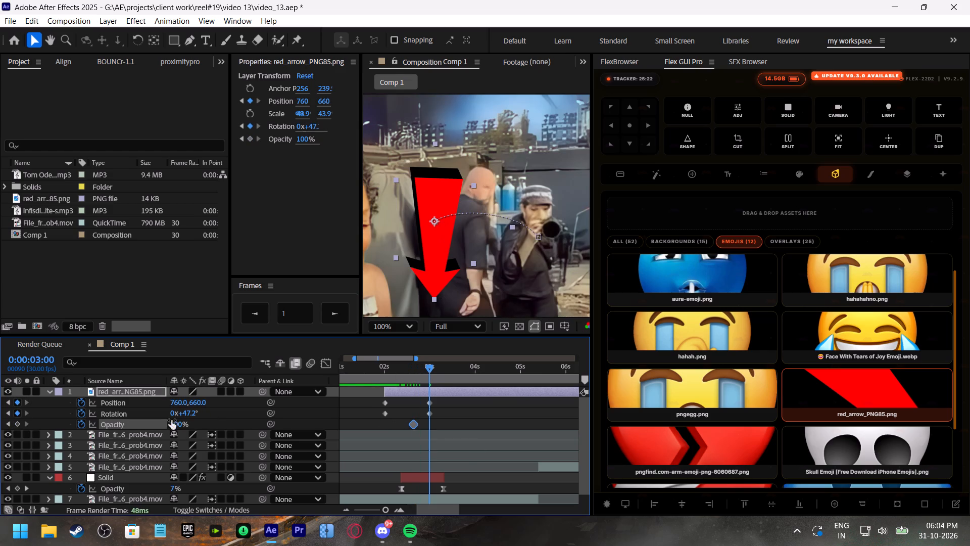
{"action": "left_click_drag", "start_coordinate": [177, 425], "coordinate": [86, 432]}
Apply a fast-start, slow-end Flex Curve of 0.15, 0.5, 0.26, 0.92 to all position, rotation and opacity keyframes of the arrow.
{"action": "left_click_drag", "start_coordinate": [455, 401], "coordinate": [330, 436]}
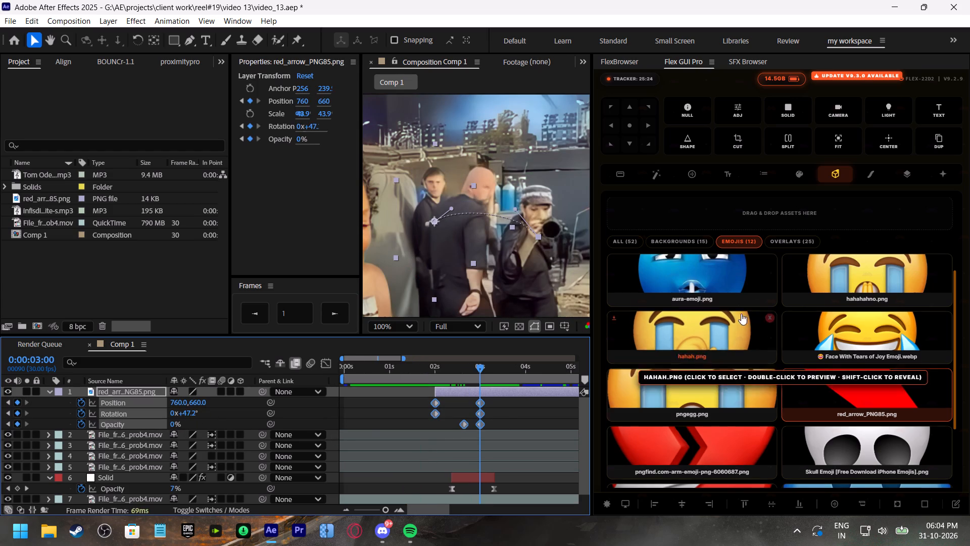
{"action": "left_click", "coordinate": [866, 173]}
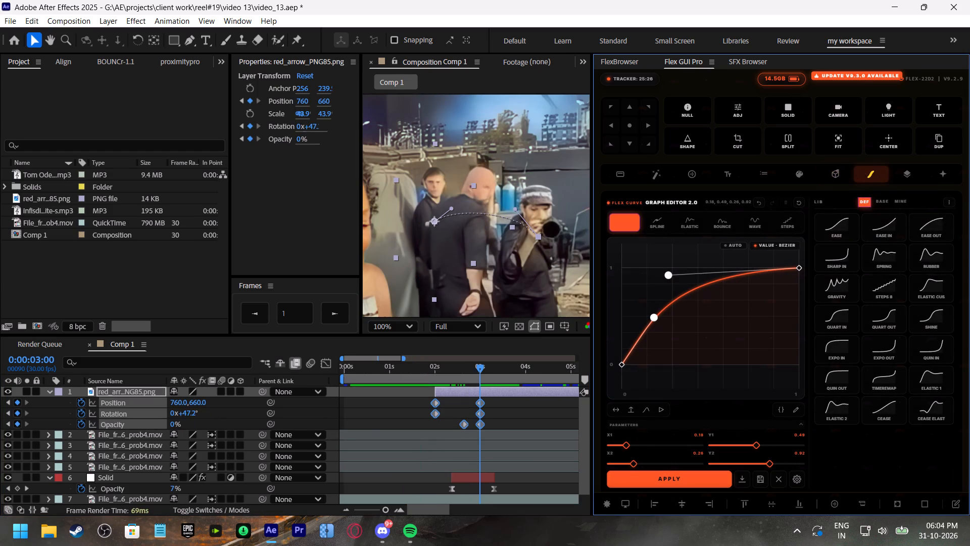
{"action": "left_click_drag", "start_coordinate": [653, 318], "coordinate": [646, 317]}
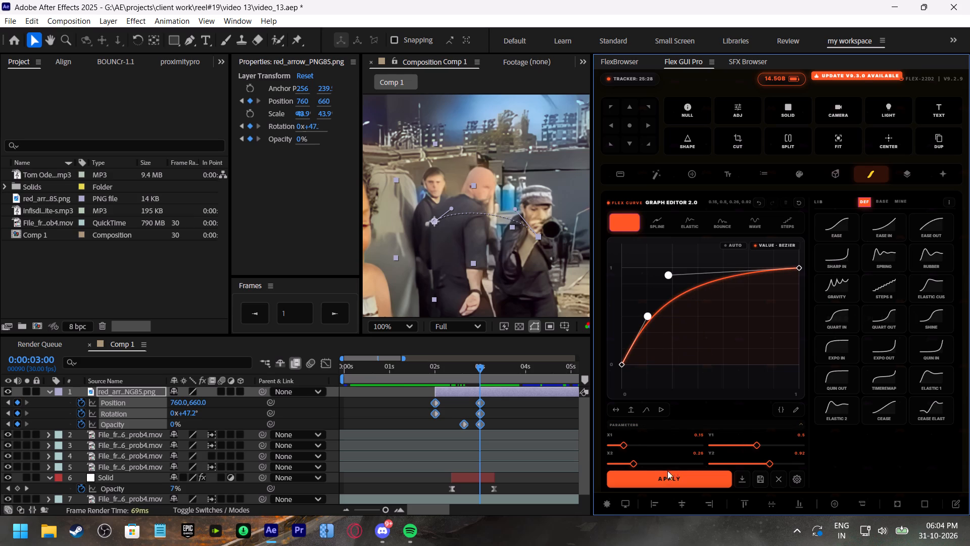
{"action": "left_click", "coordinate": [664, 476]}
Review the red arrow's eased movement around 0:00:02:00 with the whole frame in view.
{"action": "left_click_drag", "start_coordinate": [388, 508], "coordinate": [380, 508]}
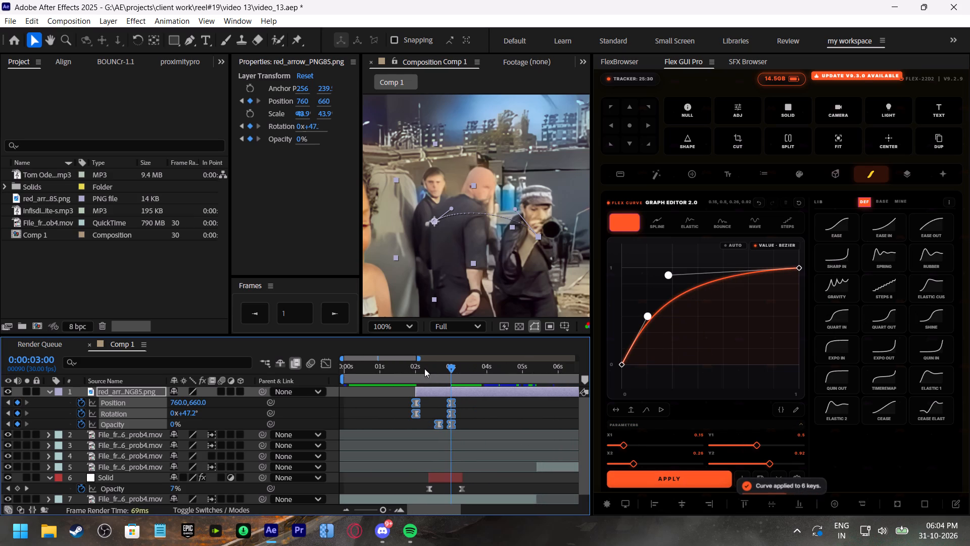
{"action": "left_click", "coordinate": [406, 368]}
{"action": "key", "text": "space"}
{"action": "left_click", "coordinate": [406, 368]}
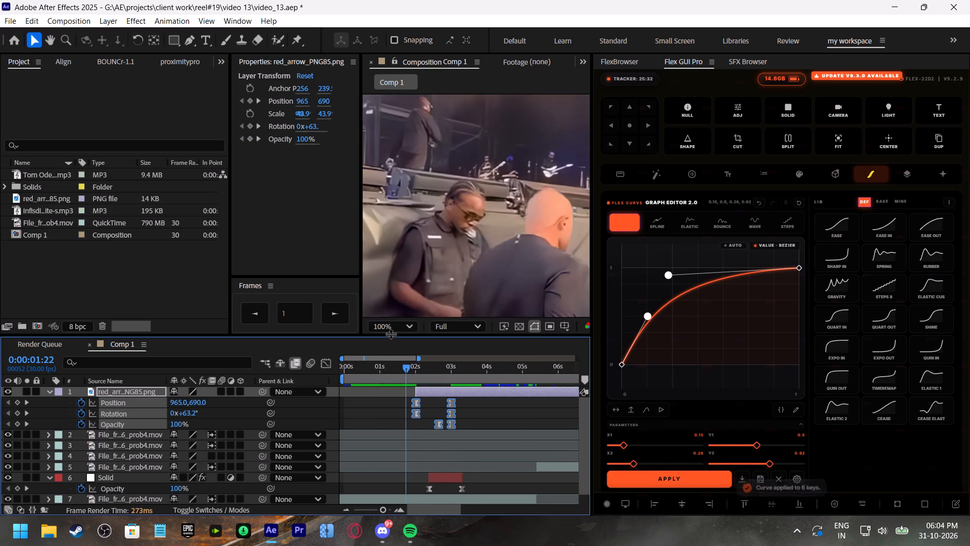
{"action": "left_click", "coordinate": [394, 328]}
{"action": "left_click", "coordinate": [394, 74]}
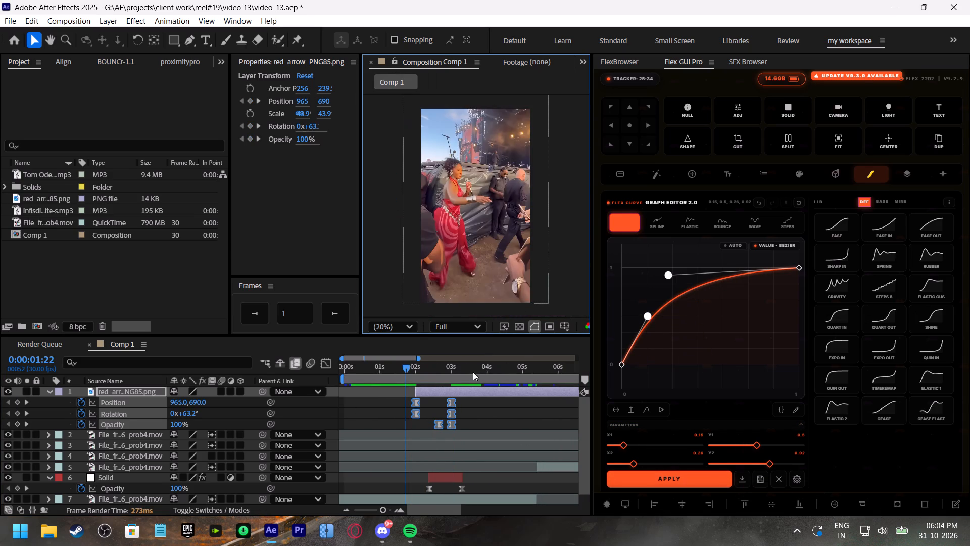
{"action": "key", "text": "space"}
{"action": "left_click_drag", "start_coordinate": [411, 363], "coordinate": [422, 368]}
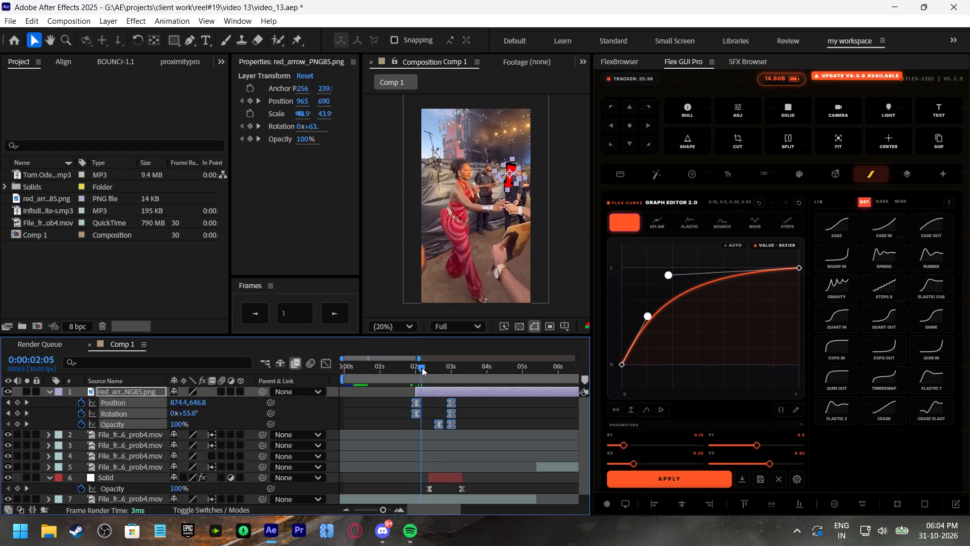
{"action": "left_click_drag", "start_coordinate": [422, 368], "coordinate": [419, 374]}
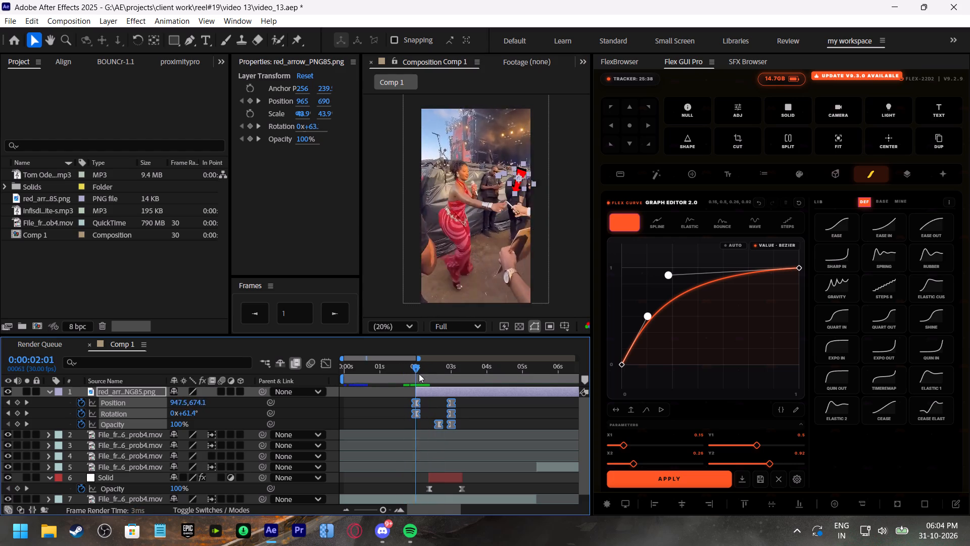
{"action": "left_click_drag", "start_coordinate": [419, 374], "coordinate": [418, 369]}
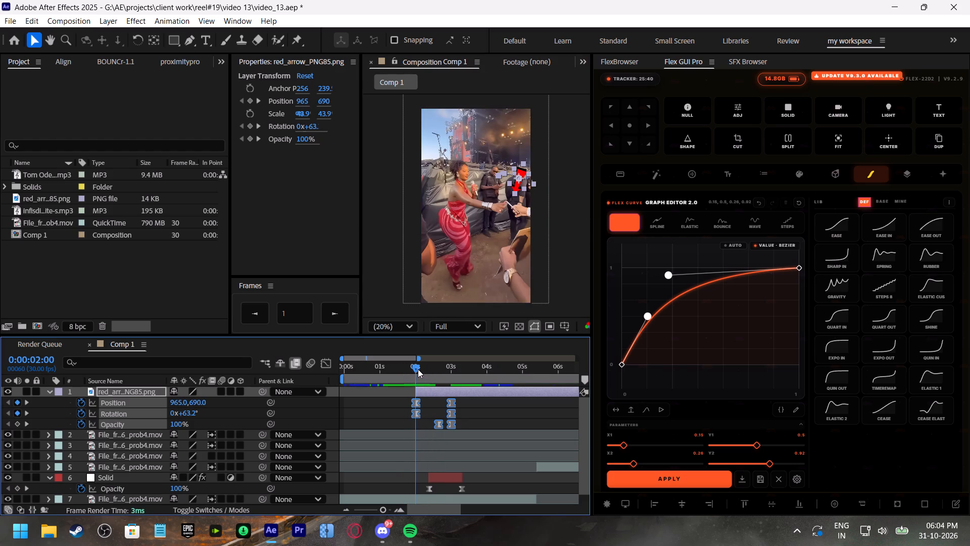
Flatten the arc of the red arrow's motion path slightly by lowering the direction handles at both ends.
{"action": "scroll", "coordinate": [553, 153], "scroll_direction": "up", "scroll_amount": 2}
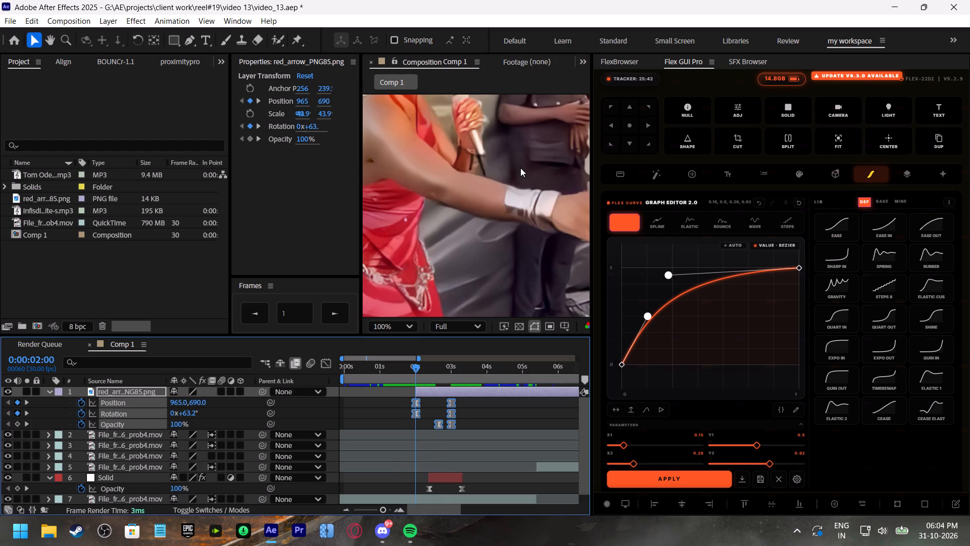
{"action": "key", "text": "space"}
{"action": "key", "text": "space"}
{"action": "key", "text": "space"}
{"action": "key", "text": "space"}
{"action": "key", "text": "space"}
{"action": "key", "text": "space"}
{"action": "key", "text": "space"}
{"action": "key", "text": "space"}
{"action": "key", "text": "space"}
{"action": "key", "text": "space"}
{"action": "key", "text": "space"}
{"action": "key", "text": "space"}
{"action": "key", "text": "space"}
{"action": "key", "text": "space"}
{"action": "key", "text": "space"}
{"action": "key", "text": "space"}
{"action": "key", "text": "space"}
{"action": "key", "text": "space"}
{"action": "key", "text": "space"}
{"action": "key", "text": "space"}
{"action": "left_click_drag", "start_coordinate": [548, 155], "coordinate": [412, 244]}
{"action": "left_click_drag", "start_coordinate": [454, 222], "coordinate": [426, 251]}
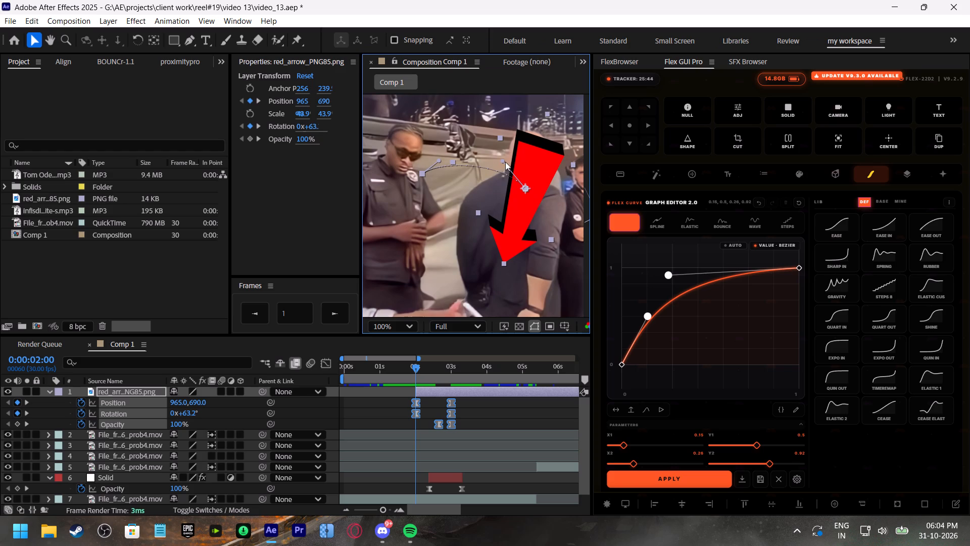
{"action": "left_click_drag", "start_coordinate": [503, 160], "coordinate": [507, 177]}
{"action": "left_click_drag", "start_coordinate": [441, 159], "coordinate": [443, 166]}
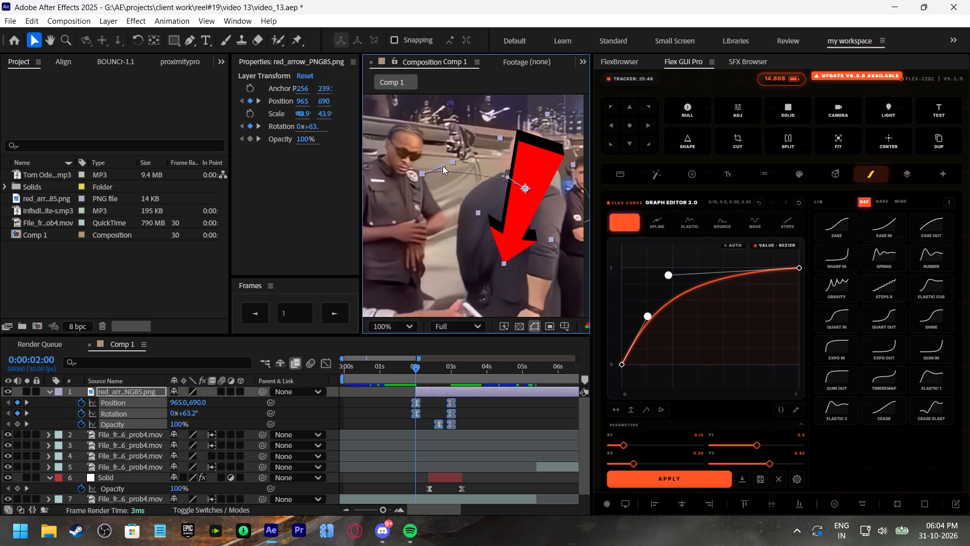
Save the project with the updated arrow animation.
{"action": "key", "text": "ctrl+s"}
Play back the reel from the start and replay around 0:00:02:00 to check the arrow and tint timing.
{"action": "left_click_drag", "start_coordinate": [382, 512], "coordinate": [371, 511]}
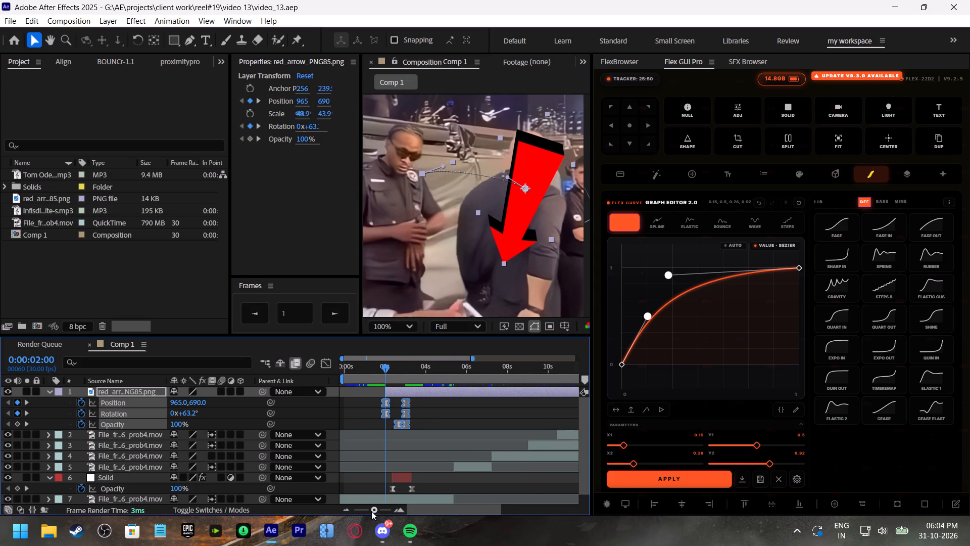
{"action": "left_click_drag", "start_coordinate": [371, 511], "coordinate": [367, 511]}
{"action": "left_click", "coordinate": [381, 325]}
{"action": "left_click", "coordinate": [387, 76]}
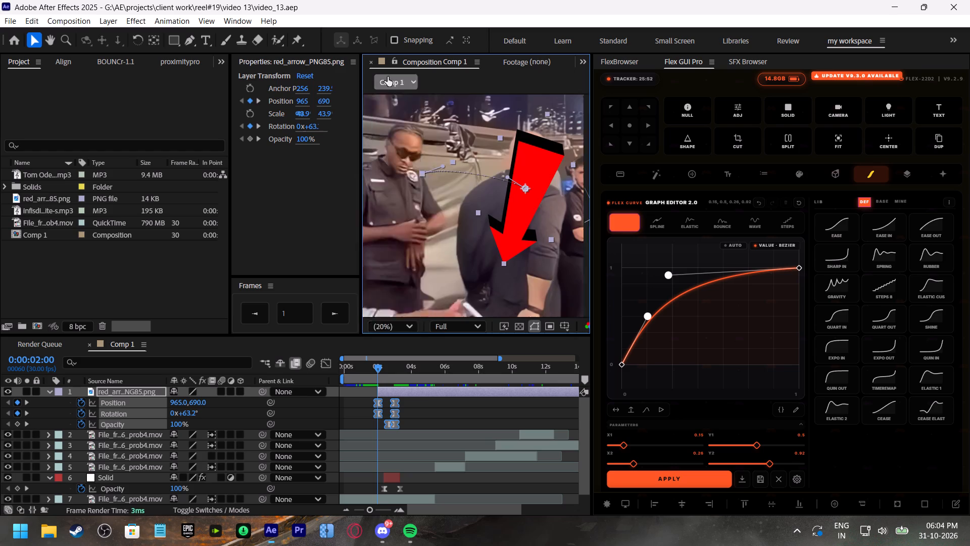
{"action": "left_click_drag", "start_coordinate": [377, 368], "coordinate": [281, 389]}
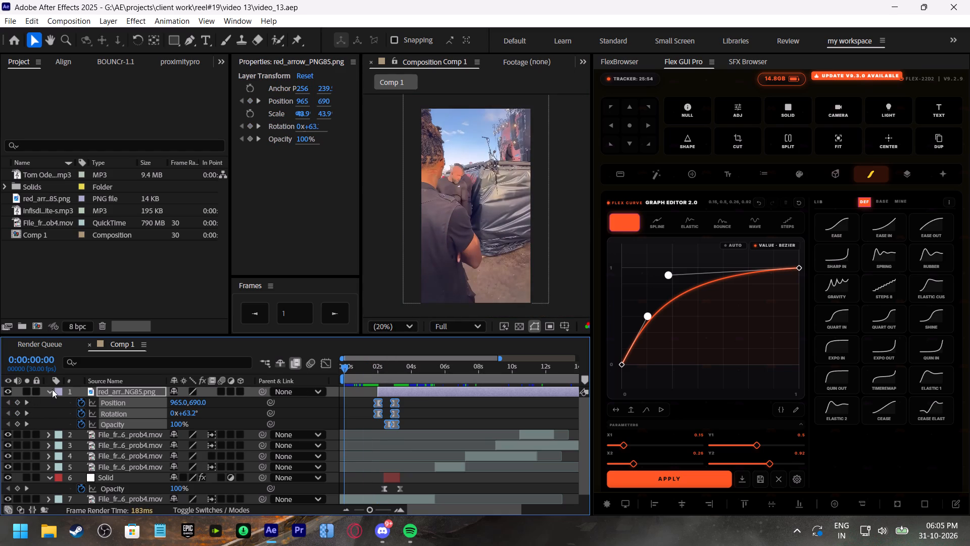
{"action": "left_click", "coordinate": [52, 389]}
{"action": "key", "text": "space"}
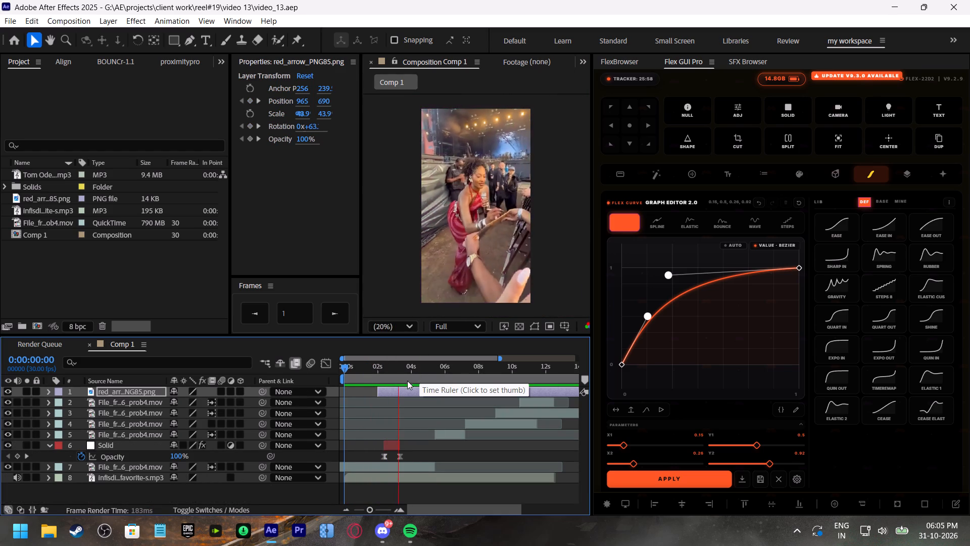
{"action": "left_click", "coordinate": [377, 368]}
{"action": "key", "text": "space"}
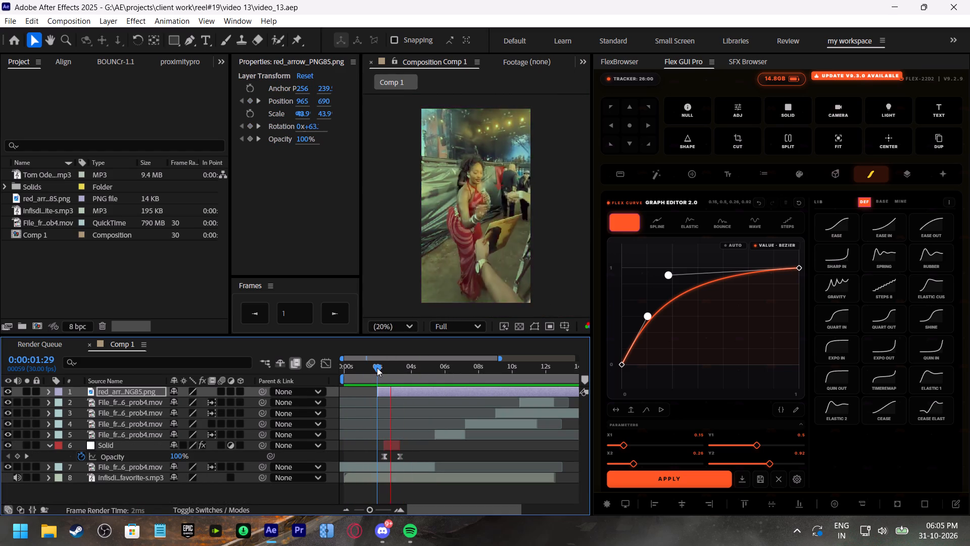
{"action": "left_click_drag", "start_coordinate": [377, 368], "coordinate": [368, 367]}
{"action": "key", "text": "space"}
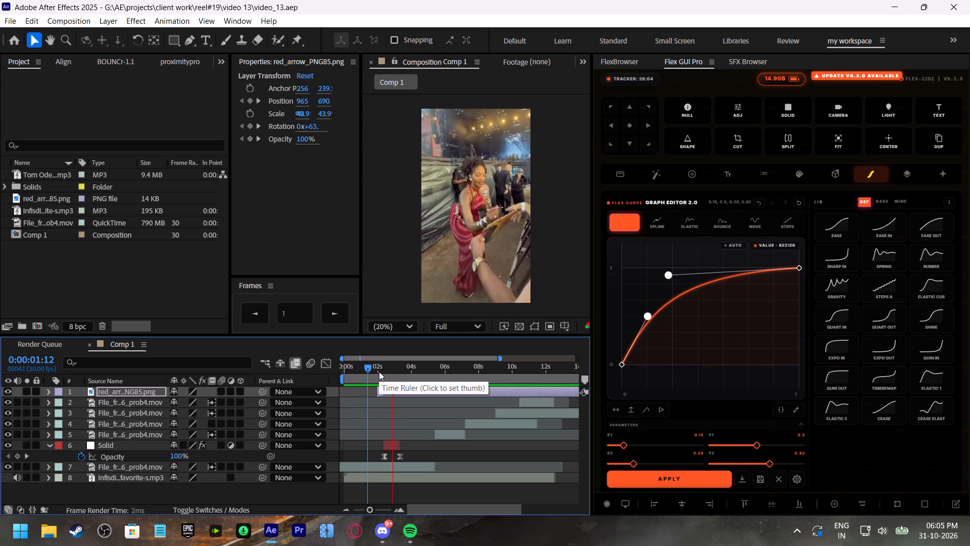
Shift the green tint Solid layer with its opacity fade to start at about 0:00:06:00, and preview its new timing.
{"action": "left_click", "coordinate": [379, 372]}
{"action": "left_click_drag", "start_coordinate": [389, 443], "coordinate": [448, 446]}
{"action": "key", "text": "space"}
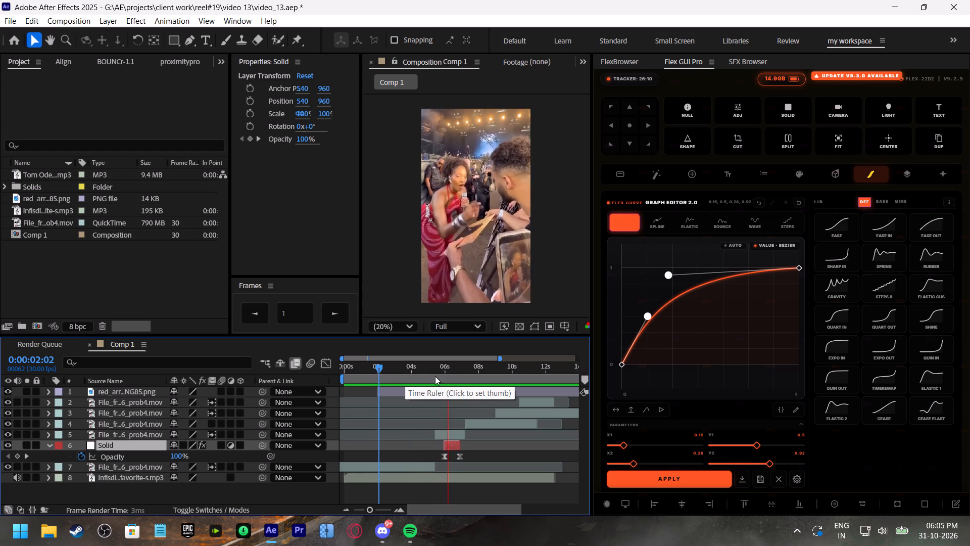
{"action": "left_click_drag", "start_coordinate": [431, 368], "coordinate": [440, 376]}
{"action": "key", "text": "space"}
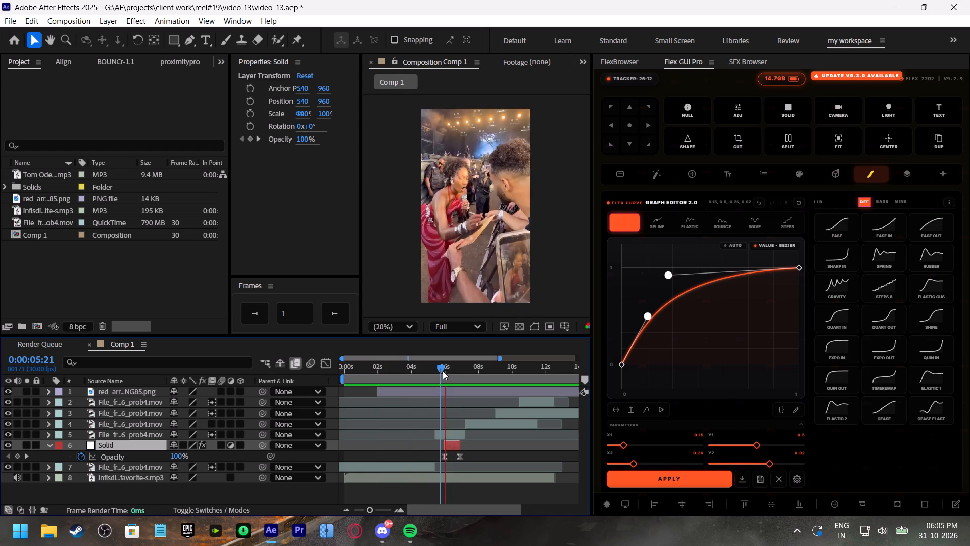
{"action": "left_click_drag", "start_coordinate": [447, 372], "coordinate": [452, 377]}
{"action": "key", "text": "space"}
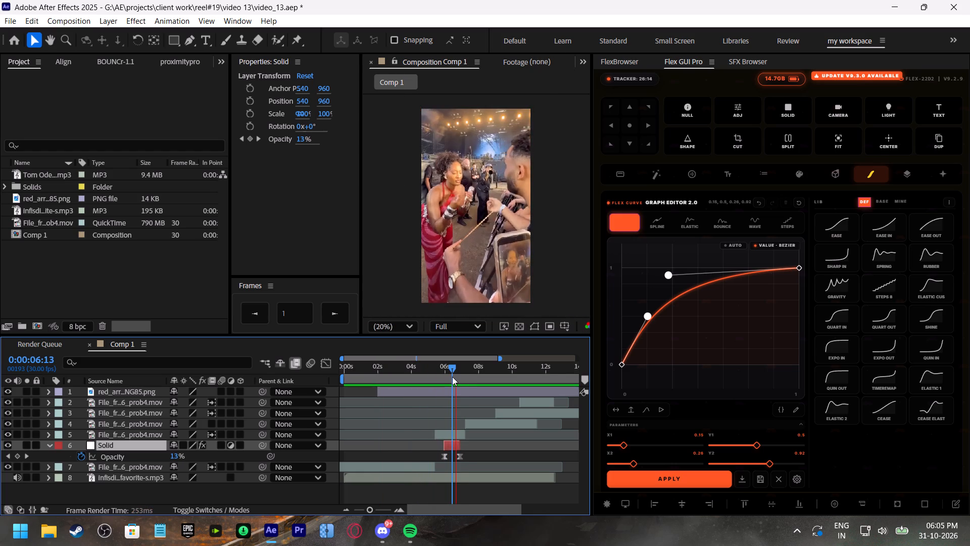
Move the green tint Solid above the clip layer directly over it and shift it to start at about 0:00:06:13.
{"action": "left_click", "coordinate": [452, 377]}
{"action": "left_click", "coordinate": [448, 449]}
{"action": "left_click_drag", "start_coordinate": [120, 443], "coordinate": [122, 432]}
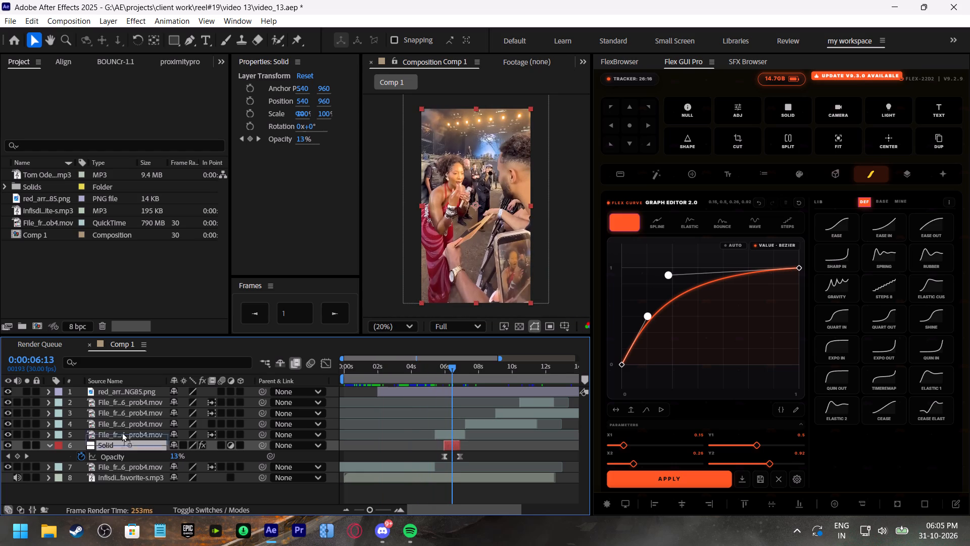
{"action": "left_click_drag", "start_coordinate": [122, 432], "coordinate": [122, 424]}
{"action": "left_click_drag", "start_coordinate": [453, 435], "coordinate": [463, 441]}
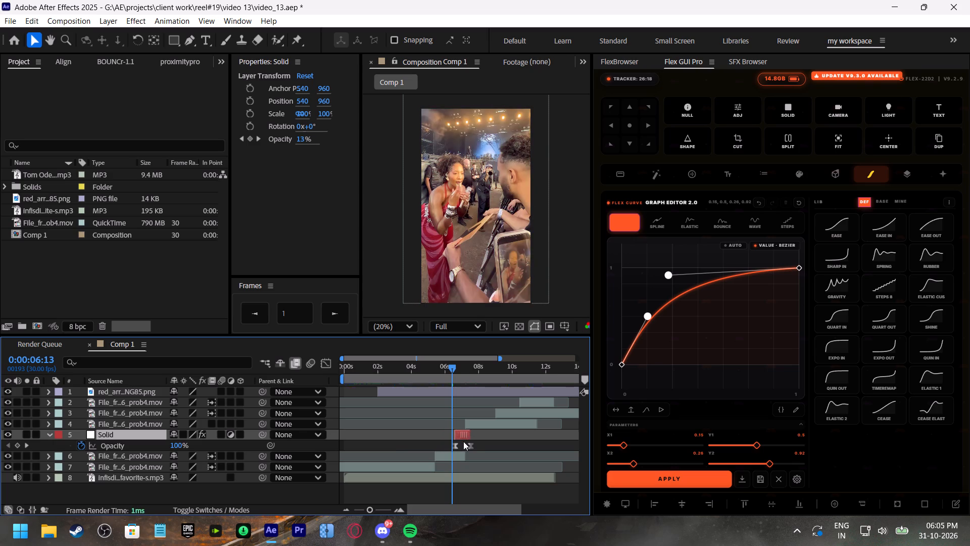
{"action": "left_click_drag", "start_coordinate": [463, 441], "coordinate": [460, 439]}
{"action": "left_click", "coordinate": [460, 438]}
Change the Map White To colour of the Solid's Tint effect to red, FF0000.
{"action": "scroll", "coordinate": [131, 68], "scroll_direction": "down", "scroll_amount": 12}
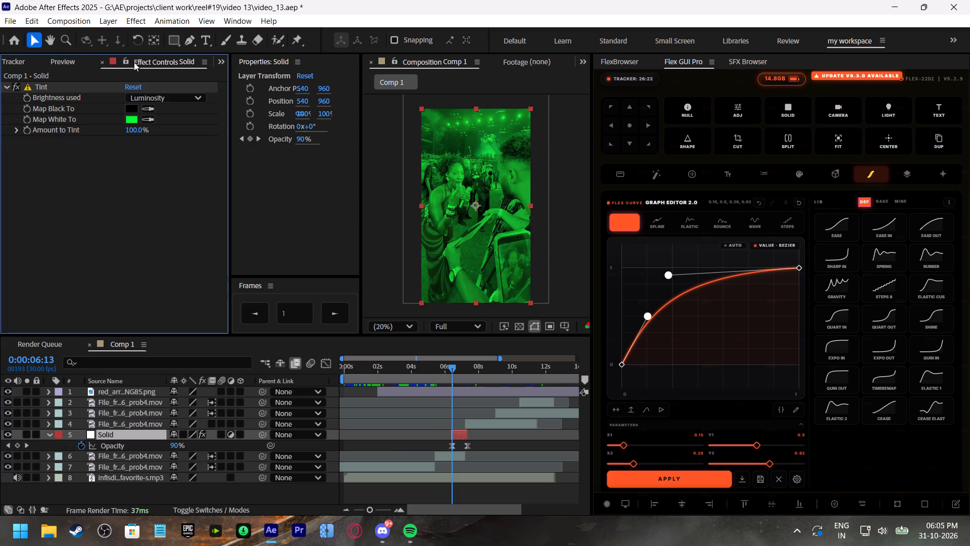
{"action": "scroll", "coordinate": [134, 62], "scroll_direction": "down", "scroll_amount": 4}
{"action": "left_click", "coordinate": [134, 121]}
{"action": "left_click_drag", "start_coordinate": [391, 227], "coordinate": [553, 136]}
{"action": "left_click_drag", "start_coordinate": [522, 201], "coordinate": [543, 135]}
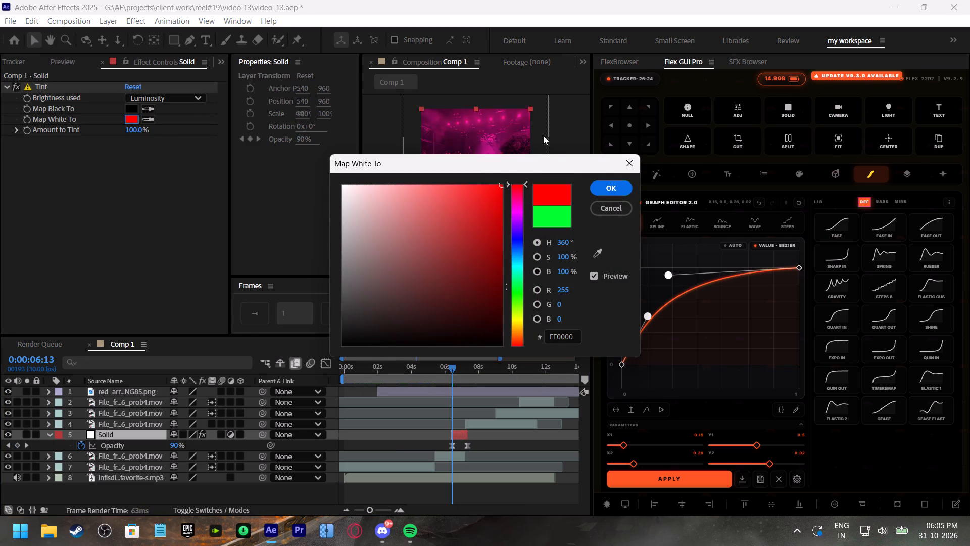
{"action": "left_click_drag", "start_coordinate": [543, 135], "coordinate": [548, 133]}
{"action": "left_click", "coordinate": [612, 178]}
{"action": "left_click", "coordinate": [613, 183]}
Preview the red tint flash from about 0:00:06:02, and play the following section from about 0:00:08:05.
{"action": "left_click", "coordinate": [446, 368]}
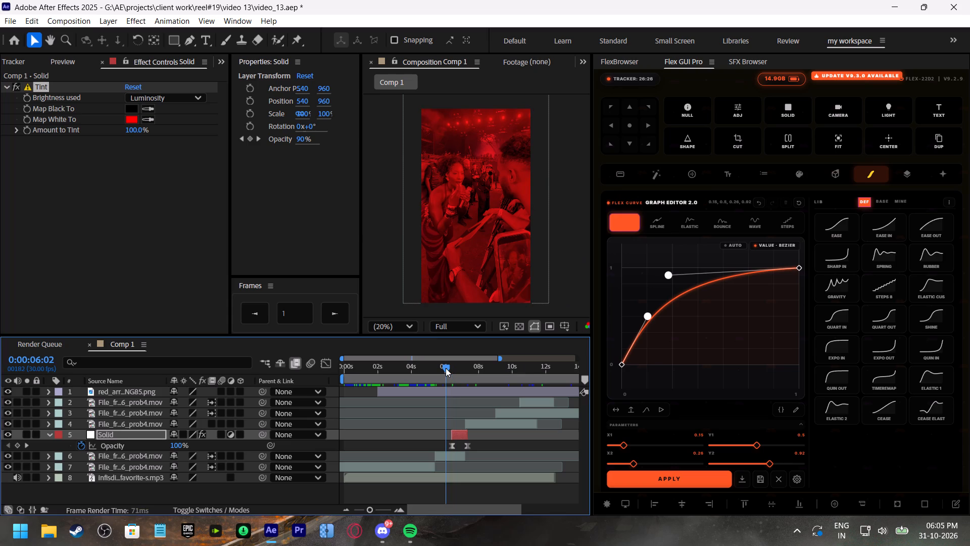
{"action": "key", "text": "space"}
{"action": "left_click", "coordinate": [445, 368]}
{"action": "key", "text": "space"}
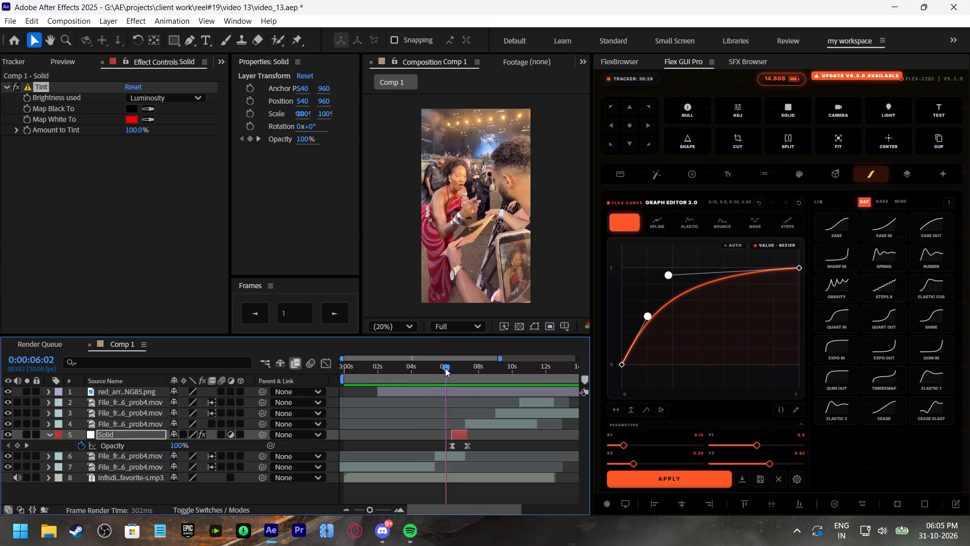
{"action": "left_click", "coordinate": [445, 368]}
{"action": "key", "text": "space"}
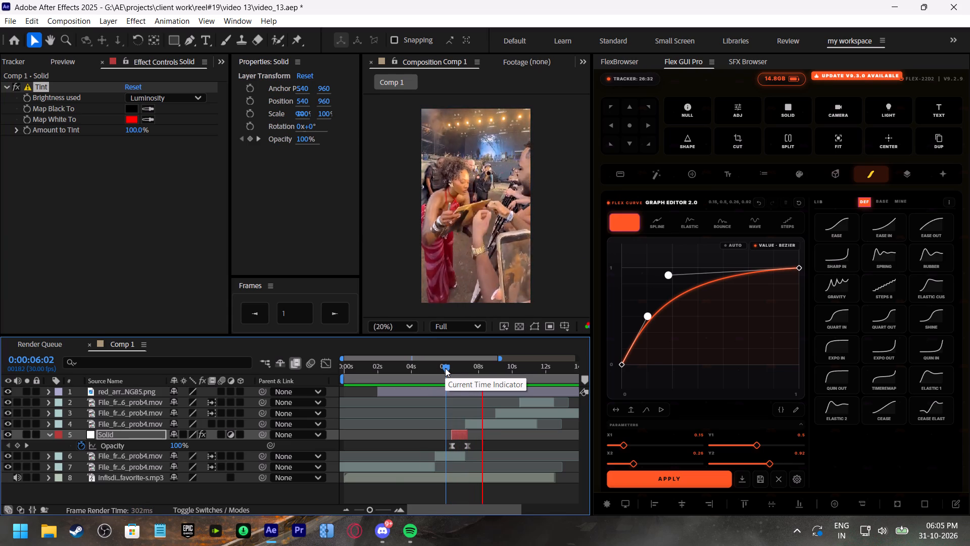
{"action": "scroll", "coordinate": [513, 419], "scroll_direction": "down", "scroll_amount": 2, "text": "shift"}
{"action": "left_click", "coordinate": [430, 369]}
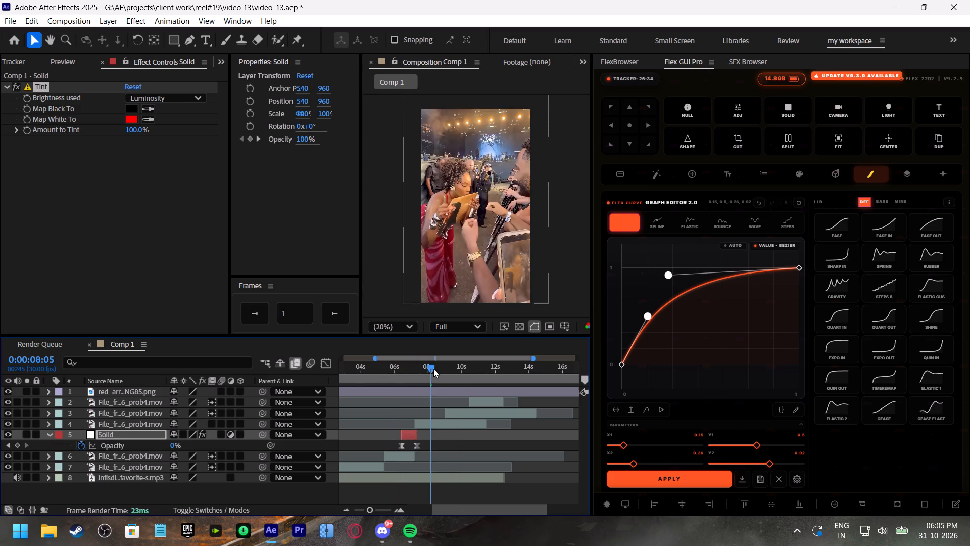
{"action": "key", "text": "space"}
Duplicate the red tint Solid, place the copy above the clip that begins at 0:00:09:01, and start it at that frame.
{"action": "left_click_drag", "start_coordinate": [437, 368], "coordinate": [442, 379]}
{"action": "left_click", "coordinate": [461, 409]}
{"action": "left_click", "coordinate": [410, 443]}
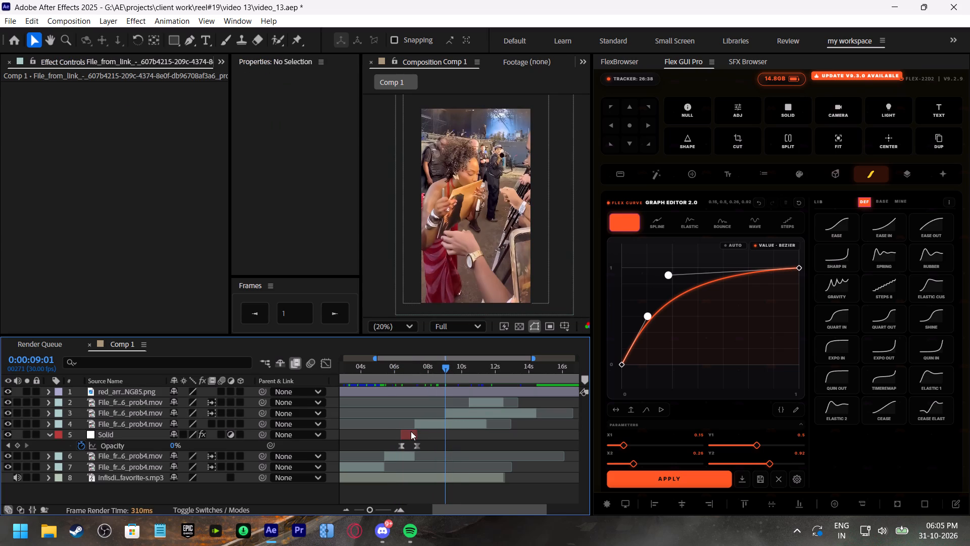
{"action": "left_click", "coordinate": [411, 431]}
{"action": "key", "text": "ctrl+d"}
{"action": "left_click_drag", "start_coordinate": [129, 431], "coordinate": [125, 408]}
{"action": "left_click_drag", "start_coordinate": [407, 414], "coordinate": [452, 414]}
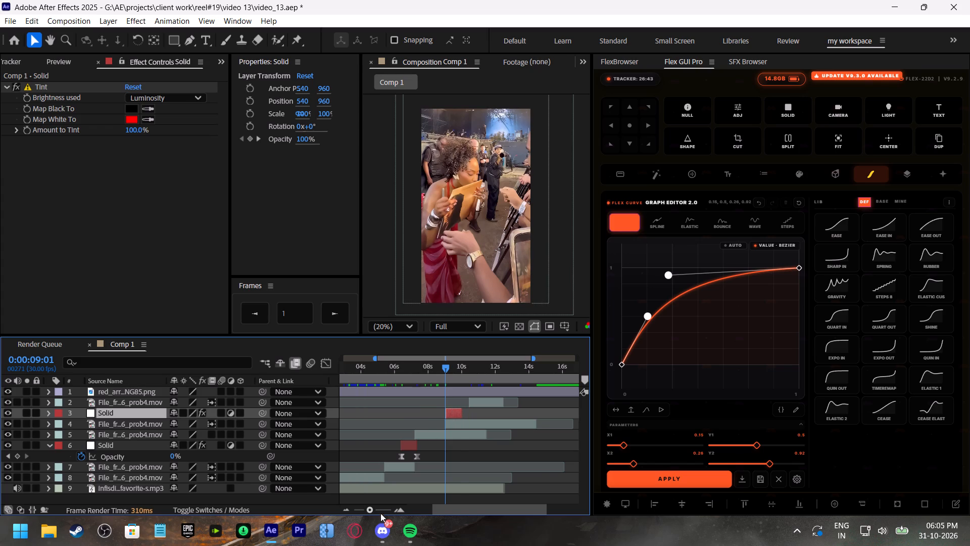
{"action": "left_click_drag", "start_coordinate": [373, 506], "coordinate": [403, 506]}
{"action": "left_click_drag", "start_coordinate": [502, 413], "coordinate": [484, 415]}
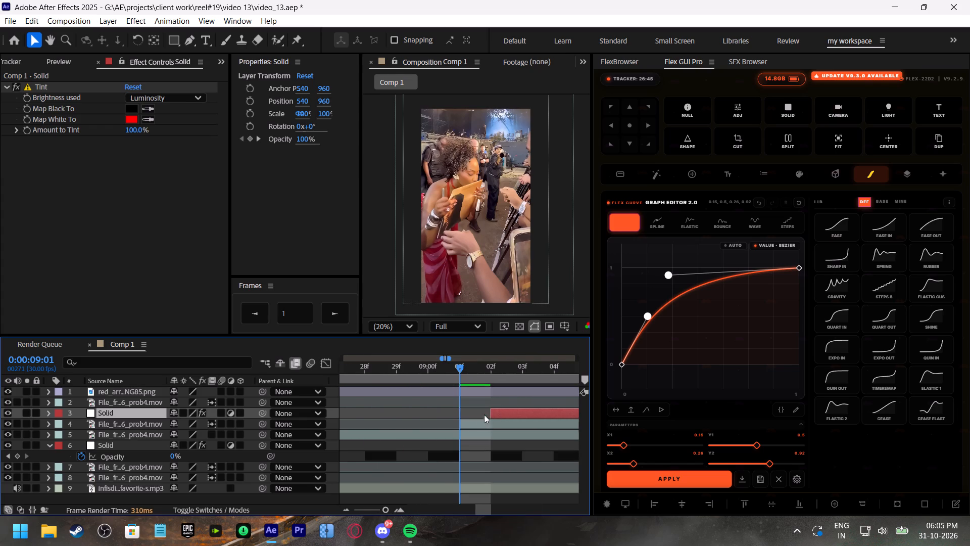
{"action": "left_click_drag", "start_coordinate": [484, 415], "coordinate": [473, 415]}
Change the duplicated Solid's Tint Map White To colour to bright green, and save the project.
{"action": "left_click_drag", "start_coordinate": [389, 511], "coordinate": [362, 514]}
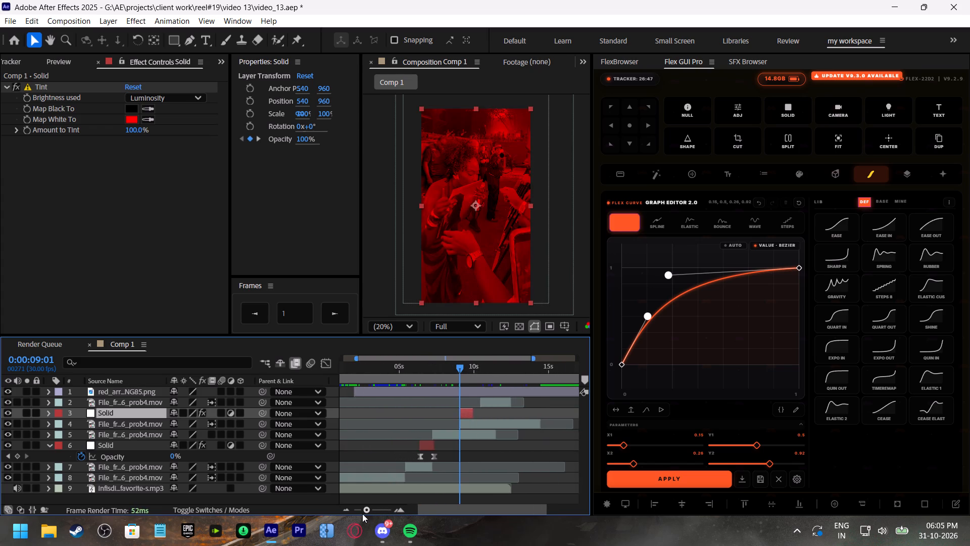
{"action": "left_click_drag", "start_coordinate": [362, 514], "coordinate": [353, 514]}
{"action": "left_click", "coordinate": [132, 122]}
{"action": "left_click_drag", "start_coordinate": [473, 236], "coordinate": [540, 169]}
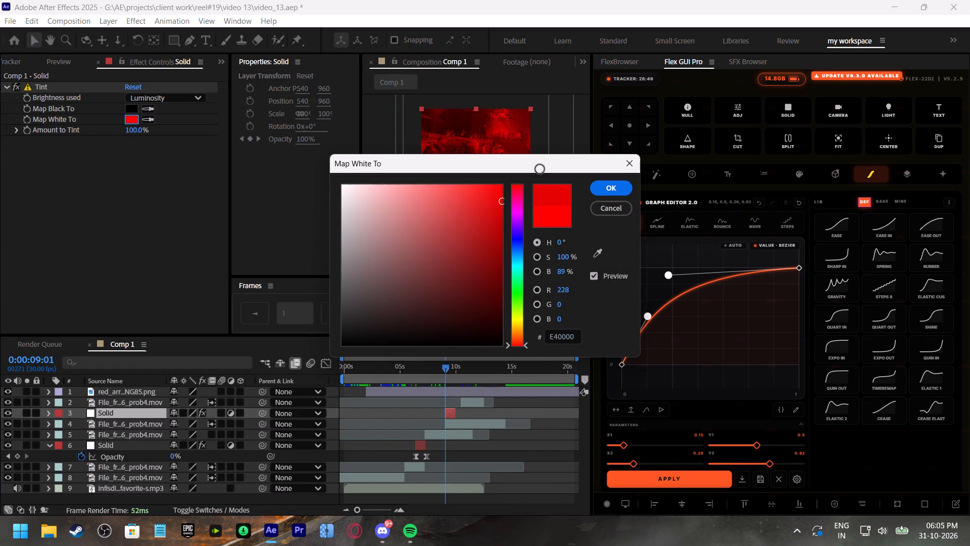
{"action": "left_click_drag", "start_coordinate": [540, 169], "coordinate": [568, 143]}
{"action": "left_click_drag", "start_coordinate": [515, 262], "coordinate": [520, 295]}
{"action": "left_click", "coordinate": [609, 191]}
{"action": "key", "text": "ctrl+s"}
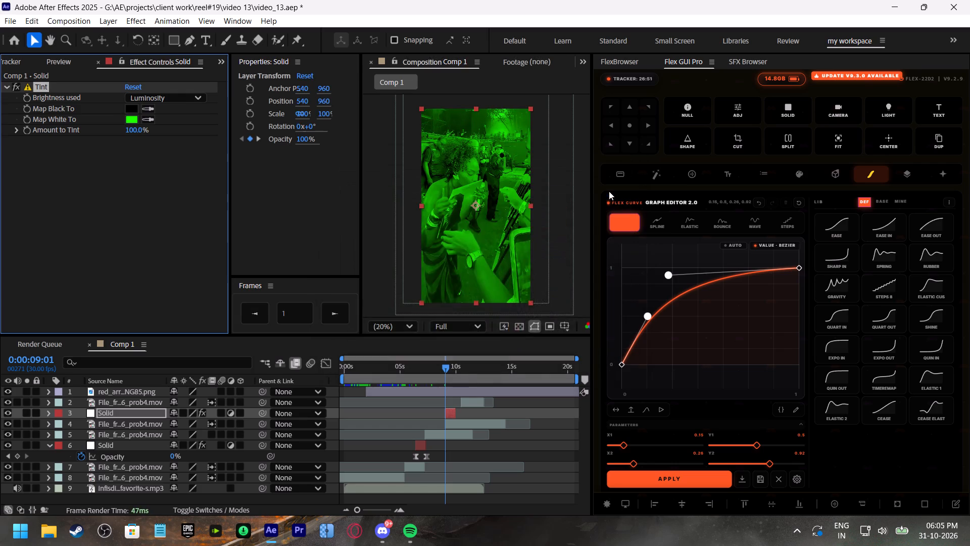
Play back the reel from the start and replay around the red and green flashes to check their timing.
{"action": "left_click", "coordinate": [430, 374]}
{"action": "key", "text": "space"}
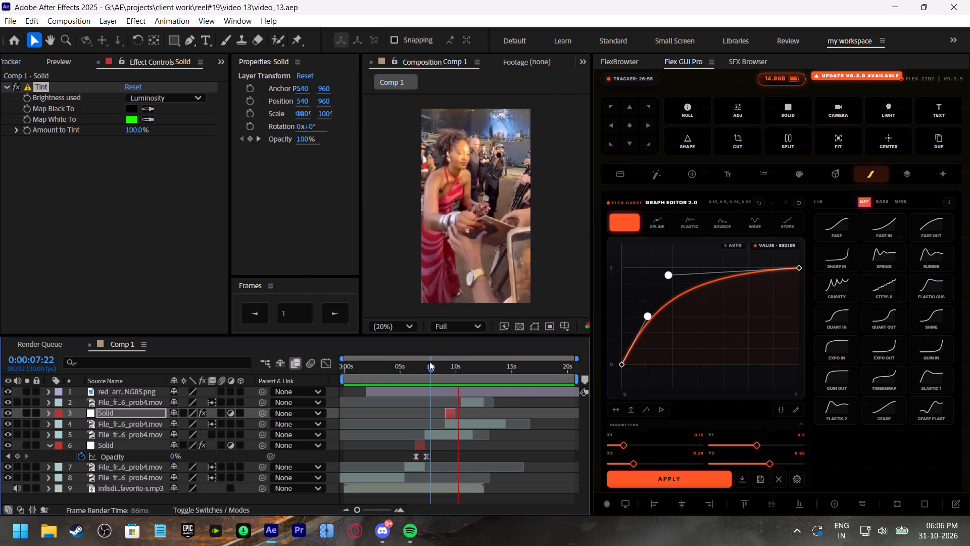
{"action": "left_click", "coordinate": [429, 361]}
{"action": "key", "text": "space"}
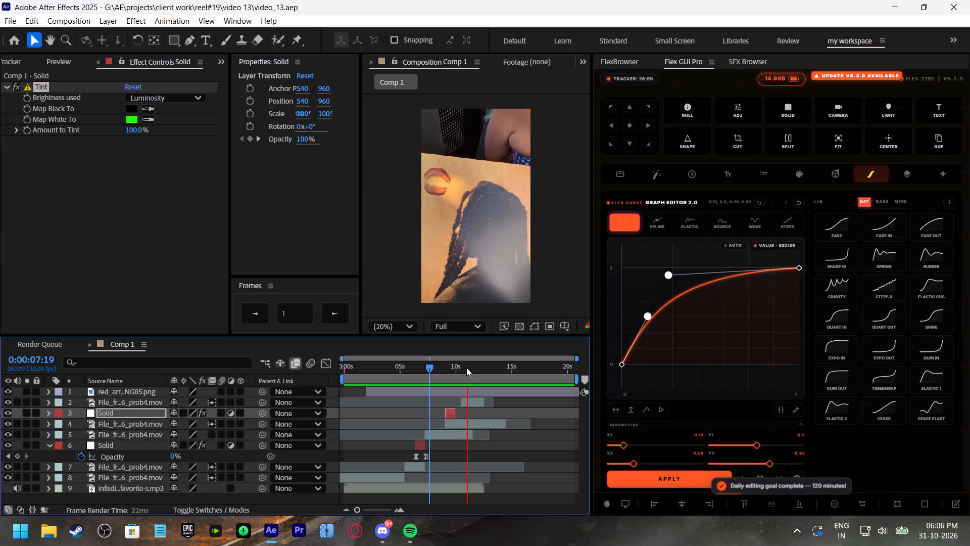
{"action": "left_click_drag", "start_coordinate": [456, 366], "coordinate": [297, 388]}
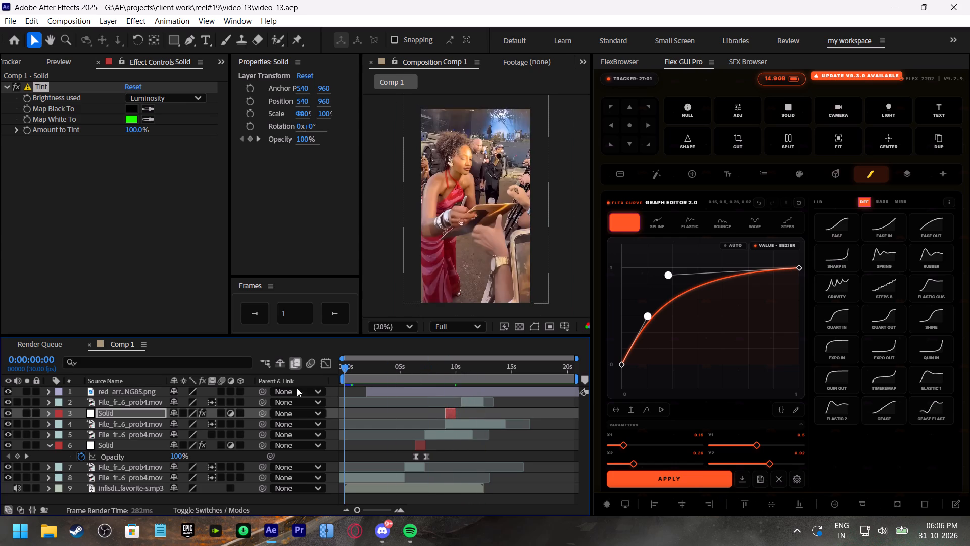
{"action": "left_click_drag", "start_coordinate": [297, 388], "coordinate": [279, 389]}
{"action": "key", "text": "ctrl+s"}
{"action": "key", "text": "space"}
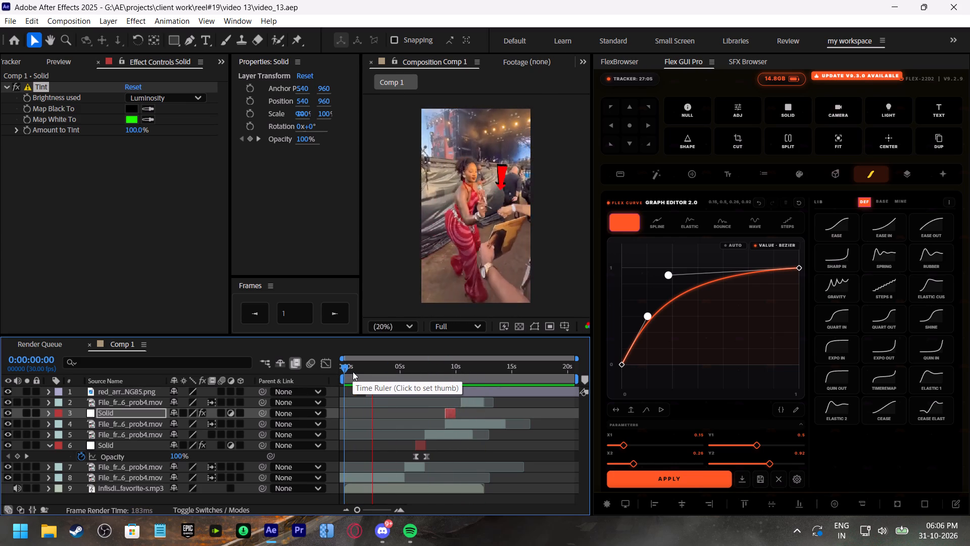
{"action": "left_click", "coordinate": [410, 368]}
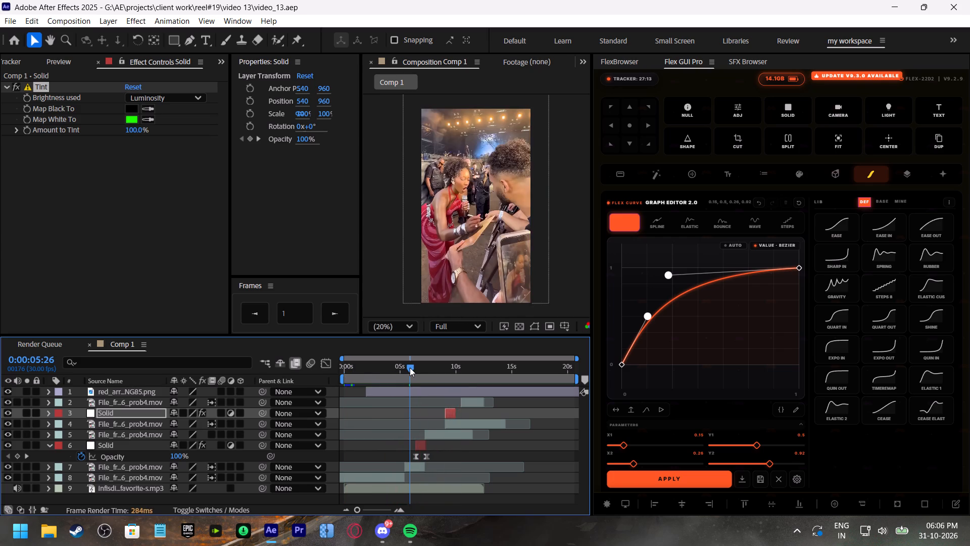
{"action": "key", "text": "space"}
{"action": "left_click", "coordinate": [410, 368]}
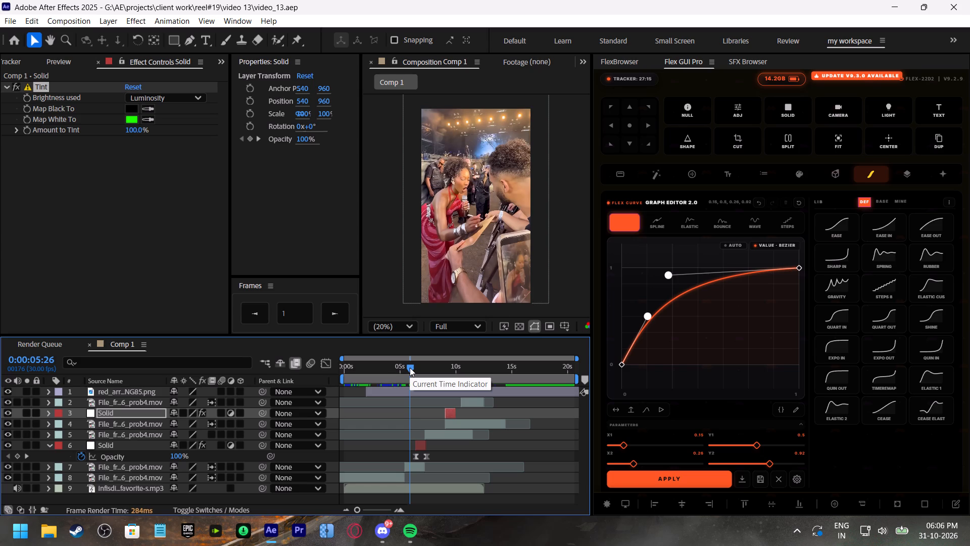
{"action": "key", "text": "space"}
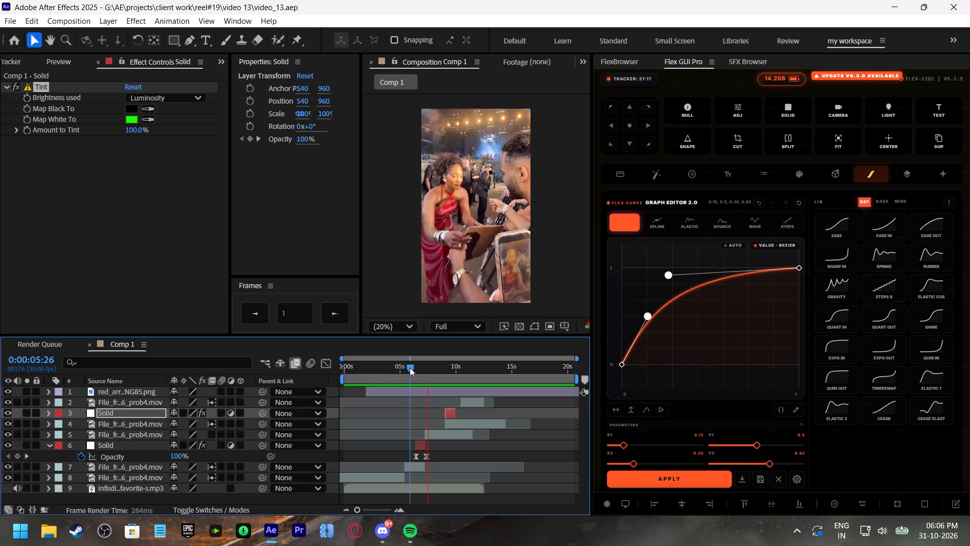
{"action": "left_click", "coordinate": [410, 368]}
{"action": "key", "text": "space"}
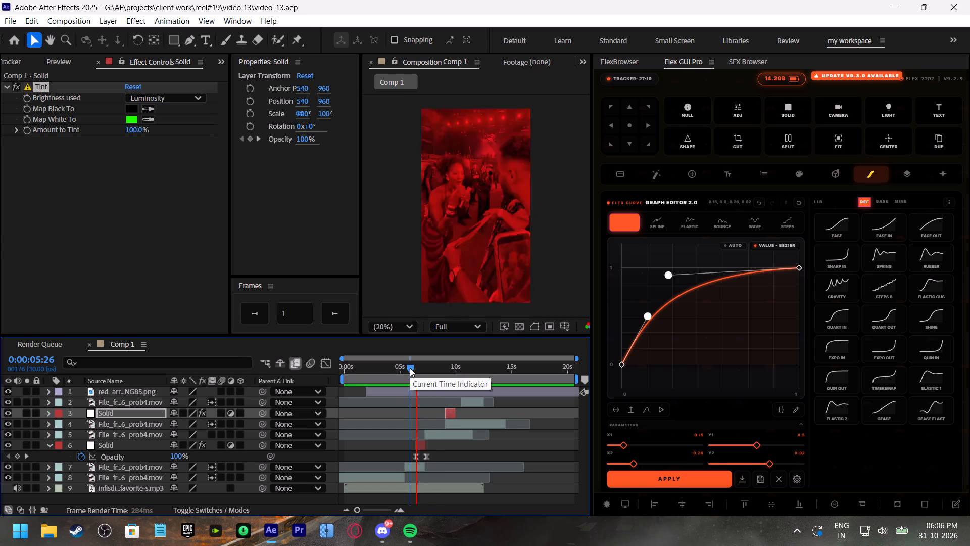
{"action": "left_click", "coordinate": [439, 371]}
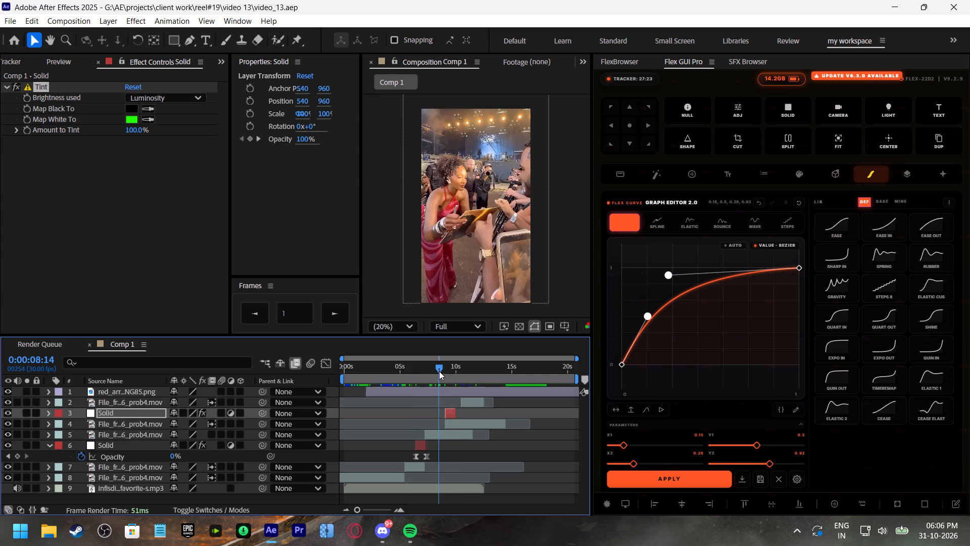
{"action": "key", "text": "space"}
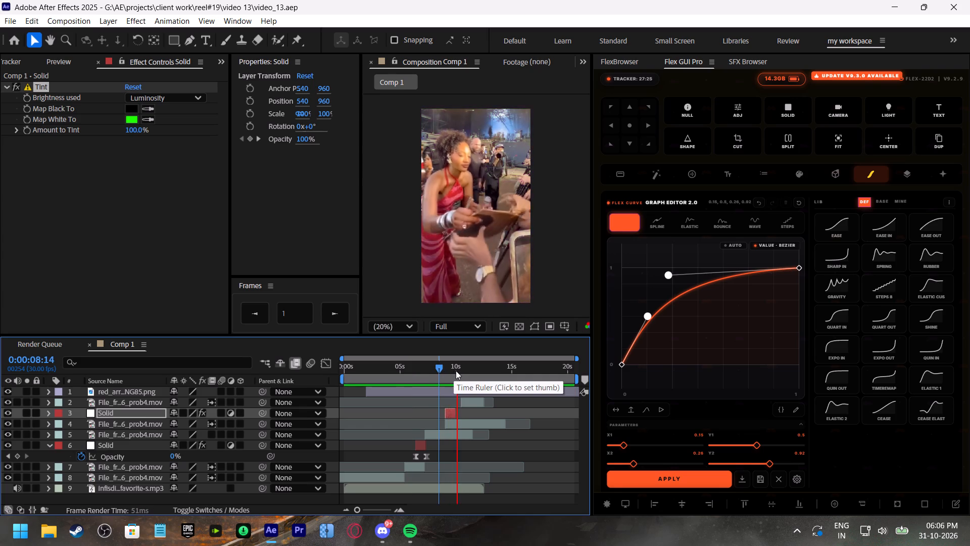
{"action": "left_click_drag", "start_coordinate": [456, 371], "coordinate": [461, 378]}
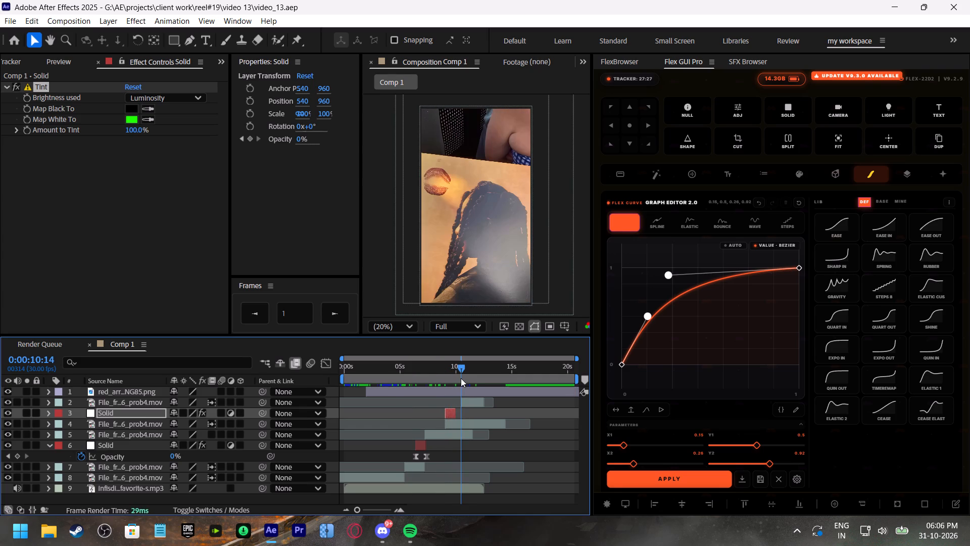
Save video_13 and open the recent project video 12.
{"action": "key", "text": "ctrl+s"}
{"action": "left_click", "coordinate": [466, 400]}
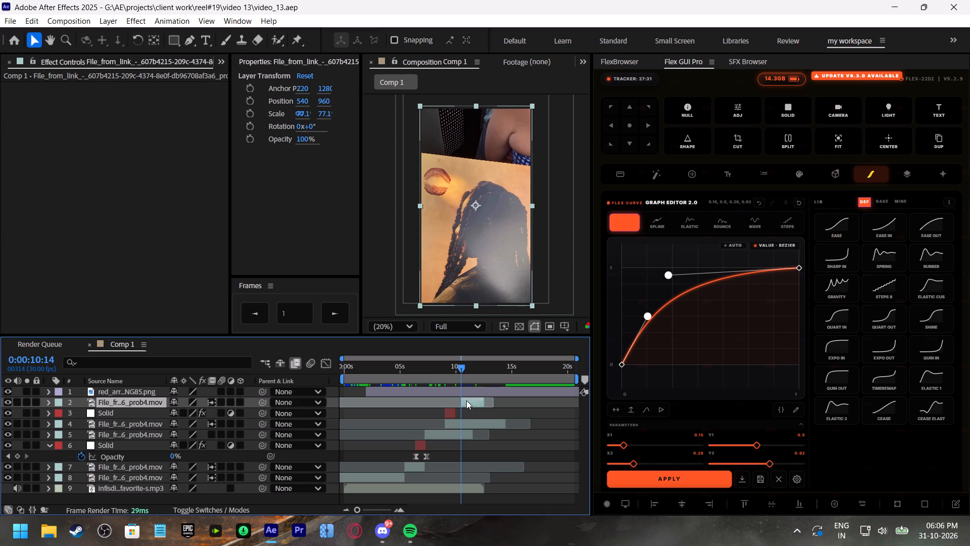
{"action": "left_click", "coordinate": [15, 38]}
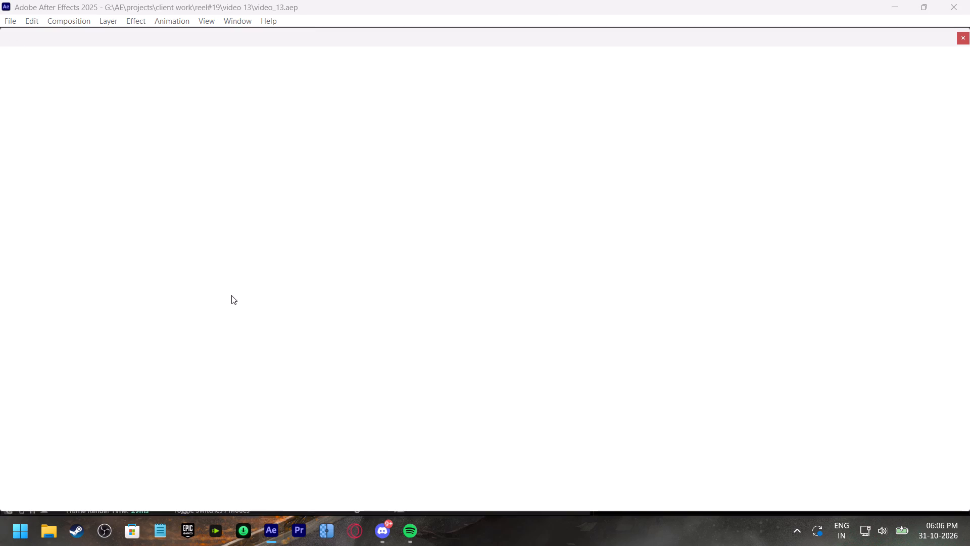
{"action": "left_click", "coordinate": [248, 296]}
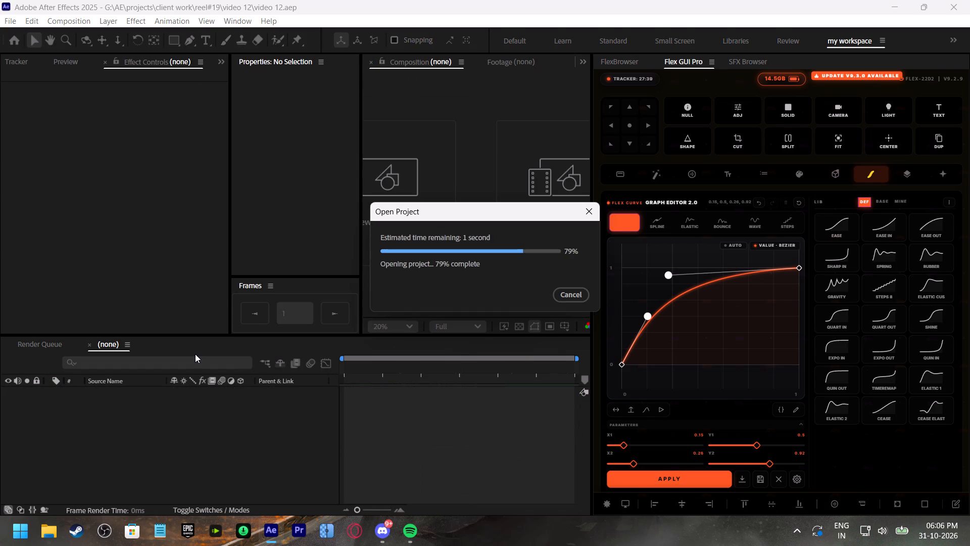
Copy the earlier of the two Original Source Deleted adjustment layers in Pre-comp 1.
{"action": "left_click", "coordinate": [202, 345]}
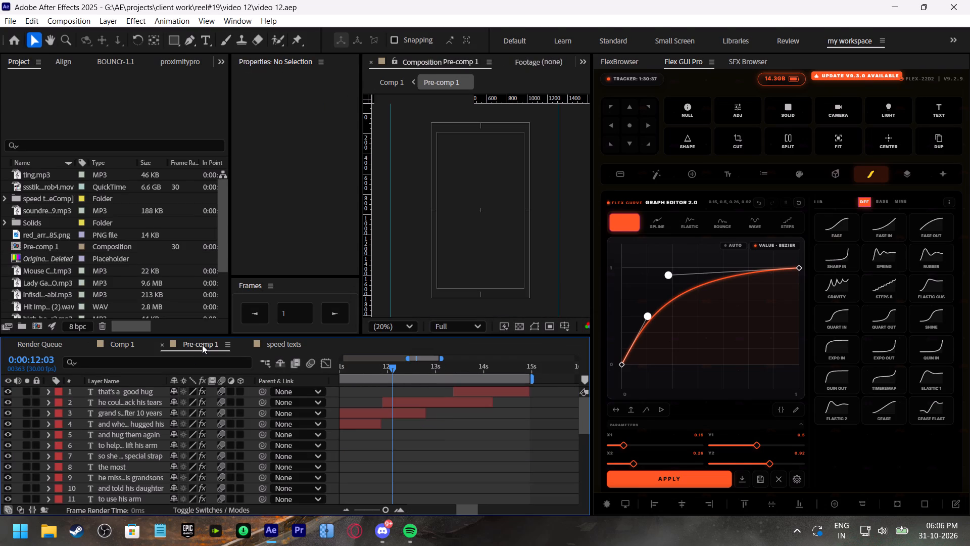
{"action": "left_click_drag", "start_coordinate": [372, 510], "coordinate": [358, 509]}
{"action": "scroll", "coordinate": [398, 456], "scroll_direction": "down", "scroll_amount": 6}
{"action": "scroll", "coordinate": [395, 459], "scroll_direction": "up", "scroll_amount": 1}
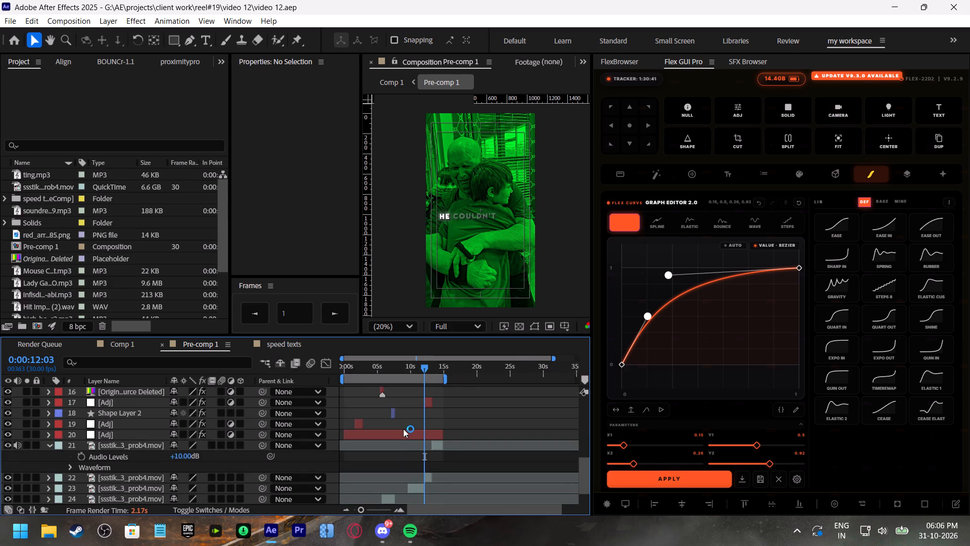
{"action": "scroll", "coordinate": [403, 426], "scroll_direction": "up", "scroll_amount": 2}
{"action": "left_click", "coordinate": [378, 453]}
{"action": "key", "text": "ctrl+c"}
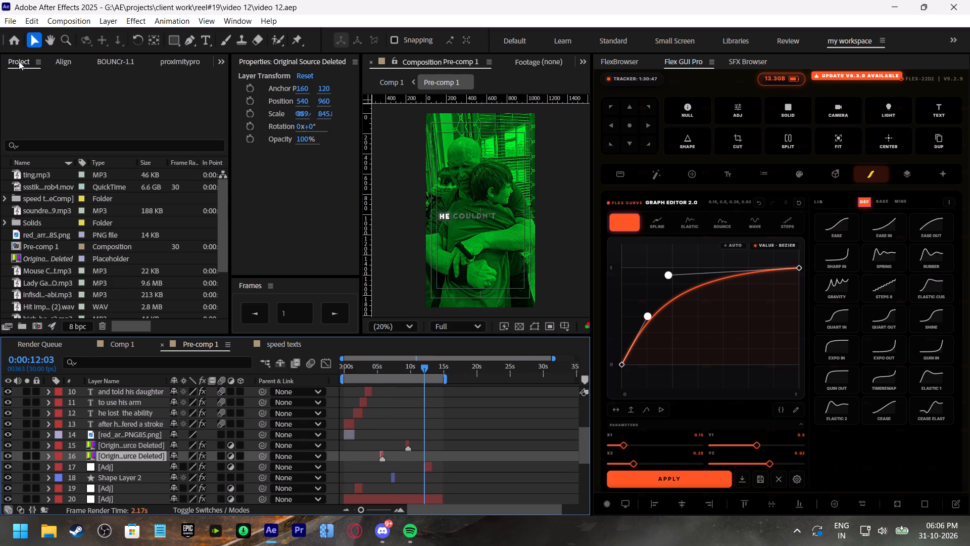
Reopen the video_13 project from the recent projects.
{"action": "left_click", "coordinate": [14, 42]}
{"action": "scroll", "coordinate": [250, 358], "scroll_direction": "down", "scroll_amount": 8}
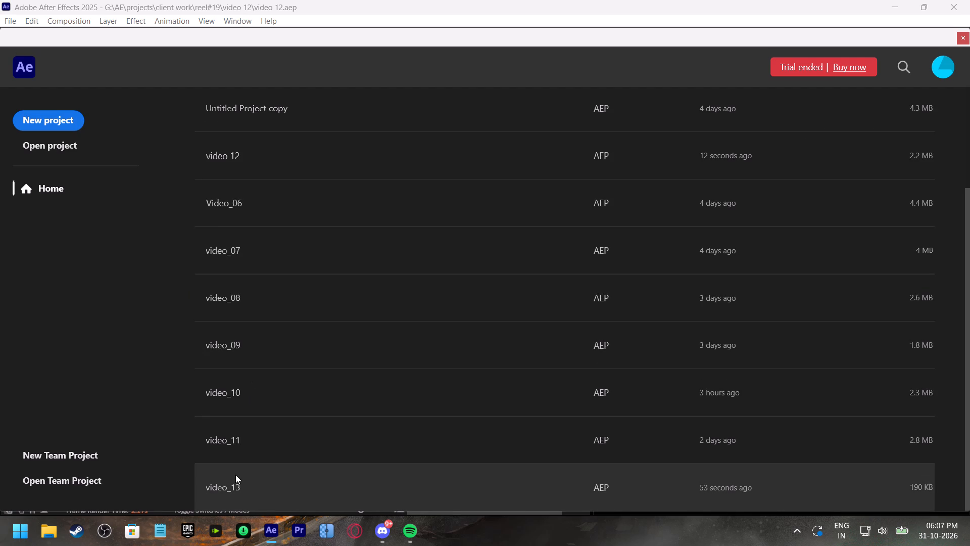
{"action": "left_click", "coordinate": [235, 475]}
{"action": "left_click", "coordinate": [229, 485]}
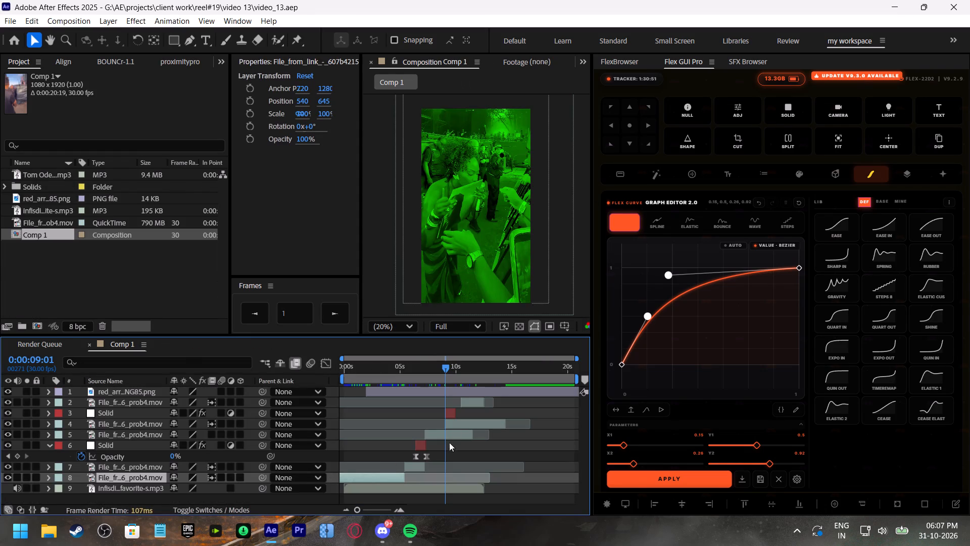
Paste the copied Original Source Deleted adjustment layer directly above the green tint Solid in Comp 1.
{"action": "left_click", "coordinate": [451, 414]}
{"action": "key", "text": "ctrl+v"}
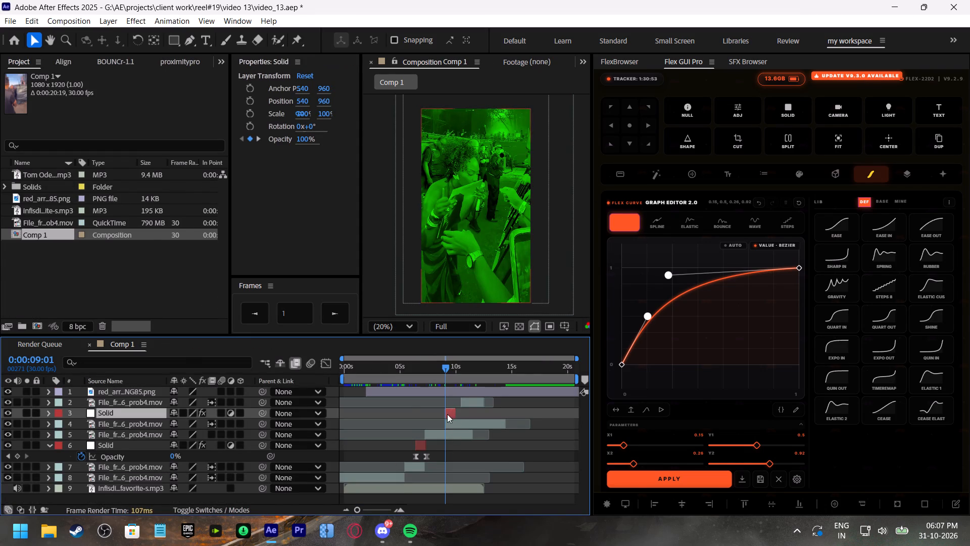
{"action": "left_click_drag", "start_coordinate": [367, 509], "coordinate": [382, 516]}
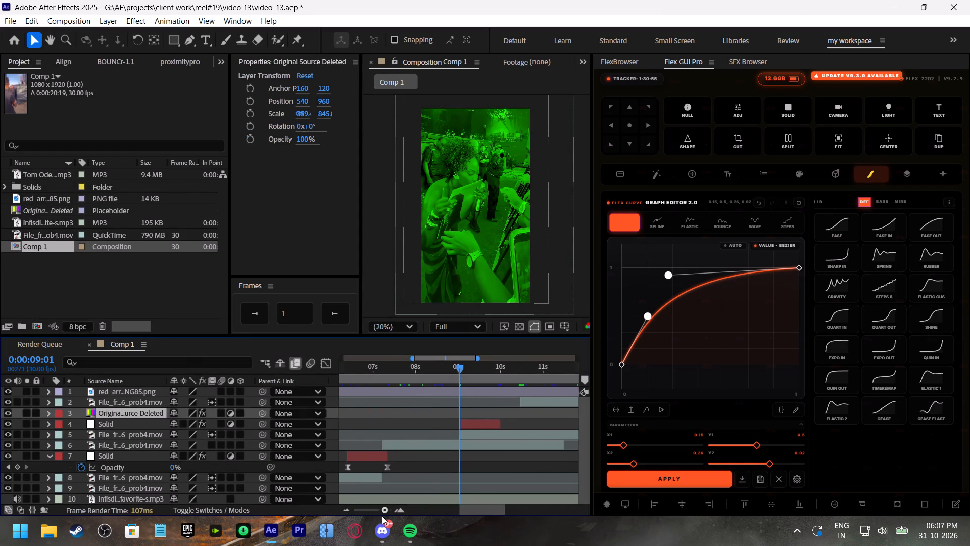
Shift the Original Source Deleted adjustment layer over the cut at about 0:00:10:14, stack it directly below the red arrow layer, and save.
{"action": "left_click_drag", "start_coordinate": [382, 516], "coordinate": [385, 518]}
{"action": "key", "text": "bracketleft"}
{"action": "left_click_drag", "start_coordinate": [482, 413], "coordinate": [561, 411]}
{"action": "left_click_drag", "start_coordinate": [154, 414], "coordinate": [157, 399]}
{"action": "left_click", "coordinate": [559, 404]}
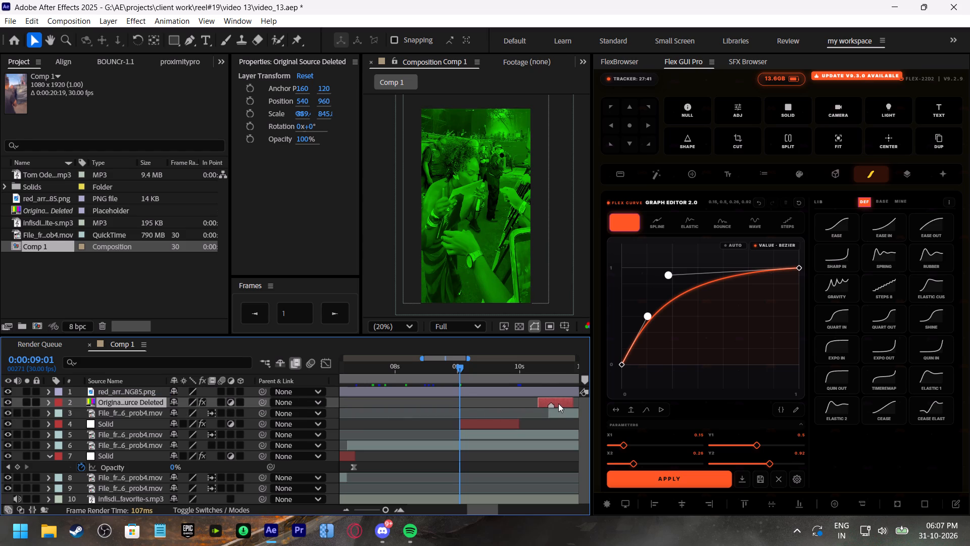
{"action": "left_click_drag", "start_coordinate": [384, 509], "coordinate": [371, 508]}
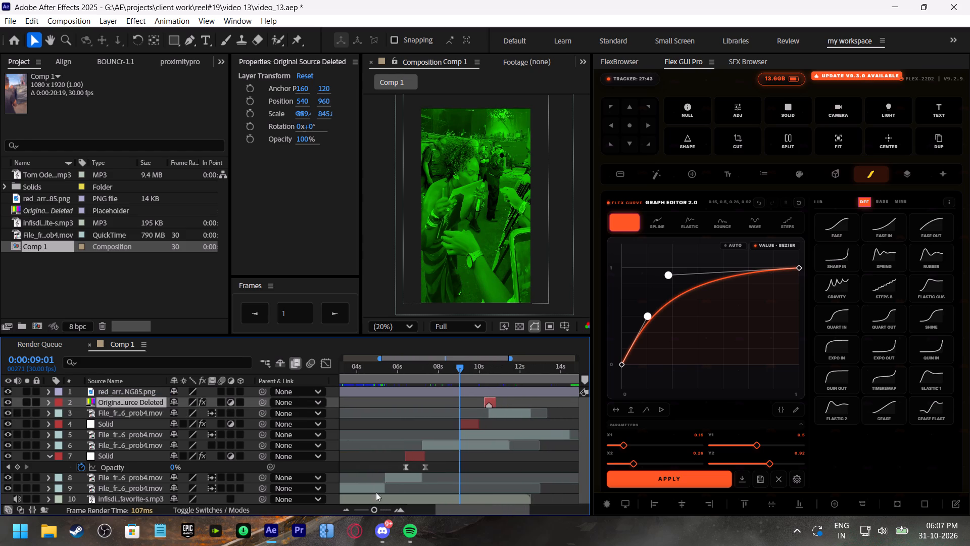
{"action": "key", "text": "ctrl+s"}
Preview the composition from the start, then examine the effect layer's transition around the 10-second cut.
{"action": "left_click_drag", "start_coordinate": [383, 372], "coordinate": [285, 390]}
{"action": "key", "text": "space"}
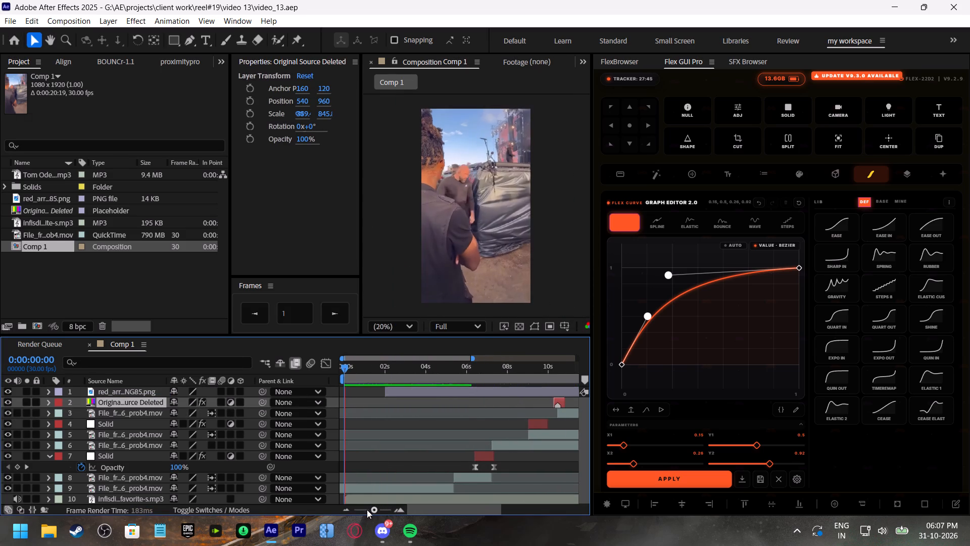
{"action": "left_click_drag", "start_coordinate": [367, 509], "coordinate": [351, 509]}
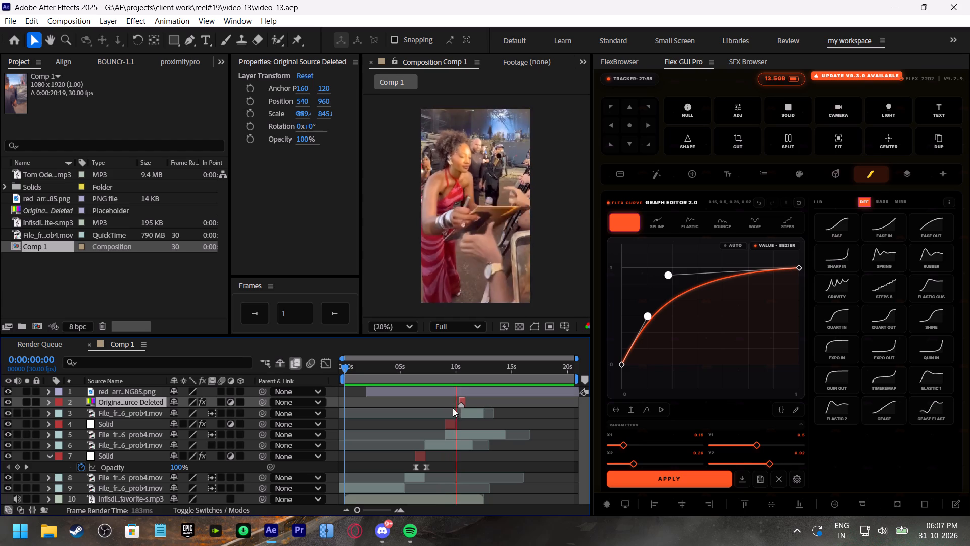
{"action": "left_click", "coordinate": [459, 371]}
{"action": "key", "text": "space"}
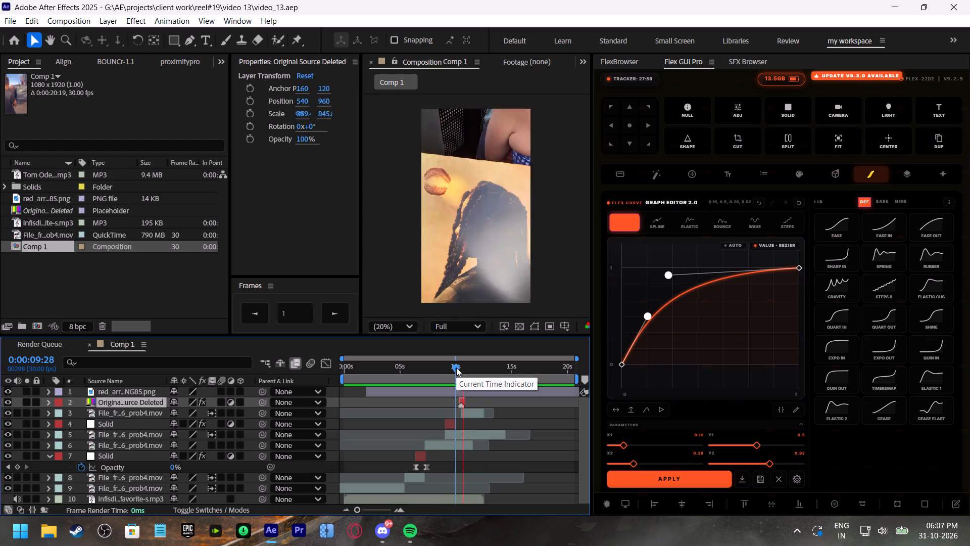
{"action": "left_click_drag", "start_coordinate": [456, 368], "coordinate": [460, 368]}
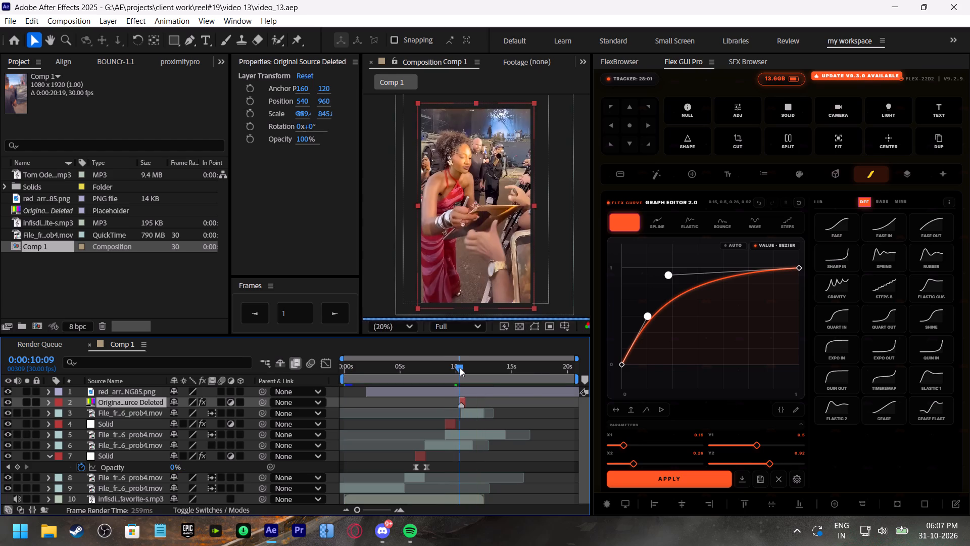
{"action": "left_click_drag", "start_coordinate": [460, 368], "coordinate": [462, 372]}
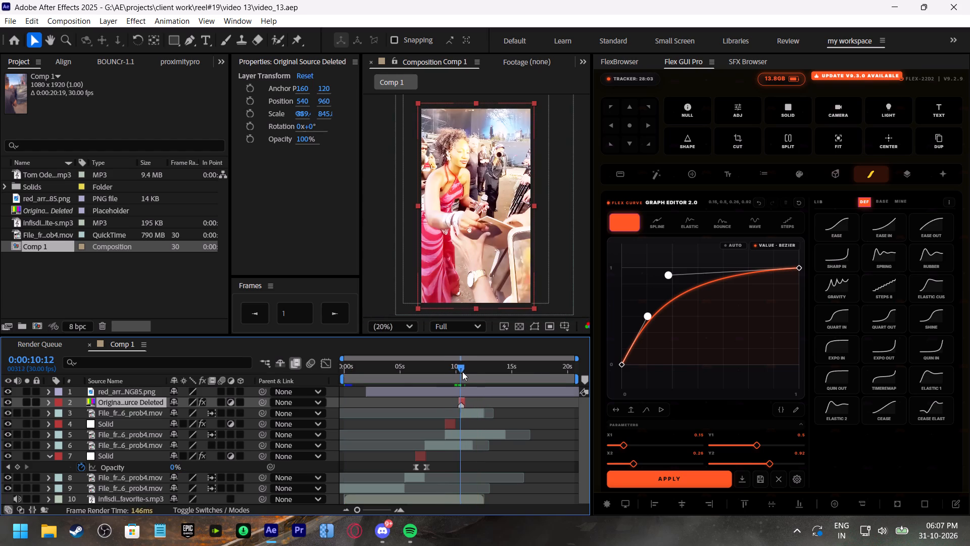
Keyframe the layer 3 clip's Scale from 77.1% at 0:00:10:14 to 83.1% at 0:00:12:15, preview the zoom, and save.
{"action": "left_click_drag", "start_coordinate": [462, 372], "coordinate": [463, 372]}
{"action": "left_click", "coordinate": [469, 411]}
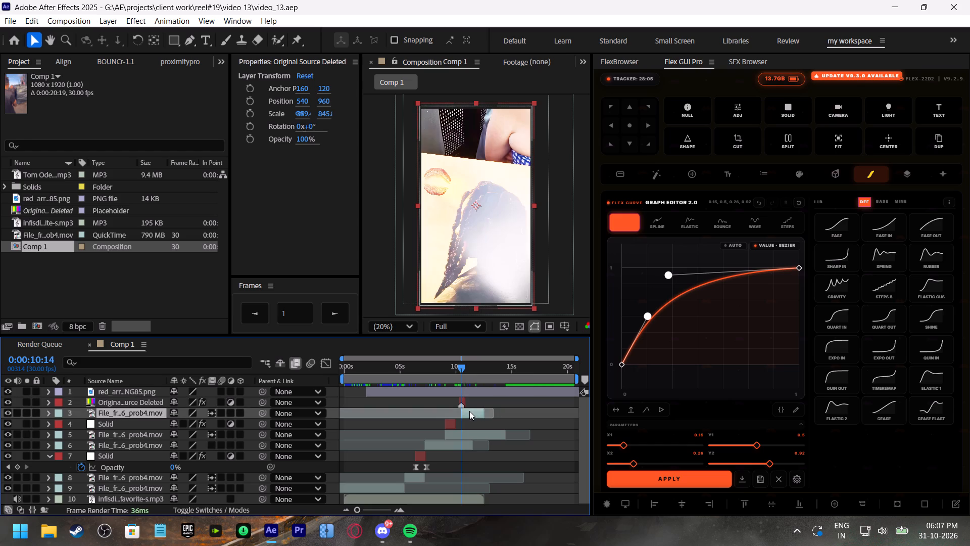
{"action": "key", "text": "s"}
{"action": "left_click", "coordinate": [83, 423]}
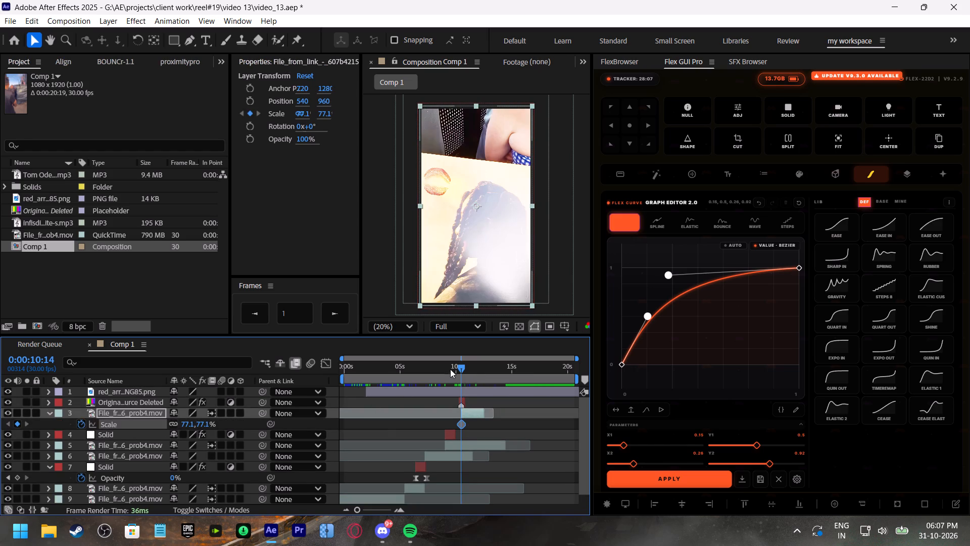
{"action": "left_click_drag", "start_coordinate": [467, 367], "coordinate": [482, 378]}
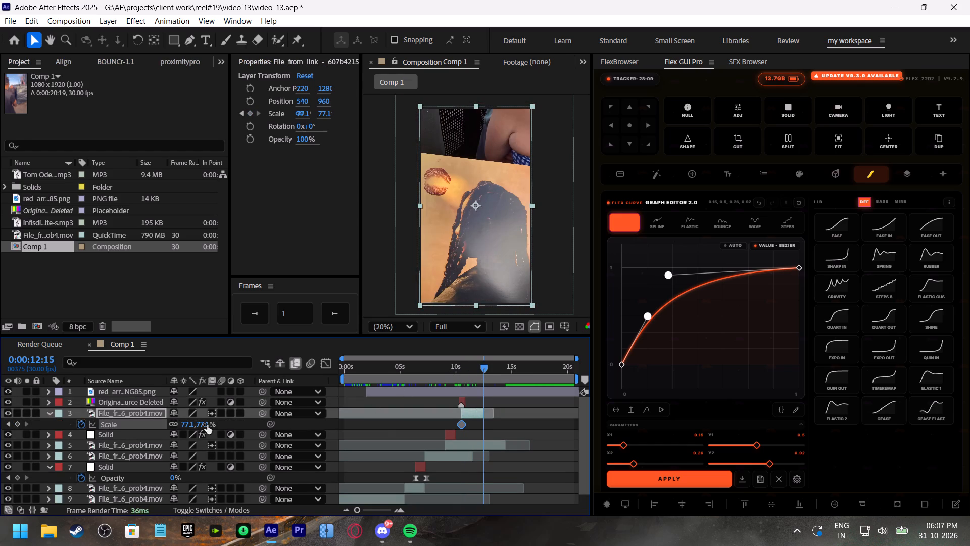
{"action": "left_click", "coordinate": [207, 425]}
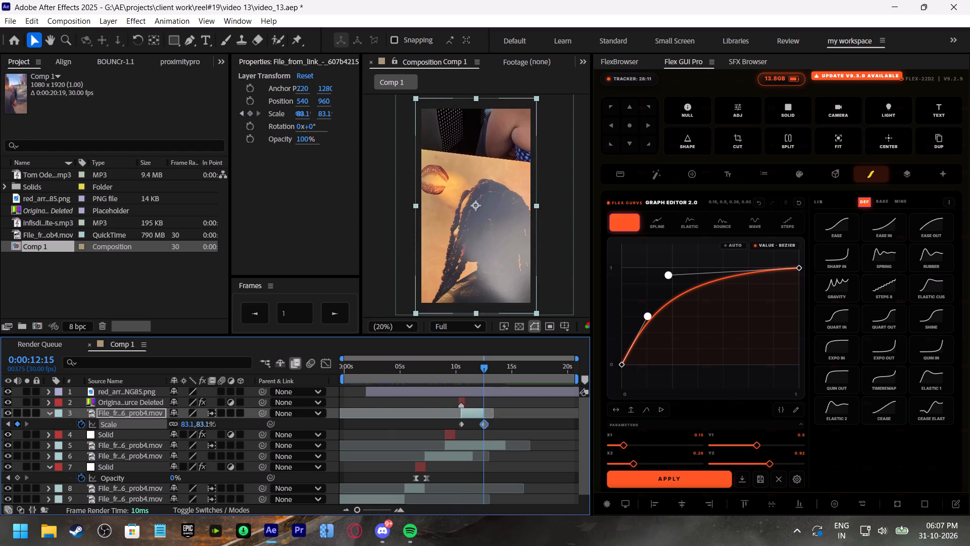
{"action": "left_click", "coordinate": [451, 364]}
{"action": "key", "text": "space"}
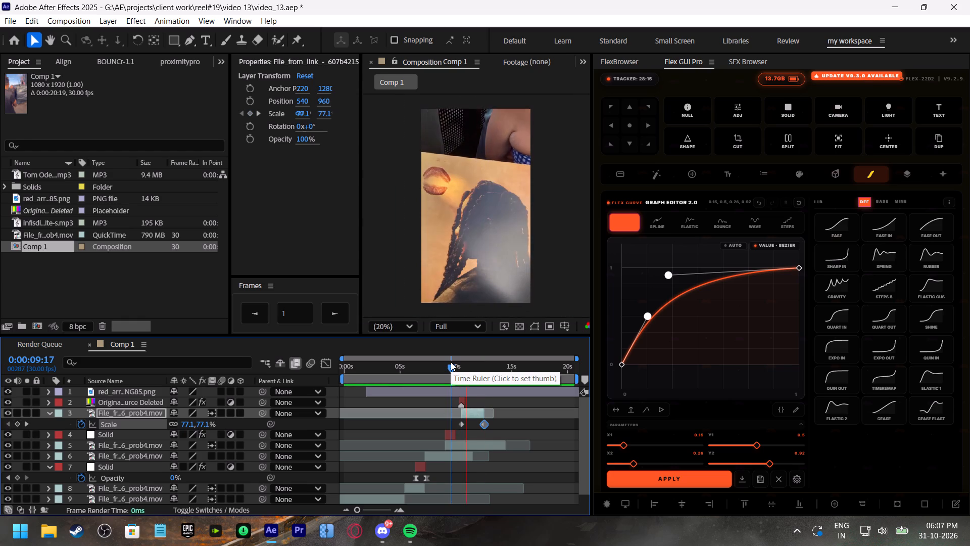
{"action": "left_click", "coordinate": [451, 362]}
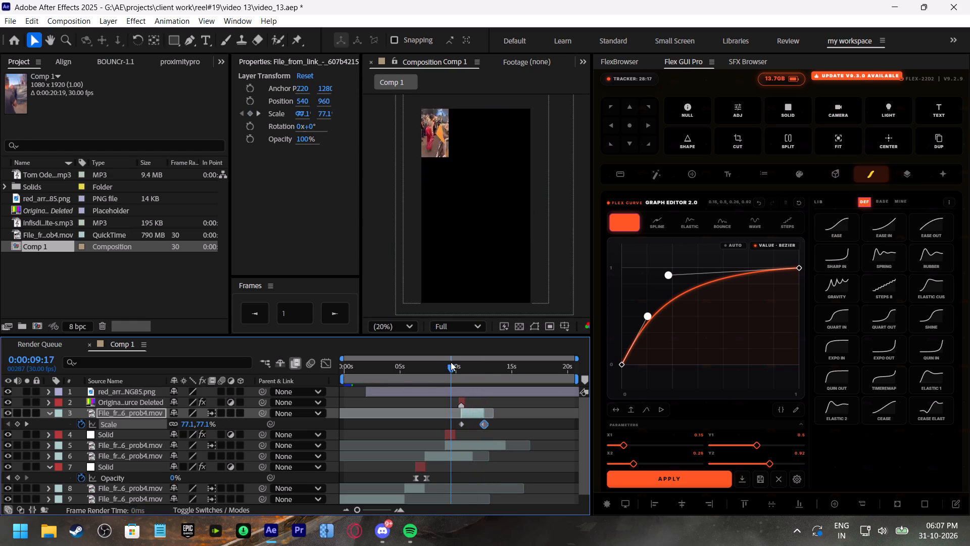
{"action": "key", "text": "ctrl+s"}
End the work area at 0:00:12:15 and preview it.
{"action": "left_click_drag", "start_coordinate": [474, 365], "coordinate": [485, 375]}
{"action": "key", "text": "n"}
{"action": "key", "text": "space"}
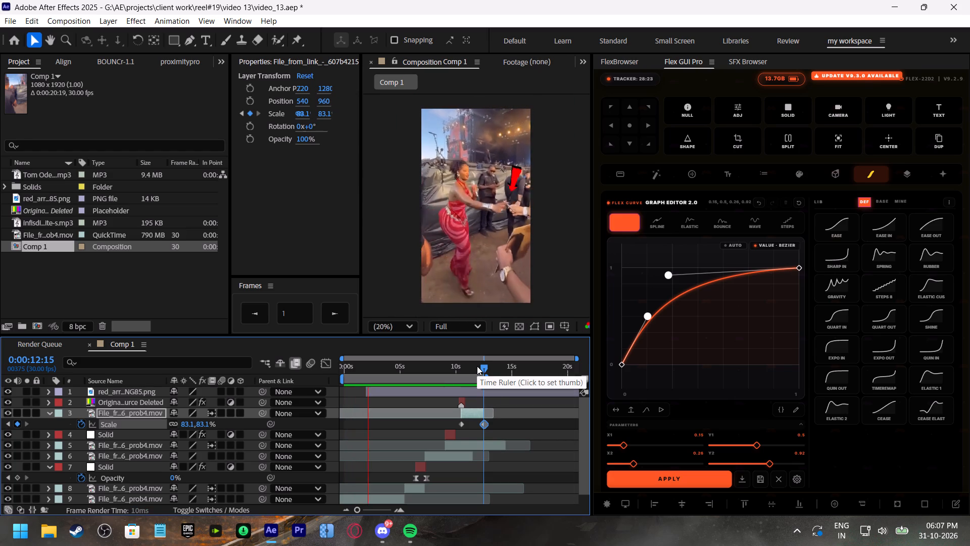
Find the red arrow's entrance at 0:00:02:00 and reveal its Position, Rotation and Opacity keyframes.
{"action": "left_click_drag", "start_coordinate": [477, 366], "coordinate": [408, 392]}
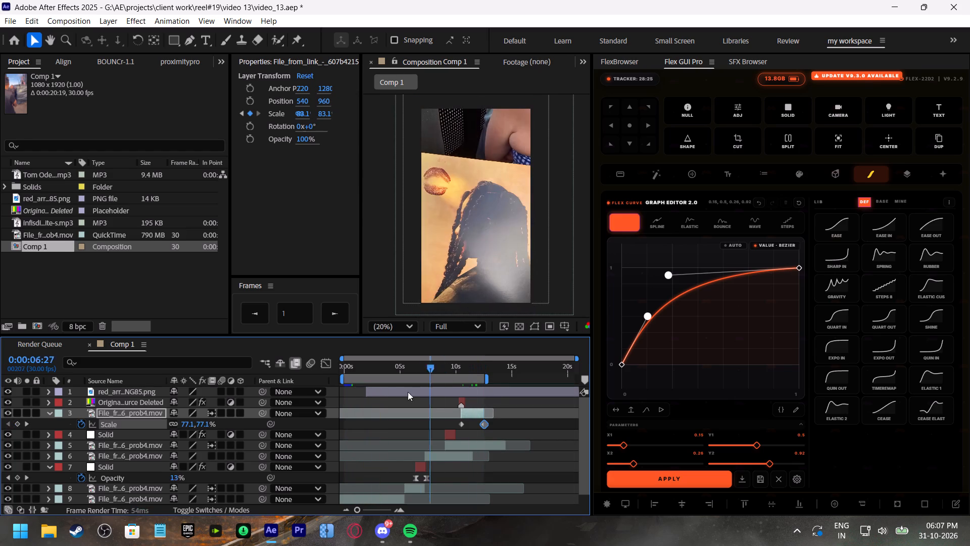
{"action": "left_click_drag", "start_coordinate": [408, 392], "coordinate": [272, 412]}
{"action": "left_click_drag", "start_coordinate": [355, 368], "coordinate": [368, 398]}
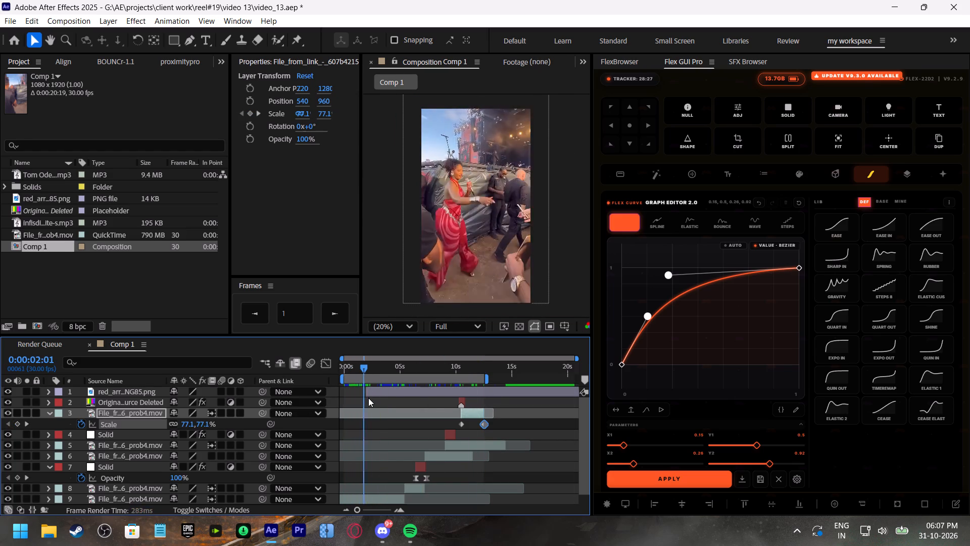
{"action": "left_click_drag", "start_coordinate": [368, 398], "coordinate": [369, 395]}
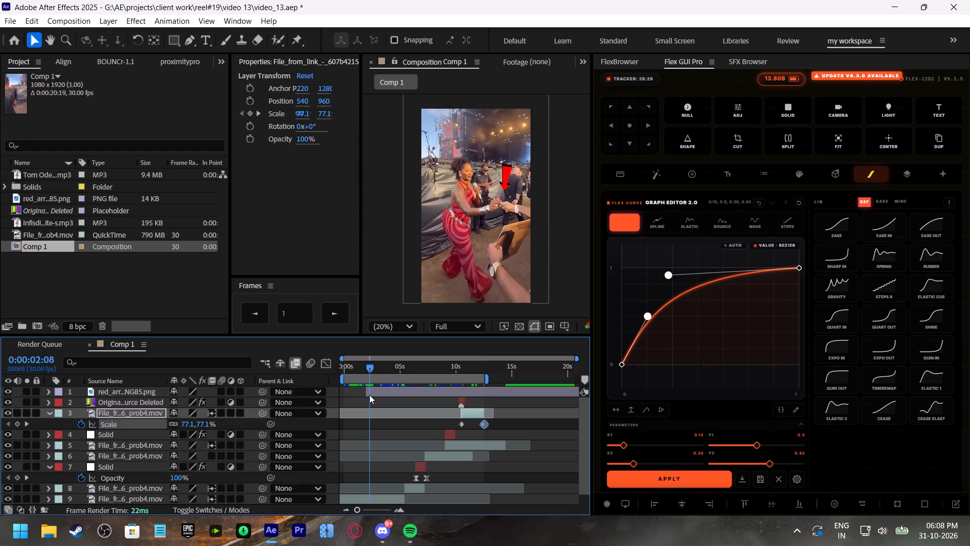
{"action": "left_click_drag", "start_coordinate": [369, 395], "coordinate": [367, 394]}
{"action": "left_click", "coordinate": [374, 395]}
{"action": "left_click", "coordinate": [366, 368]}
{"action": "left_click", "coordinate": [373, 391]}
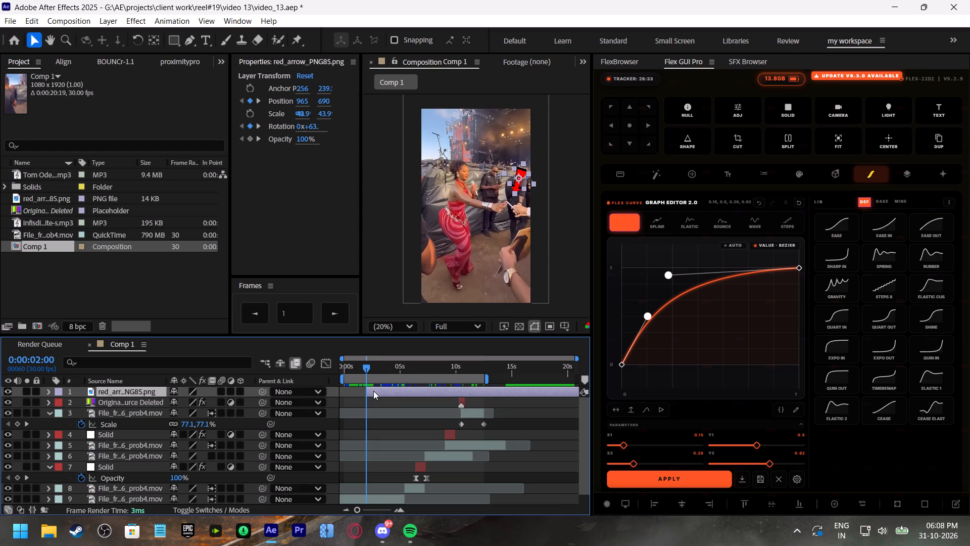
{"action": "key", "text": "p"}
{"action": "key", "text": "u"}
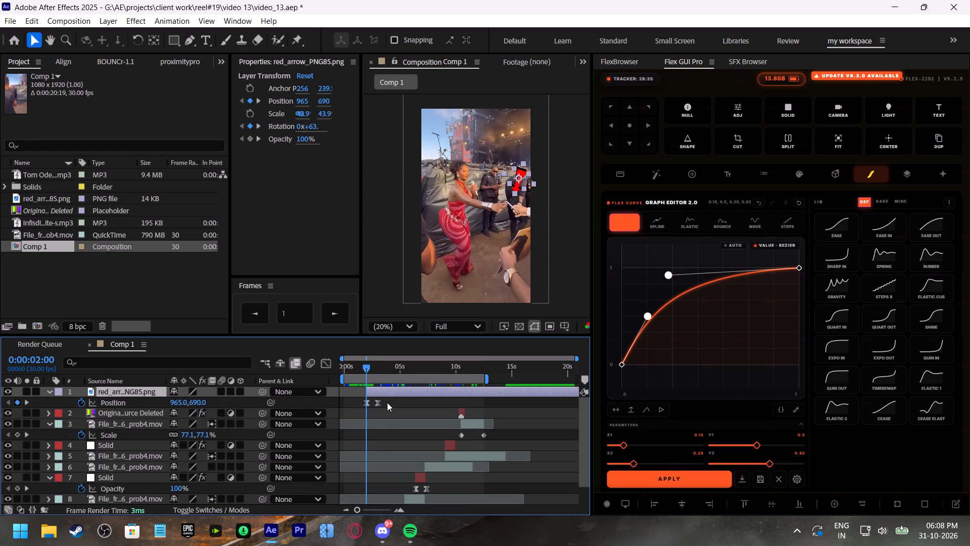
{"action": "key", "text": "u"}
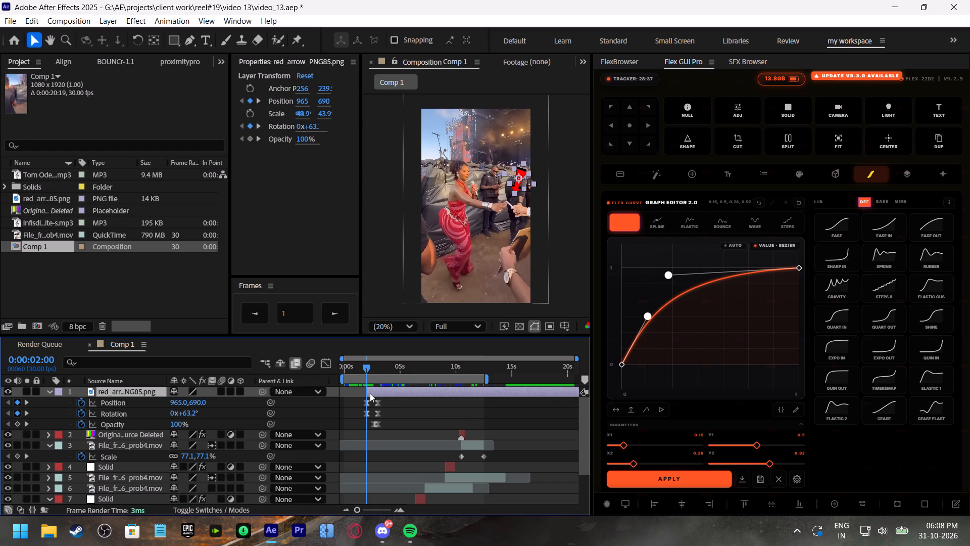
{"action": "left_click", "coordinate": [368, 370]}
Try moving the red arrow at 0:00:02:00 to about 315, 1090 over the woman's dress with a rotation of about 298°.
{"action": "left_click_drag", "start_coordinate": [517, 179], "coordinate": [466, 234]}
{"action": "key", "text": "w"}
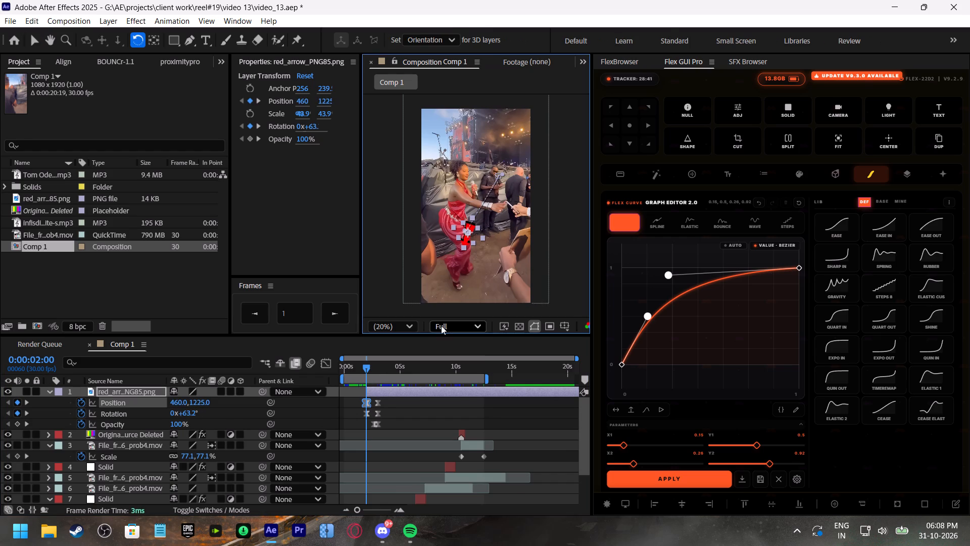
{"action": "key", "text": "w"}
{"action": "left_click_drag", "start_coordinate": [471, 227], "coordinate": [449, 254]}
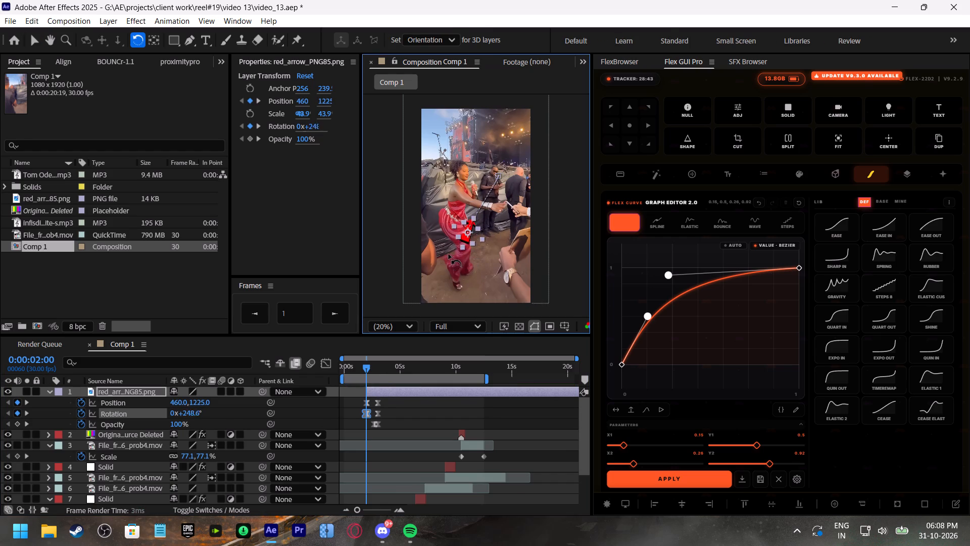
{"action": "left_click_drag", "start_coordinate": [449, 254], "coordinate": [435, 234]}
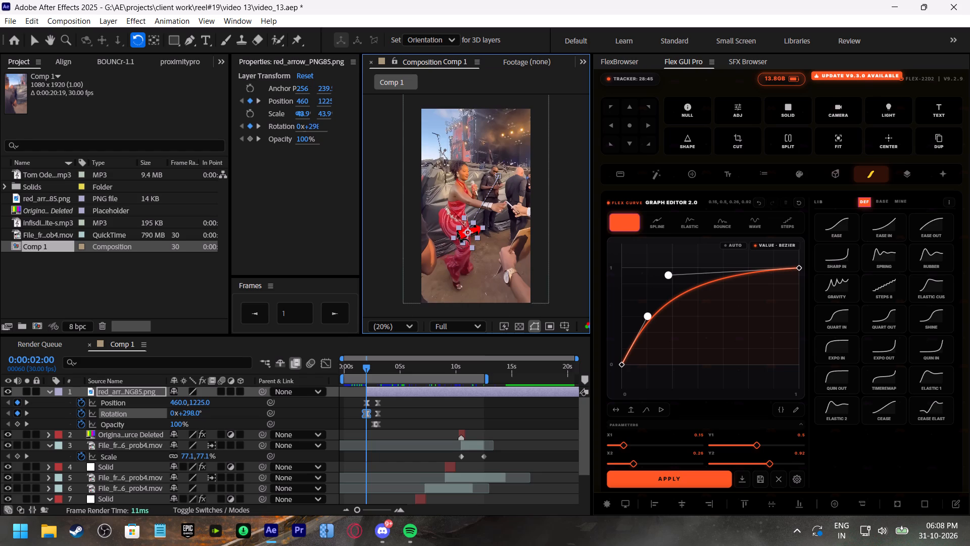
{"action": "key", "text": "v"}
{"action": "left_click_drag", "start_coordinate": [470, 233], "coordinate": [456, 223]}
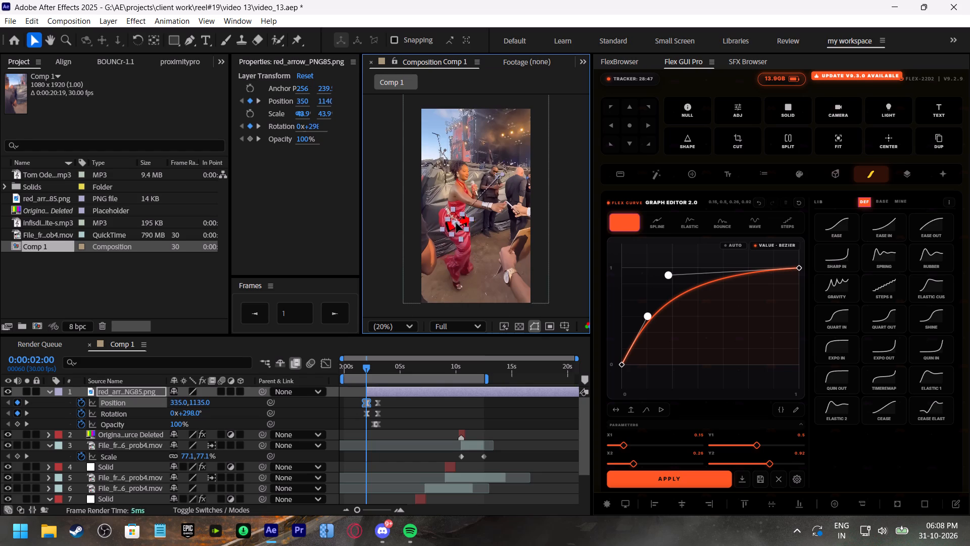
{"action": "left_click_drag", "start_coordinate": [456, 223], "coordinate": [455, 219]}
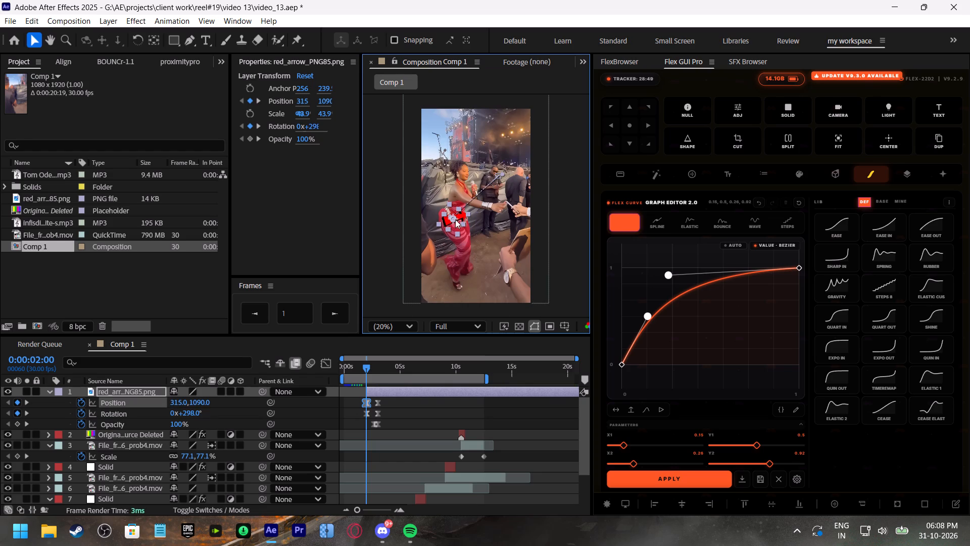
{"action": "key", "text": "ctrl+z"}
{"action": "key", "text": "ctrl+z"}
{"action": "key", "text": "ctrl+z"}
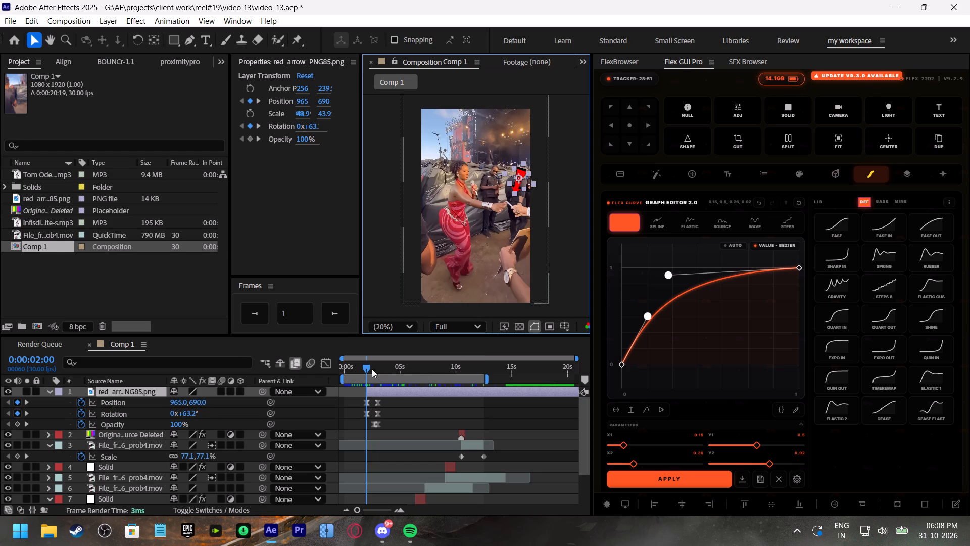
Reshape the red arrow's motion path to run from 570, 630 at 0:00:02:00 to 980, 715 at 0:00:03:00.
{"action": "left_click_drag", "start_coordinate": [370, 368], "coordinate": [374, 367]}
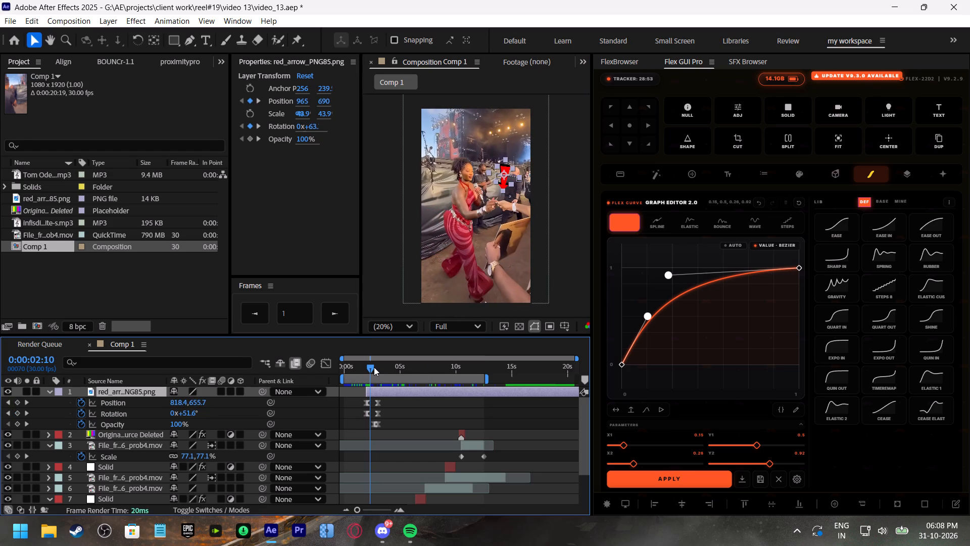
{"action": "left_click_drag", "start_coordinate": [374, 367], "coordinate": [382, 368]}
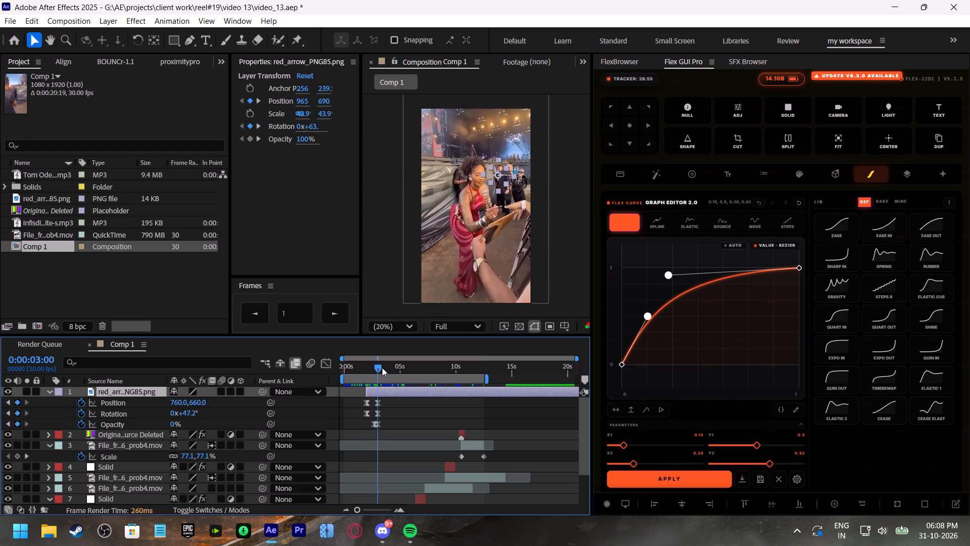
{"action": "left_click_drag", "start_coordinate": [382, 368], "coordinate": [372, 362]}
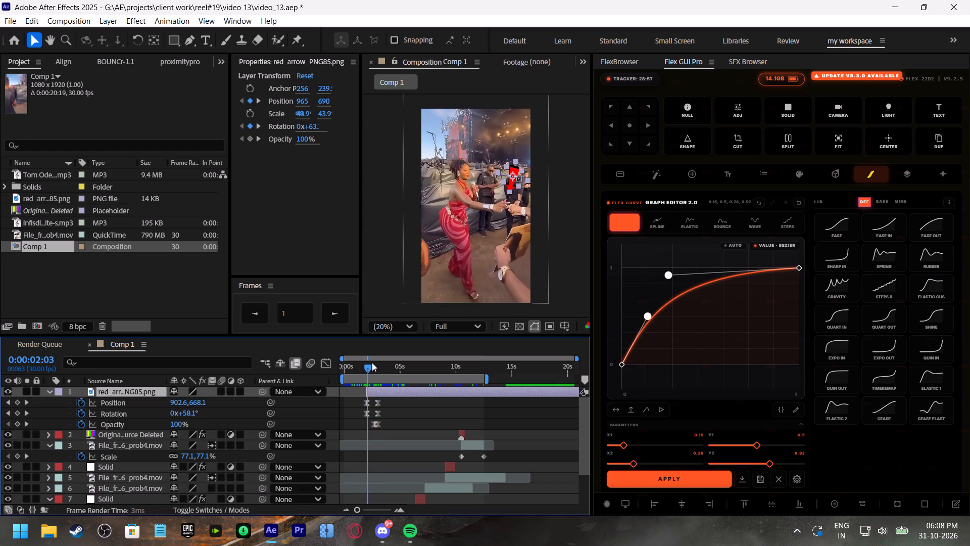
{"action": "left_click_drag", "start_coordinate": [372, 362], "coordinate": [373, 362]}
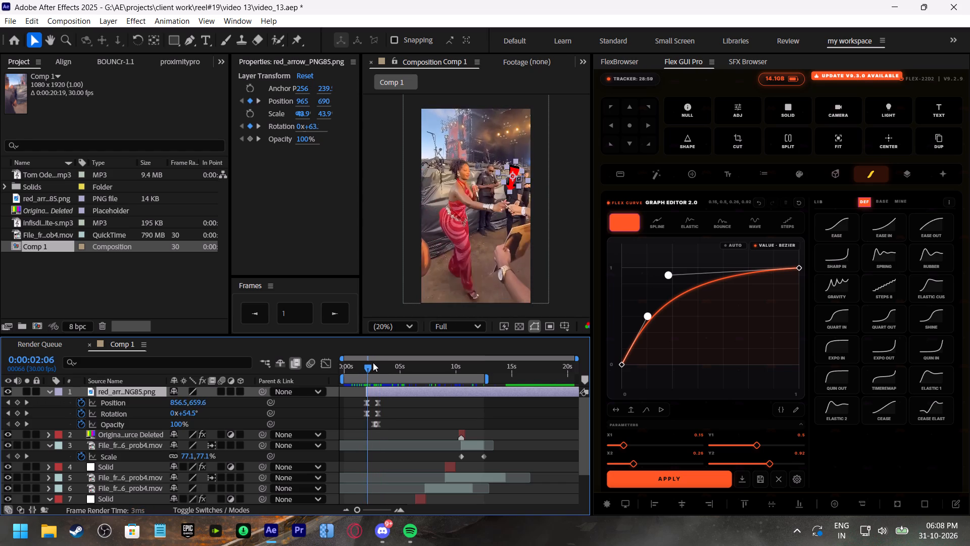
{"action": "left_click_drag", "start_coordinate": [373, 362], "coordinate": [368, 363]}
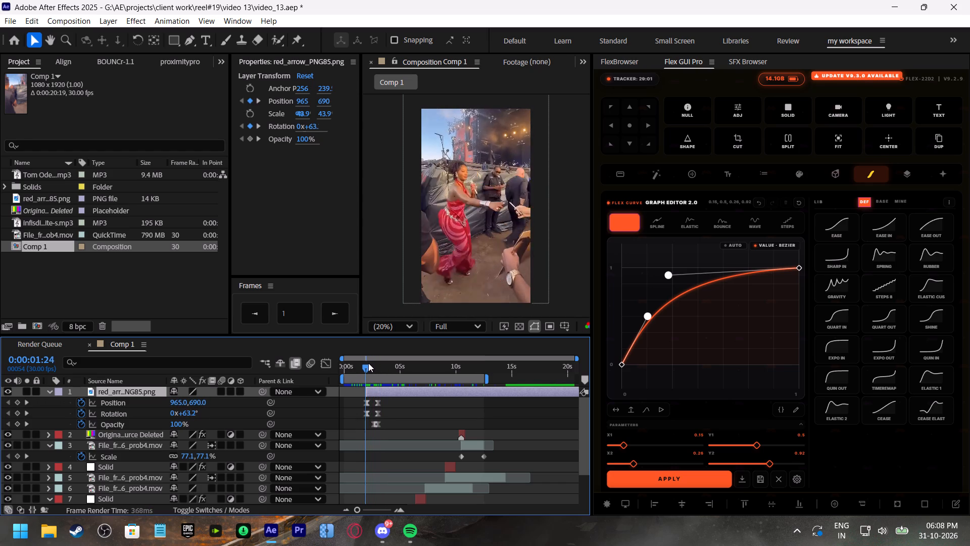
{"action": "left_click_drag", "start_coordinate": [368, 363], "coordinate": [371, 363]}
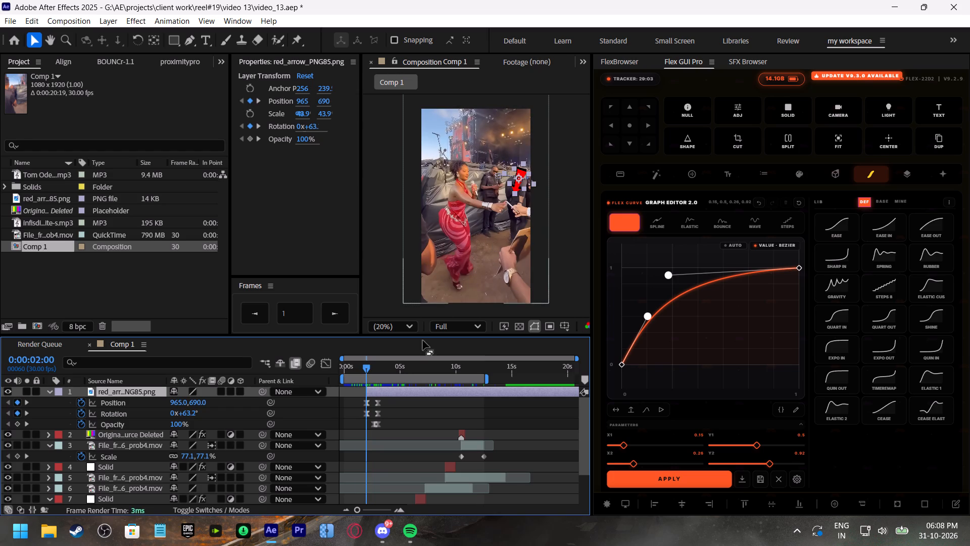
{"action": "left_click_drag", "start_coordinate": [519, 179], "coordinate": [476, 177]}
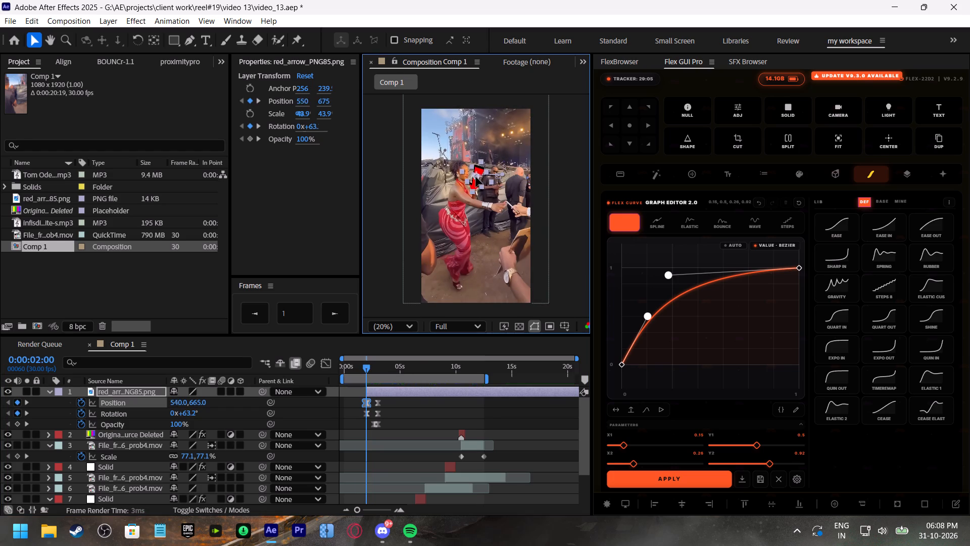
{"action": "left_click_drag", "start_coordinate": [476, 177], "coordinate": [474, 176]}
{"action": "left_click_drag", "start_coordinate": [498, 175], "coordinate": [519, 181]}
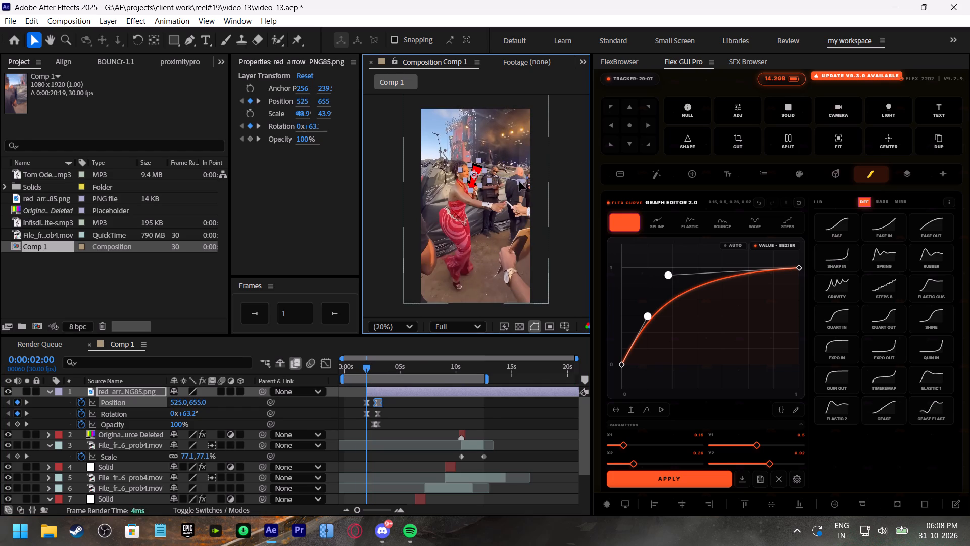
{"action": "left_click_drag", "start_coordinate": [519, 181], "coordinate": [520, 178]}
{"action": "left_click", "coordinate": [525, 178]}
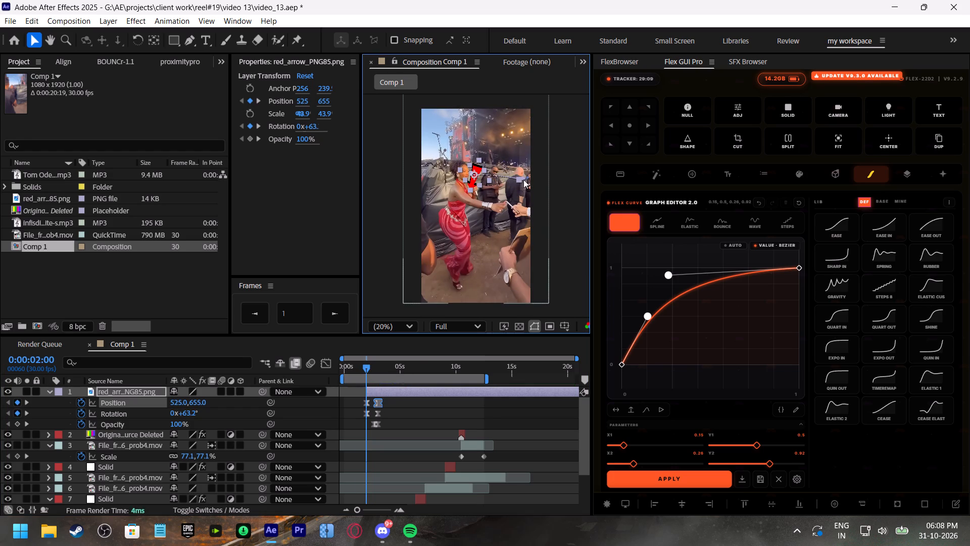
{"action": "left_click", "coordinate": [517, 183]}
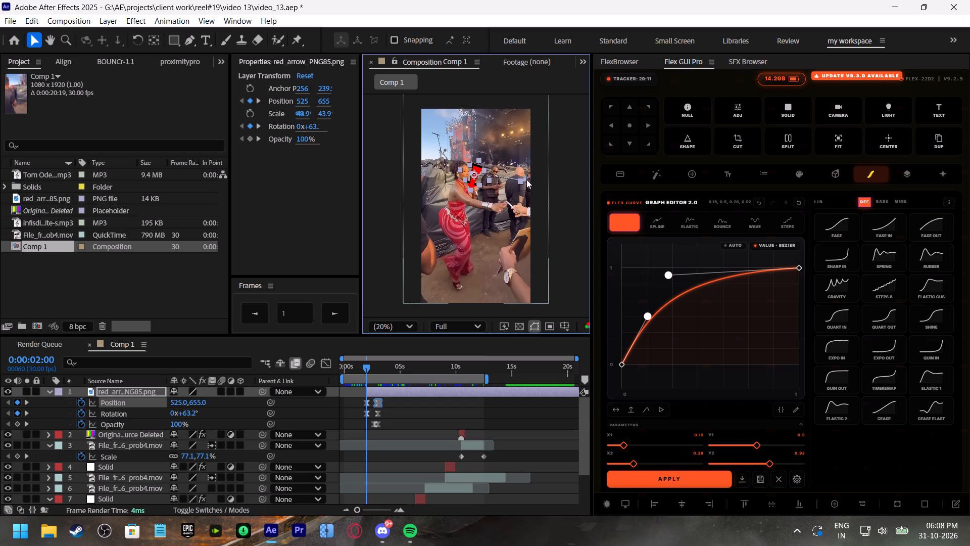
{"action": "left_click_drag", "start_coordinate": [526, 179], "coordinate": [509, 167]}
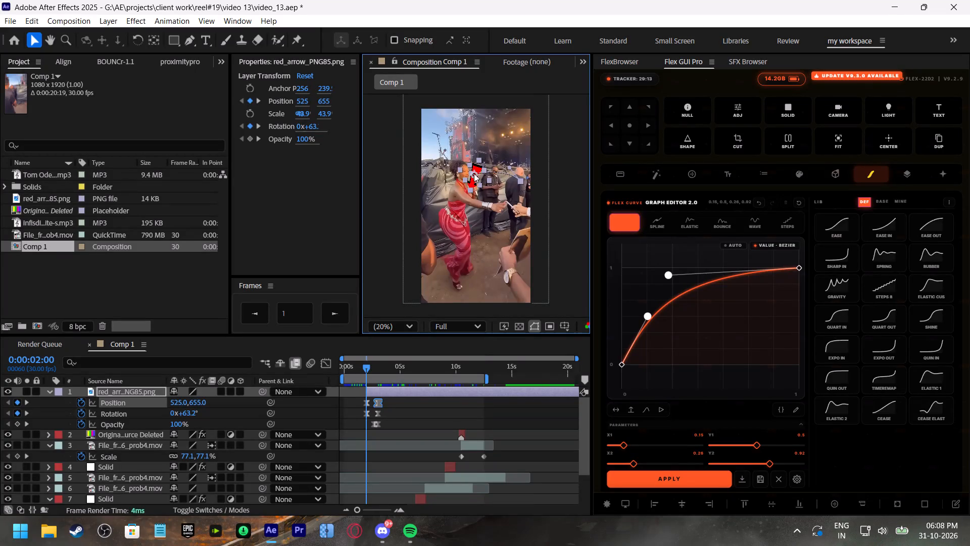
{"action": "left_click_drag", "start_coordinate": [474, 173], "coordinate": [478, 171]}
Set the red arrow's Rotation keyframe at 0:00:02:00 to about 22.2°.
{"action": "left_click_drag", "start_coordinate": [370, 368], "coordinate": [370, 367]}
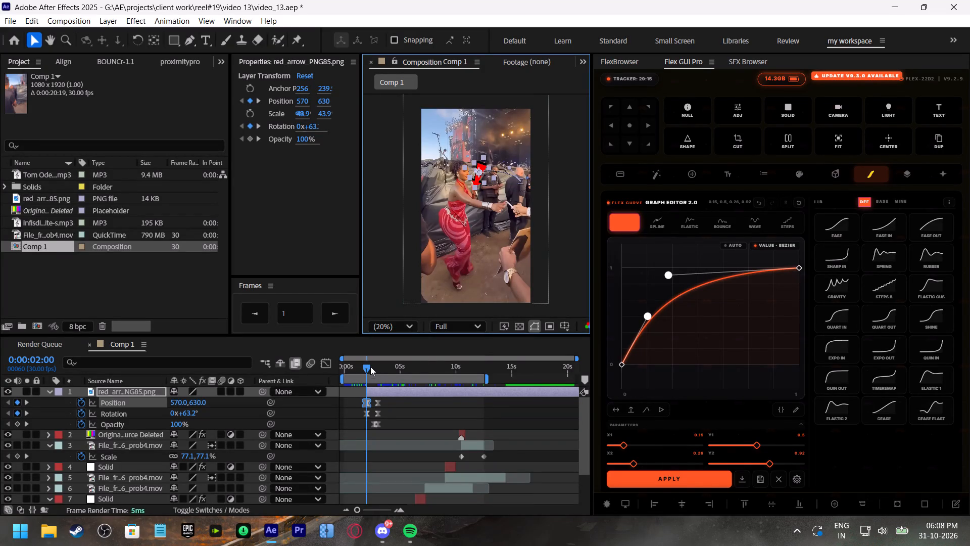
{"action": "left_click_drag", "start_coordinate": [370, 367], "coordinate": [366, 363]}
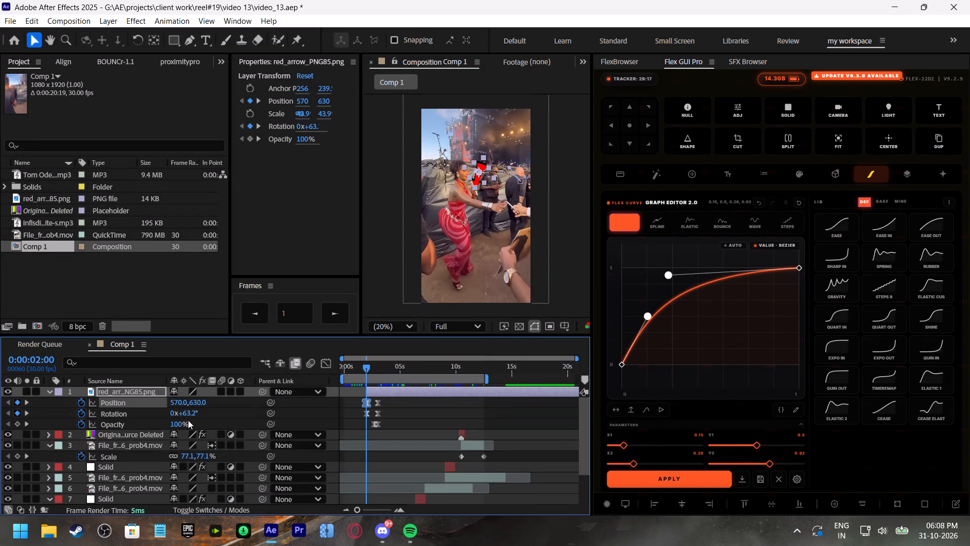
{"action": "left_click_drag", "start_coordinate": [369, 364], "coordinate": [359, 356]}
{"action": "left_click_drag", "start_coordinate": [359, 356], "coordinate": [364, 357]}
{"action": "left_click_drag", "start_coordinate": [188, 414], "coordinate": [173, 401]}
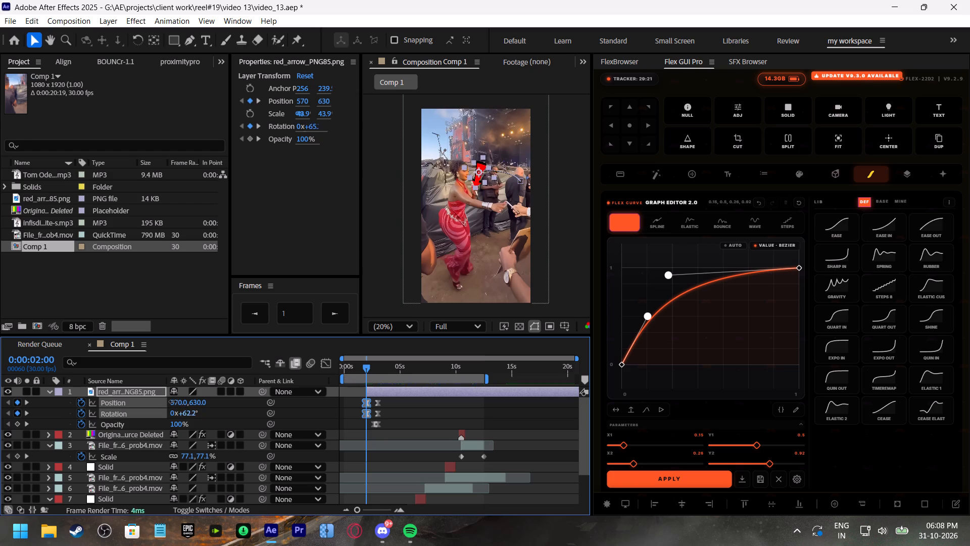
{"action": "left_click_drag", "start_coordinate": [173, 401], "coordinate": [143, 397]}
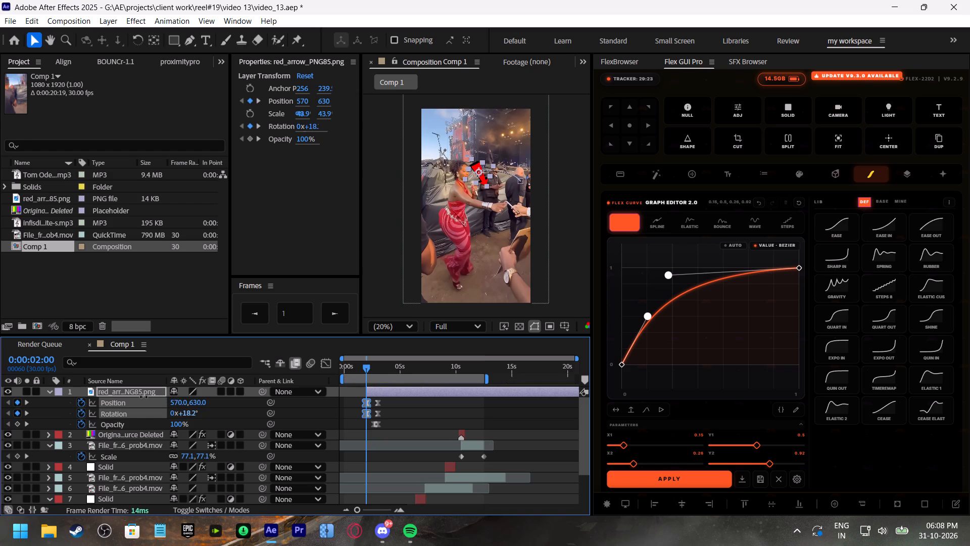
{"action": "left_click_drag", "start_coordinate": [143, 397], "coordinate": [144, 395]}
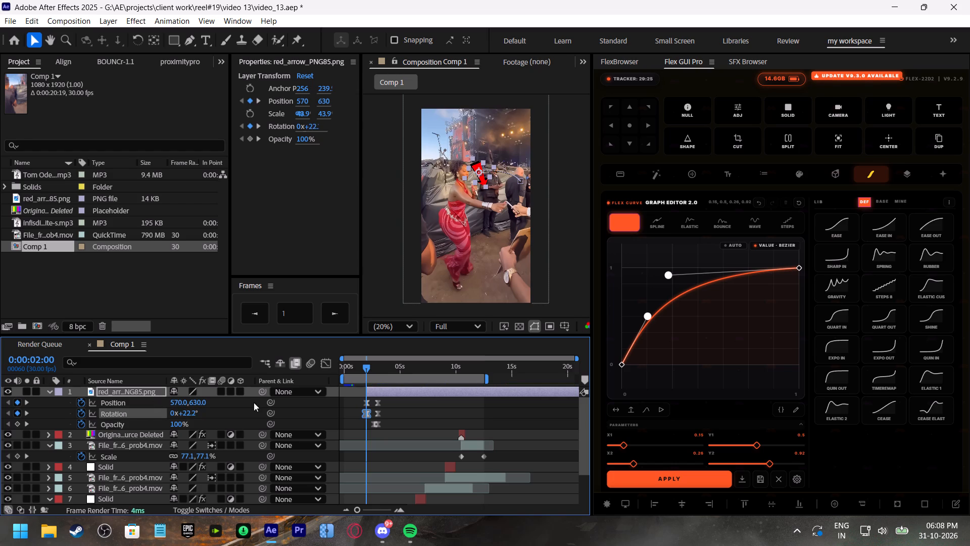
Shift the arrow's two Opacity keyframes past 0:00:03:00 and set its Rotation at 0:00:03:00 to about 72.2°.
{"action": "left_click_drag", "start_coordinate": [355, 510], "coordinate": [365, 509]}
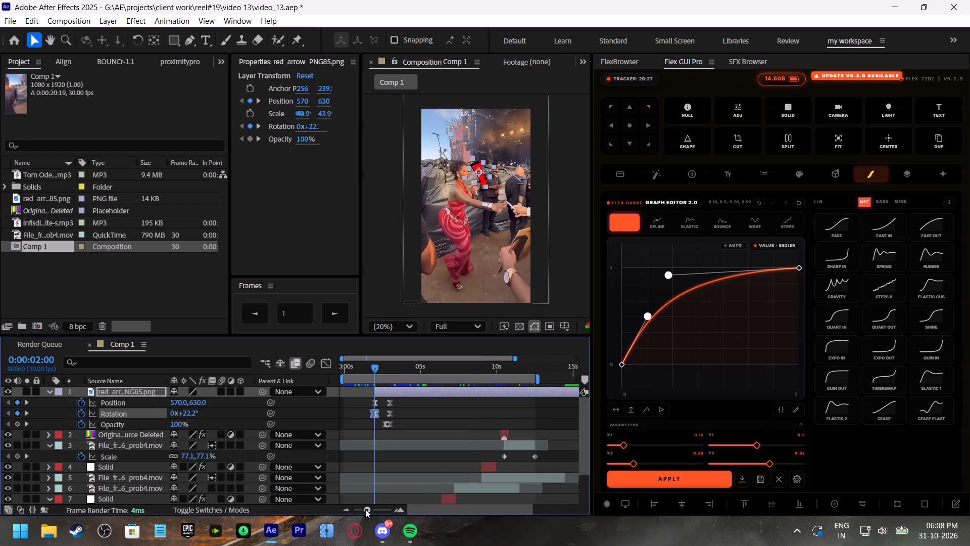
{"action": "left_click_drag", "start_coordinate": [365, 509], "coordinate": [379, 519]}
{"action": "left_click_drag", "start_coordinate": [432, 363], "coordinate": [445, 375]}
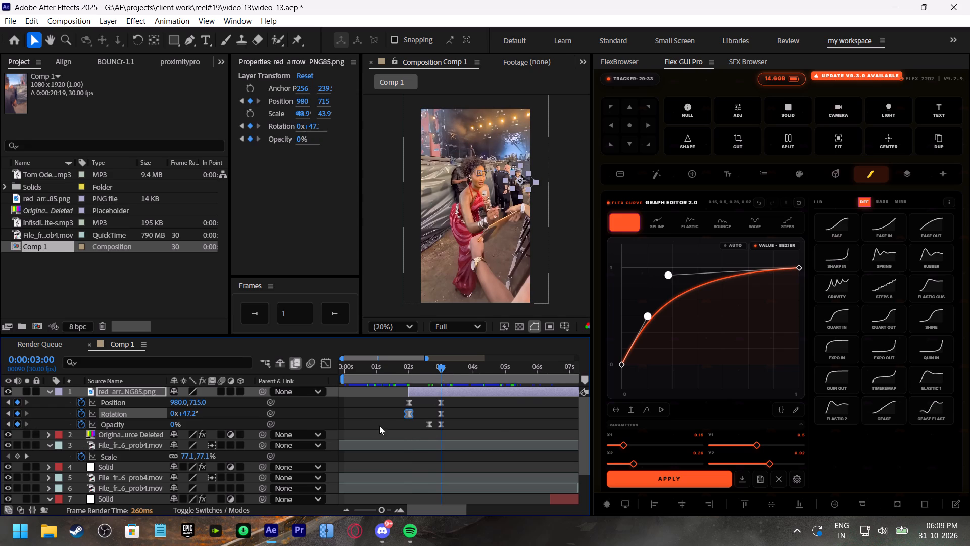
{"action": "left_click_drag", "start_coordinate": [457, 422], "coordinate": [426, 428]}
{"action": "left_click_drag", "start_coordinate": [429, 426], "coordinate": [459, 427]}
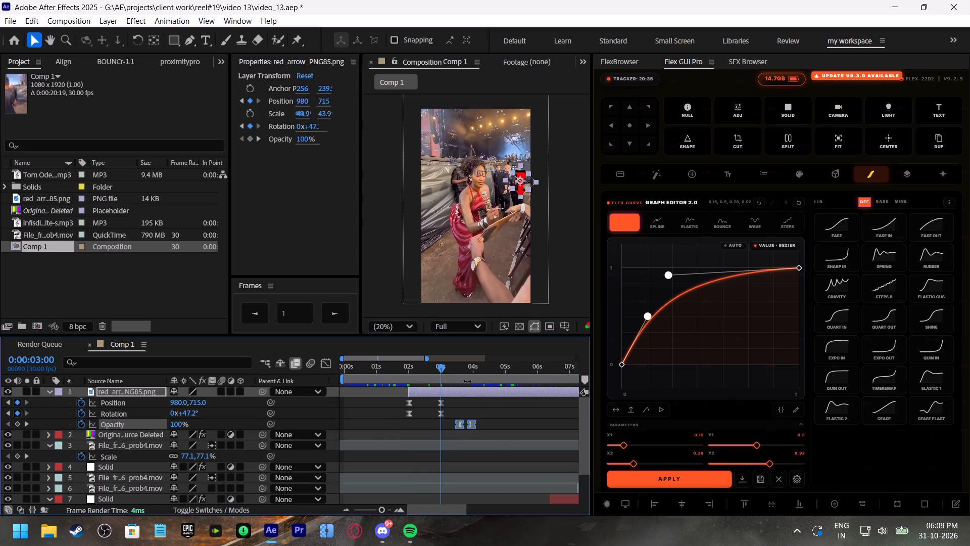
{"action": "left_click_drag", "start_coordinate": [187, 412], "coordinate": [193, 412]}
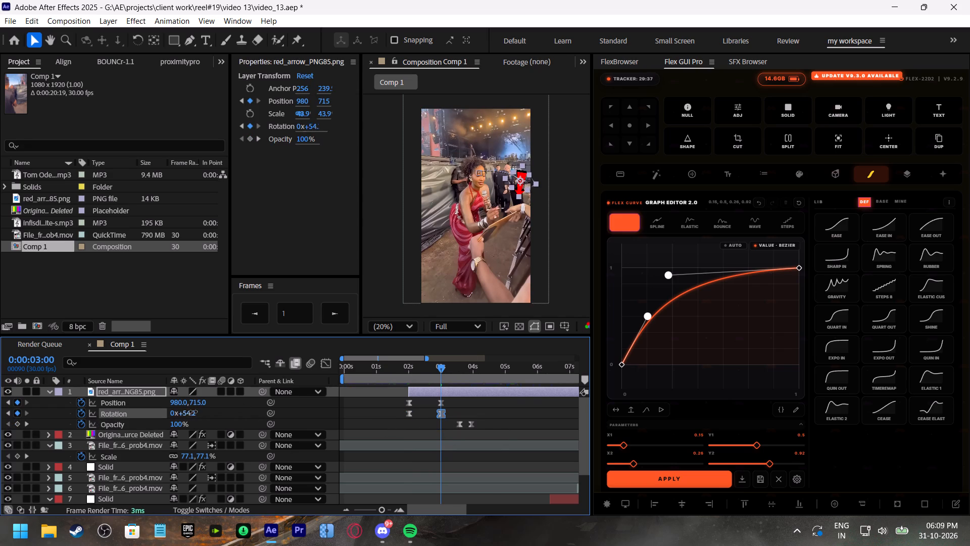
{"action": "left_click_drag", "start_coordinate": [193, 412], "coordinate": [203, 412]}
Move the red arrow's two Opacity keyframes back so the fade-out ends at 0:00:03:00, and save the project.
{"action": "left_click_drag", "start_coordinate": [493, 422], "coordinate": [444, 429]}
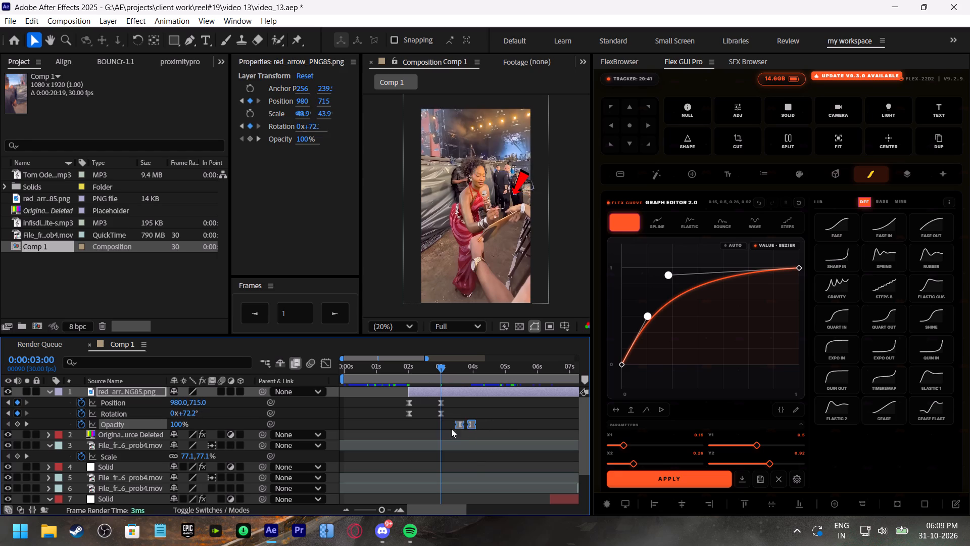
{"action": "left_click_drag", "start_coordinate": [459, 424], "coordinate": [427, 427]}
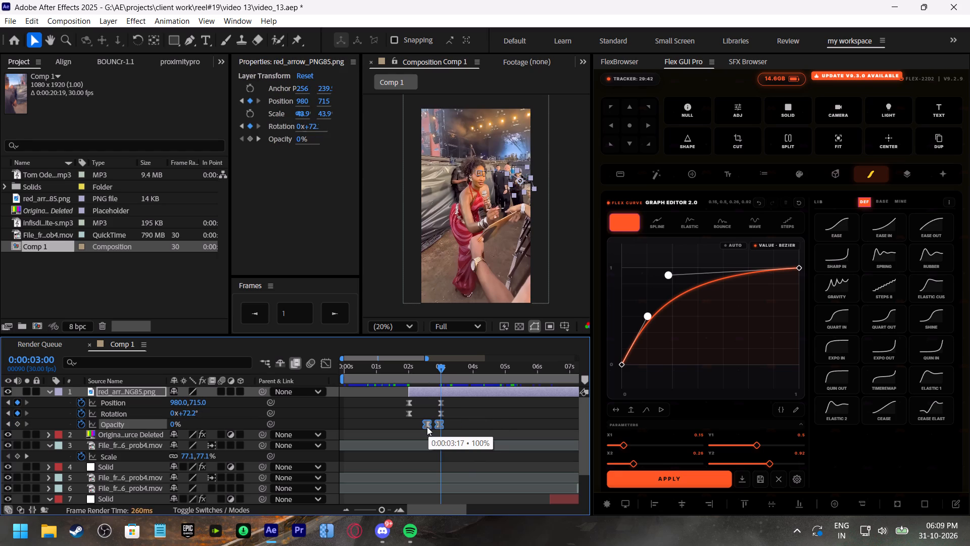
{"action": "left_click_drag", "start_coordinate": [427, 427], "coordinate": [428, 427]}
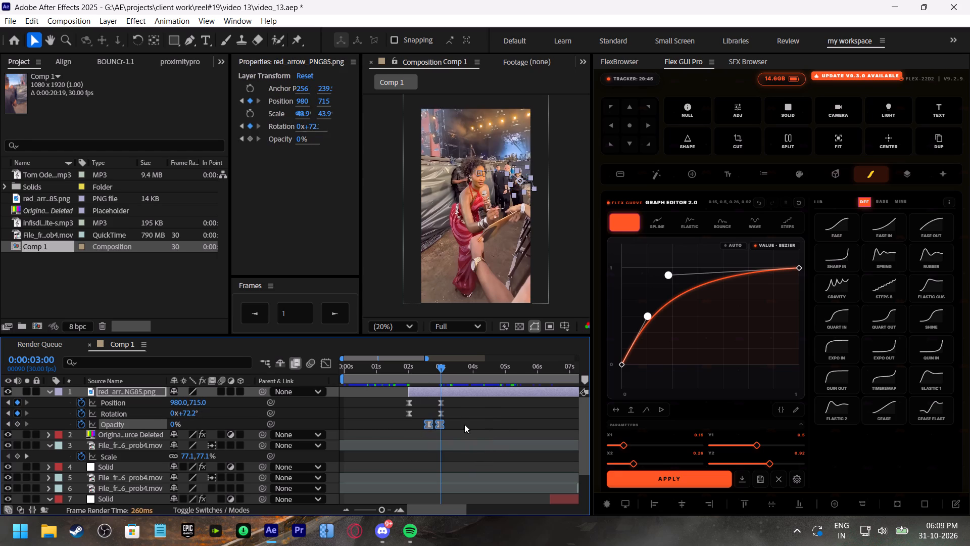
{"action": "left_click", "coordinate": [464, 424]}
{"action": "left_click_drag", "start_coordinate": [458, 422], "coordinate": [418, 429]}
{"action": "left_click", "coordinate": [438, 424]}
{"action": "left_click", "coordinate": [464, 421]}
{"action": "key", "text": "ctrl+s"}
Preview the red arrow's movement from 0:00:01:06 and scrub through it around 0:00:02:11.
{"action": "left_click", "coordinate": [382, 363]}
{"action": "key", "text": "space"}
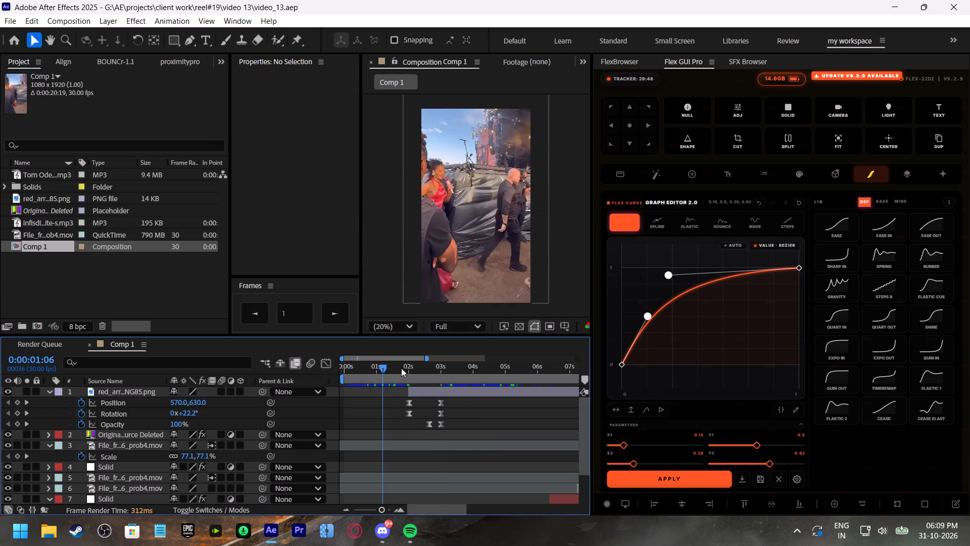
{"action": "left_click_drag", "start_coordinate": [401, 368], "coordinate": [421, 378]}
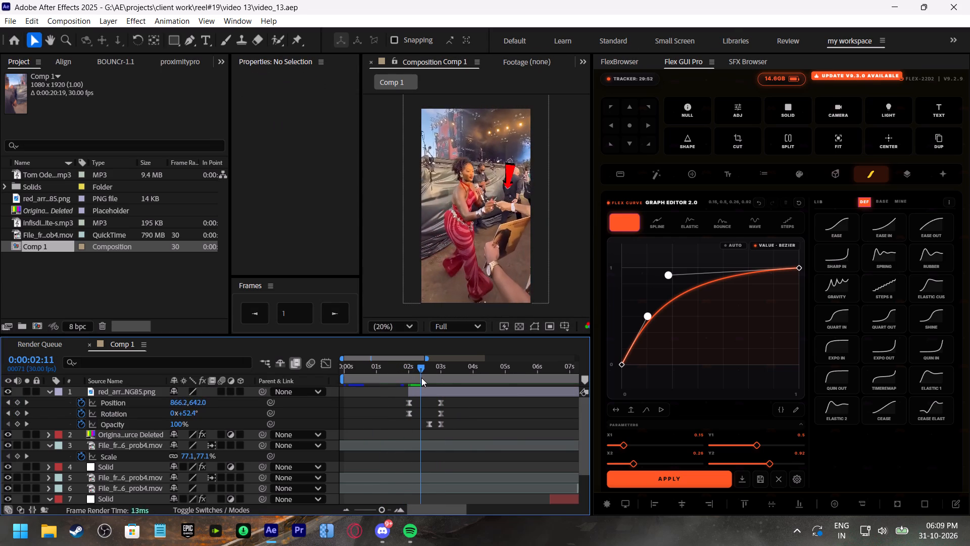
{"action": "left_click_drag", "start_coordinate": [421, 378], "coordinate": [409, 373]}
Bend the start of the red arrow's motion path further upward at its 0:00:02:00 Position keyframe.
{"action": "left_click", "coordinate": [426, 391]}
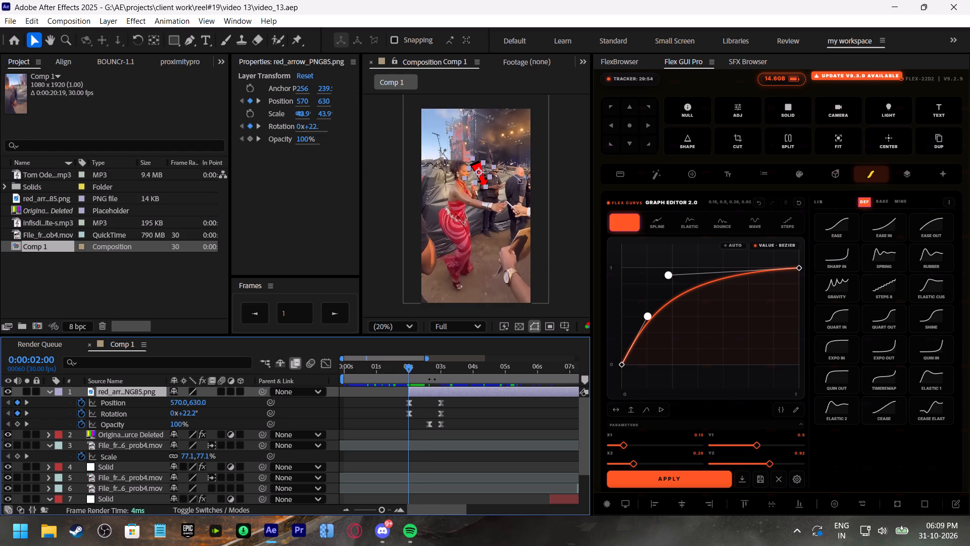
{"action": "scroll", "coordinate": [502, 158], "scroll_direction": "up", "scroll_amount": 2}
{"action": "scroll", "coordinate": [514, 159], "scroll_direction": "down", "scroll_amount": 2}
{"action": "key", "text": "space"}
{"action": "key", "text": "space"}
{"action": "key", "text": "space"}
{"action": "key", "text": "space"}
{"action": "key", "text": "space"}
{"action": "key", "text": "space"}
{"action": "key", "text": "space"}
{"action": "key", "text": "space"}
{"action": "key", "text": "space"}
{"action": "key", "text": "space"}
{"action": "left_click_drag", "start_coordinate": [515, 169], "coordinate": [475, 224]}
{"action": "scroll", "coordinate": [476, 211], "scroll_direction": "up", "scroll_amount": 2}
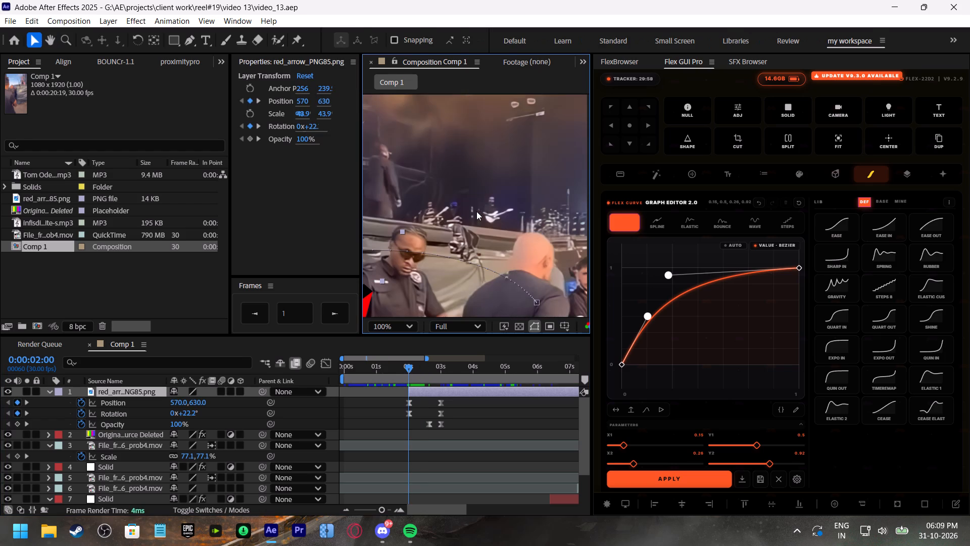
{"action": "key", "text": "space"}
{"action": "key", "text": "space"}
{"action": "key", "text": "space"}
{"action": "key", "text": "space"}
{"action": "key", "text": "space"}
{"action": "key", "text": "space"}
{"action": "key", "text": "space"}
{"action": "key", "text": "space"}
{"action": "key", "text": "space"}
{"action": "key", "text": "space"}
{"action": "key", "text": "space"}
{"action": "key", "text": "space"}
{"action": "key", "text": "space"}
{"action": "key", "text": "space"}
{"action": "key", "text": "space"}
{"action": "key", "text": "space"}
{"action": "key", "text": "space"}
{"action": "key", "text": "space"}
{"action": "key", "text": "space"}
{"action": "key", "text": "space"}
{"action": "left_click_drag", "start_coordinate": [459, 266], "coordinate": [496, 220]}
{"action": "scroll", "coordinate": [496, 220], "scroll_direction": "down", "scroll_amount": 1}
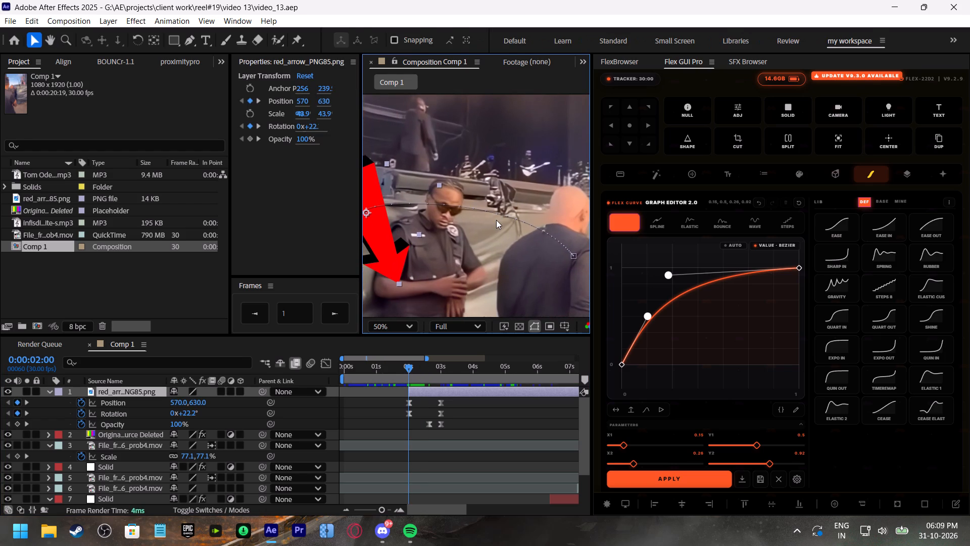
{"action": "left_click", "coordinate": [421, 209]}
{"action": "left_click_drag", "start_coordinate": [412, 204], "coordinate": [421, 198]}
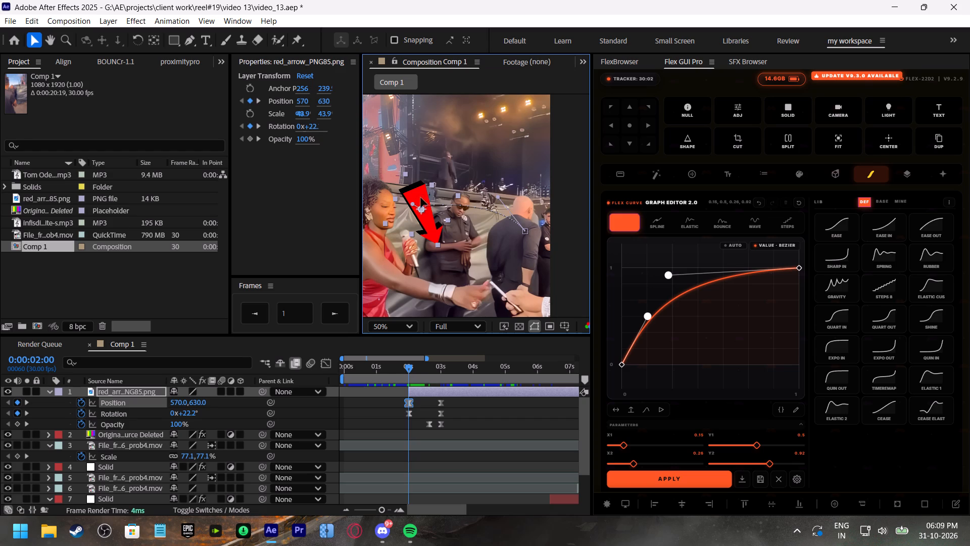
{"action": "left_click_drag", "start_coordinate": [421, 198], "coordinate": [438, 192]}
Preview the red arrow's entrance from 0:00:01:21 and check its movement between 0:00:02:00 and 0:00:02:10.
{"action": "left_click", "coordinate": [399, 372]}
{"action": "key", "text": "space"}
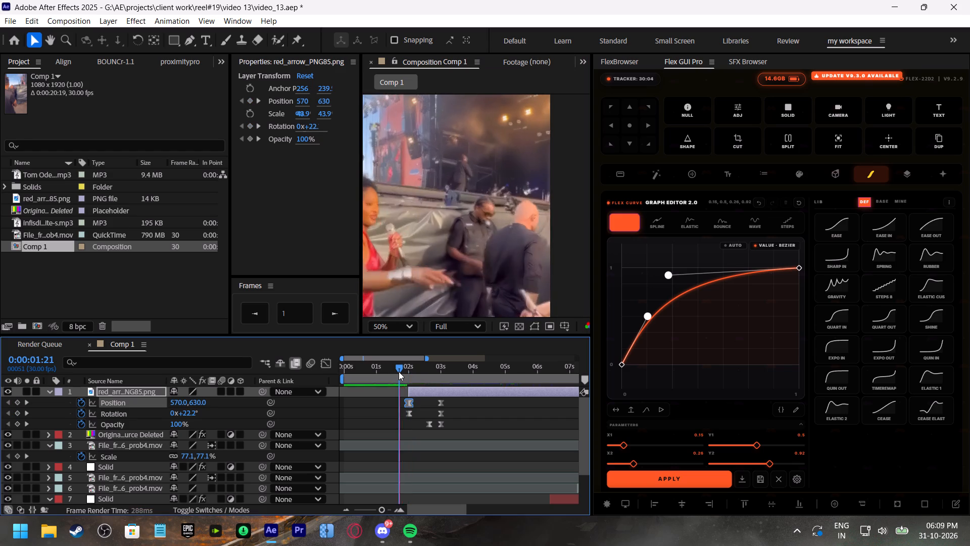
{"action": "left_click_drag", "start_coordinate": [400, 372], "coordinate": [409, 375]}
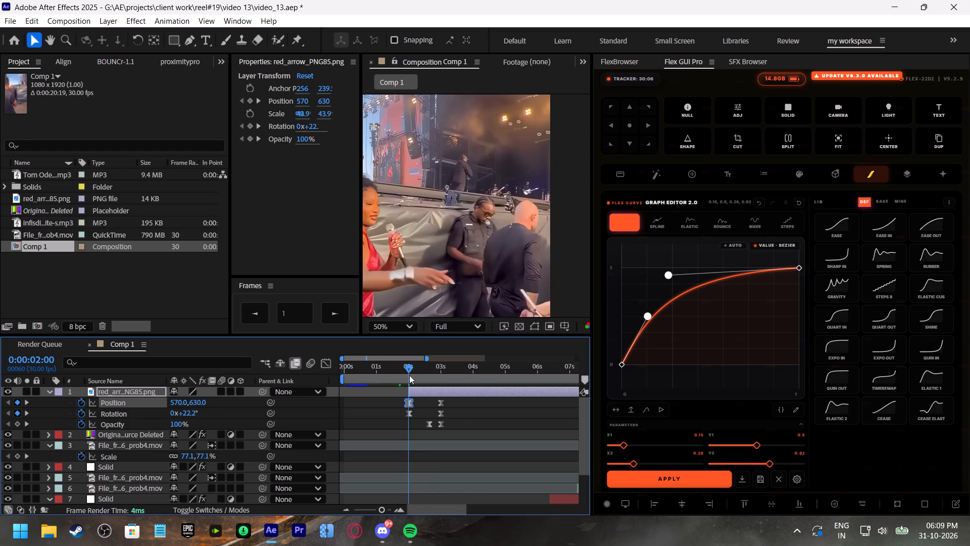
{"action": "left_click_drag", "start_coordinate": [409, 375], "coordinate": [410, 376]}
{"action": "left_click_drag", "start_coordinate": [409, 367], "coordinate": [421, 374]}
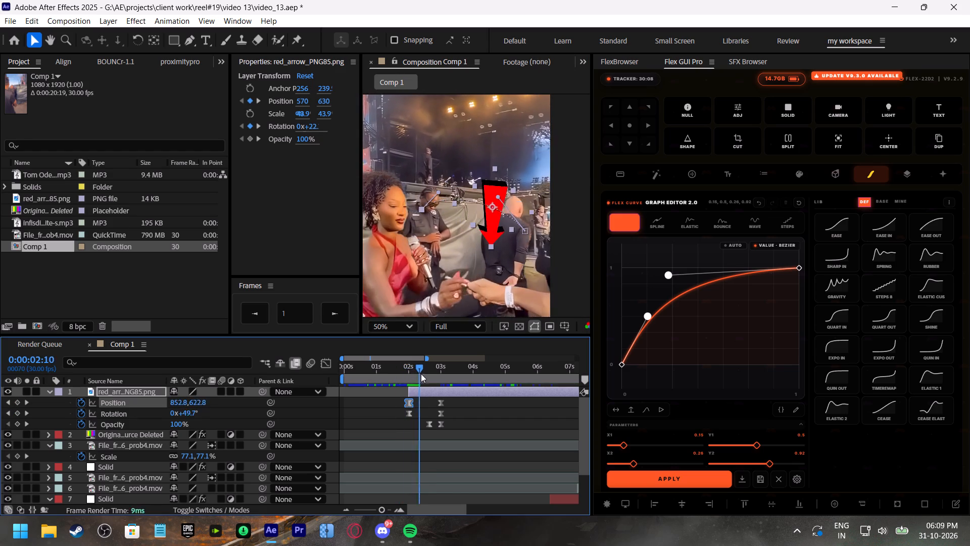
{"action": "left_click_drag", "start_coordinate": [421, 374], "coordinate": [409, 376]}
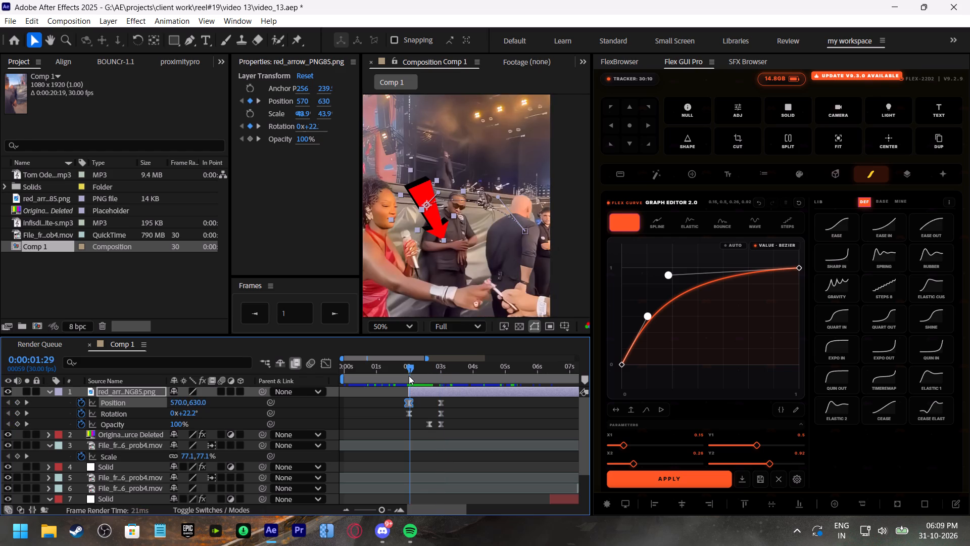
Apply the current Flex ease-out curve to all of the red arrow's Position, Rotation and Opacity keyframes, preview the motion, and save the project.
{"action": "left_click_drag", "start_coordinate": [409, 376], "coordinate": [444, 384]}
{"action": "left_click", "coordinate": [467, 395]}
{"action": "left_click_drag", "start_coordinate": [471, 400], "coordinate": [399, 434]}
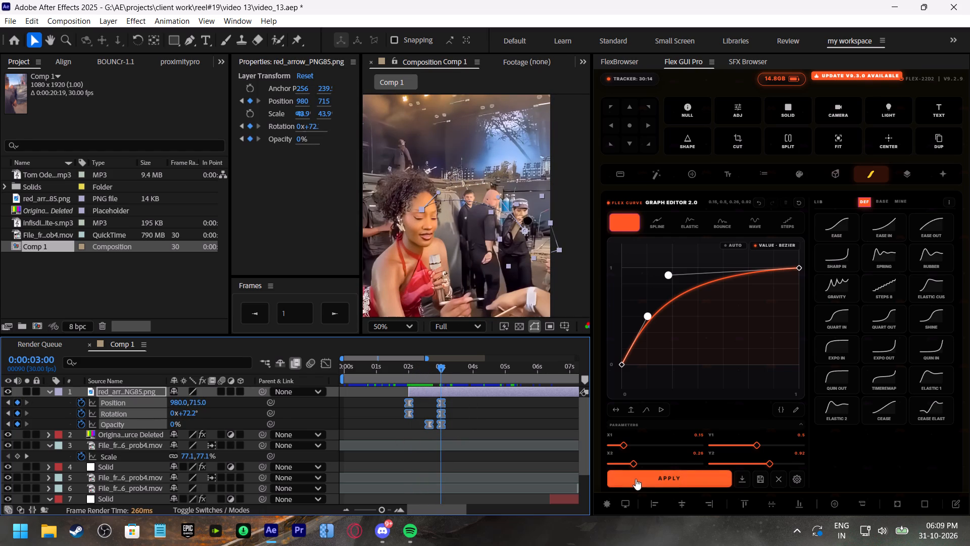
{"action": "left_click", "coordinate": [636, 479]}
{"action": "left_click", "coordinate": [397, 371]}
{"action": "key", "text": "space"}
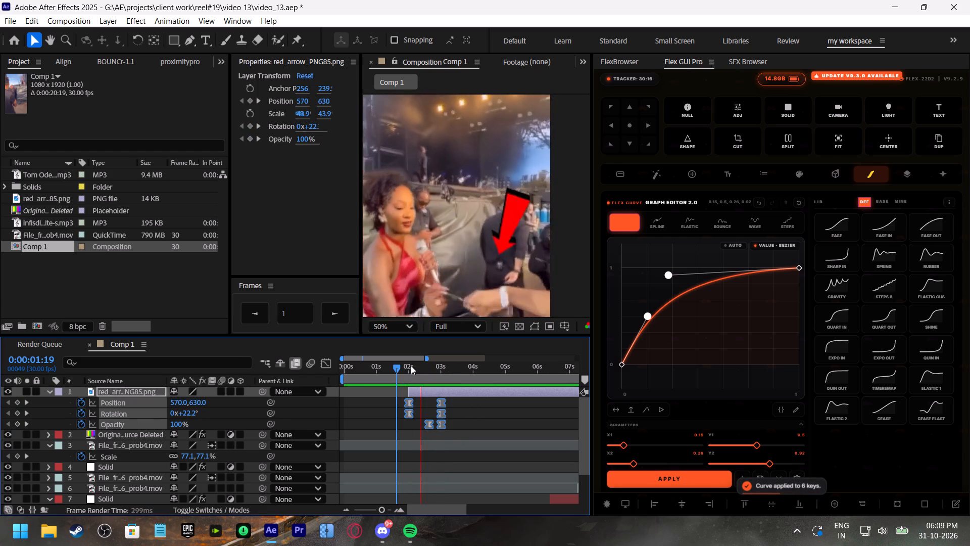
{"action": "left_click", "coordinate": [411, 366]}
{"action": "key", "text": "space"}
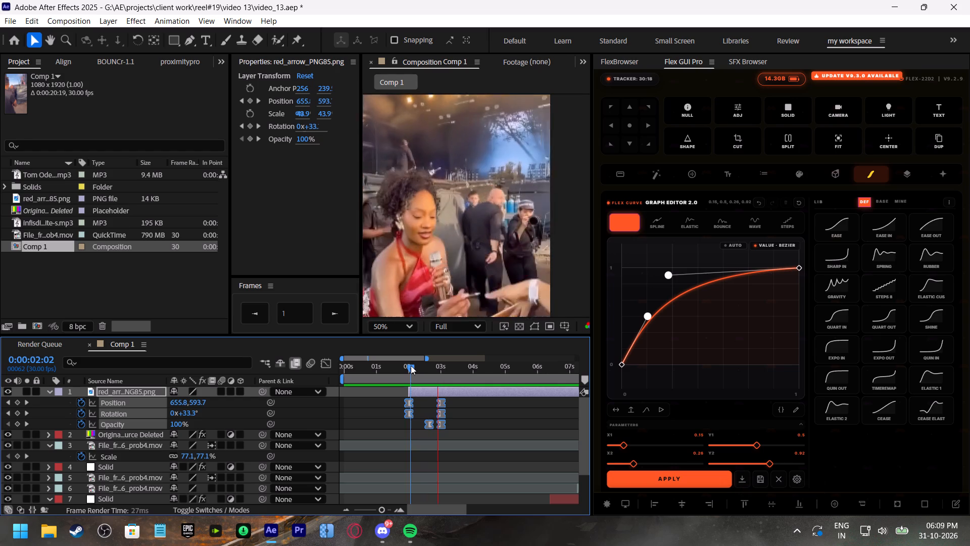
{"action": "left_click", "coordinate": [411, 366]}
{"action": "key", "text": "ctrl+s"}
Collapse the expanded properties of the red arrow, the footage layer with Scale keyframes and the Solid with Opacity keyframes.
{"action": "left_click_drag", "start_coordinate": [380, 510], "coordinate": [371, 507]}
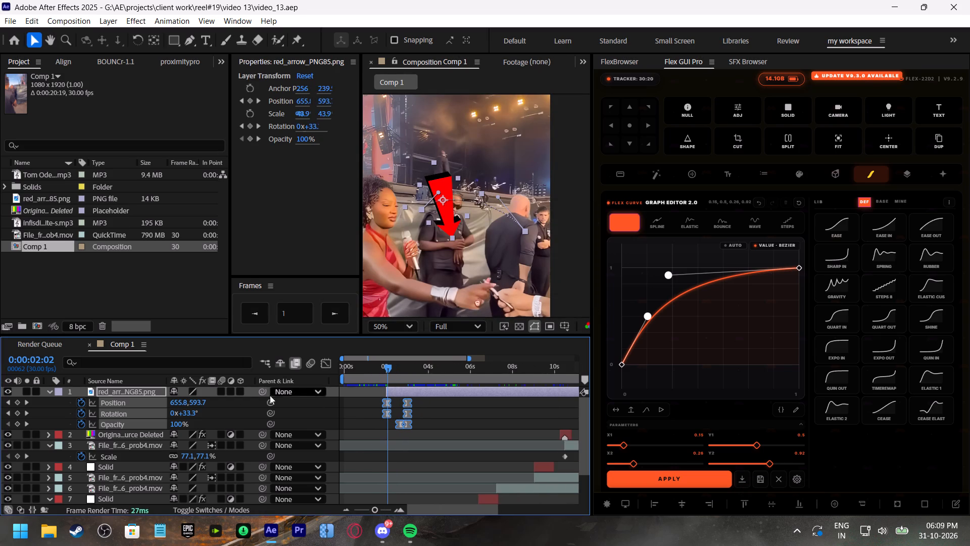
{"action": "left_click", "coordinate": [52, 391]}
{"action": "left_click", "coordinate": [50, 414]}
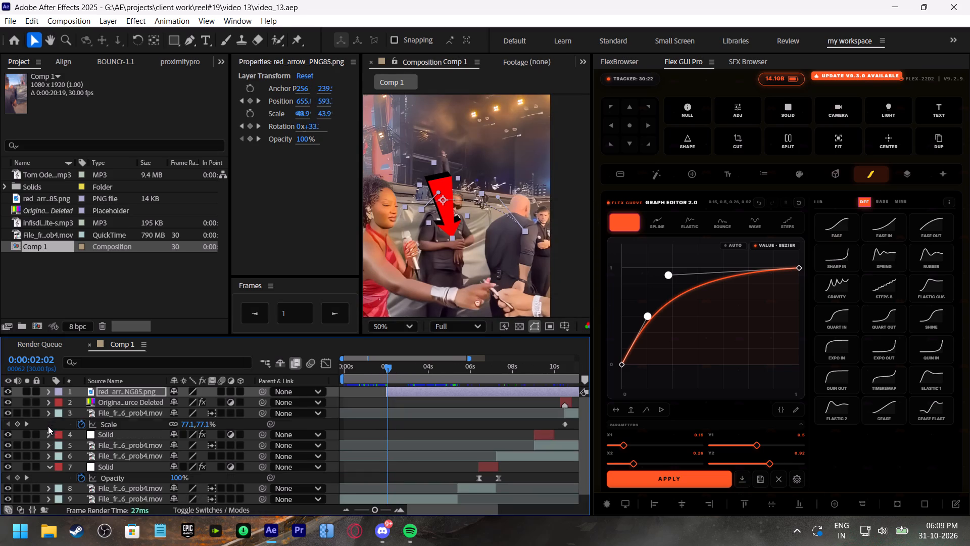
{"action": "left_click", "coordinate": [48, 454]}
Fit the whole composition in the viewer and preview the reel from 0:00:00:00.
{"action": "left_click_drag", "start_coordinate": [365, 363], "coordinate": [279, 374]}
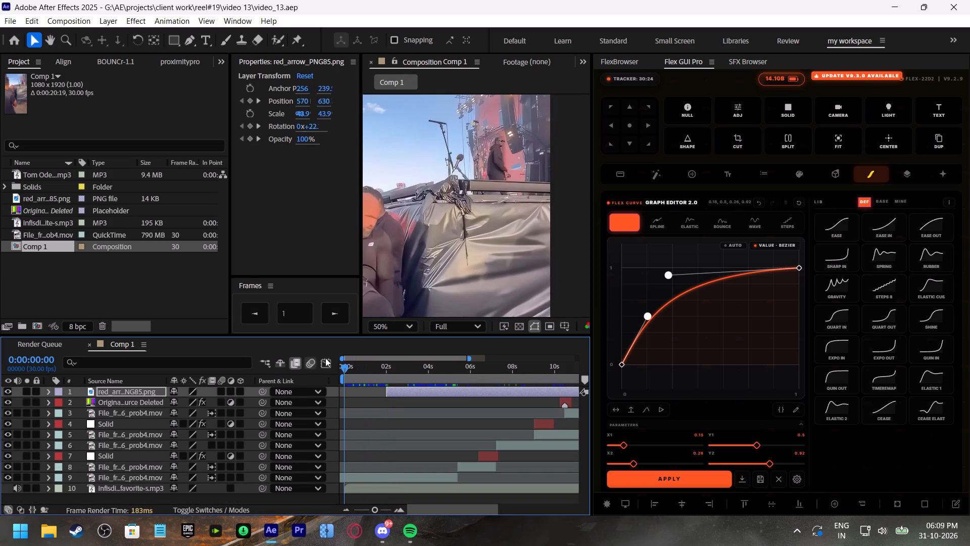
{"action": "left_click", "coordinate": [385, 312]}
{"action": "left_click", "coordinate": [378, 325]}
{"action": "left_click", "coordinate": [398, 72]}
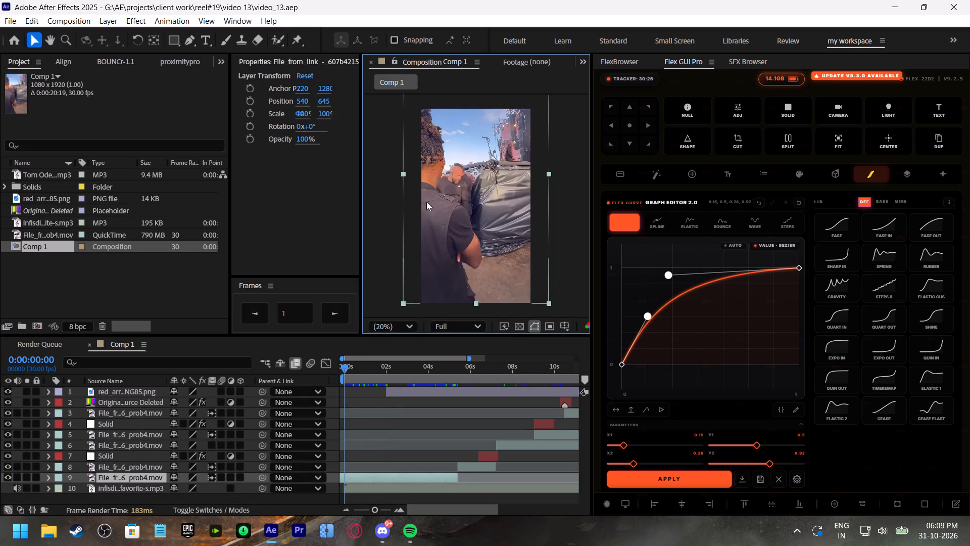
{"action": "key", "text": "space"}
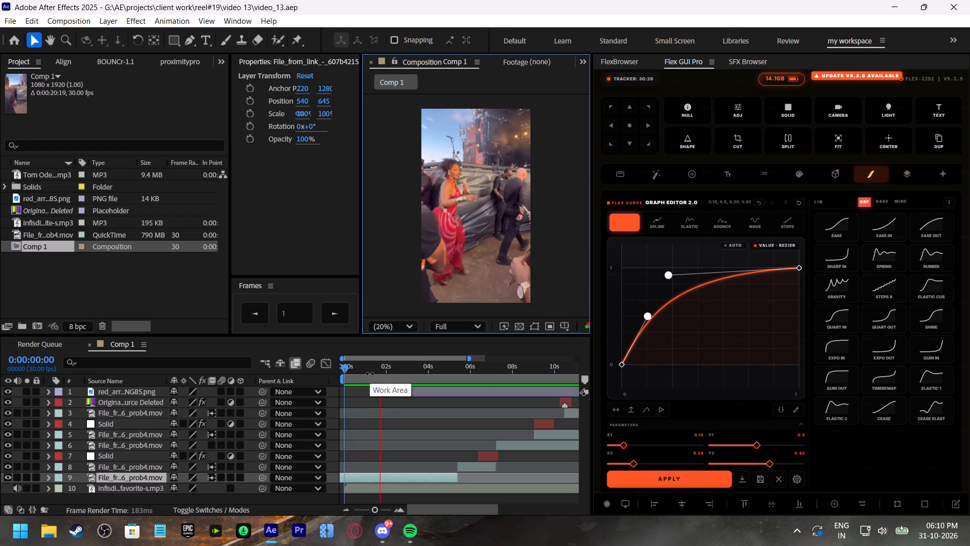
{"action": "left_click", "coordinate": [370, 374]}
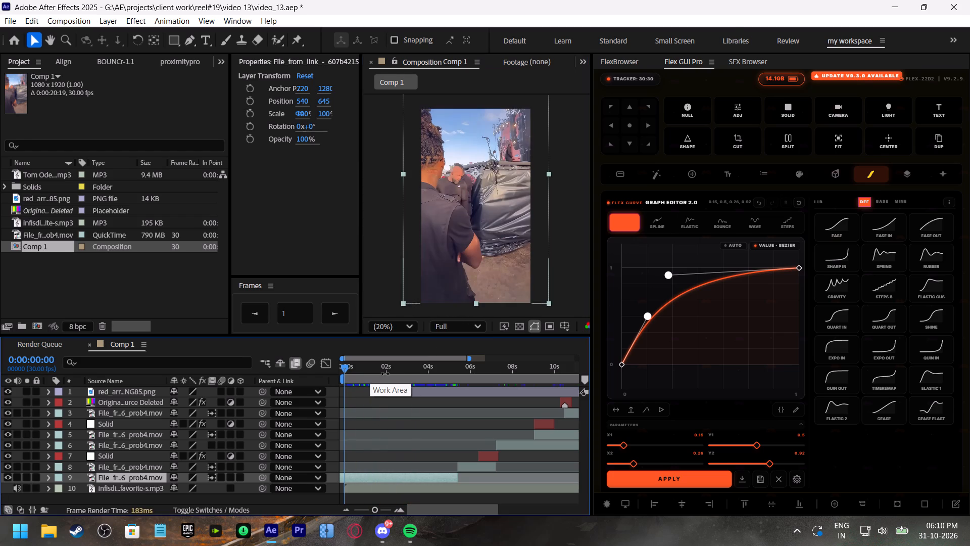
Stretch the red arrow's Position, Rotation and Opacity keyframes slightly past 0:00:03:00, keeping their start at 0:00:02:00, and preview from 0:00:01:20.
{"action": "left_click", "coordinate": [409, 391]}
{"action": "key", "text": "u"}
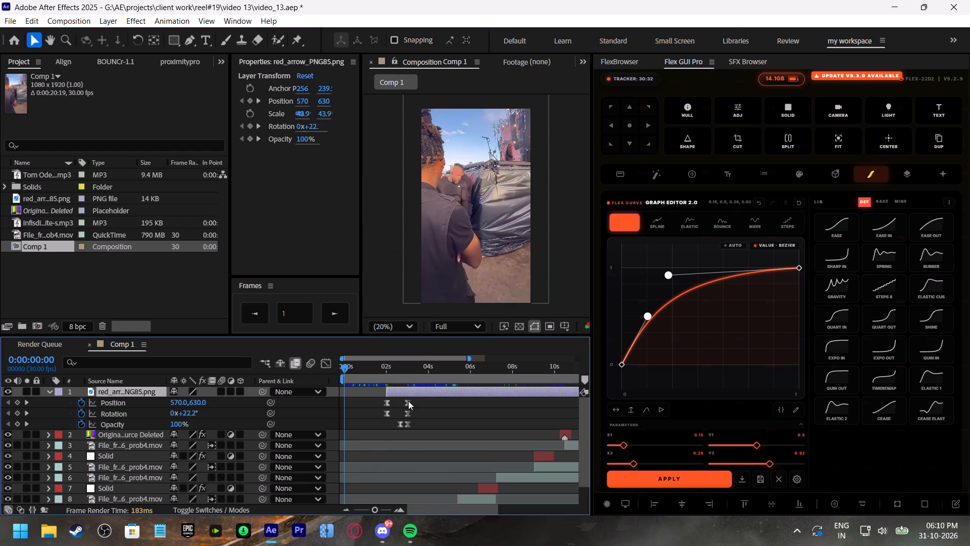
{"action": "left_click_drag", "start_coordinate": [418, 401], "coordinate": [378, 437]}
{"action": "left_click_drag", "start_coordinate": [407, 424], "coordinate": [413, 430], "text": "alt"}
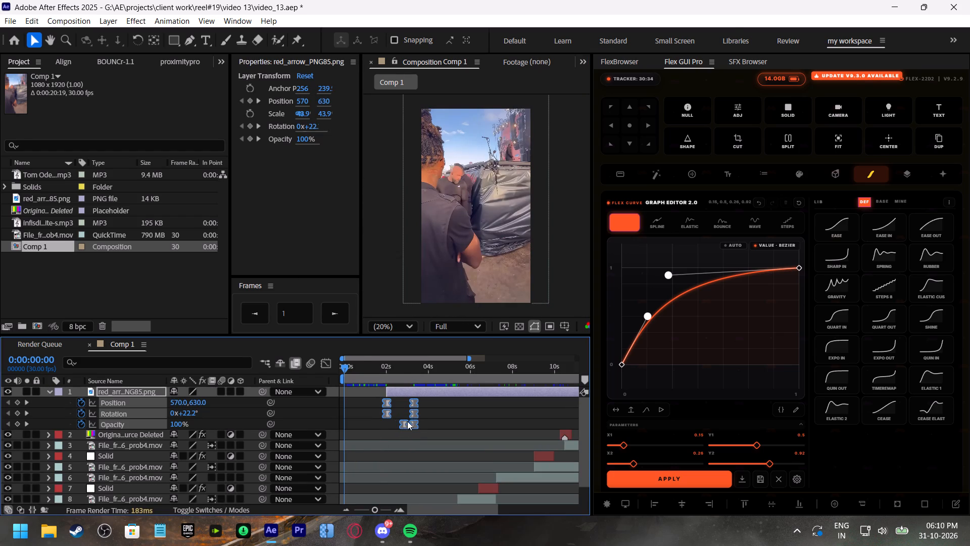
{"action": "left_click", "coordinate": [379, 368]}
{"action": "key", "text": "space"}
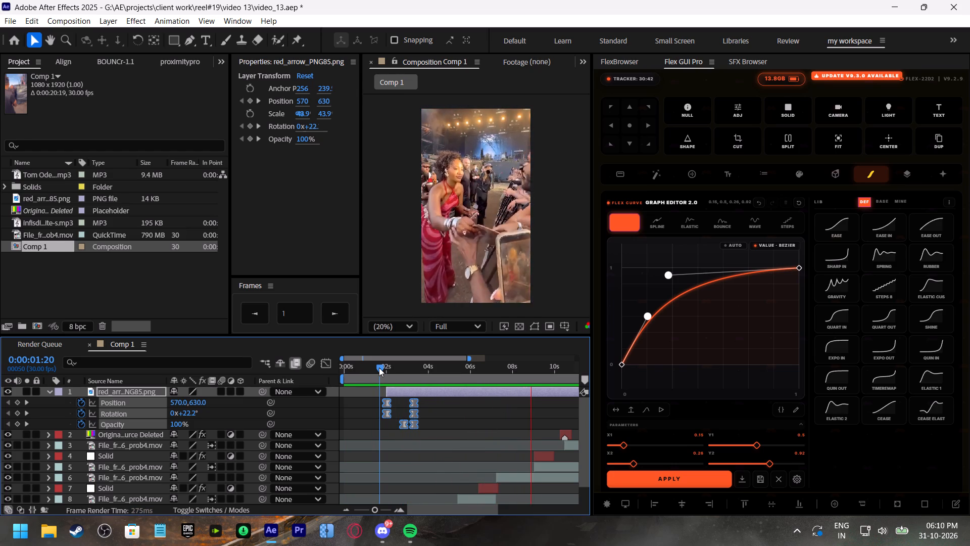
Change the Tint effect's Map White To colour from green to magenta on the Solid layer starting around 0:00:09:01.
{"action": "scroll", "coordinate": [478, 423], "scroll_direction": "down", "scroll_amount": 4, "text": "shift"}
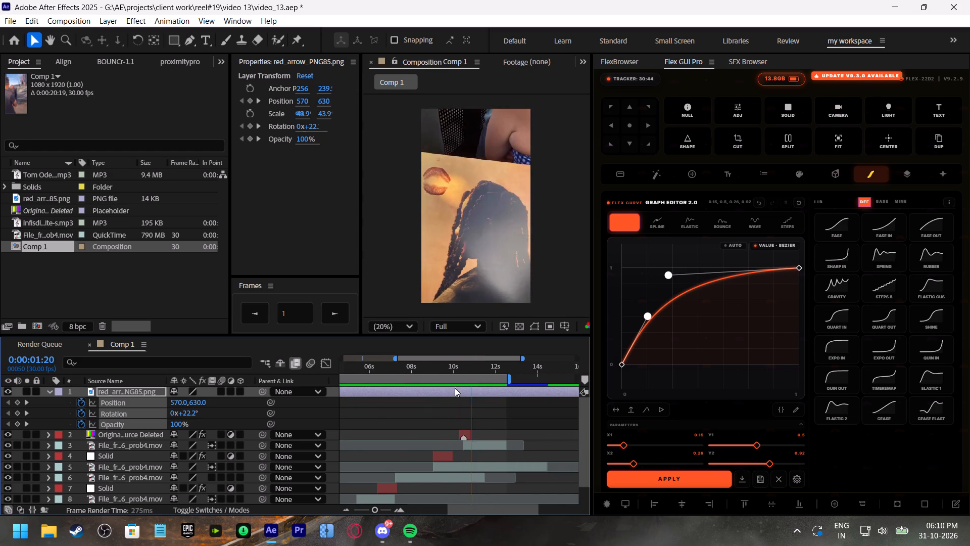
{"action": "left_click_drag", "start_coordinate": [433, 373], "coordinate": [439, 386]}
{"action": "left_click", "coordinate": [442, 452]}
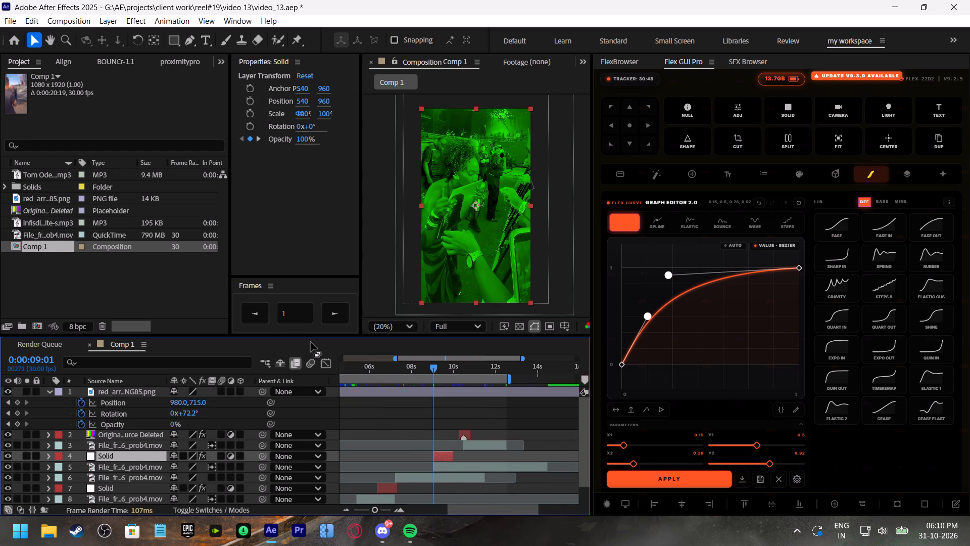
{"action": "left_click", "coordinate": [435, 460]}
{"action": "scroll", "coordinate": [136, 62], "scroll_direction": "down", "scroll_amount": 4}
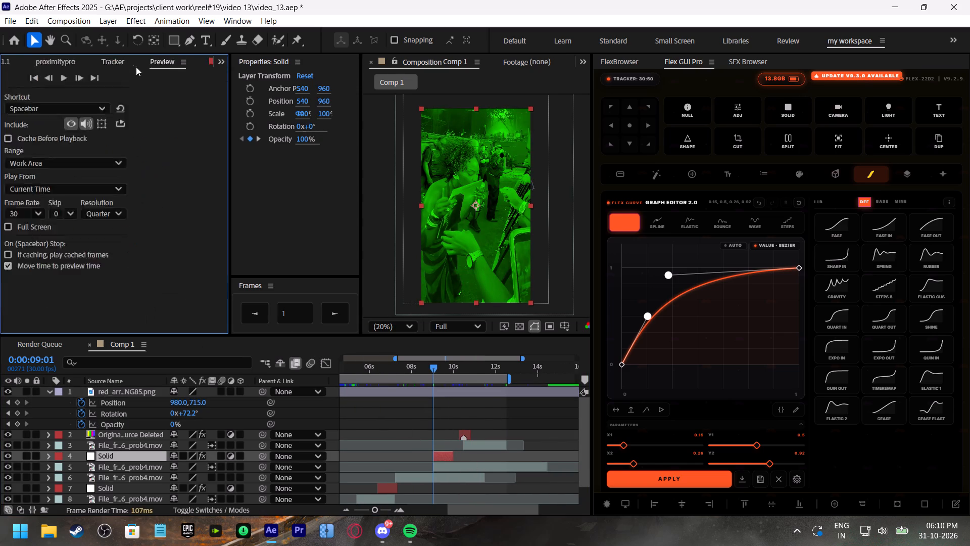
{"action": "scroll", "coordinate": [136, 67], "scroll_direction": "down", "scroll_amount": 7}
{"action": "left_click", "coordinate": [132, 122]}
{"action": "left_click_drag", "start_coordinate": [440, 203], "coordinate": [573, 158]}
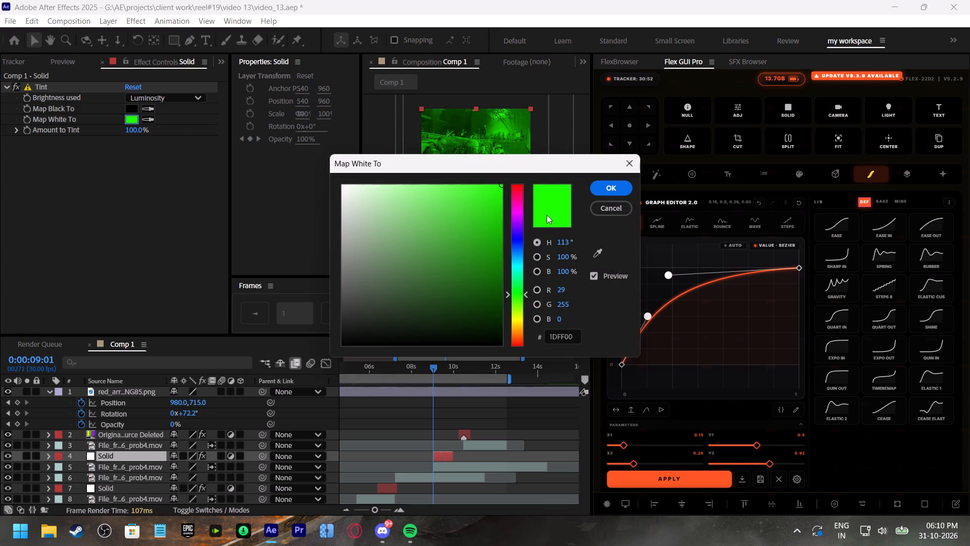
{"action": "left_click", "coordinate": [522, 212]}
{"action": "left_click", "coordinate": [611, 187]}
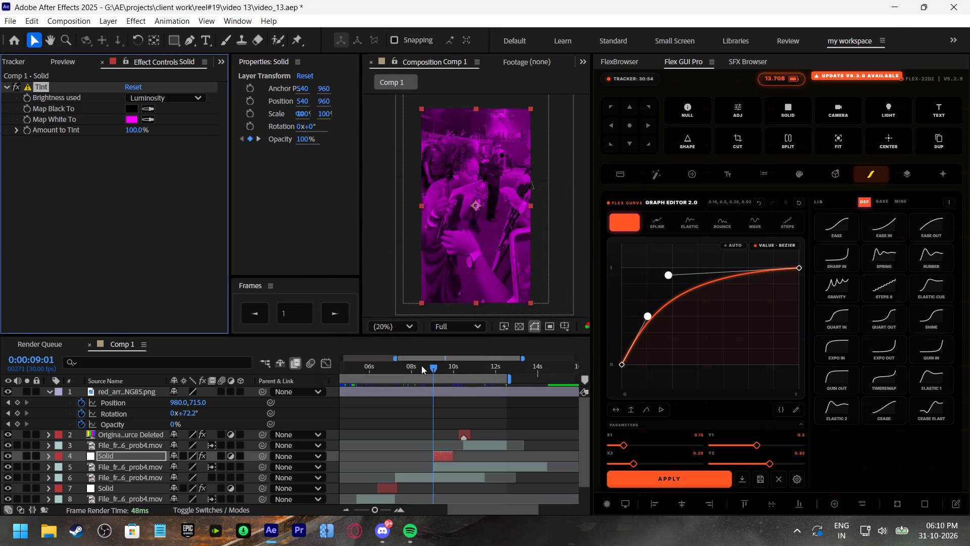
Preview the magenta tint flash from 0:00:08:14 and collapse the red arrow layer's properties.
{"action": "left_click", "coordinate": [421, 366]}
{"action": "key", "text": "space"}
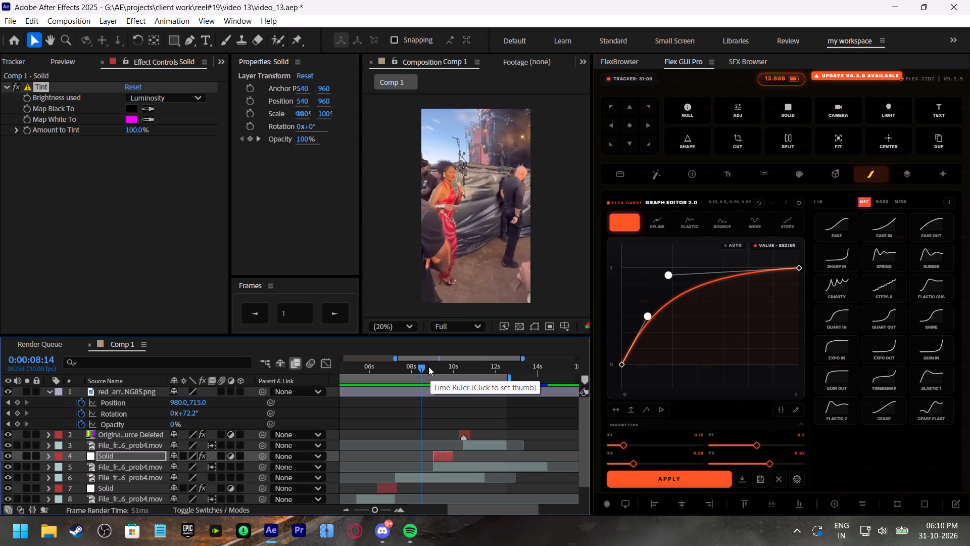
{"action": "left_click", "coordinate": [428, 367]}
{"action": "left_click", "coordinate": [50, 397]}
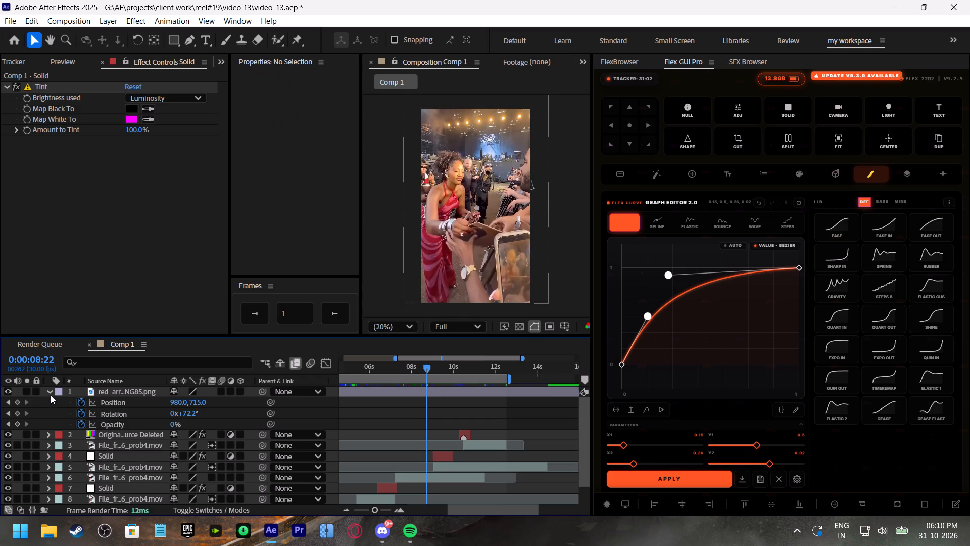
{"action": "left_click", "coordinate": [51, 395]}
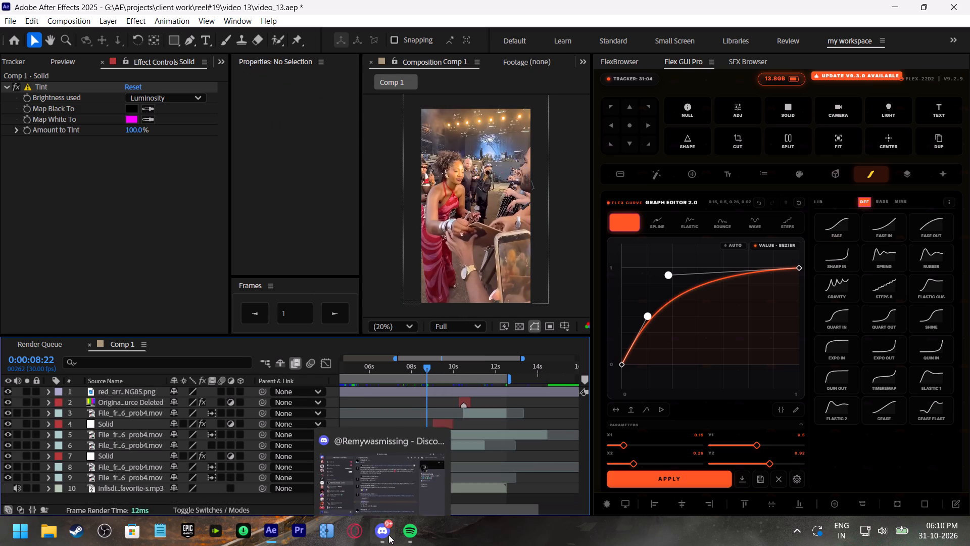
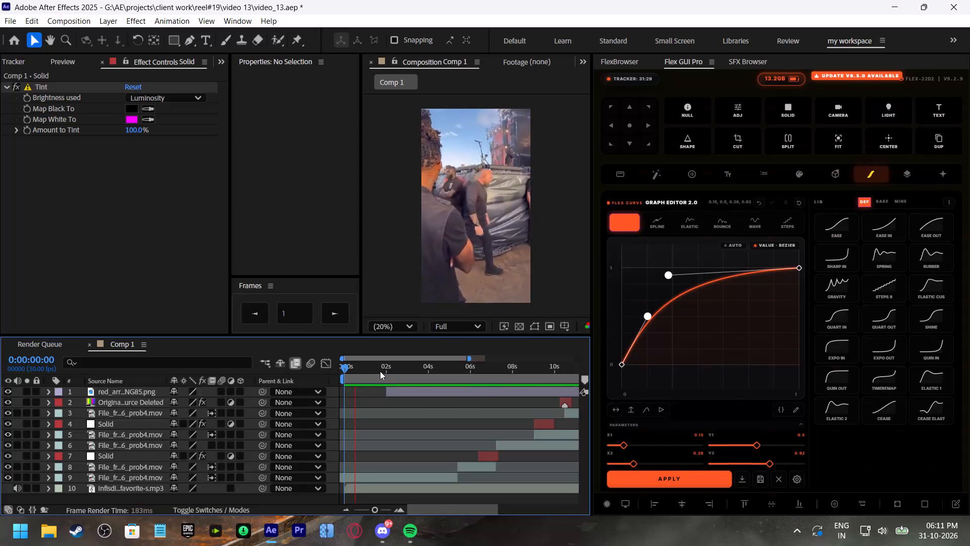
Preview the reel repeatedly from 0:00:00:00 with a wider stretch of the timeline in view.
{"action": "left_click_drag", "start_coordinate": [367, 512], "coordinate": [362, 512]}
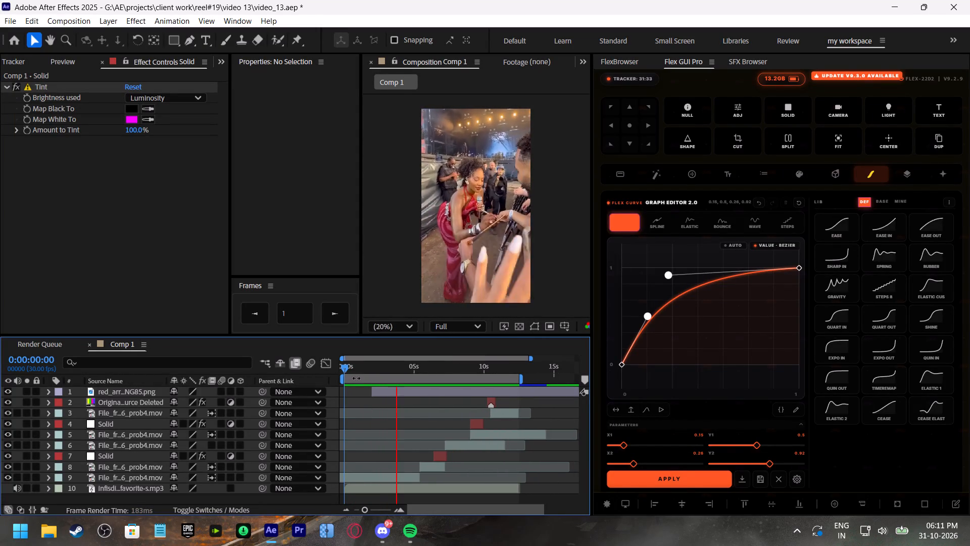
{"action": "left_click_drag", "start_coordinate": [356, 367], "coordinate": [322, 373]}
{"action": "key", "text": "space"}
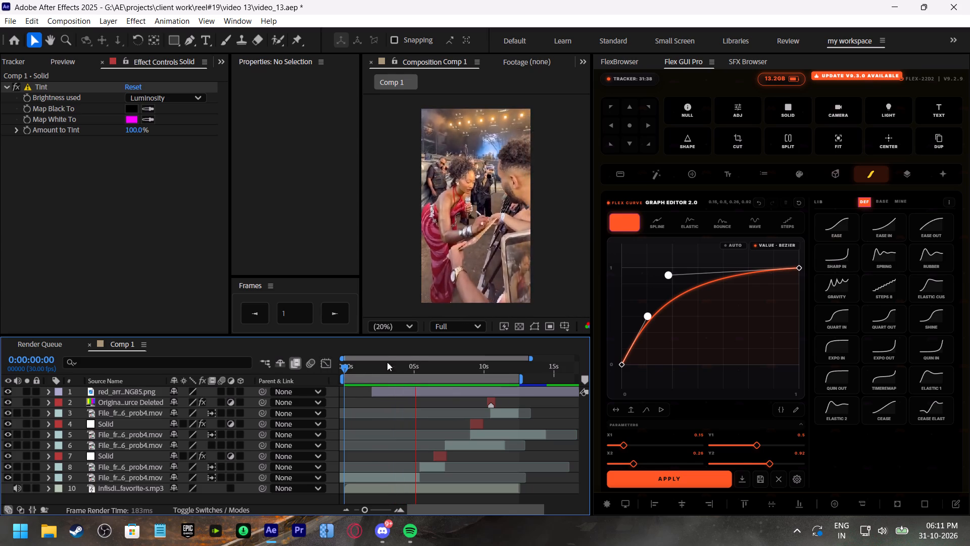
{"action": "left_click_drag", "start_coordinate": [363, 367], "coordinate": [335, 377]}
{"action": "key", "text": "space"}
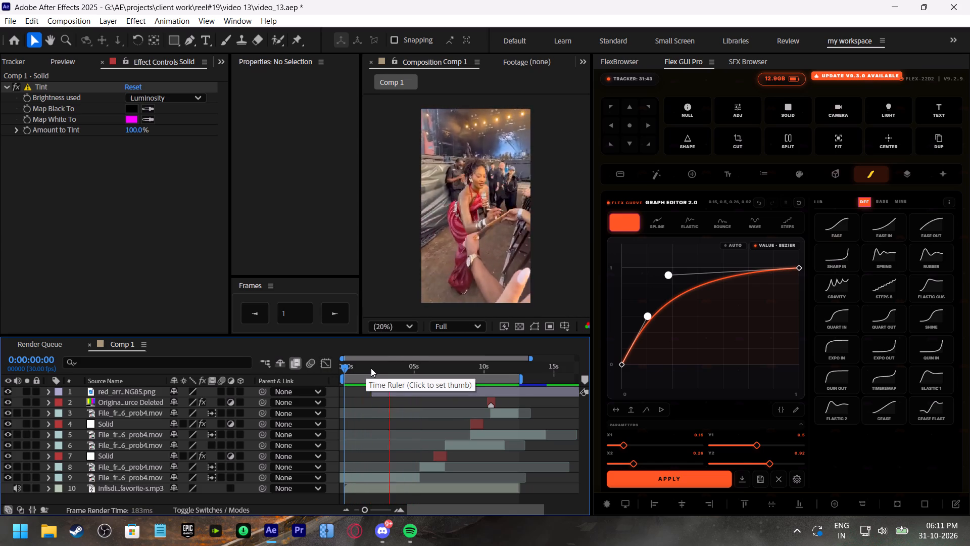
Examine the red arrow's entrance around 0:00:02:00, playing back from 0:00:01:04 and from 0:00:02:13.
{"action": "left_click", "coordinate": [371, 368]}
{"action": "key", "text": "space"}
{"action": "left_click_drag", "start_coordinate": [373, 369], "coordinate": [370, 370]}
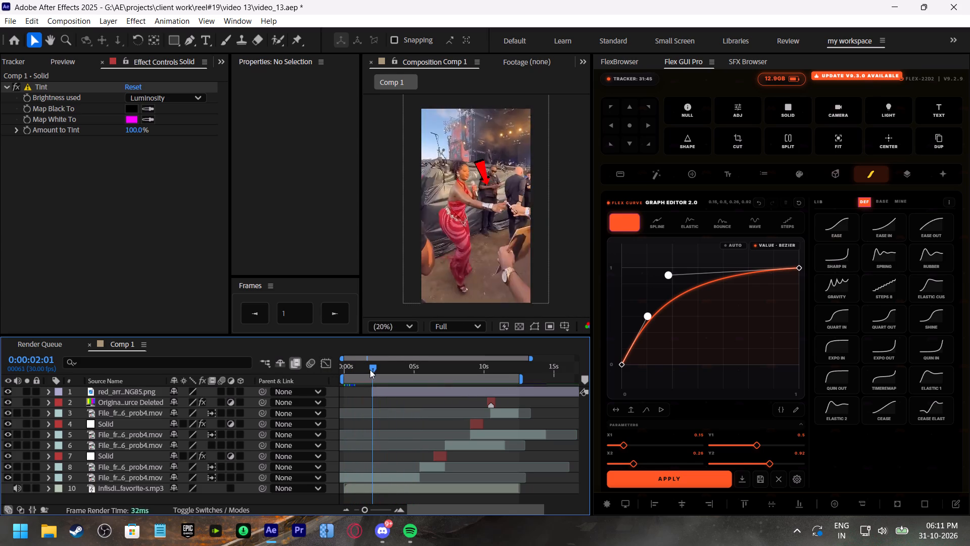
{"action": "left_click_drag", "start_coordinate": [370, 370], "coordinate": [360, 370]}
{"action": "key", "text": "space"}
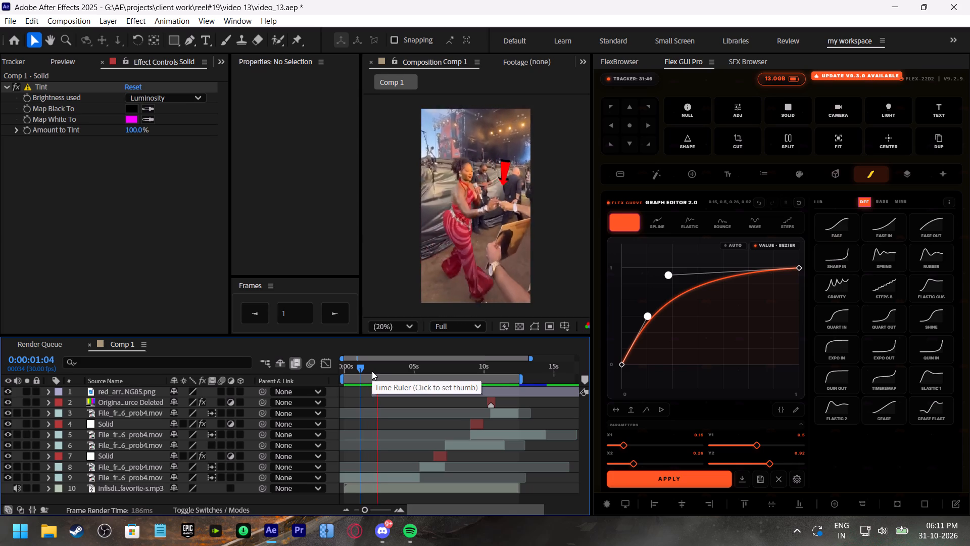
{"action": "left_click_drag", "start_coordinate": [370, 371], "coordinate": [372, 377]}
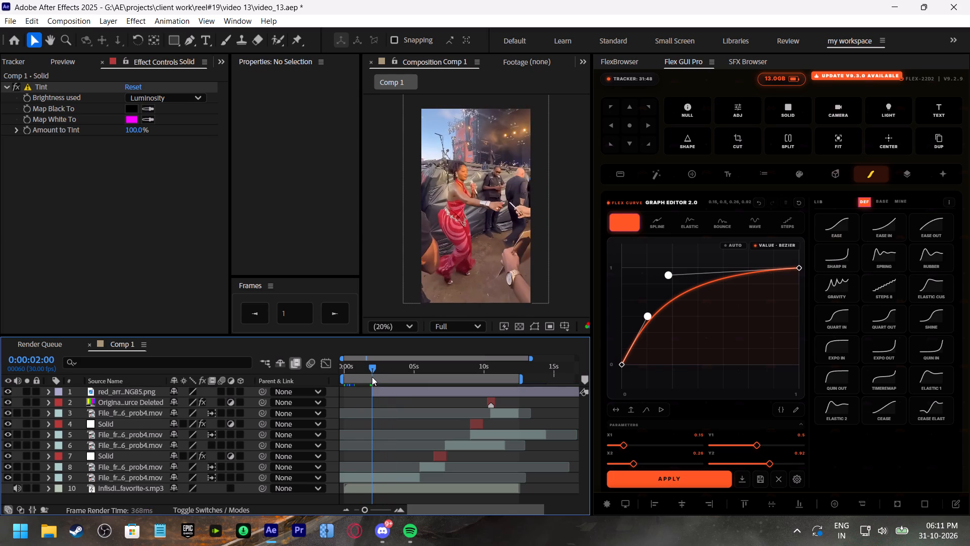
{"action": "left_click_drag", "start_coordinate": [372, 377], "coordinate": [372, 377]}
{"action": "key", "text": "space"}
{"action": "left_click_drag", "start_coordinate": [372, 373], "coordinate": [374, 374]}
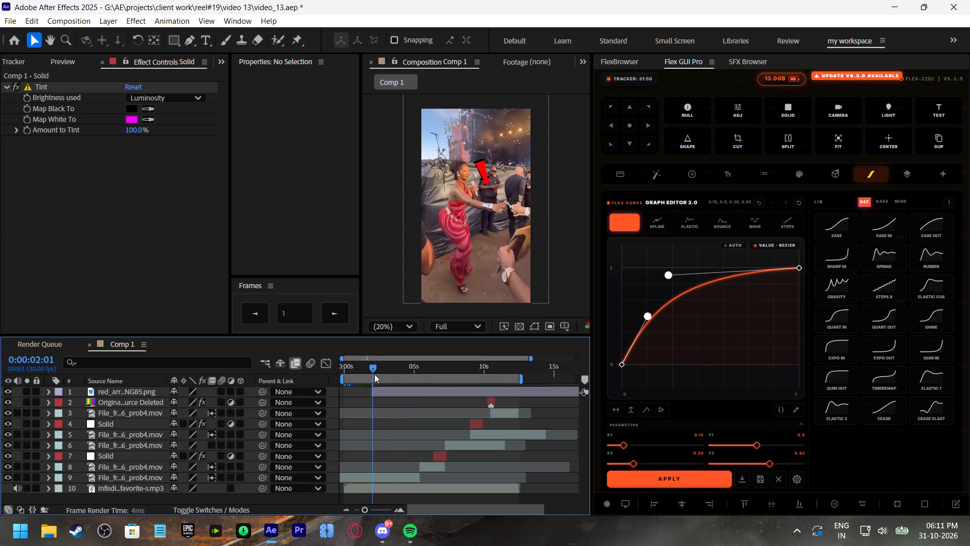
{"action": "left_click_drag", "start_coordinate": [374, 374], "coordinate": [378, 380]}
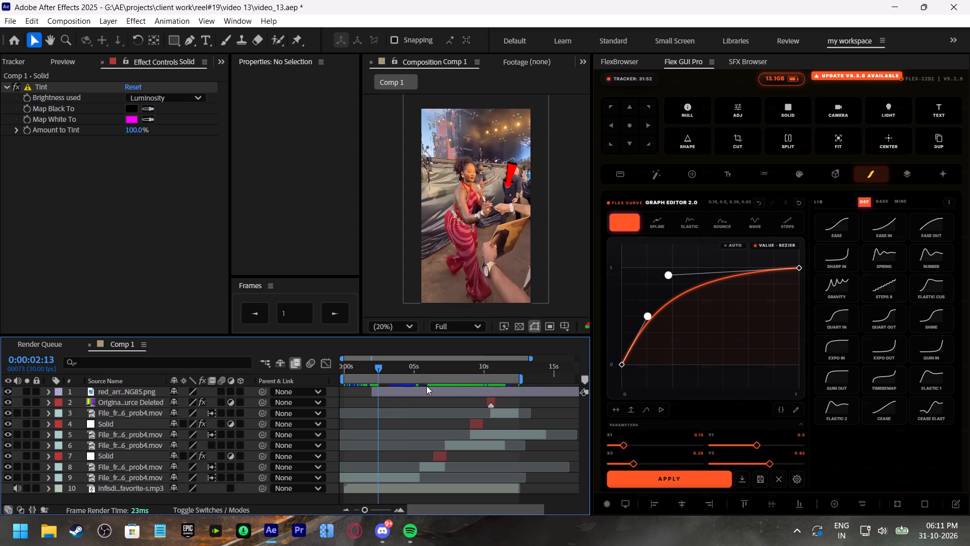
{"action": "key", "text": "space"}
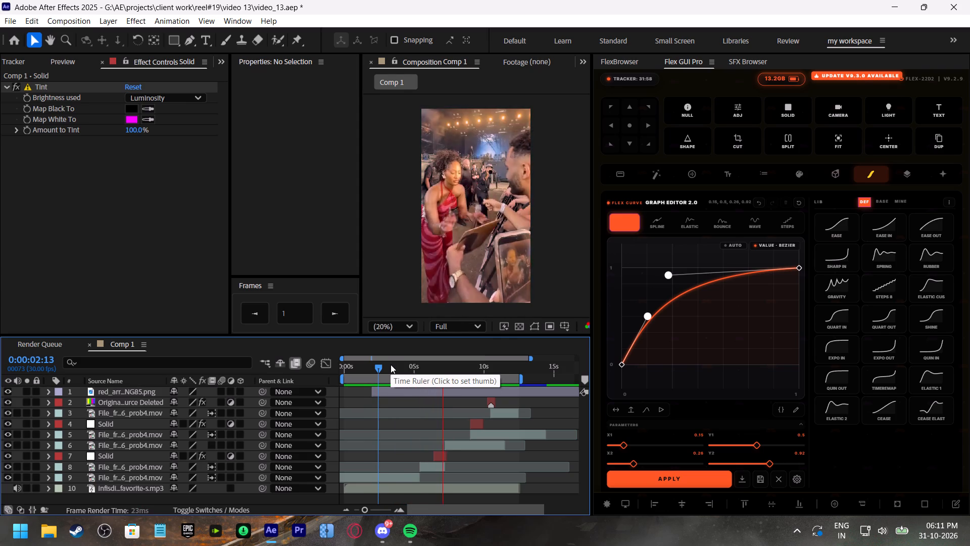
Preview the later clips and the magenta tint flash, starting playback from 0:00:06:04, 0:00:09:01 and 0:00:08:03.
{"action": "left_click", "coordinate": [430, 370]}
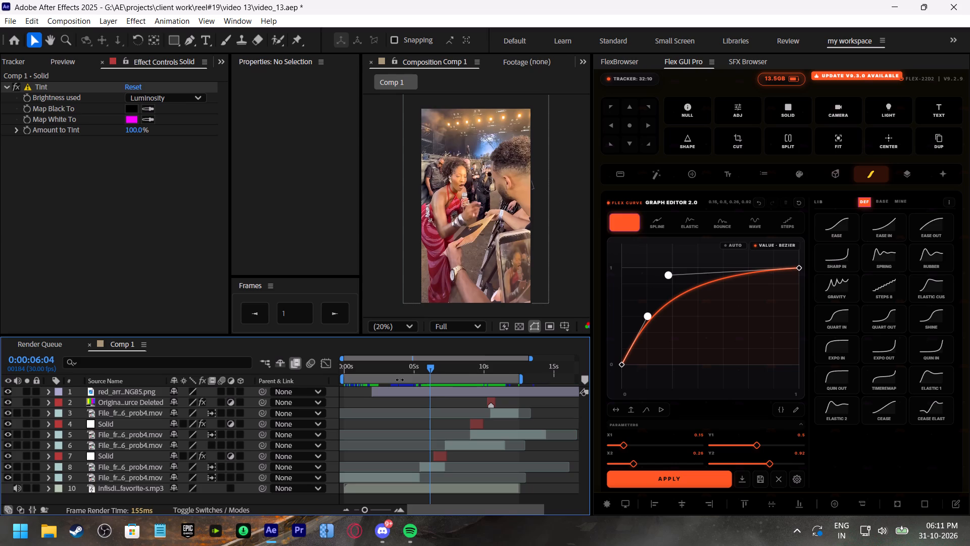
{"action": "key", "text": "space"}
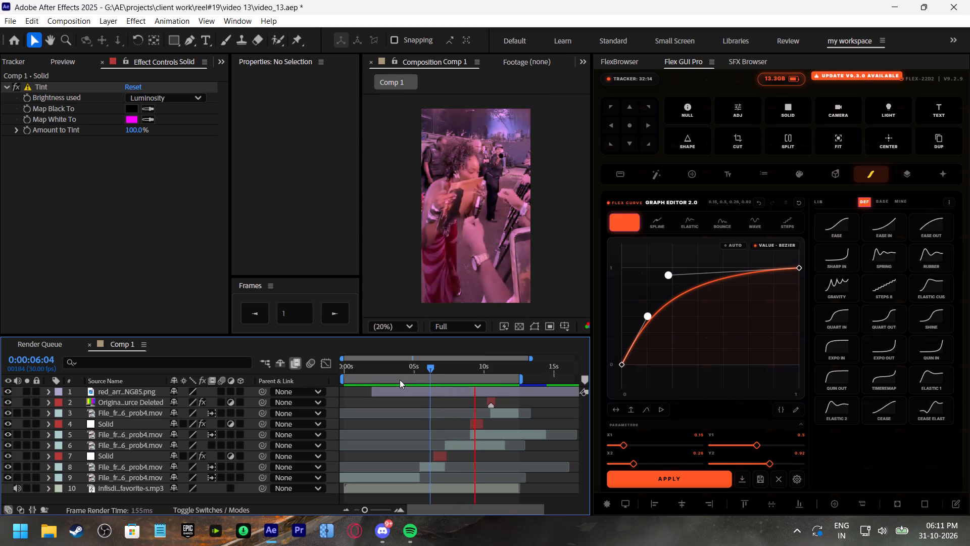
{"action": "left_click", "coordinate": [436, 372]}
{"action": "left_click", "coordinate": [470, 369]}
{"action": "key", "text": "space"}
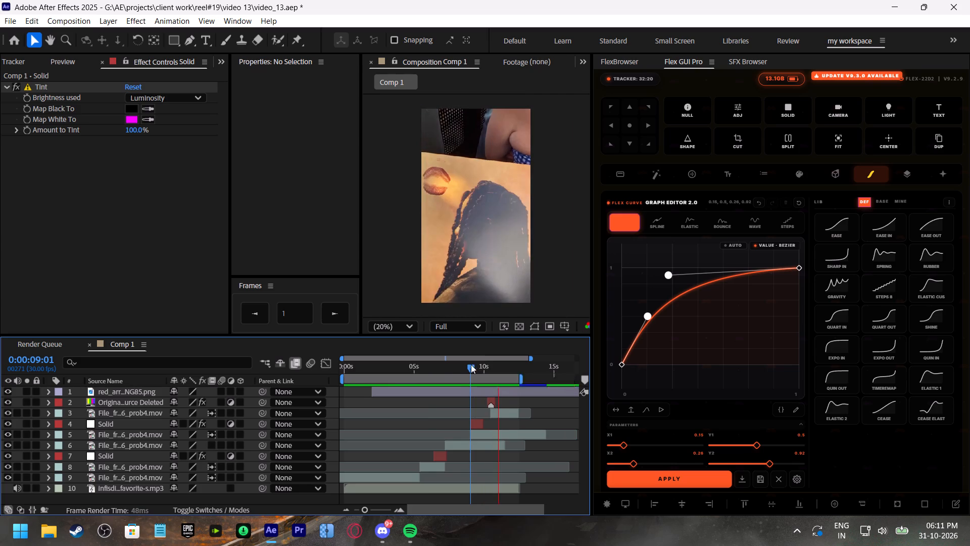
{"action": "left_click", "coordinate": [457, 367]}
{"action": "key", "text": "space"}
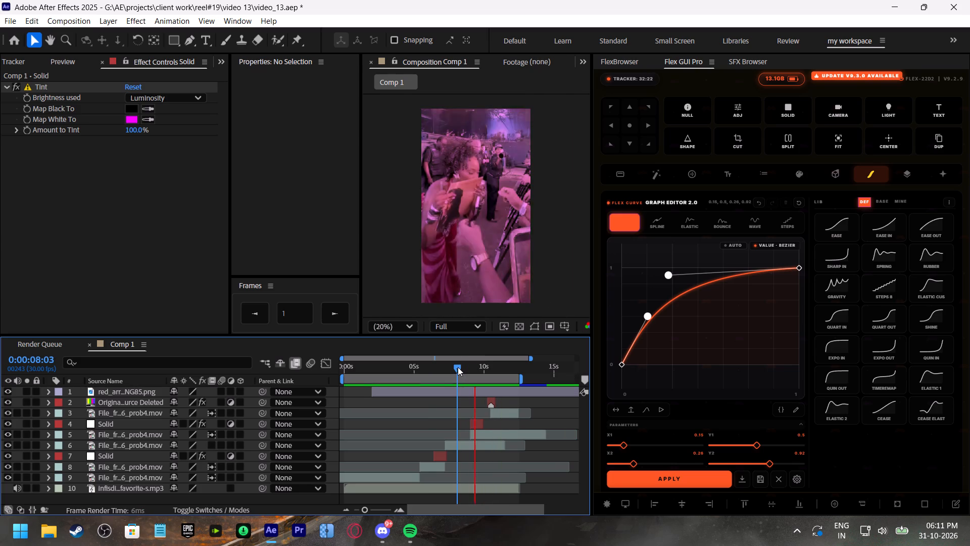
{"action": "left_click", "coordinate": [458, 367]}
Delete the magenta-tinted Solid layer that starts around 0:00:09:01.
{"action": "left_click", "coordinate": [477, 424]}
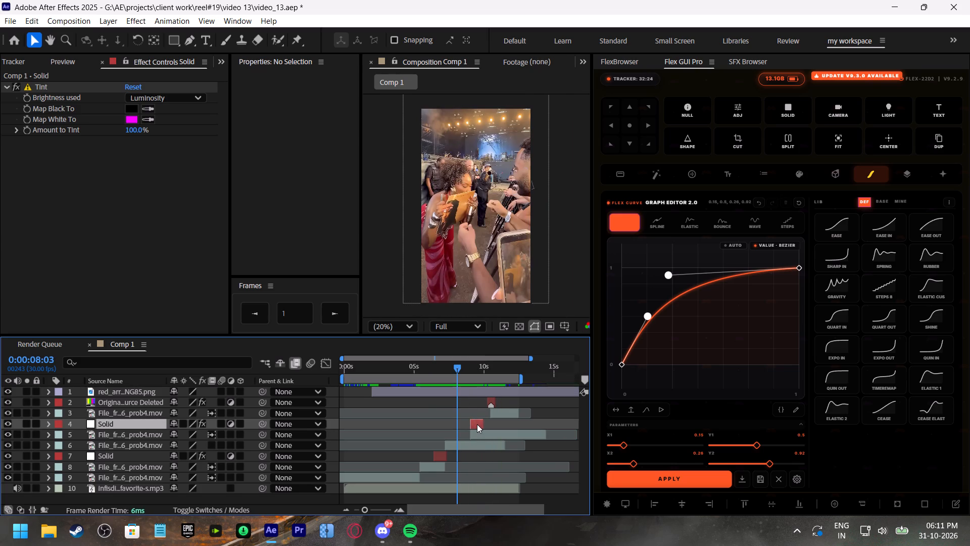
{"action": "key", "text": "BackSpace"}
Preview the reel's ending without the magenta flash, playing from 0:00:08:03 and from 0:00:08:15.
{"action": "key", "text": "space"}
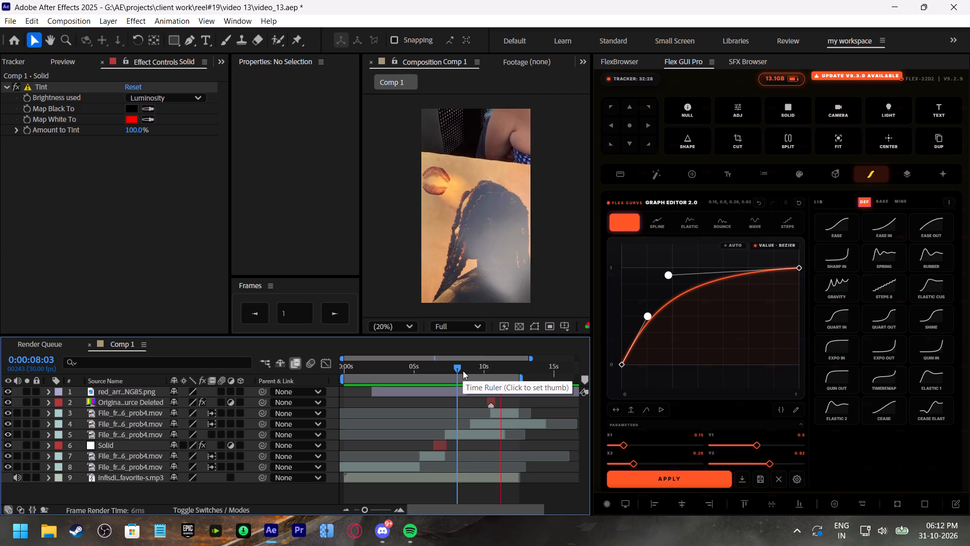
{"action": "left_click", "coordinate": [463, 371]}
{"action": "key", "text": "space"}
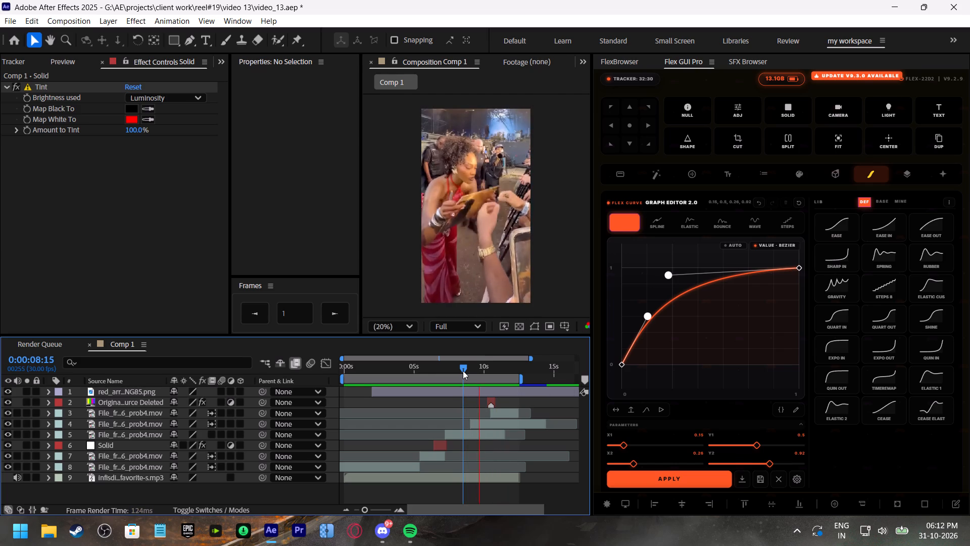
{"action": "left_click", "coordinate": [463, 371]}
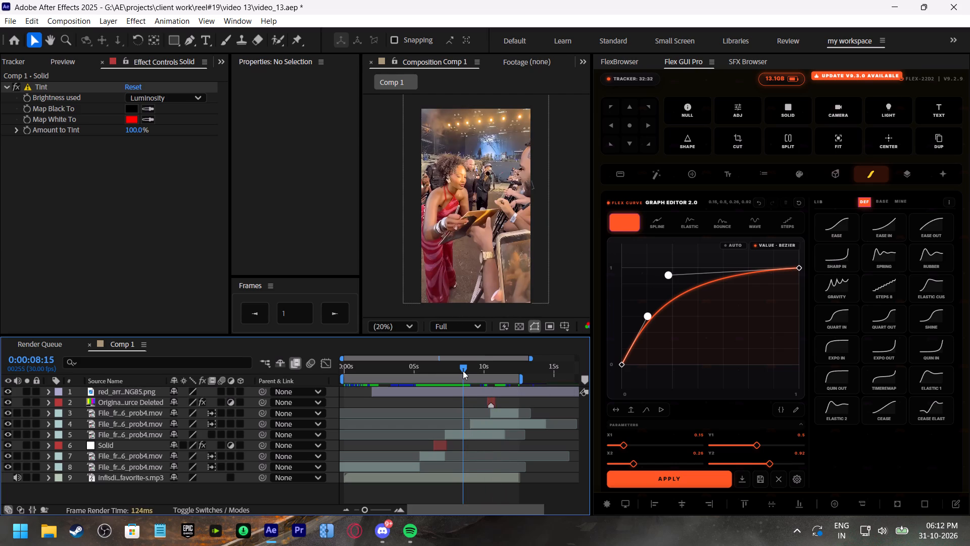
{"action": "key", "text": "space"}
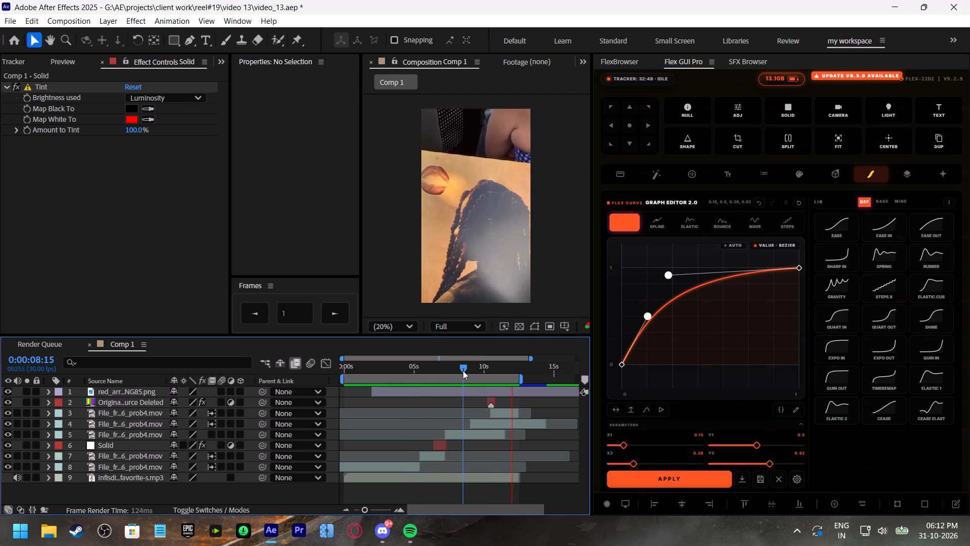
{"action": "left_click", "coordinate": [463, 367]}
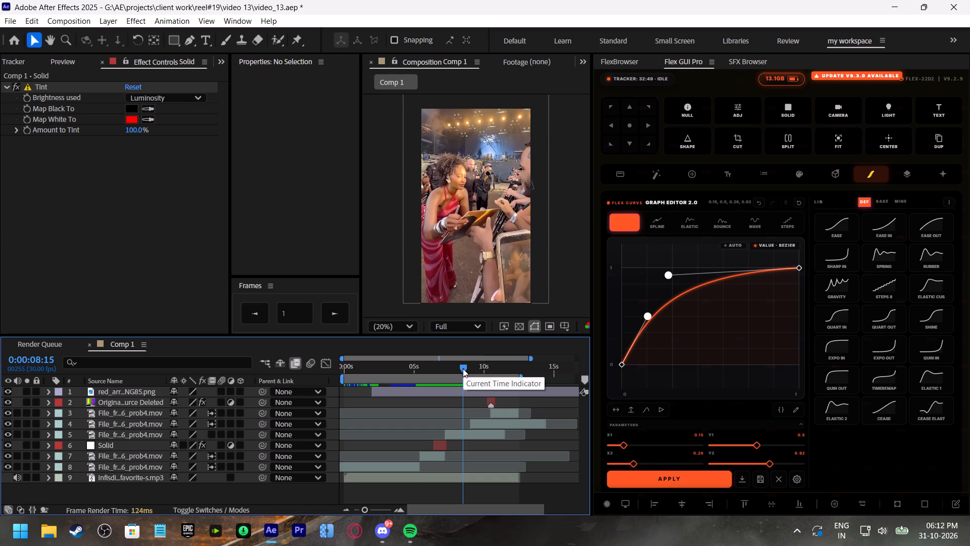
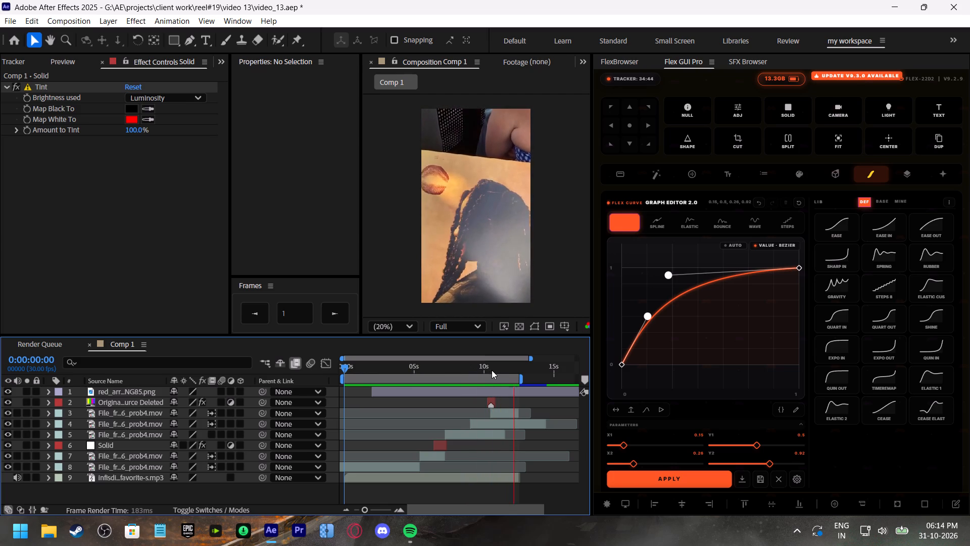
Return to the start of the reel at 0:00:00:00 and save the project.
{"action": "left_click_drag", "start_coordinate": [494, 370], "coordinate": [290, 392]}
{"action": "key", "text": "ctrl+s"}
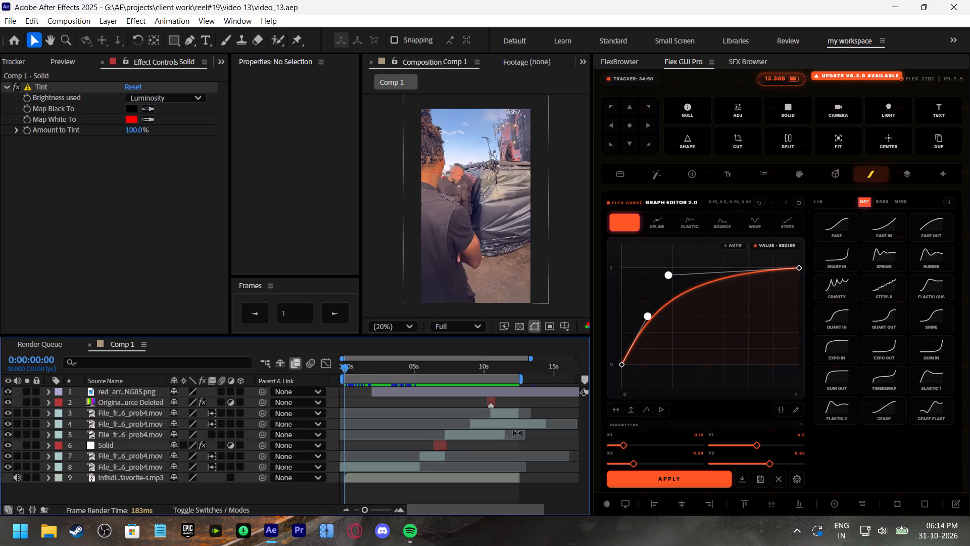
Flip all five video clip layers horizontally with the time at 0:00:00:00.
{"action": "left_click", "coordinate": [383, 464]}
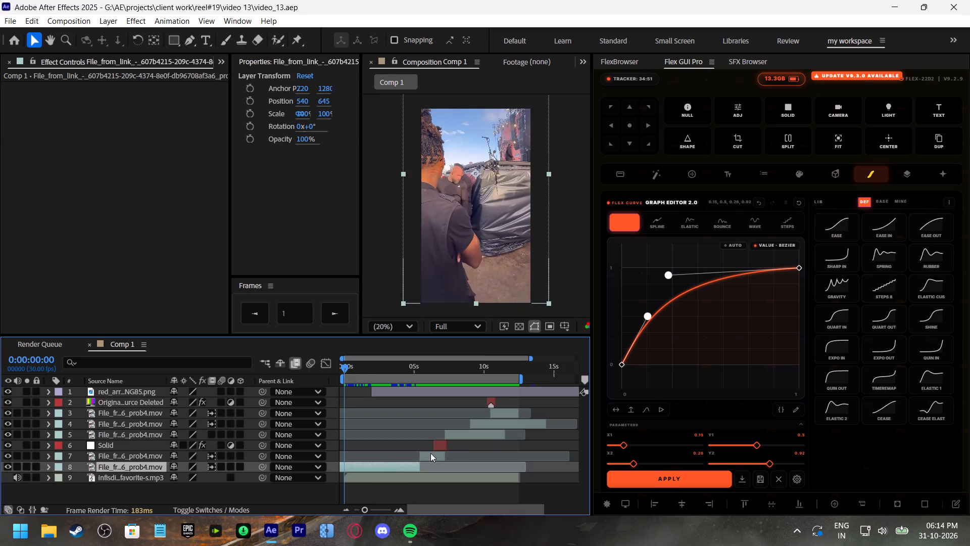
{"action": "left_click", "coordinate": [430, 454], "text": "ctrl"}
{"action": "left_click", "coordinate": [474, 435], "text": "ctrl"}
{"action": "left_click", "coordinate": [495, 424], "text": "ctrl"}
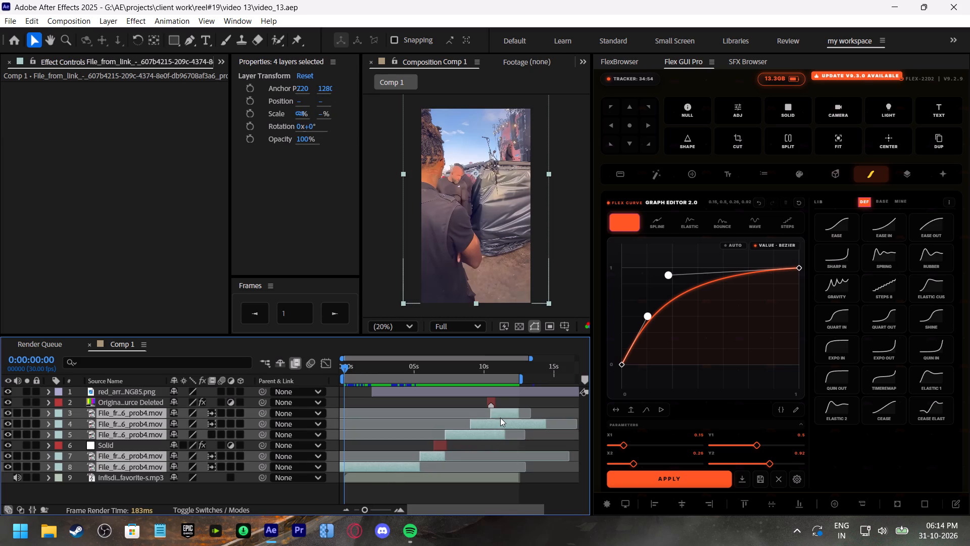
{"action": "left_click", "coordinate": [500, 418], "text": "ctrl"}
{"action": "right_click", "coordinate": [500, 417]}
{"action": "left_click", "coordinate": [526, 124]}
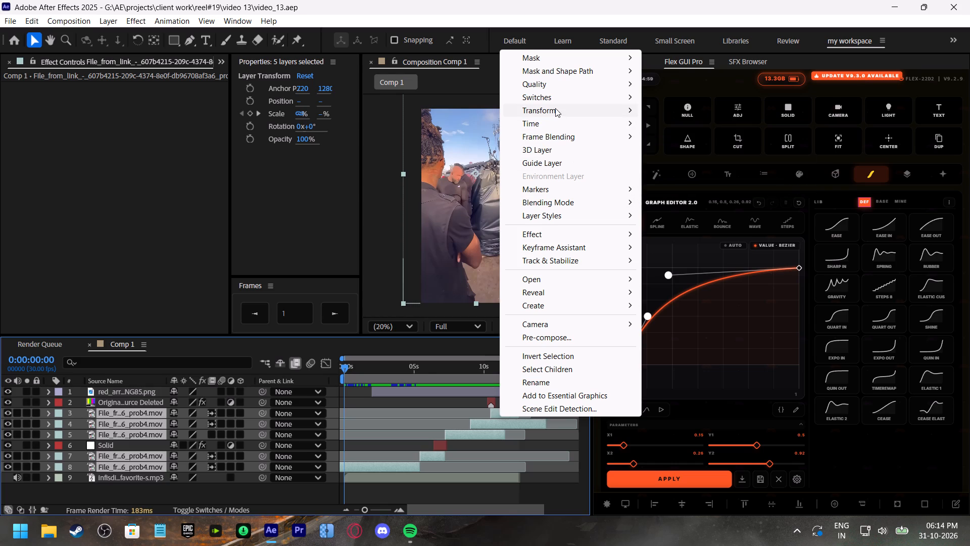
{"action": "left_click", "coordinate": [688, 213]}
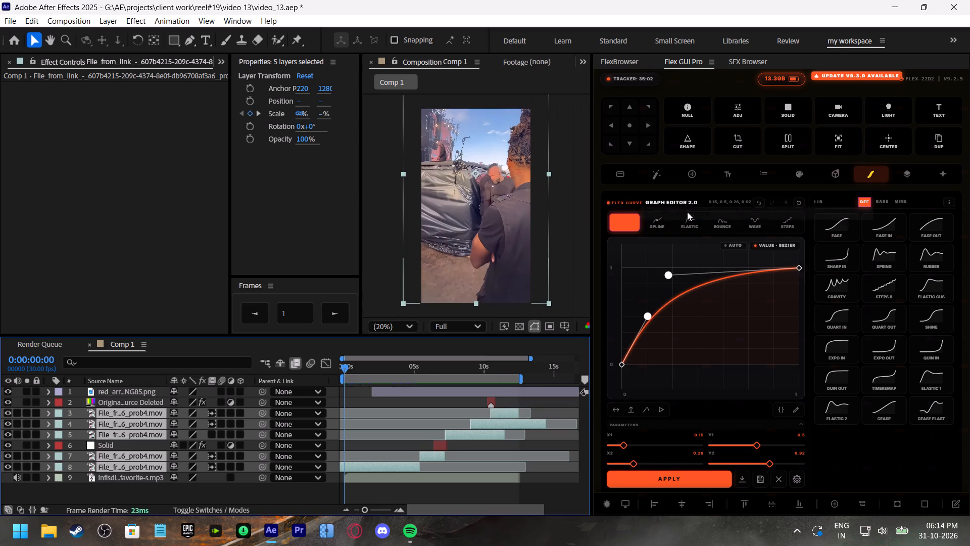
Play the flipped reel from the start and examine the frames around the red arrow up to 0:00:03:20.
{"action": "left_click_drag", "start_coordinate": [375, 367], "coordinate": [313, 378]}
{"action": "left_click", "coordinate": [346, 403]}
{"action": "key", "text": "space"}
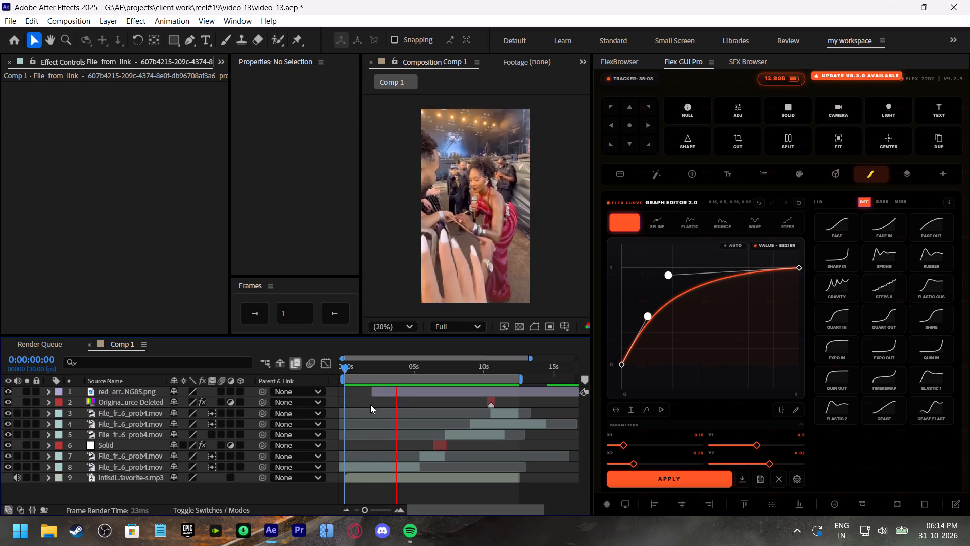
{"action": "left_click_drag", "start_coordinate": [387, 366], "coordinate": [388, 366]}
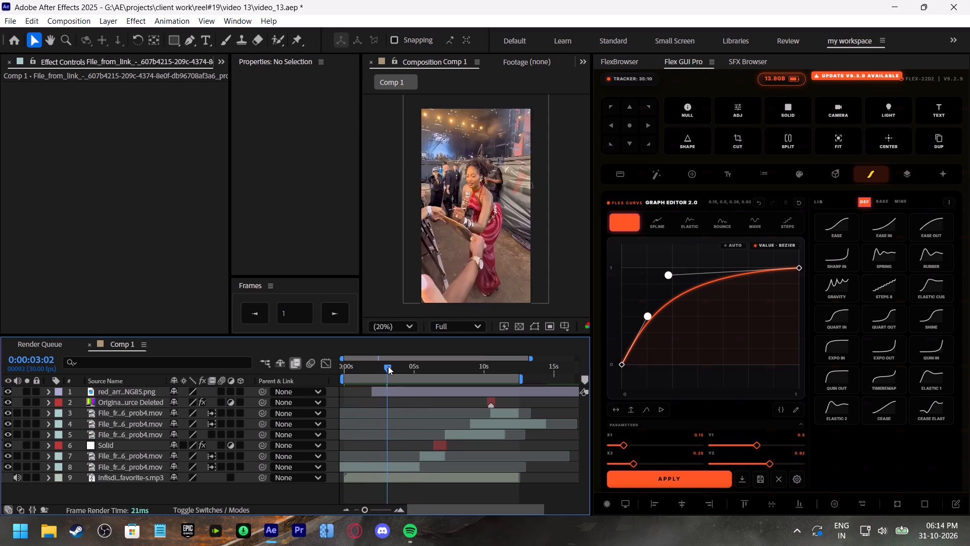
{"action": "left_click_drag", "start_coordinate": [388, 366], "coordinate": [395, 374]}
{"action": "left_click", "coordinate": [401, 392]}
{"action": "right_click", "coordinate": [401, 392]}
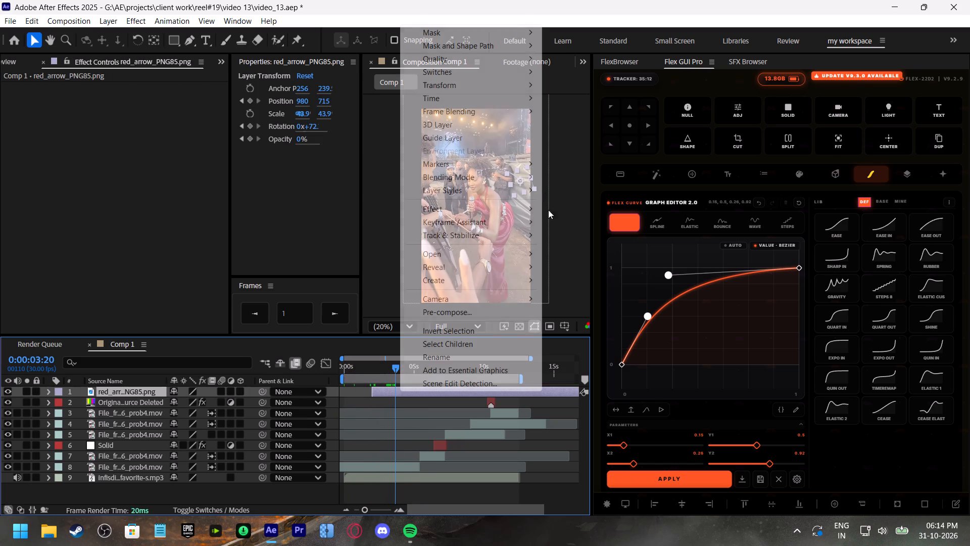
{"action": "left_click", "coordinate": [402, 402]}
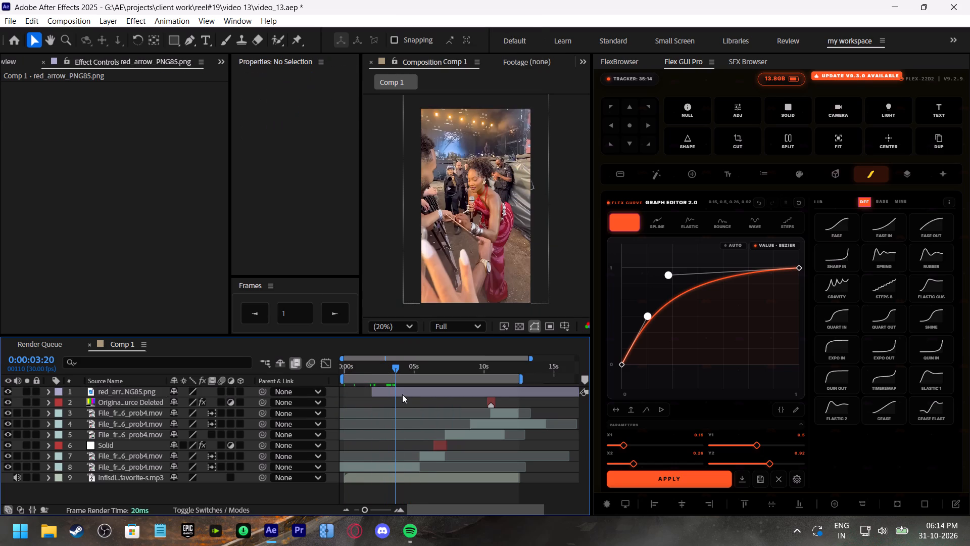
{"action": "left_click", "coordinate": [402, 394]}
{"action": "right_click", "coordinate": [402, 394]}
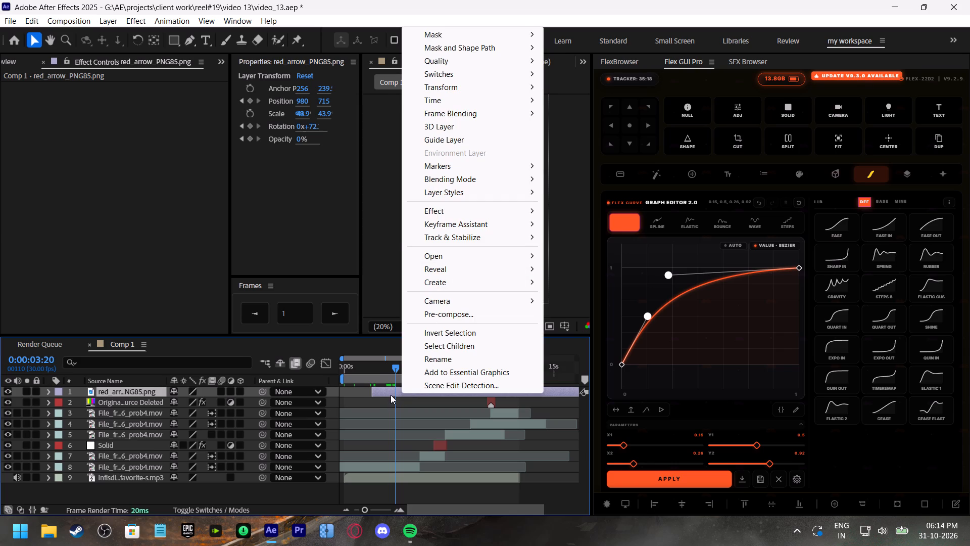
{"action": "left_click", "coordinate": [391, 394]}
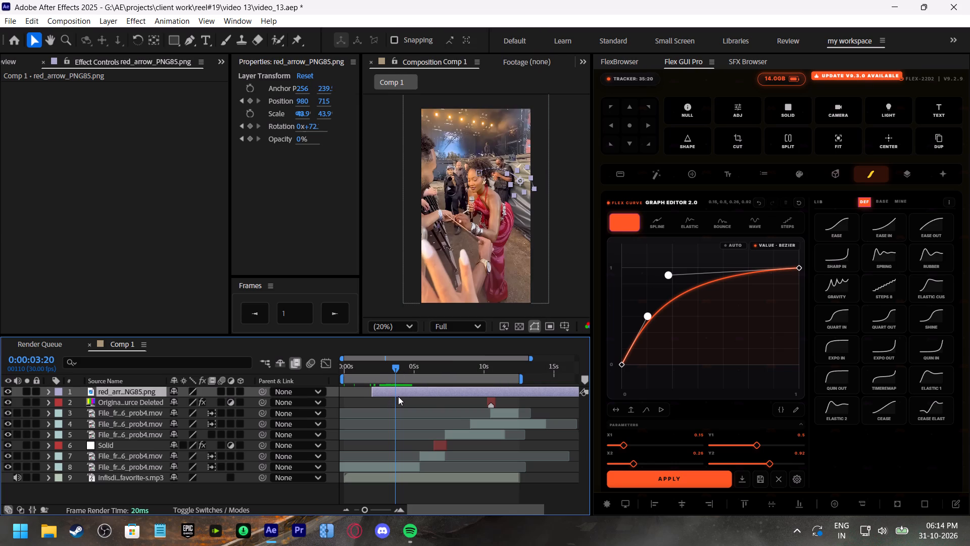
Split the red arrow layer at its last keyframes at 0:00:03:09 and delete the part after the cut.
{"action": "key", "text": "u"}
{"action": "left_click_drag", "start_coordinate": [394, 366], "coordinate": [400, 371]}
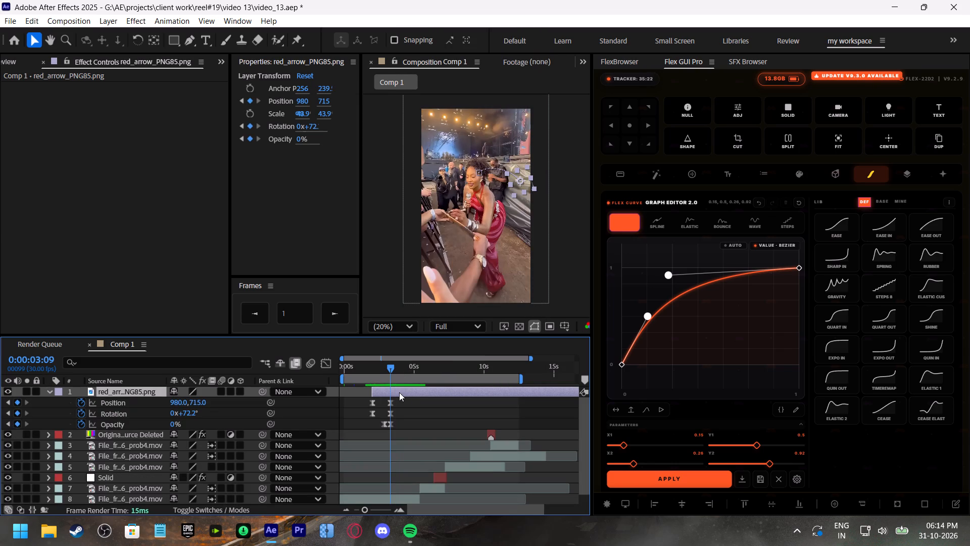
{"action": "left_click", "coordinate": [399, 392]}
{"action": "key", "text": "ctrl+shift+d"}
{"action": "left_click", "coordinate": [399, 392]}
{"action": "key", "text": "BackSpace"}
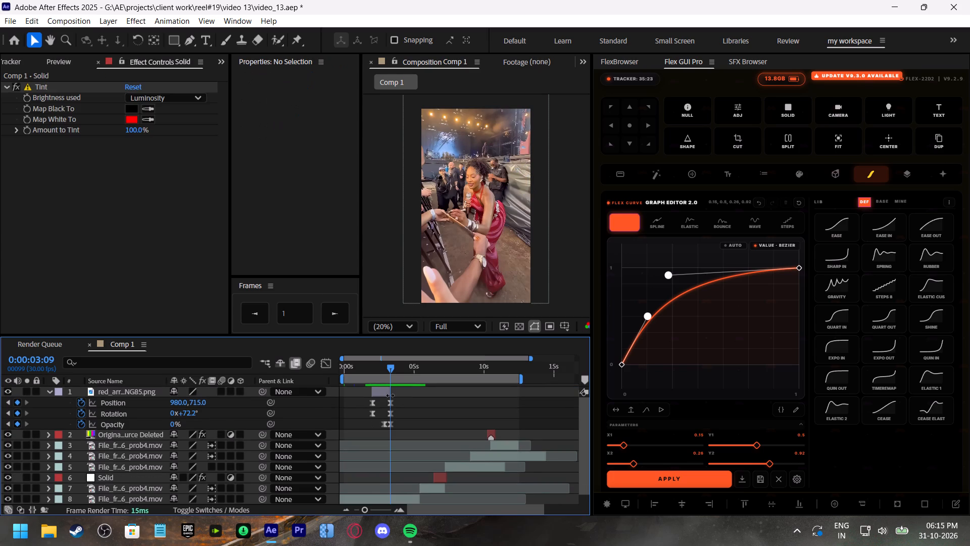
Pre-compose the trimmed red arrow layer, moving all attributes into the new composition.
{"action": "left_click", "coordinate": [383, 390]}
{"action": "right_click", "coordinate": [383, 390]}
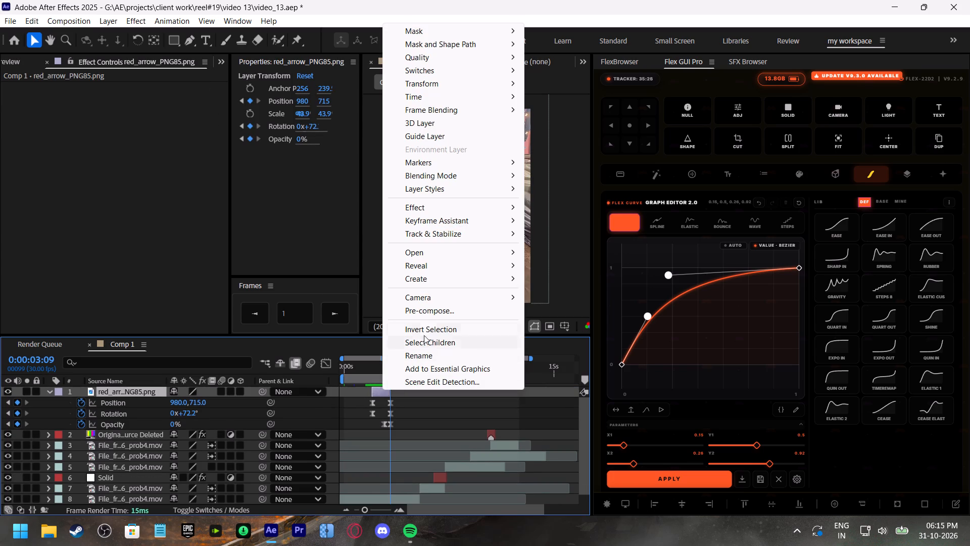
{"action": "left_click", "coordinate": [427, 310]}
{"action": "left_click", "coordinate": [397, 278]}
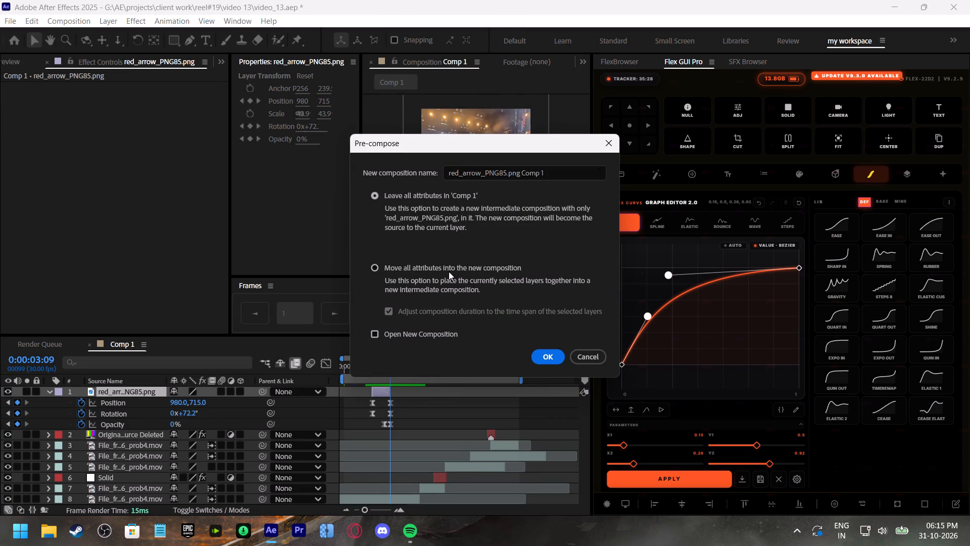
{"action": "left_click", "coordinate": [434, 262]}
{"action": "left_click", "coordinate": [546, 357]}
Flip the pre-composed red arrow layer horizontally.
{"action": "left_click", "coordinate": [383, 391]}
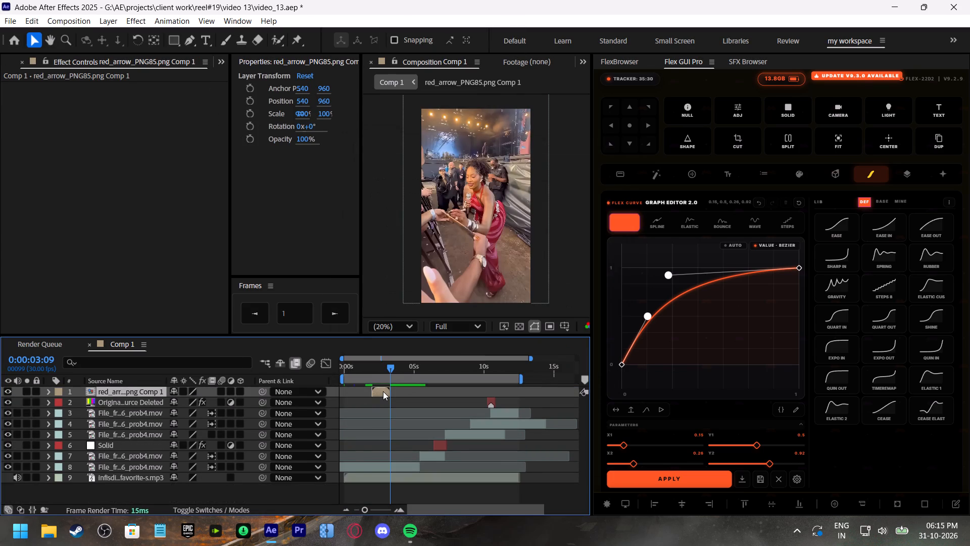
{"action": "right_click", "coordinate": [383, 391]}
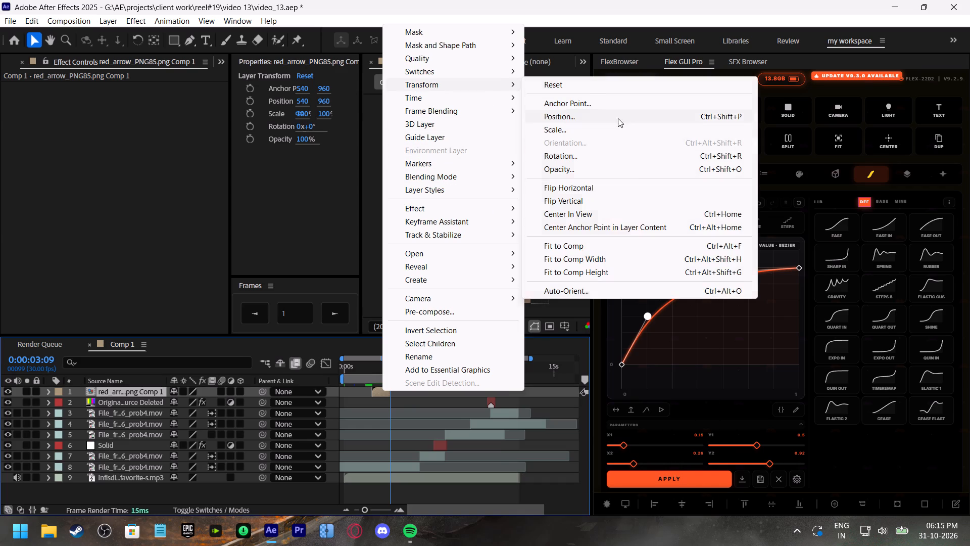
{"action": "left_click", "coordinate": [577, 189]}
Preview the whole reel from 0:00:00:00 with the flipped clips and arrow.
{"action": "left_click_drag", "start_coordinate": [367, 372], "coordinate": [343, 375]}
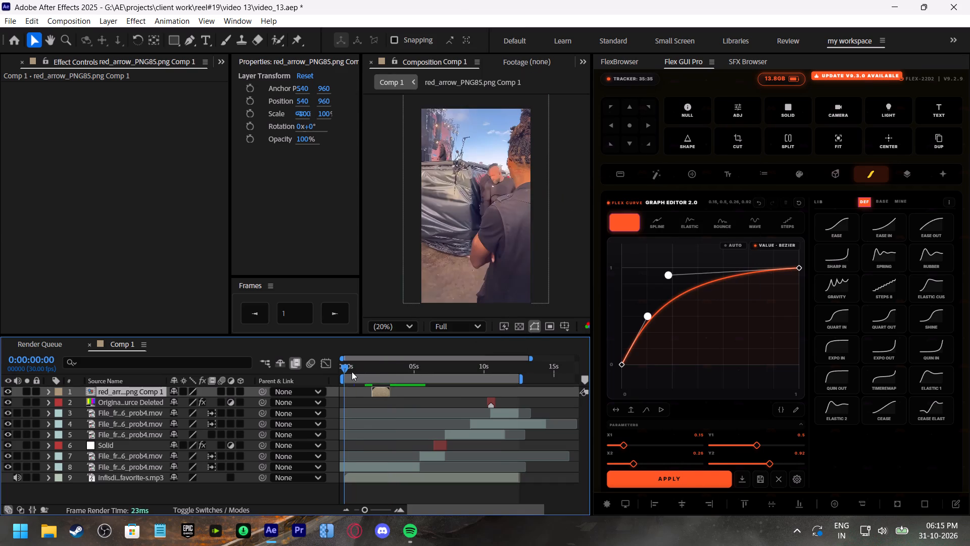
{"action": "key", "text": "space"}
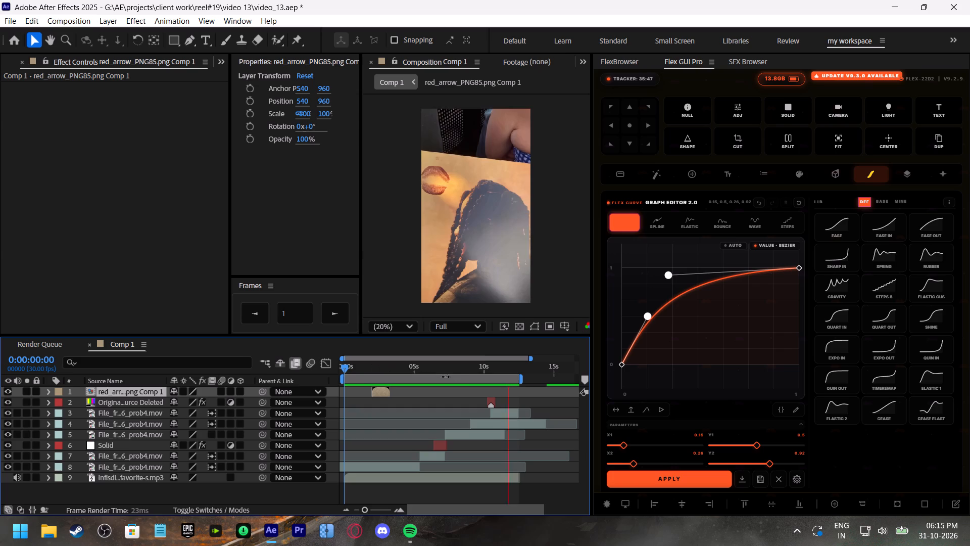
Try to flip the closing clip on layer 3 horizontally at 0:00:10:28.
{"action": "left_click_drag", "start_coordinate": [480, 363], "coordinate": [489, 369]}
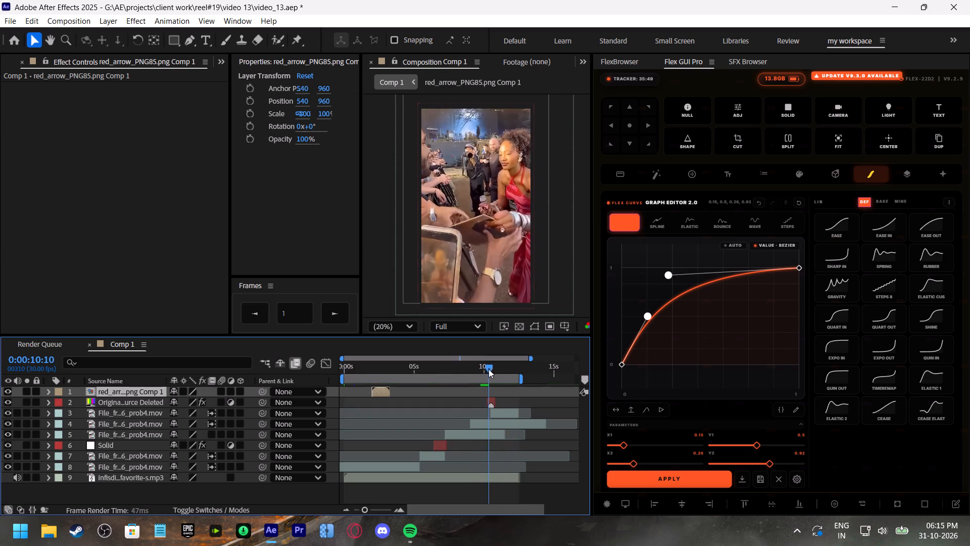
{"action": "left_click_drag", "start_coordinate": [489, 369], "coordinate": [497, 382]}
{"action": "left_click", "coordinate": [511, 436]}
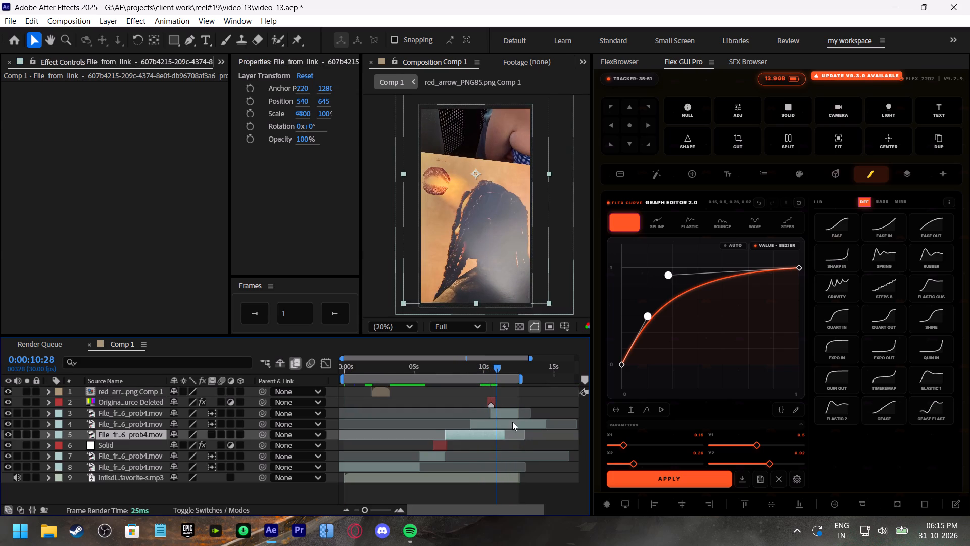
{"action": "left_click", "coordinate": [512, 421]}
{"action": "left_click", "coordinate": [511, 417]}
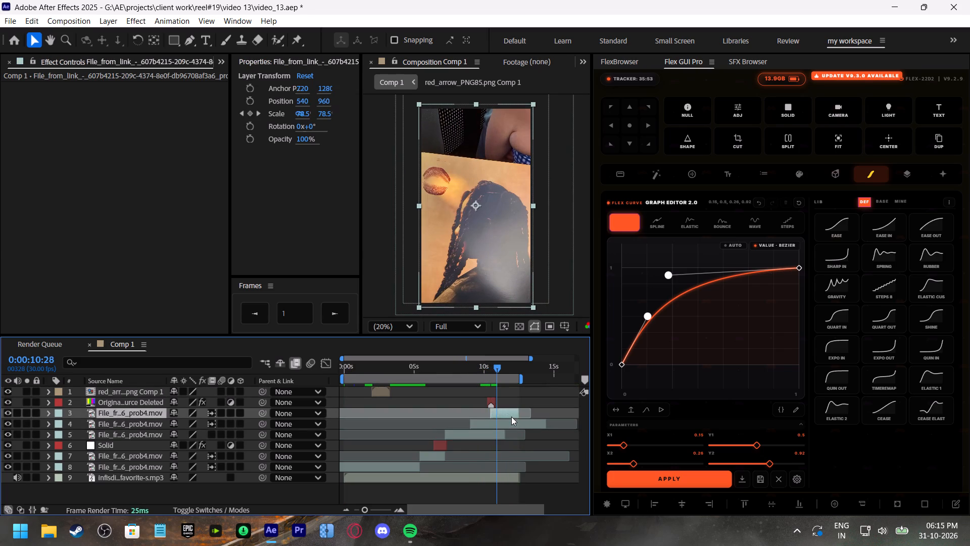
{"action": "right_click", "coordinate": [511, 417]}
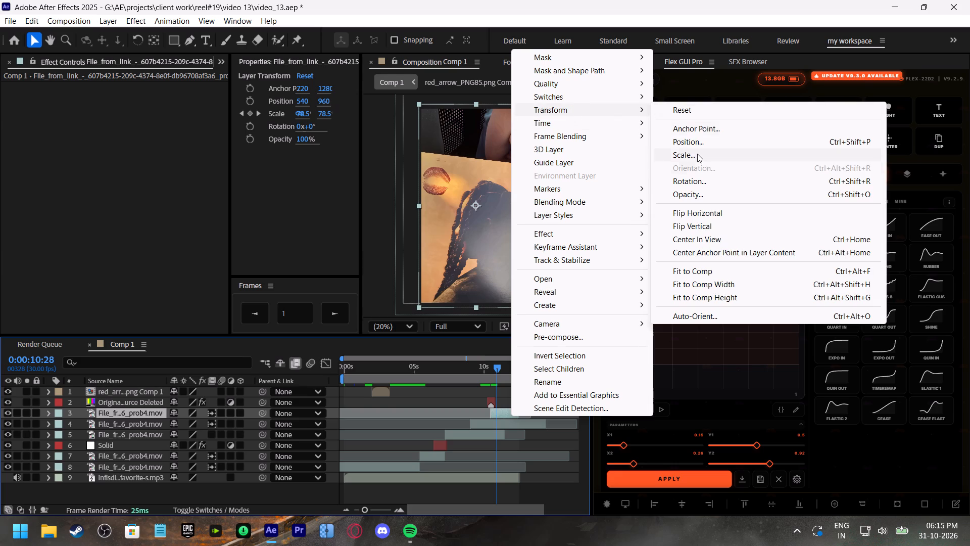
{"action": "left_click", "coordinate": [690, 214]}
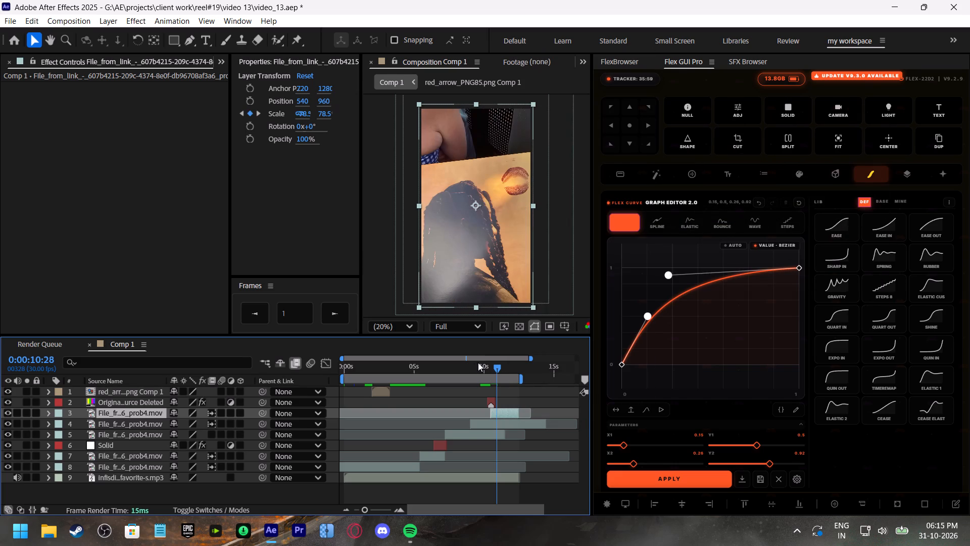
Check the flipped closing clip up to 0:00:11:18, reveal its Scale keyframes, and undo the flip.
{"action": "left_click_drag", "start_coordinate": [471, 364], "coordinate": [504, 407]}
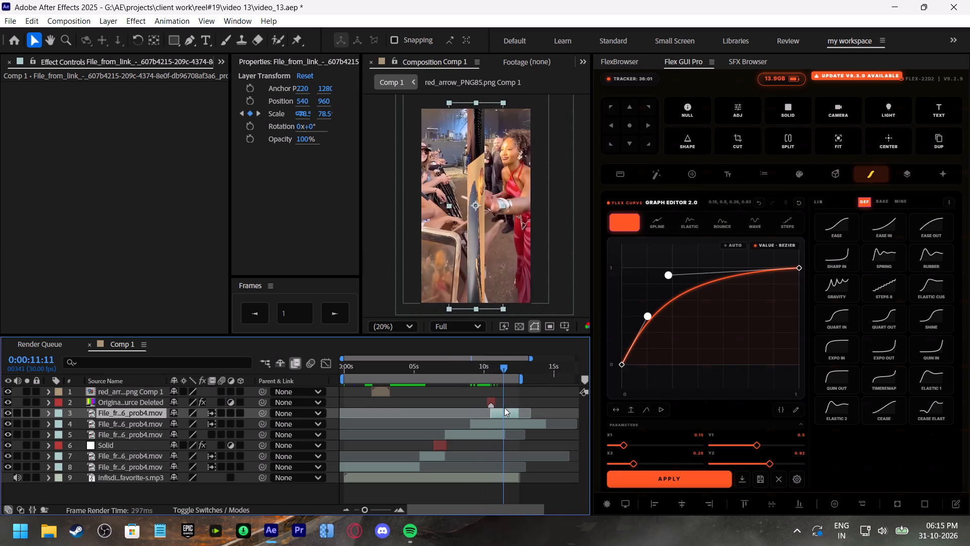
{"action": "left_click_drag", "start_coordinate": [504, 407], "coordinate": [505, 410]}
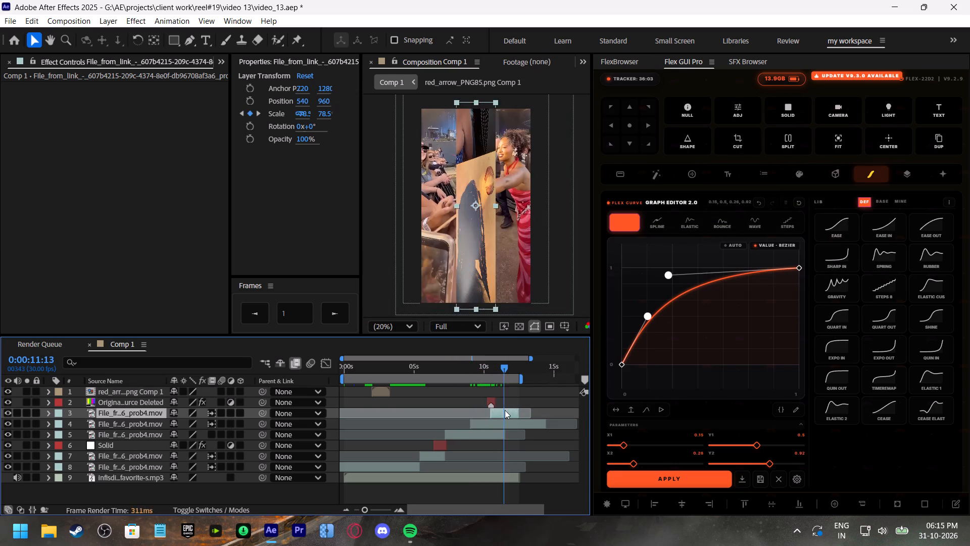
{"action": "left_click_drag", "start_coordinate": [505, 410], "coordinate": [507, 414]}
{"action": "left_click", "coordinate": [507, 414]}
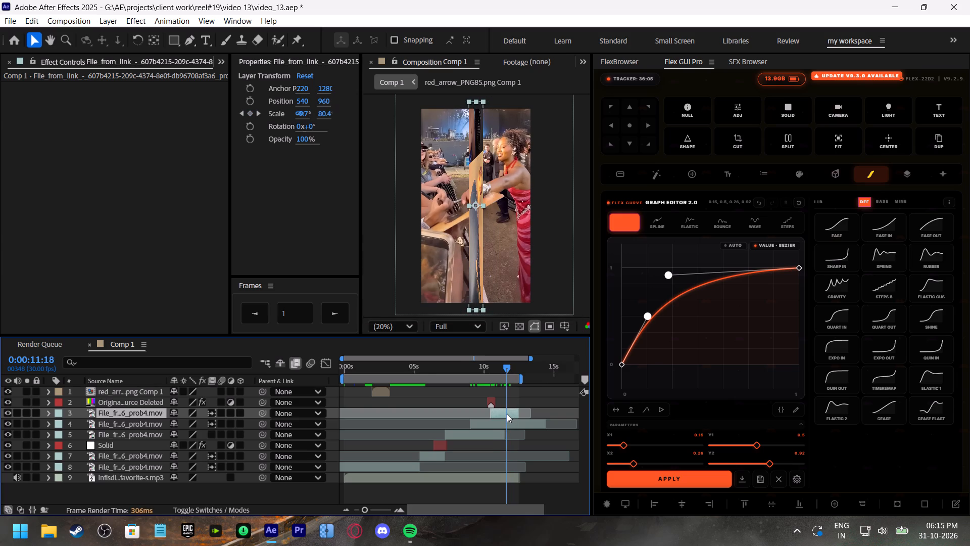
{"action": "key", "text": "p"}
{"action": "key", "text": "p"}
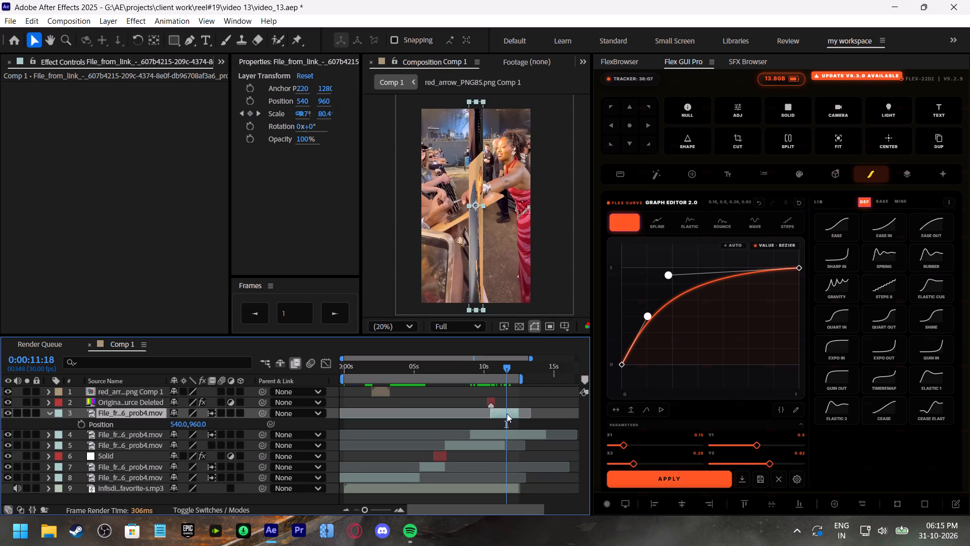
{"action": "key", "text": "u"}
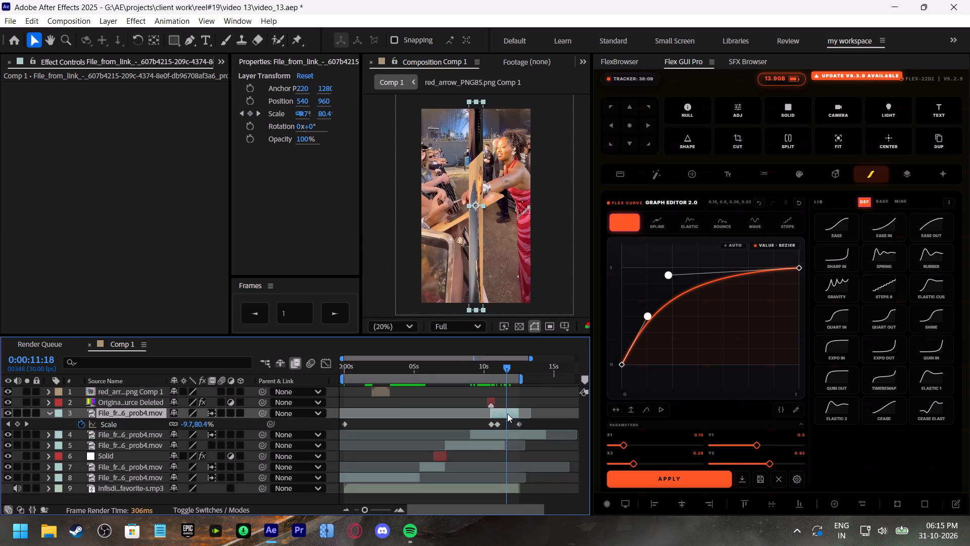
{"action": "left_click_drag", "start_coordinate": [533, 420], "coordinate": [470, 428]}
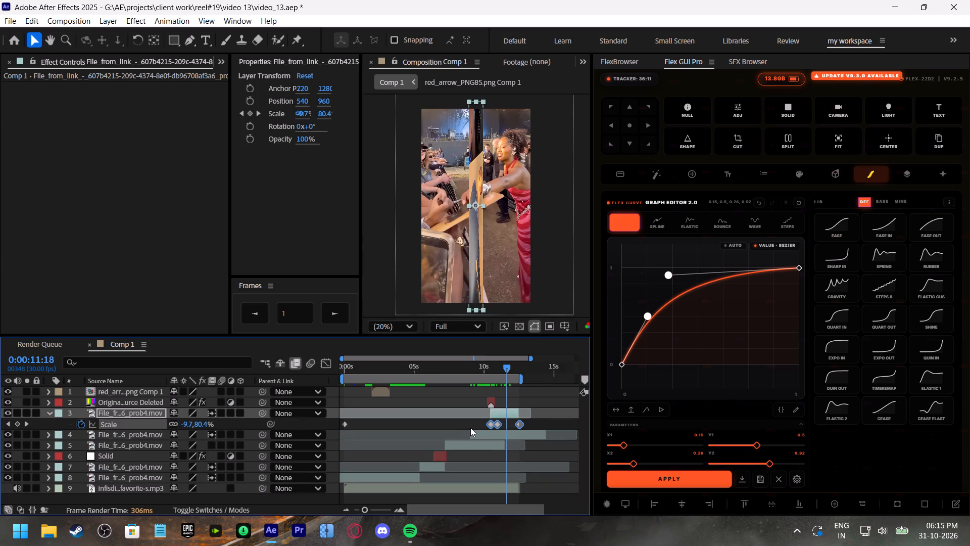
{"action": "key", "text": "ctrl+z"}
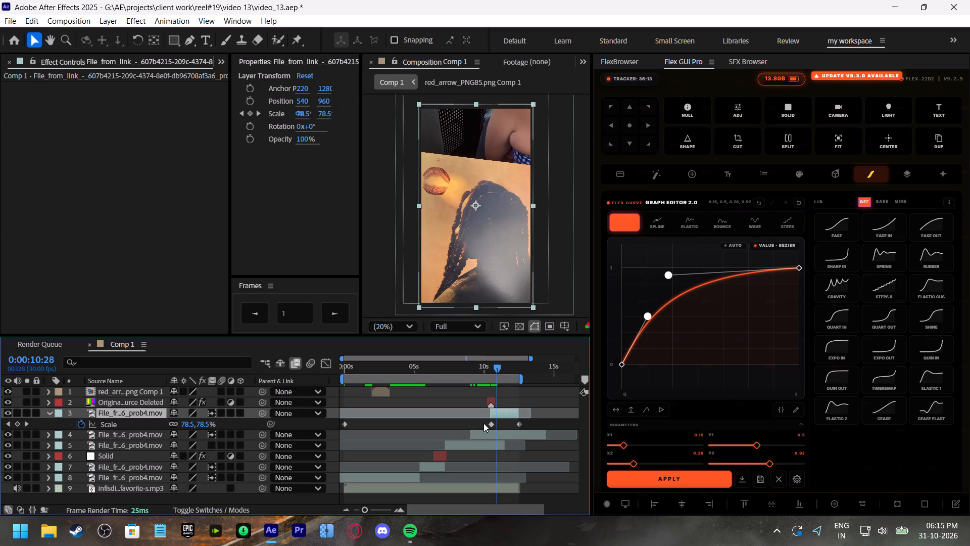
Flip the closing clip on layer 3 horizontally at its Scale keyframe at 0:00:10:14.
{"action": "left_click_drag", "start_coordinate": [492, 368], "coordinate": [510, 388]}
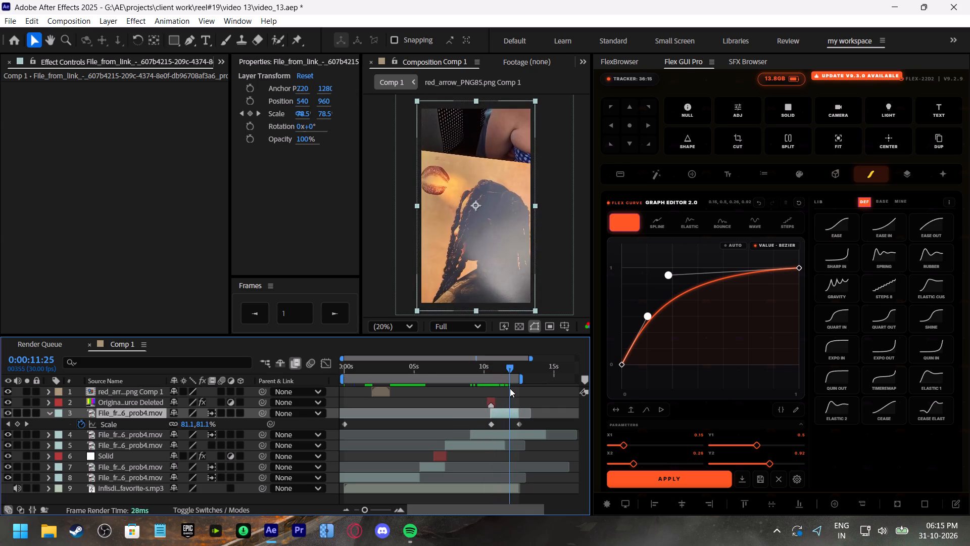
{"action": "left_click_drag", "start_coordinate": [510, 388], "coordinate": [491, 382]}
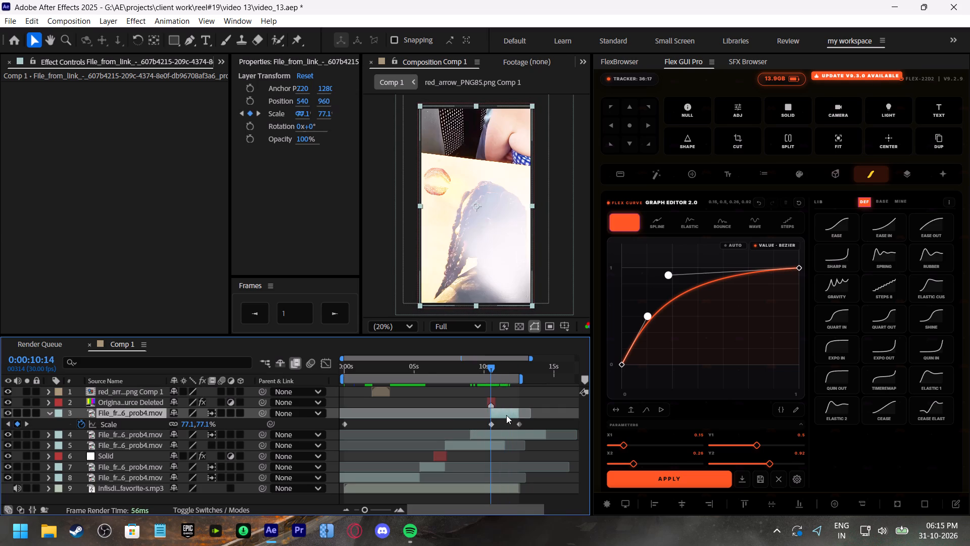
{"action": "right_click", "coordinate": [506, 415]}
{"action": "right_click", "coordinate": [506, 415]}
{"action": "left_click", "coordinate": [501, 425]}
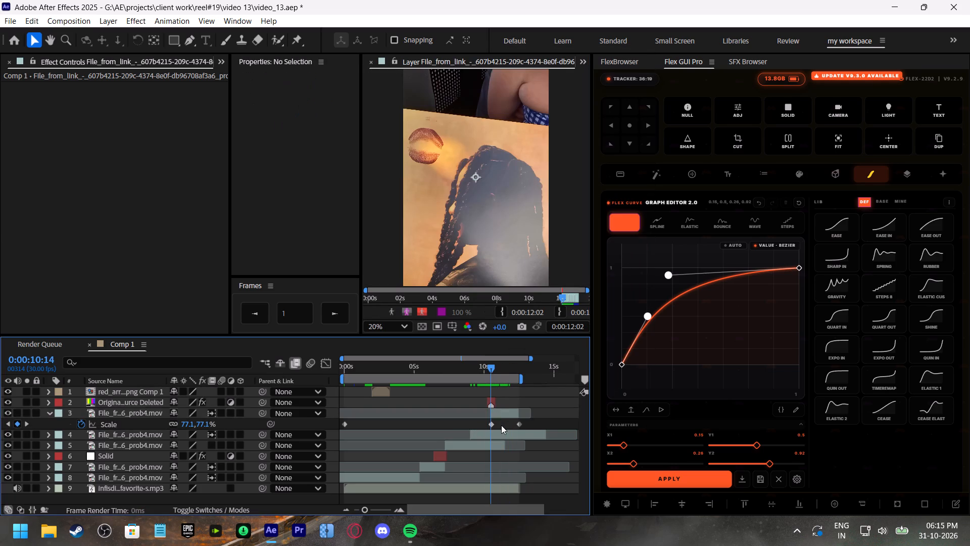
{"action": "left_click", "coordinate": [499, 414]}
{"action": "scroll", "coordinate": [411, 53], "scroll_direction": "up", "scroll_amount": 2}
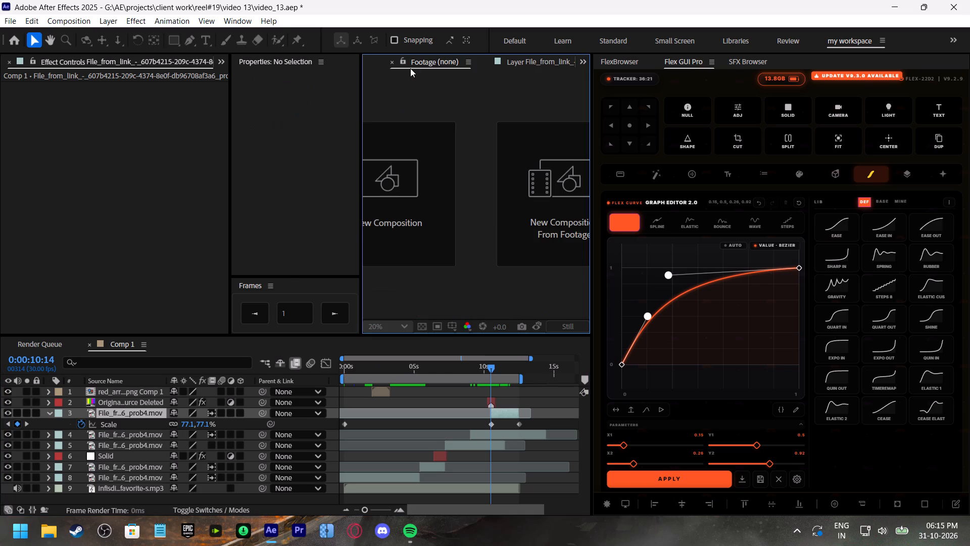
{"action": "scroll", "coordinate": [476, 63], "scroll_direction": "up", "scroll_amount": 1}
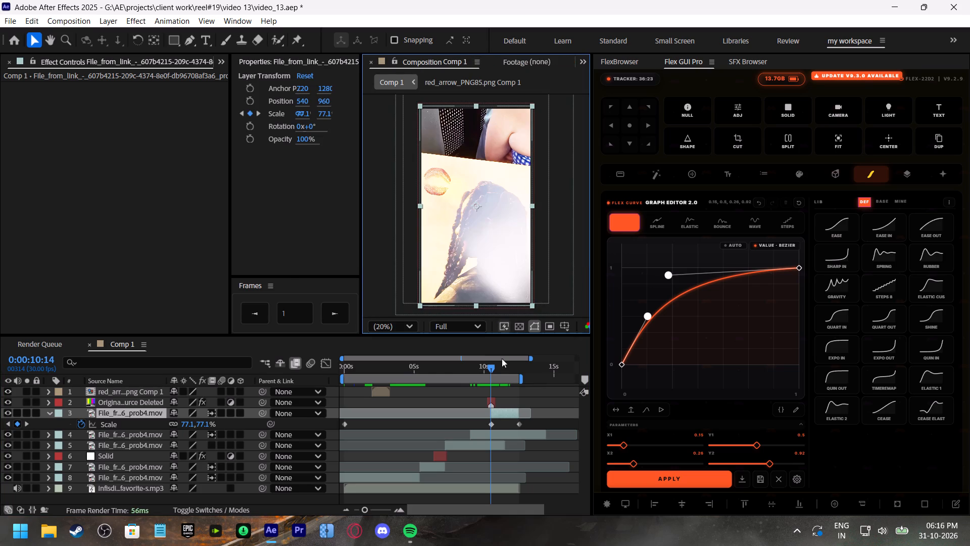
{"action": "right_click", "coordinate": [505, 409]}
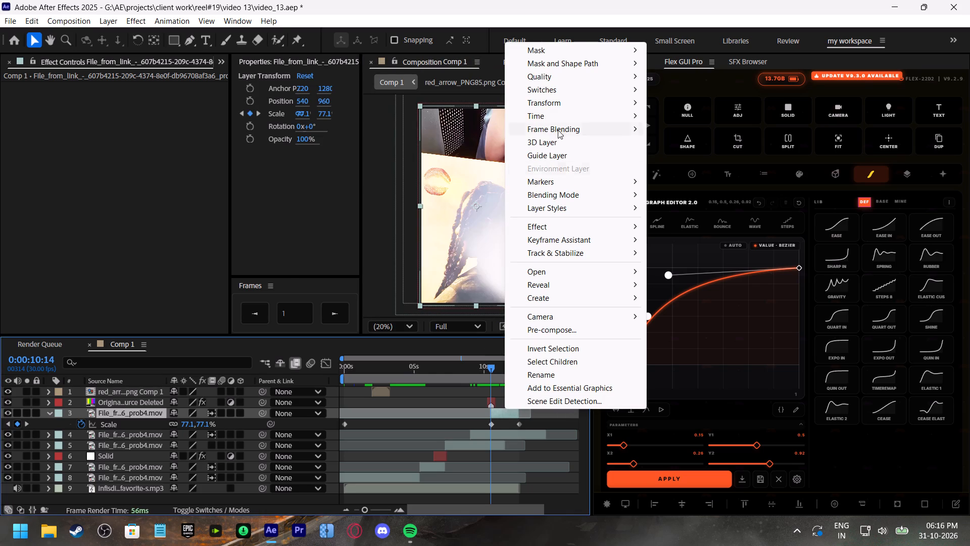
{"action": "right_click", "coordinate": [544, 107]}
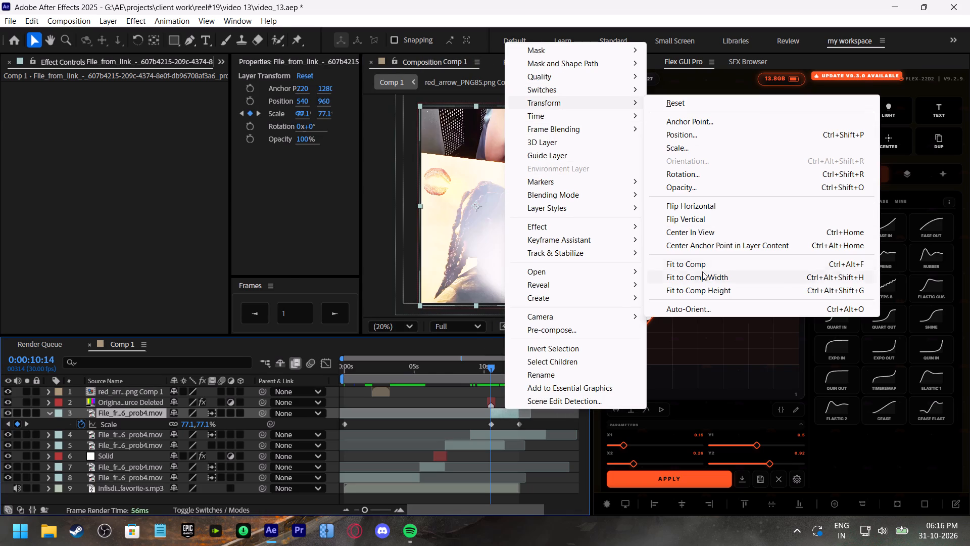
{"action": "right_click", "coordinate": [699, 207]}
{"action": "left_click", "coordinate": [699, 207]}
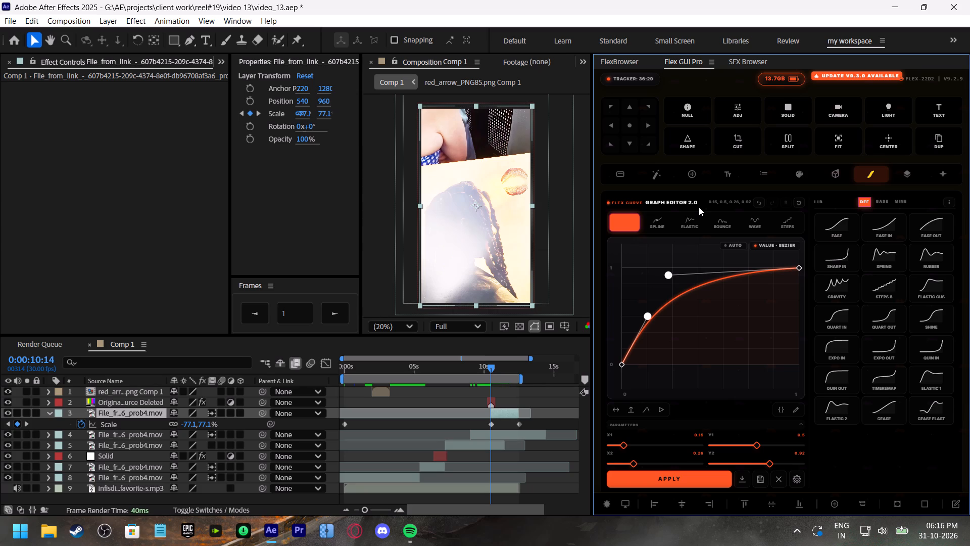
Flip the closing clip on layer 3 horizontally at its last Scale keyframe, at 0:00:12:15.
{"action": "left_click_drag", "start_coordinate": [492, 363], "coordinate": [513, 378]}
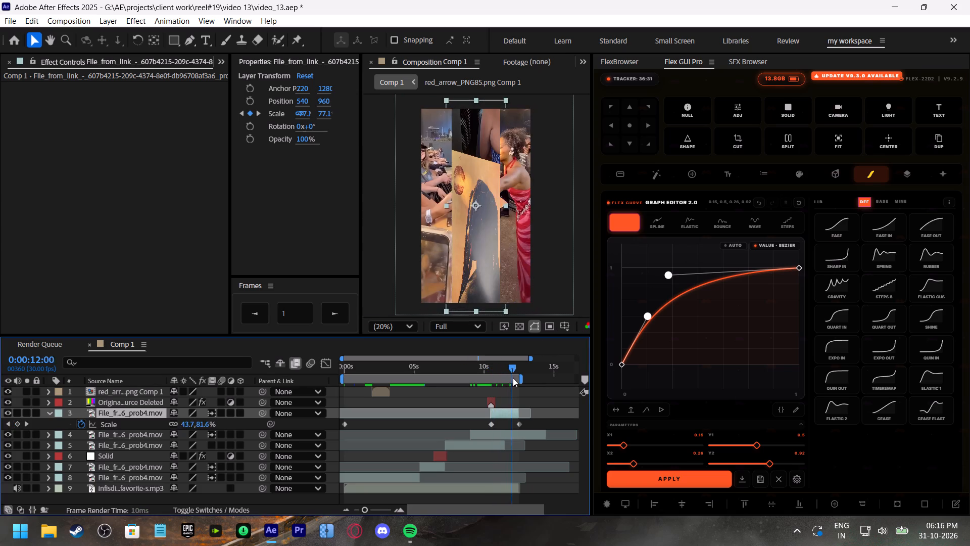
{"action": "left_click_drag", "start_coordinate": [513, 378], "coordinate": [515, 378]}
{"action": "left_click_drag", "start_coordinate": [510, 368], "coordinate": [516, 373]}
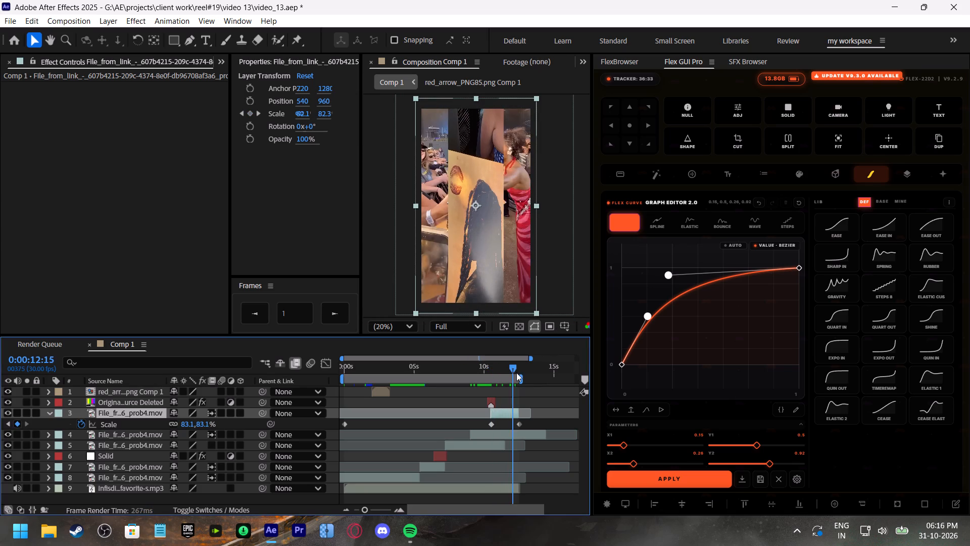
{"action": "left_click_drag", "start_coordinate": [516, 373], "coordinate": [518, 375]}
{"action": "left_click", "coordinate": [512, 412]}
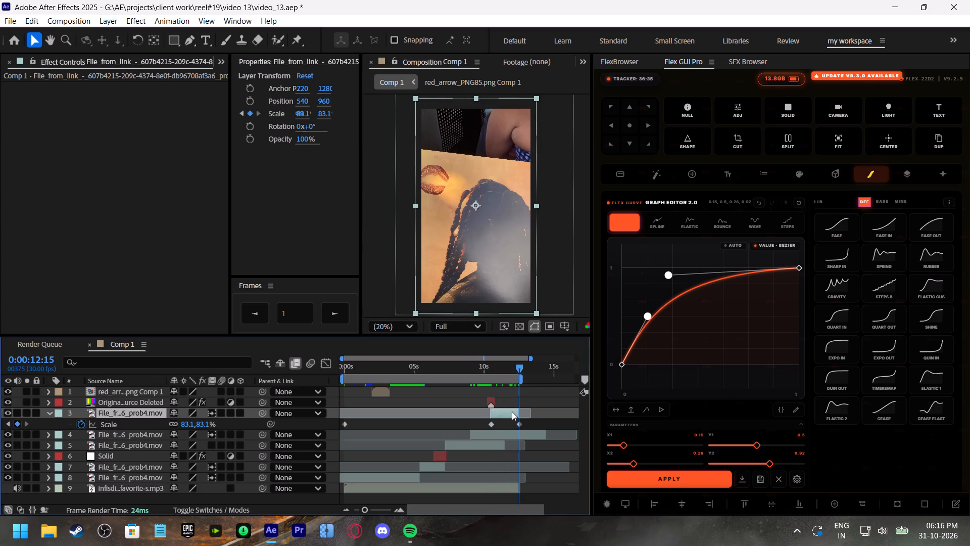
{"action": "right_click", "coordinate": [512, 412]}
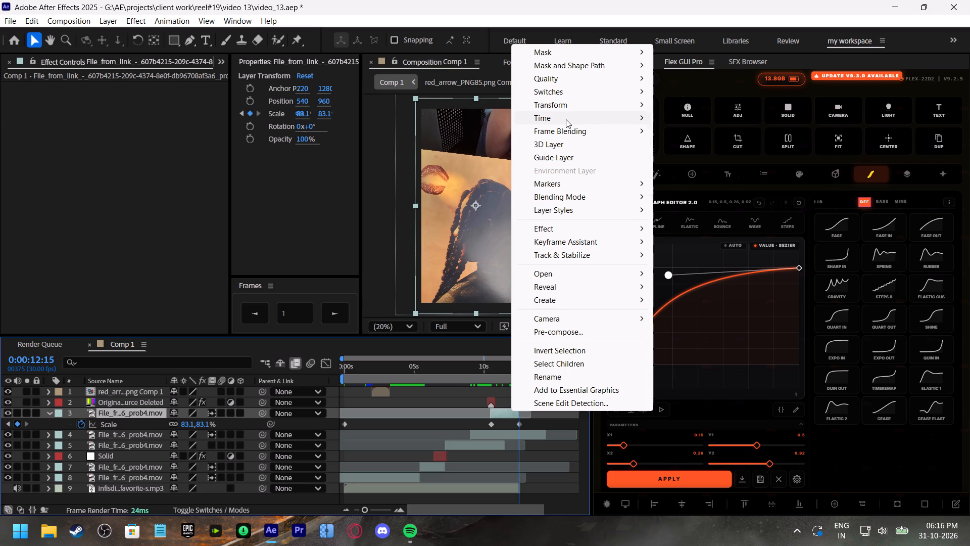
{"action": "left_click", "coordinate": [718, 211]}
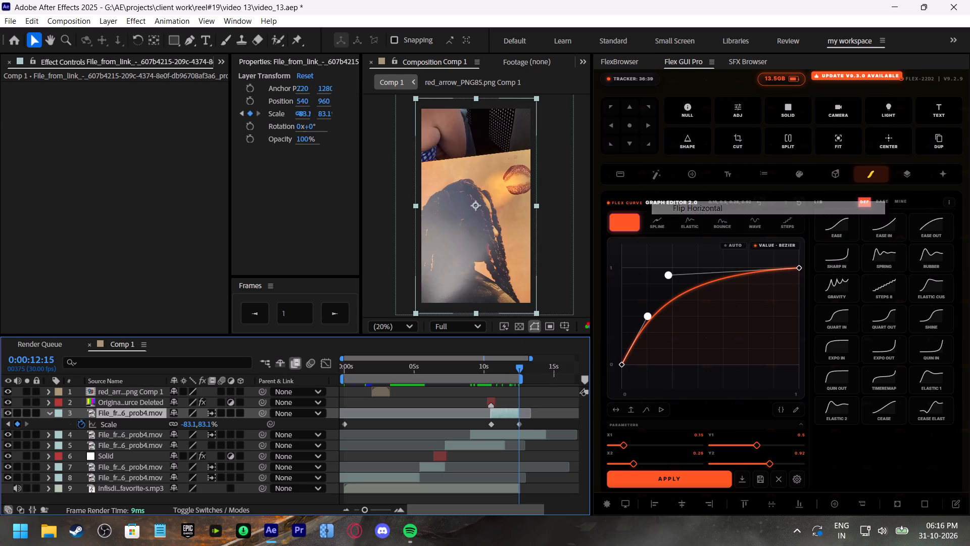
Play a preview with the current time at 0:00:09:24 to check the flipped closing clip.
{"action": "left_click", "coordinate": [481, 366]}
{"action": "key", "text": "space"}
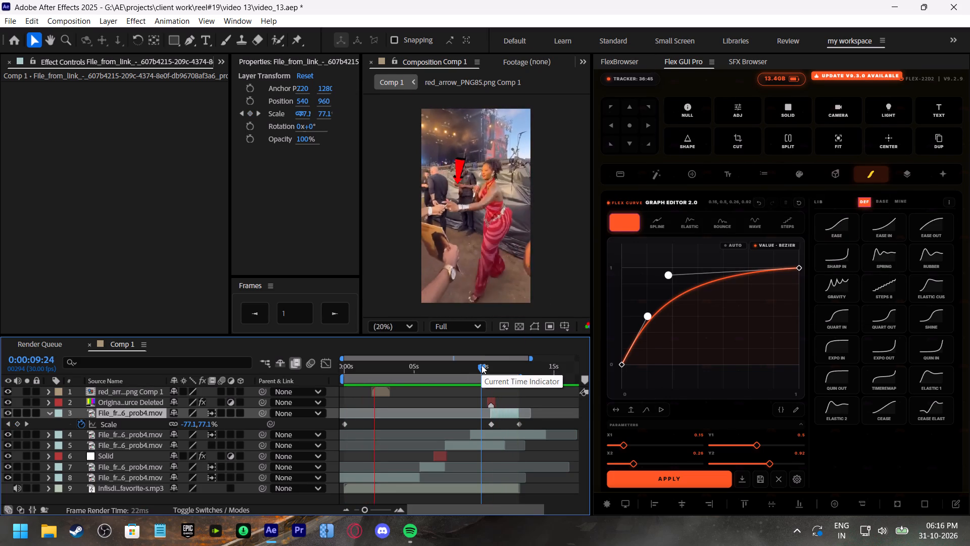
Return to 0:00:00:00, save the project and collapse the closing clip's Scale property on layer 3.
{"action": "left_click_drag", "start_coordinate": [370, 371], "coordinate": [319, 376]}
{"action": "key", "text": "ctrl+s"}
{"action": "left_click", "coordinate": [48, 413]}
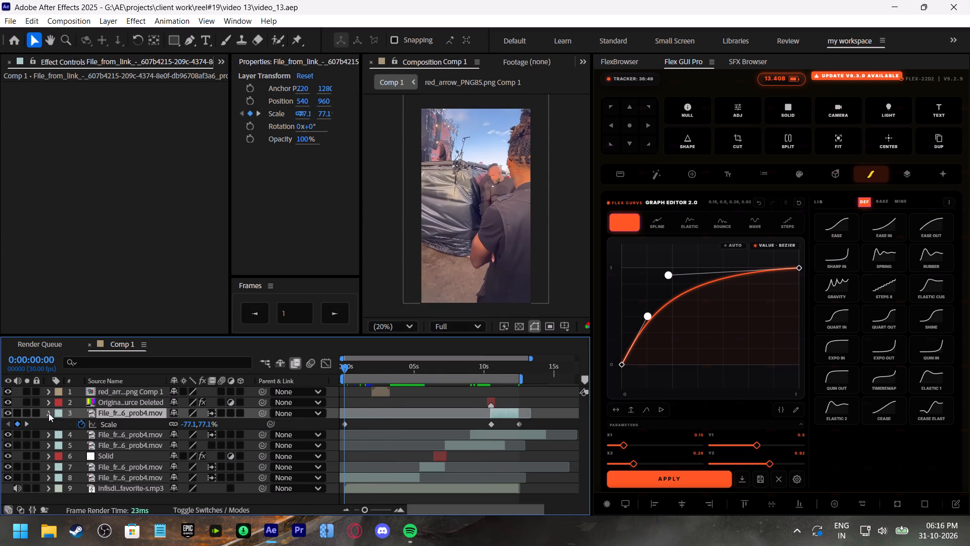
Preview the whole reel from 0:00:00:00 with the closing clip flipped.
{"action": "key", "text": "space"}
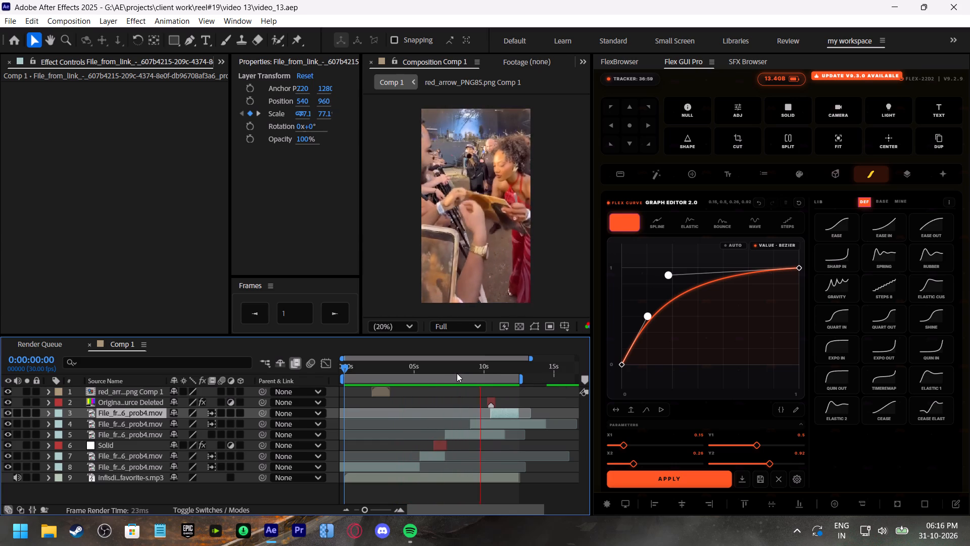
{"action": "left_click", "coordinate": [341, 366]}
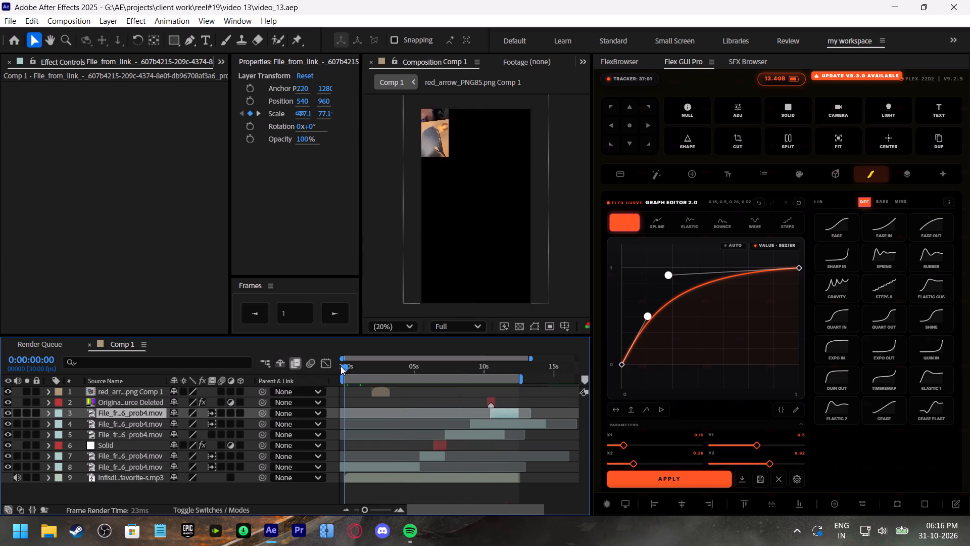
Pre-compose all nine layers of Comp 1 into a single composition.
{"action": "left_click", "coordinate": [436, 419]}
{"action": "left_click", "coordinate": [437, 403]}
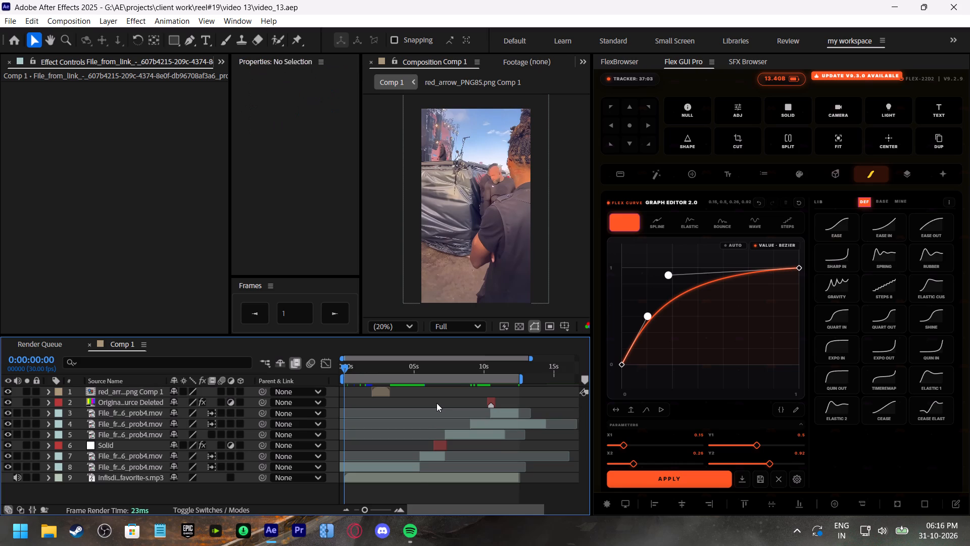
{"action": "key", "text": "ctrl+a"}
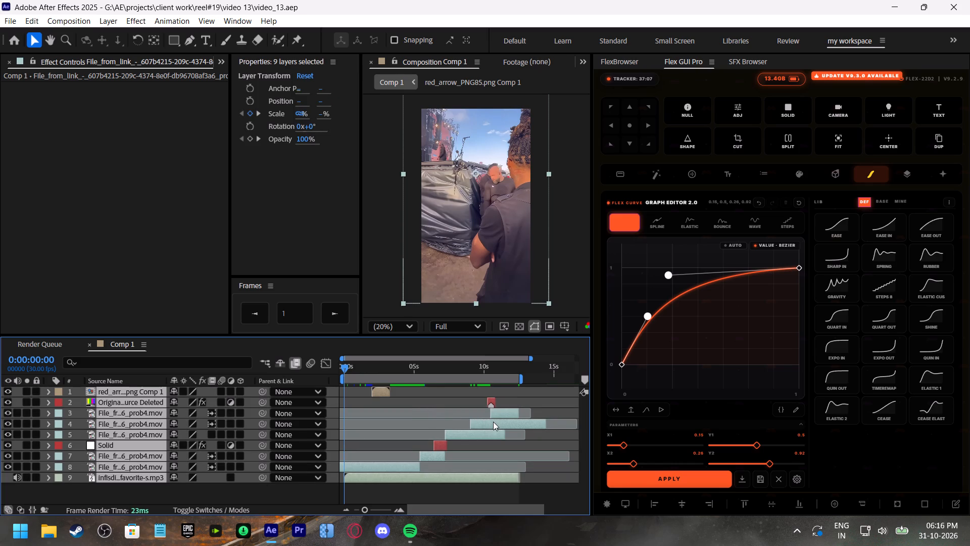
{"action": "right_click", "coordinate": [493, 422]}
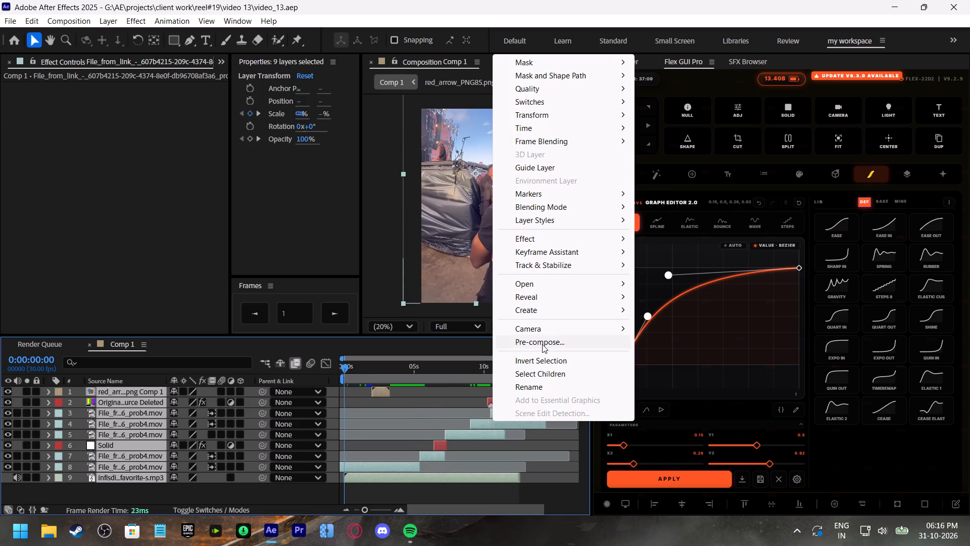
{"action": "left_click", "coordinate": [542, 344]}
{"action": "left_click", "coordinate": [414, 275]}
{"action": "left_click", "coordinate": [551, 360]}
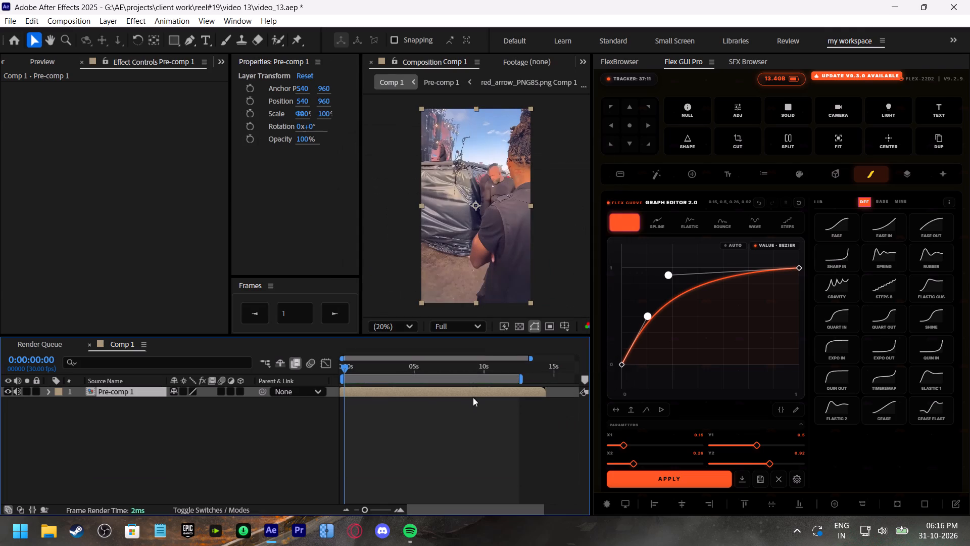
Preview the pre-composed reel from its beginning.
{"action": "left_click", "coordinate": [358, 409]}
{"action": "left_click_drag", "start_coordinate": [351, 369], "coordinate": [325, 374]}
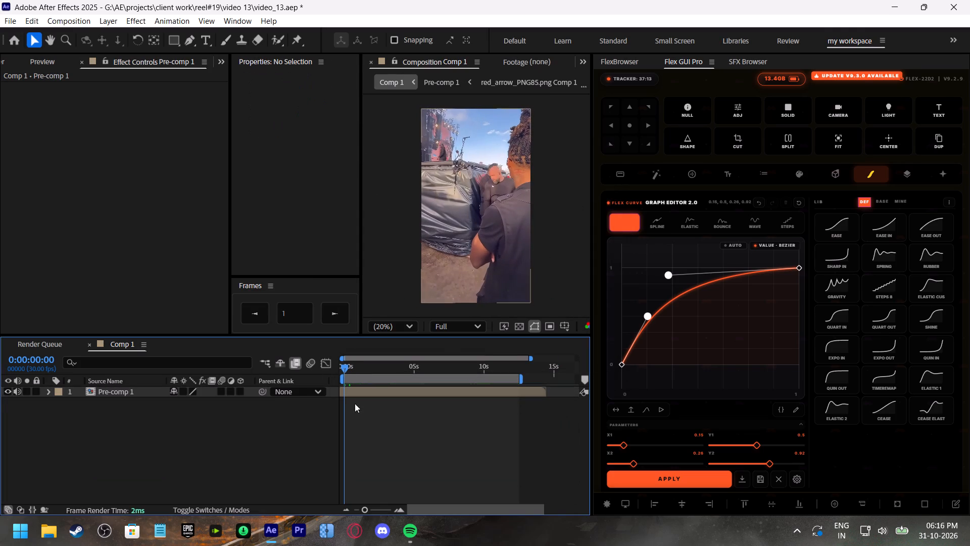
{"action": "left_click", "coordinate": [361, 411]}
{"action": "key", "text": "space"}
{"action": "left_click", "coordinate": [346, 366]}
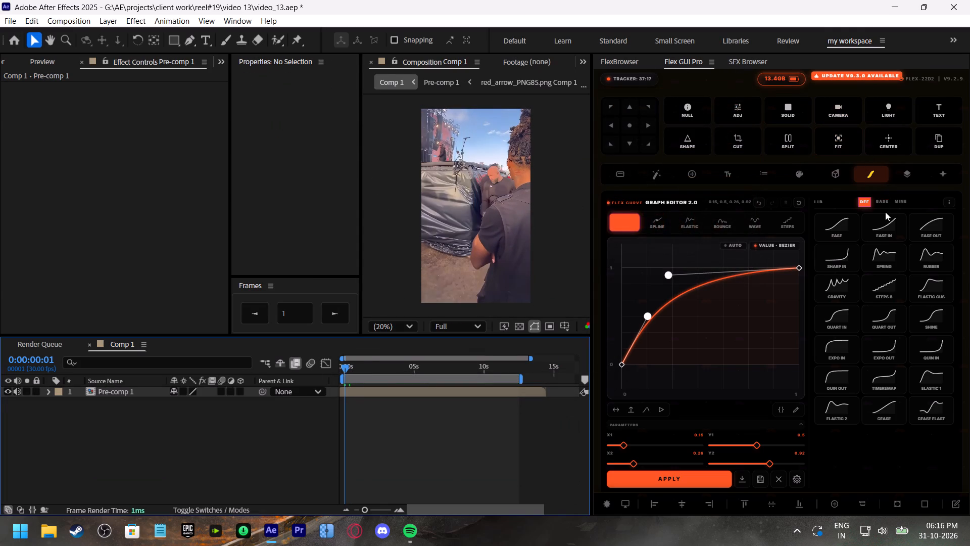
Import the "speed texts" comp from the saved comps in Comp Saver.
{"action": "left_click", "coordinate": [841, 176]}
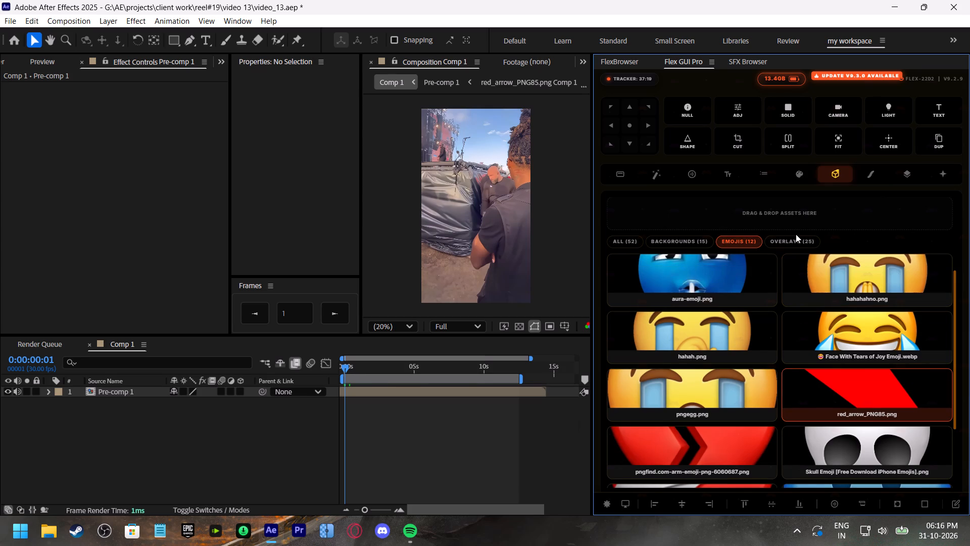
{"action": "scroll", "coordinate": [856, 283], "scroll_direction": "up", "scroll_amount": 3}
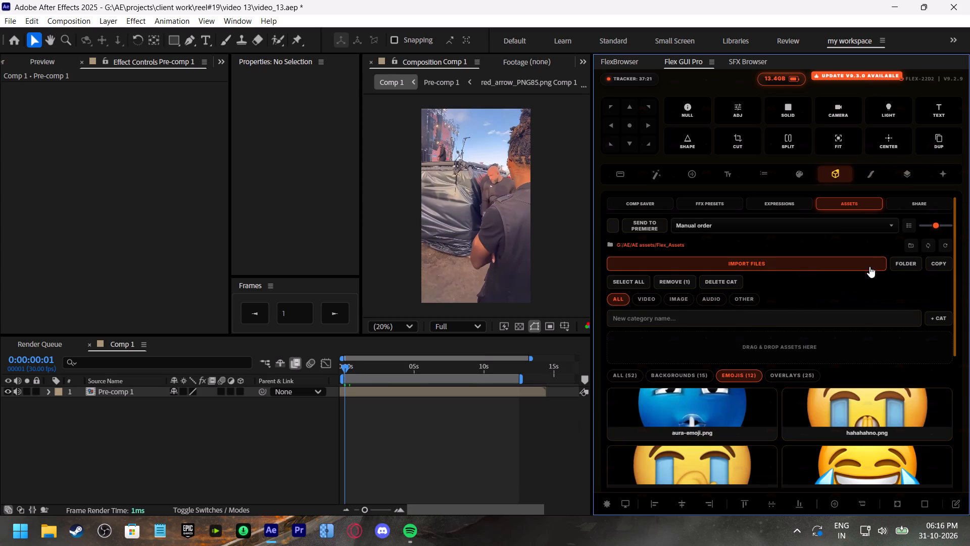
{"action": "left_click", "coordinate": [640, 204]}
{"action": "scroll", "coordinate": [771, 384], "scroll_direction": "down", "scroll_amount": 3}
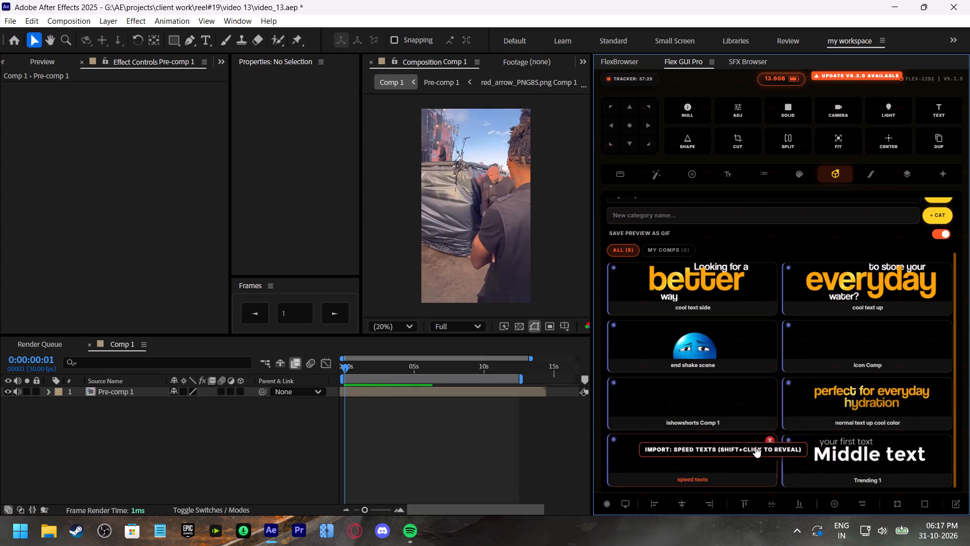
{"action": "scroll", "coordinate": [821, 429], "scroll_direction": "down", "scroll_amount": 3}
{"action": "scroll", "coordinate": [772, 358], "scroll_direction": "down", "scroll_amount": 2}
{"action": "scroll", "coordinate": [910, 440], "scroll_direction": "up", "scroll_amount": 2}
{"action": "scroll", "coordinate": [909, 440], "scroll_direction": "down", "scroll_amount": 4}
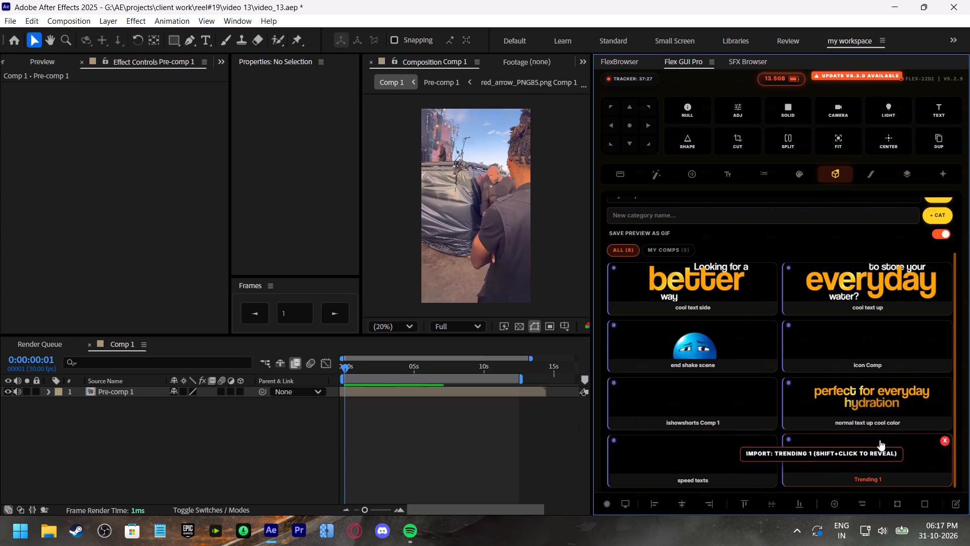
{"action": "left_click", "coordinate": [683, 462]}
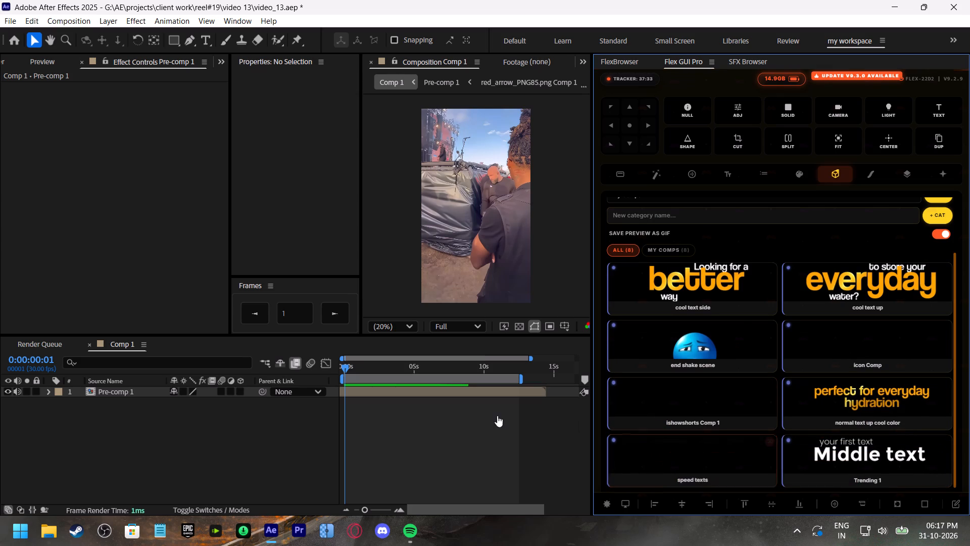
{"action": "left_click", "coordinate": [689, 456]}
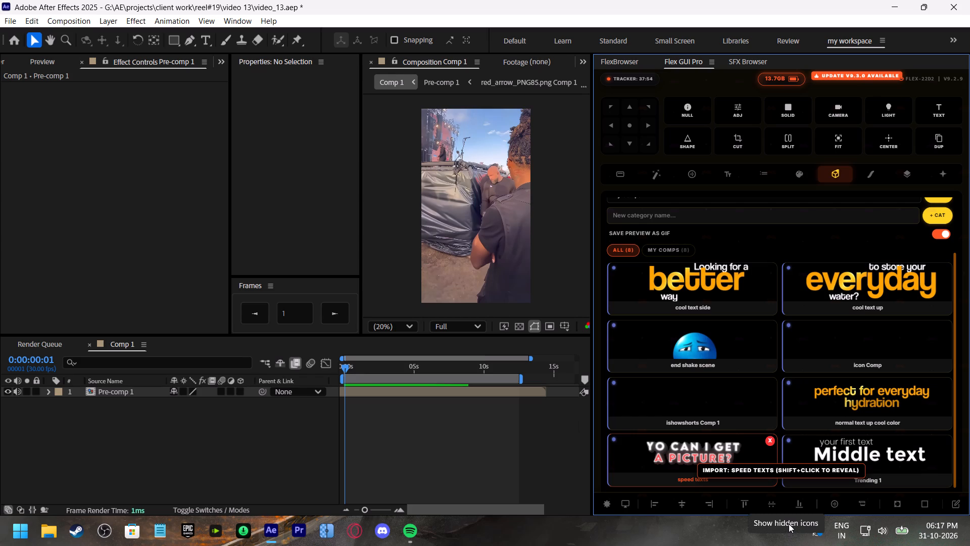
Switch to Discord.
{"action": "left_click", "coordinate": [382, 531]}
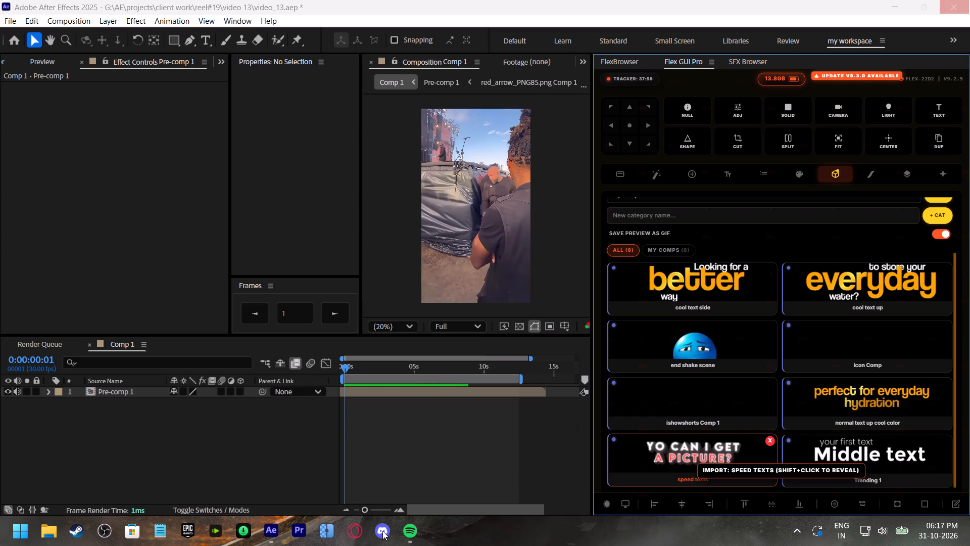
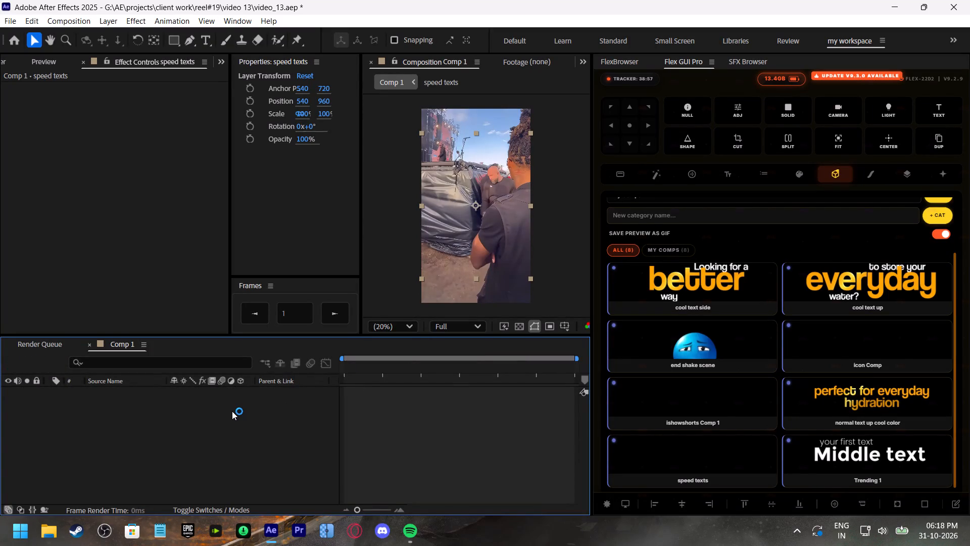
Replace the speed texts layer in Comp 1 with a copy of its "yo can I get a picture?" text layer.
{"action": "left_click", "coordinate": [124, 436]}
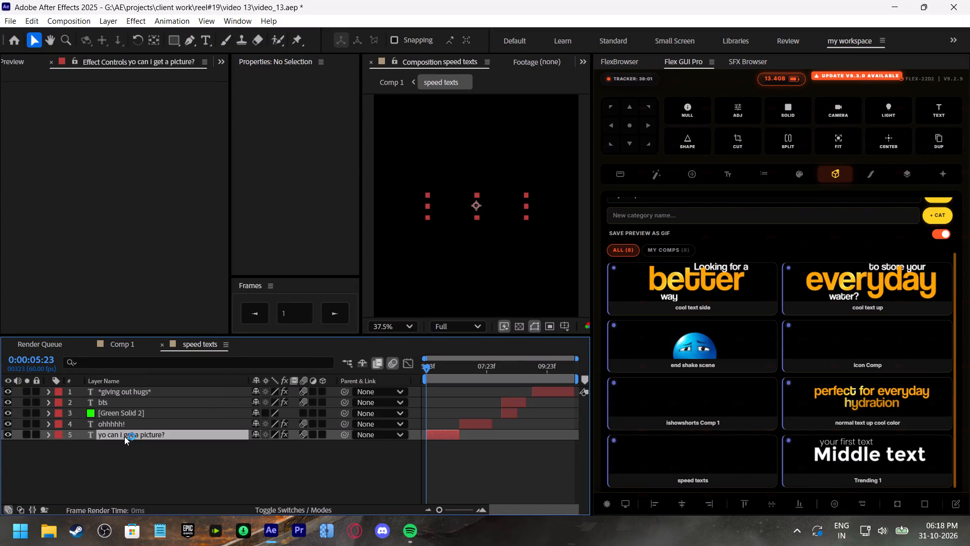
{"action": "left_click", "coordinate": [128, 443]}
{"action": "left_click", "coordinate": [127, 431]}
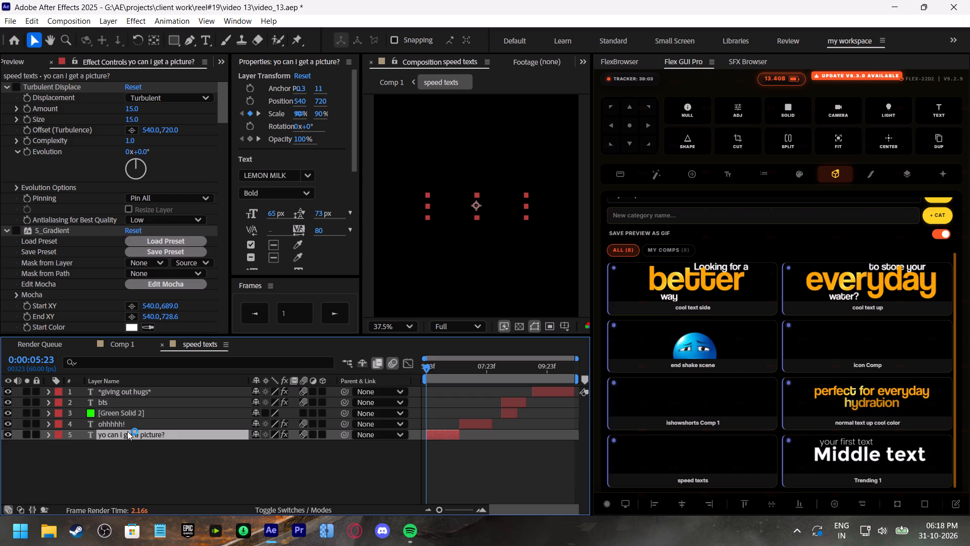
{"action": "key", "text": "ctrl+c"}
{"action": "left_click", "coordinate": [124, 341]}
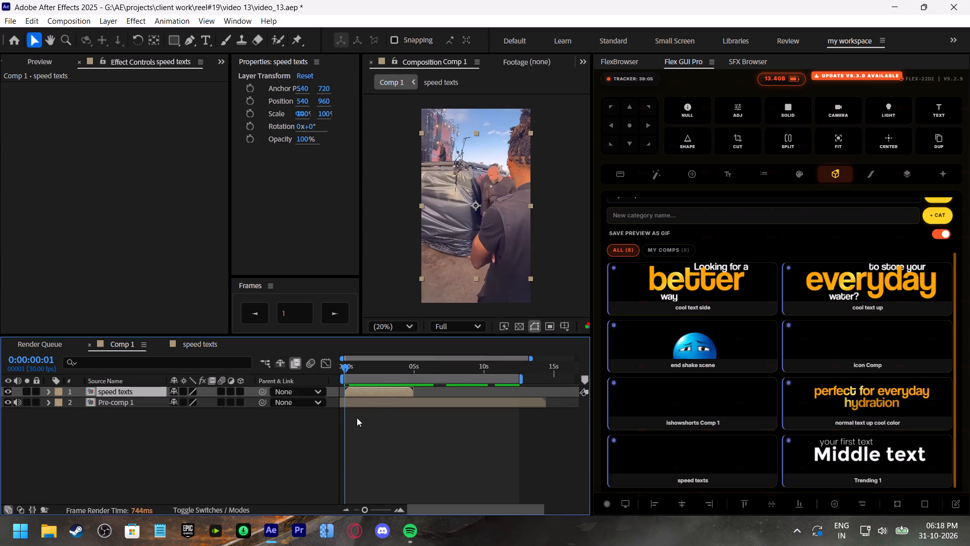
{"action": "left_click", "coordinate": [379, 394]}
{"action": "key", "text": "BackSpace"}
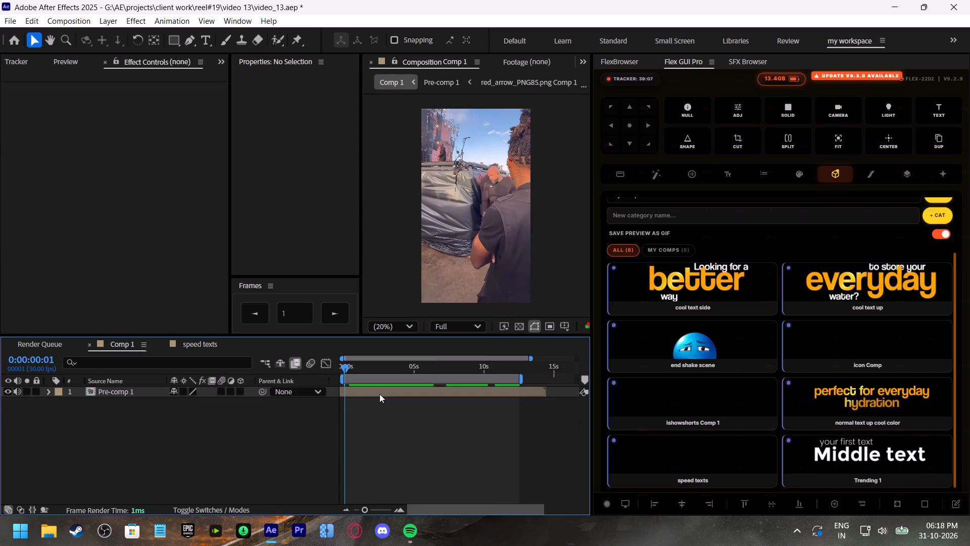
{"action": "left_click", "coordinate": [379, 394]}
{"action": "left_click", "coordinate": [370, 414]}
{"action": "key", "text": "ctrl+v"}
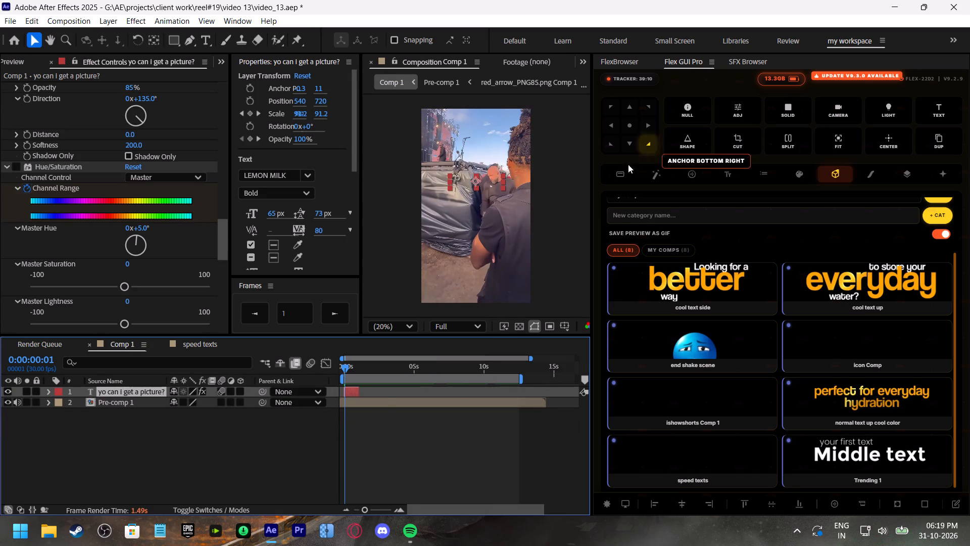
Purge the After Effects memory and disk cache.
{"action": "left_click", "coordinate": [767, 83]}
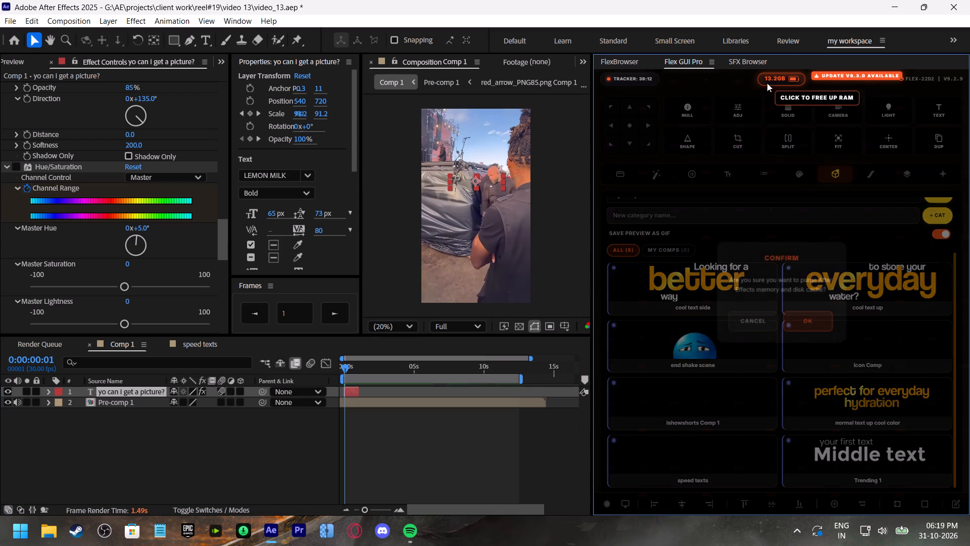
{"action": "left_click", "coordinate": [819, 323]}
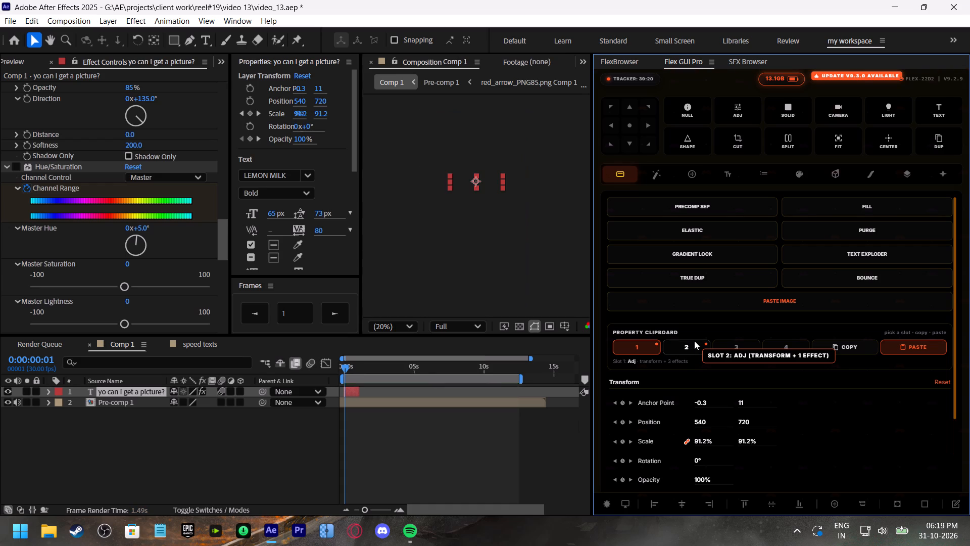
Preview the pasted text animation over the reel's opening several times from the first frame.
{"action": "left_click_drag", "start_coordinate": [363, 367], "coordinate": [312, 376]}
{"action": "left_click_drag", "start_coordinate": [361, 509], "coordinate": [364, 510]}
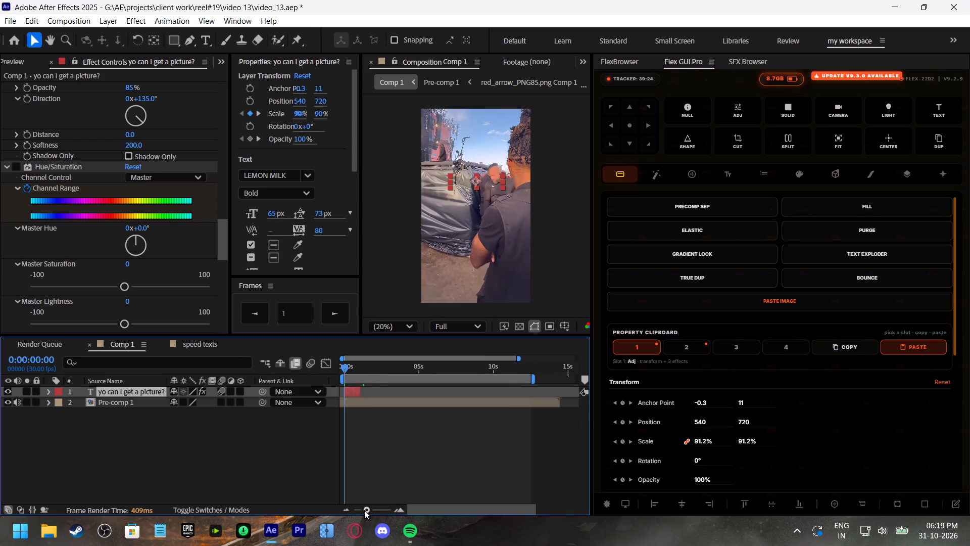
{"action": "left_click_drag", "start_coordinate": [364, 510], "coordinate": [382, 520]}
{"action": "key", "text": "space"}
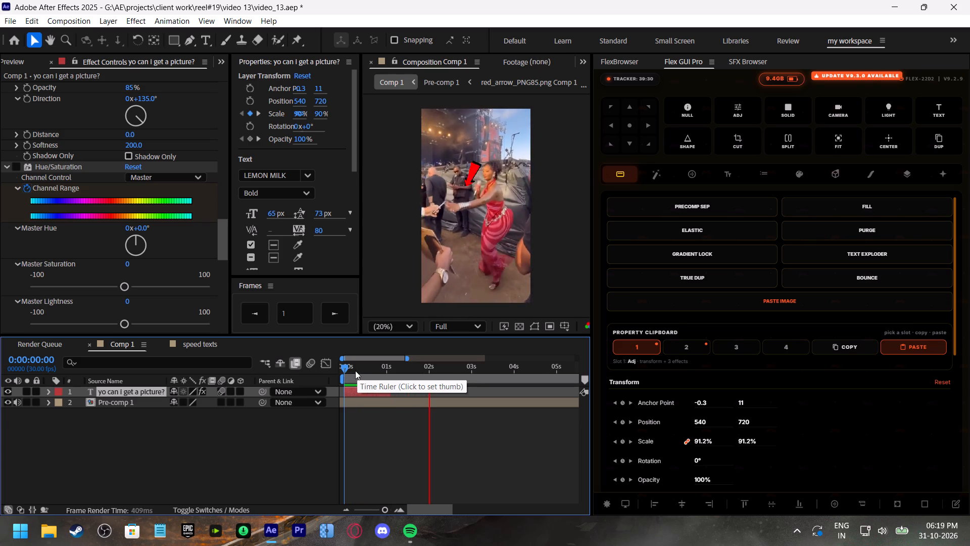
{"action": "left_click_drag", "start_coordinate": [355, 371], "coordinate": [325, 375]}
{"action": "key", "text": "space"}
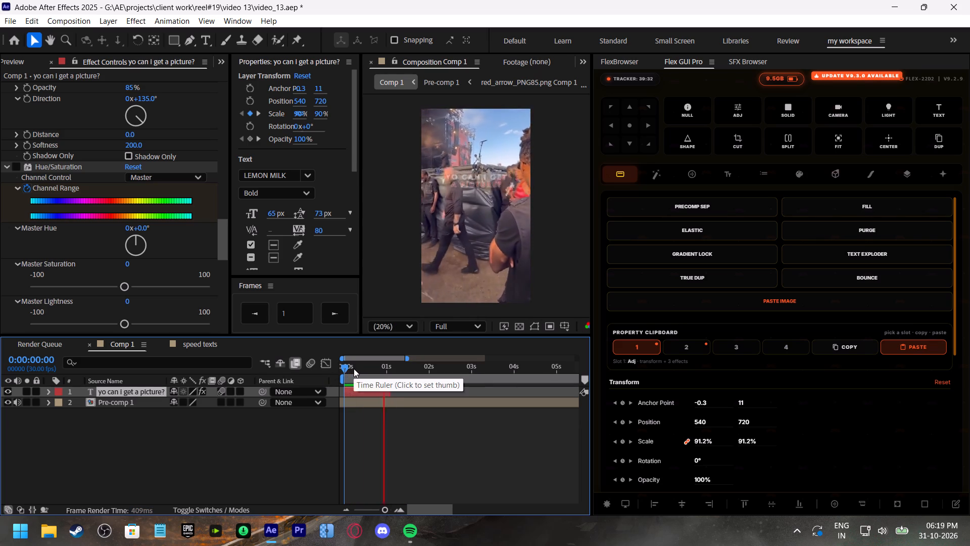
{"action": "left_click_drag", "start_coordinate": [354, 369], "coordinate": [340, 374]}
{"action": "key", "text": "space"}
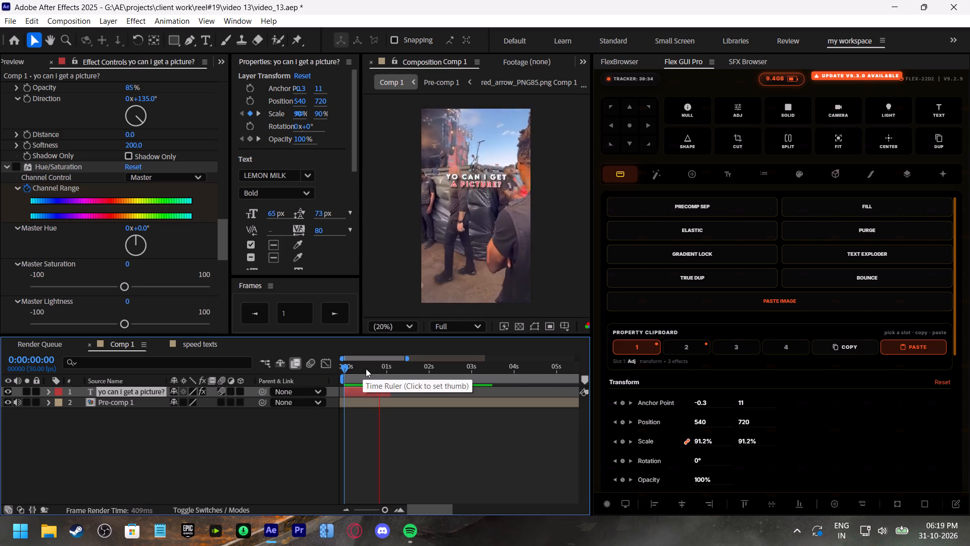
{"action": "left_click_drag", "start_coordinate": [366, 369], "coordinate": [334, 373]}
{"action": "key", "text": "space"}
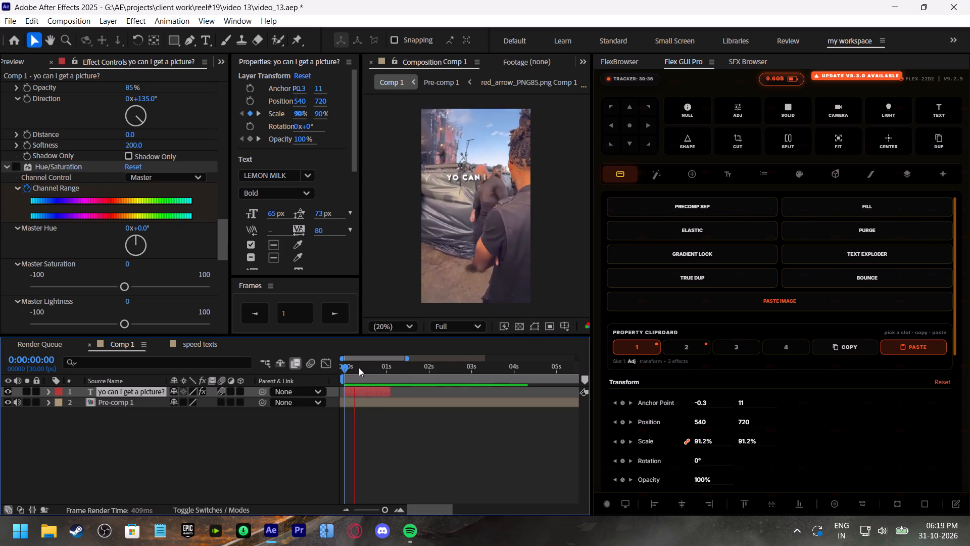
Replace the pasted text's wording with "this fan brought" and a second line reading "a".
{"action": "left_click", "coordinate": [359, 368]}
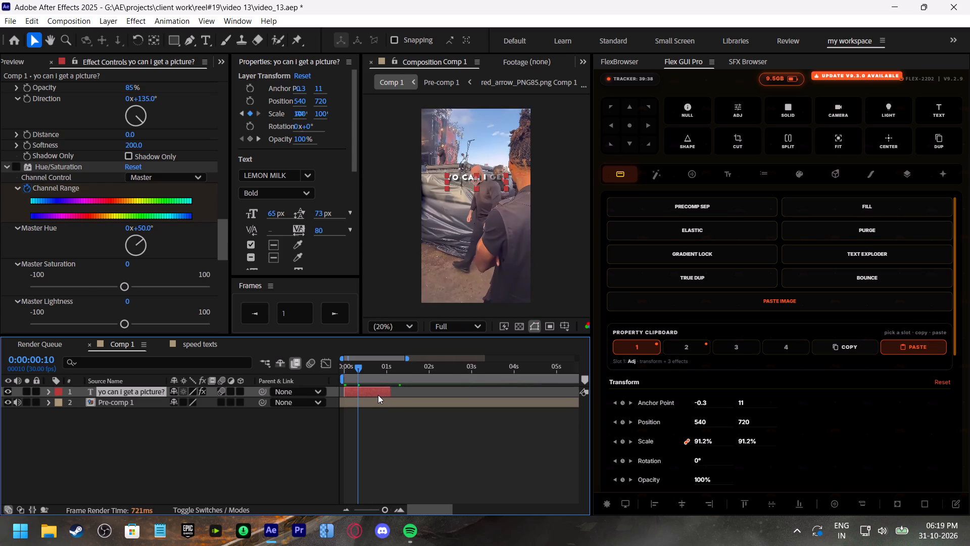
{"action": "double_click", "coordinate": [378, 394]}
{"action": "type", "text": "this fan brought"}
{"action": "key", "text": "Return"}
{"action": "type", "text": "a"}
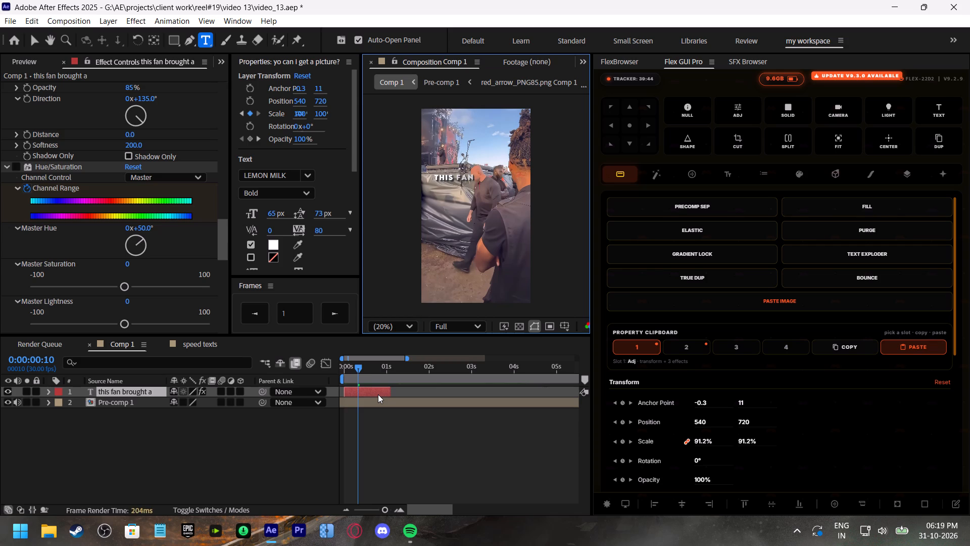
{"action": "key", "text": "space"}
{"action": "key", "text": "BackSpace"}
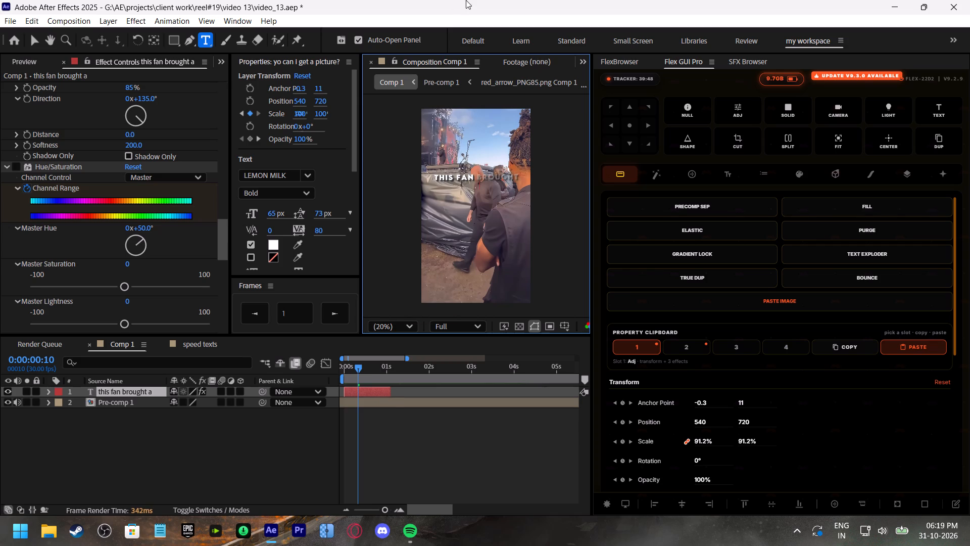
Re-break the caption into two lines reading "this fan" and "brought a".
{"action": "left_click", "coordinate": [478, 181]}
{"action": "key", "text": "BackSpace"}
{"action": "key", "text": "Return"}
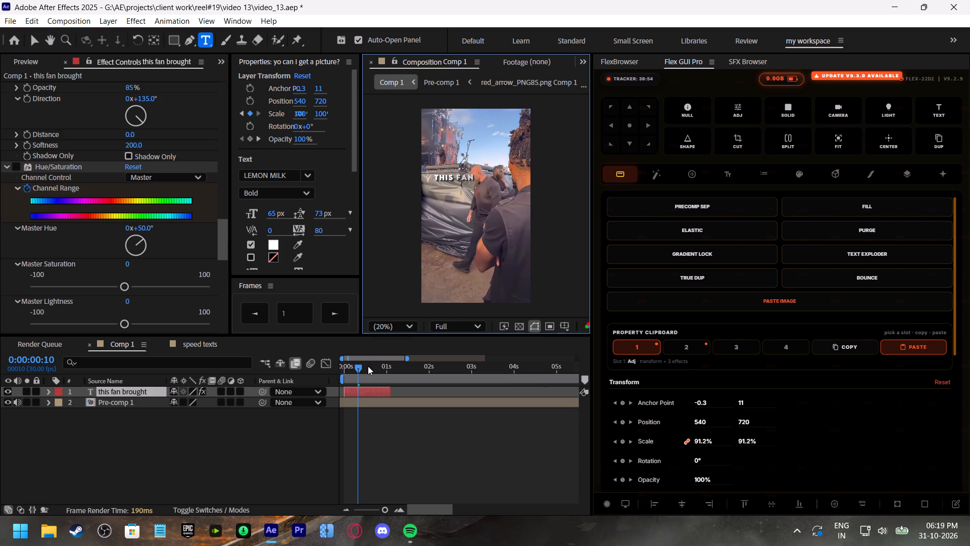
{"action": "left_click_drag", "start_coordinate": [368, 366], "coordinate": [373, 370]}
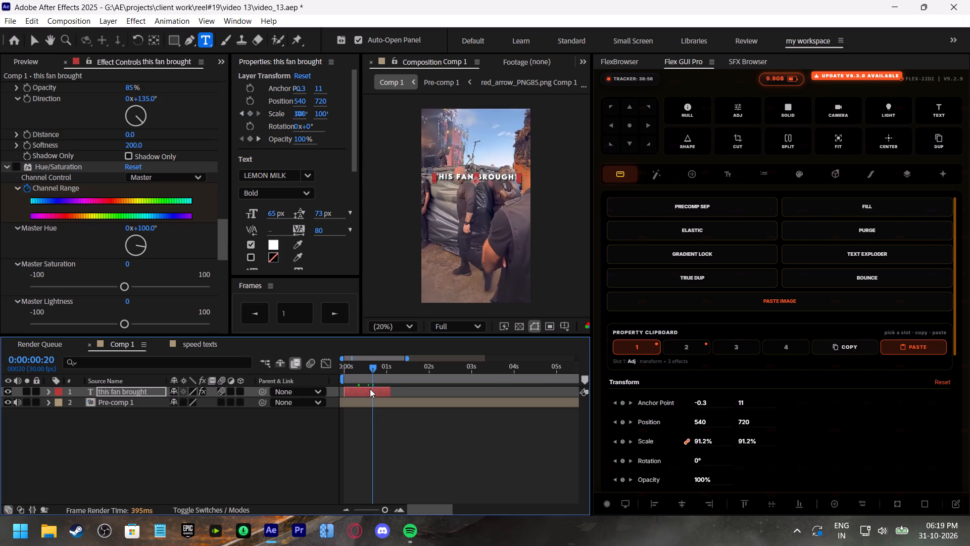
{"action": "double_click", "coordinate": [368, 390]}
{"action": "left_click", "coordinate": [479, 181]}
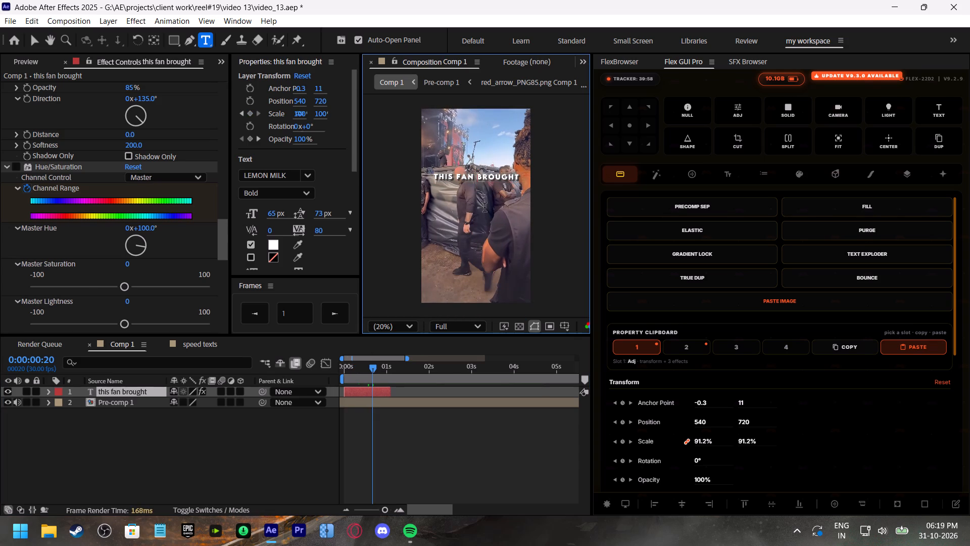
{"action": "key", "text": "BackSpace"}
{"action": "key", "text": "Return"}
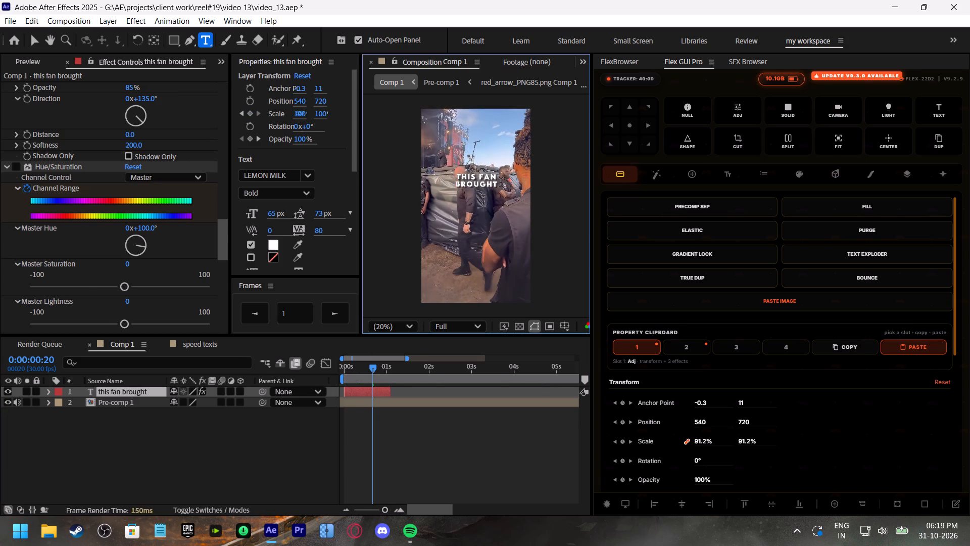
{"action": "left_click", "coordinate": [501, 182]}
{"action": "key", "text": "space"}
{"action": "key", "text": "a"}
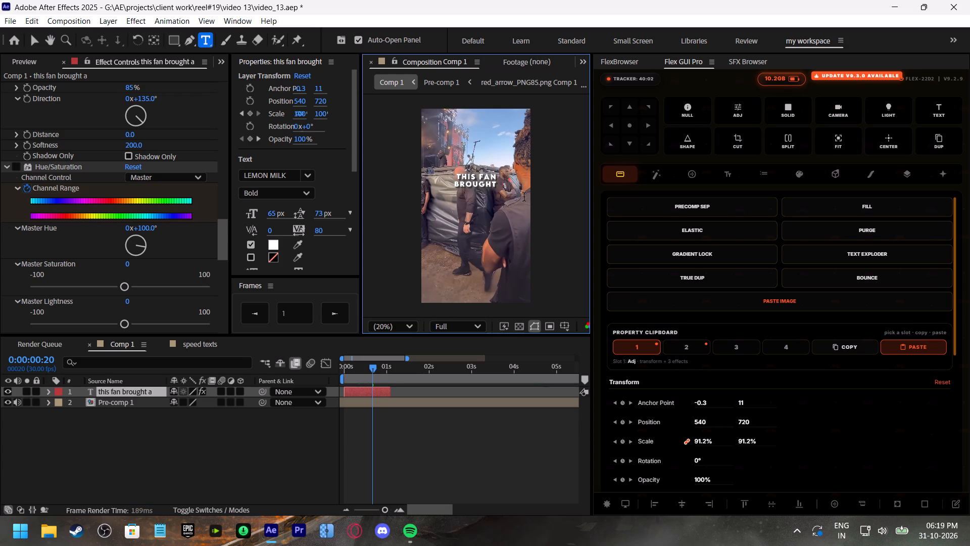
{"action": "left_click", "coordinate": [372, 444]}
{"action": "left_click", "coordinate": [361, 395]}
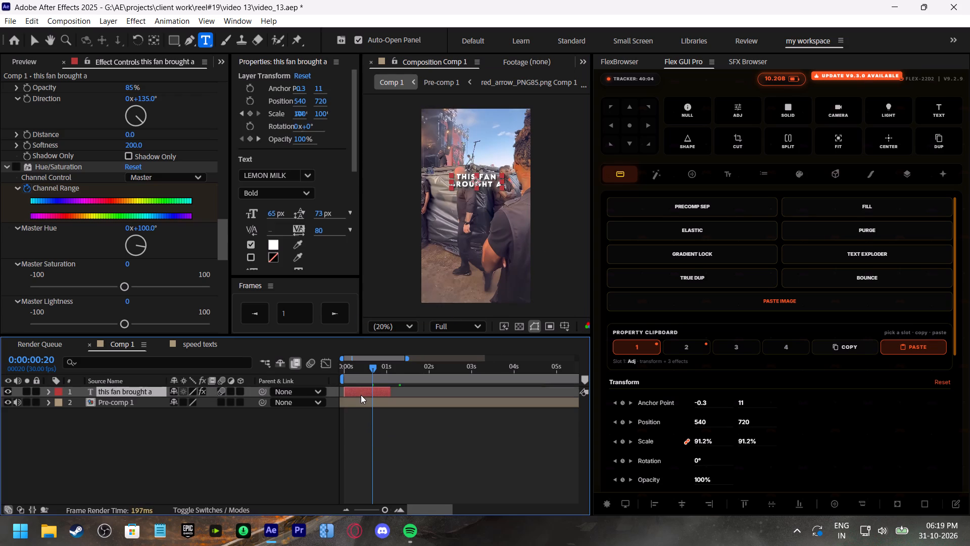
Save the project.
{"action": "key", "text": "ctrl+s"}
Show the composition rulers and add a horizontal guide a little below the middle of the frame.
{"action": "key", "text": "v"}
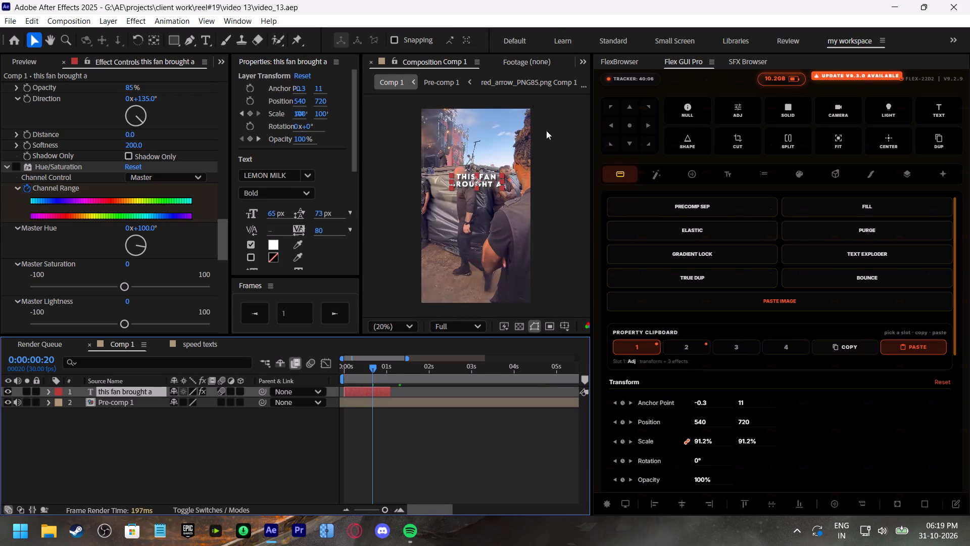
{"action": "left_click", "coordinate": [561, 323]}
{"action": "left_click", "coordinate": [591, 404]}
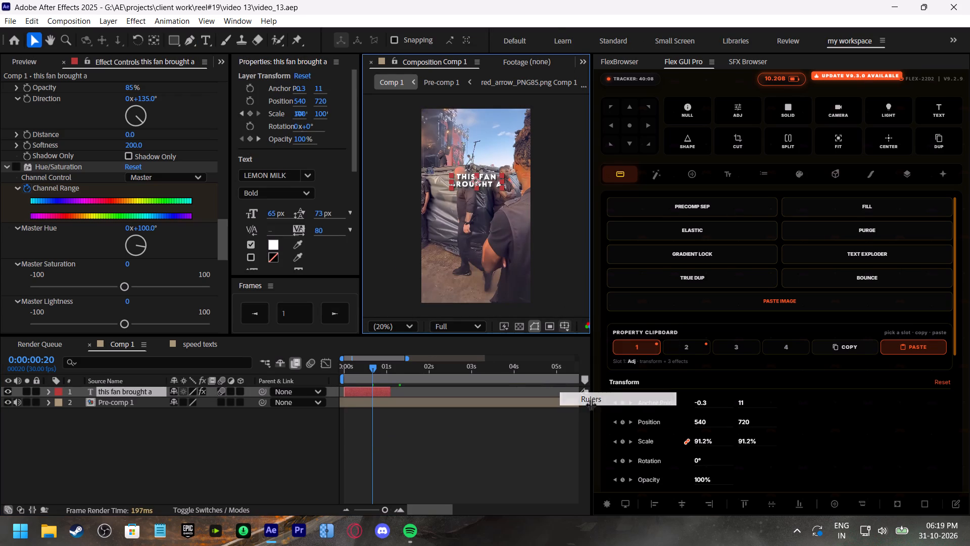
{"action": "left_click_drag", "start_coordinate": [514, 99], "coordinate": [573, 224]}
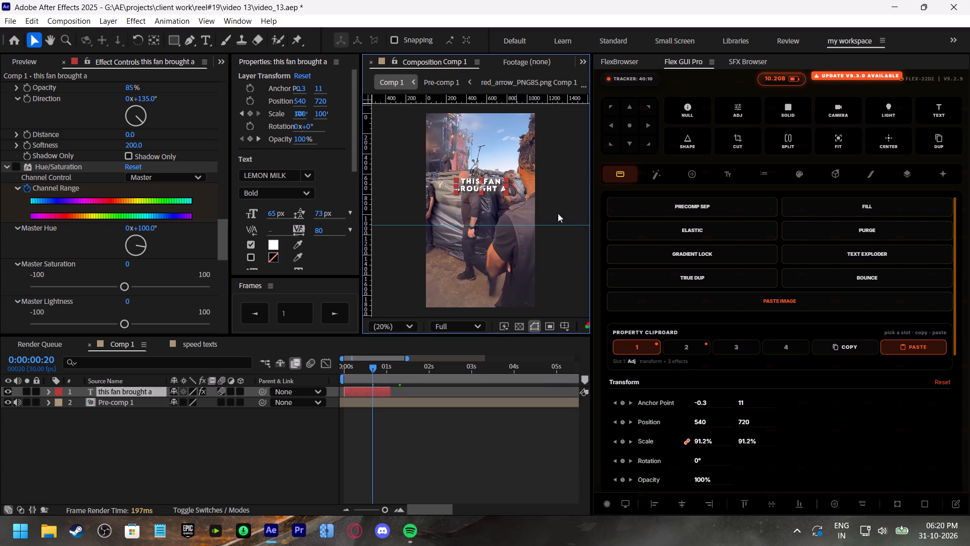
Move the "this fan brought a" caption down onto the horizontal guide, to about 565, 1100.
{"action": "left_click_drag", "start_coordinate": [495, 185], "coordinate": [497, 223]}
Inside Pre-comp 1, scale up the first two video clips together slightly beyond the frame edges.
{"action": "left_click_drag", "start_coordinate": [389, 368], "coordinate": [406, 369]}
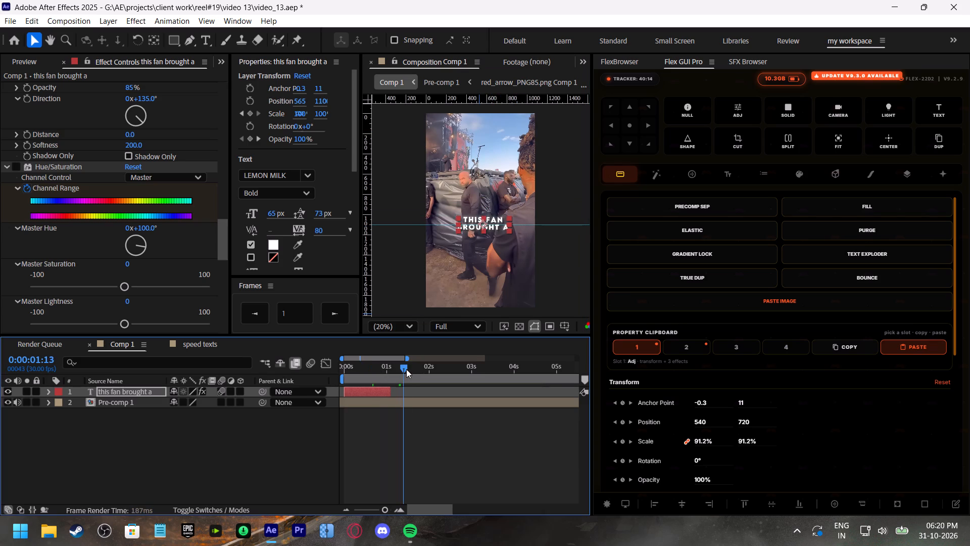
{"action": "left_click_drag", "start_coordinate": [406, 369], "coordinate": [460, 371]}
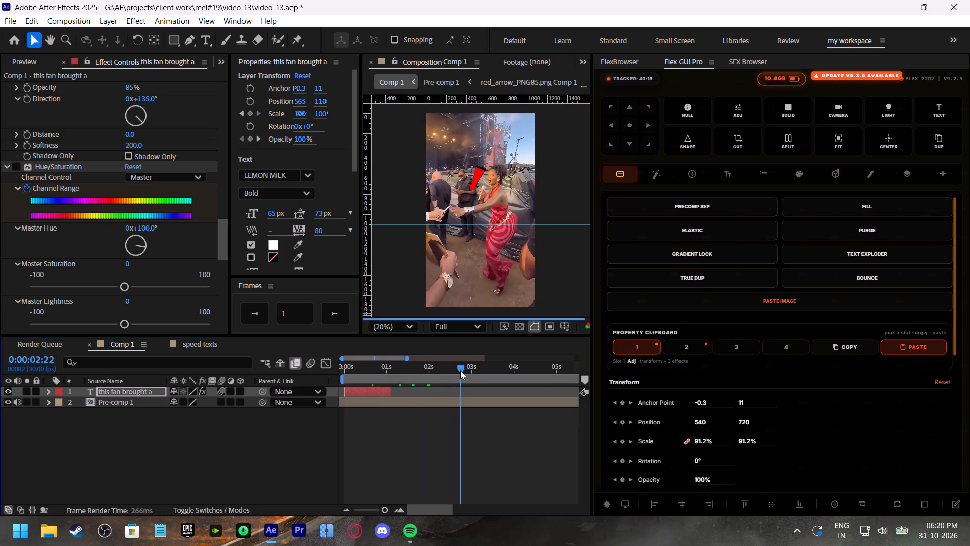
{"action": "left_click_drag", "start_coordinate": [460, 371], "coordinate": [482, 371]}
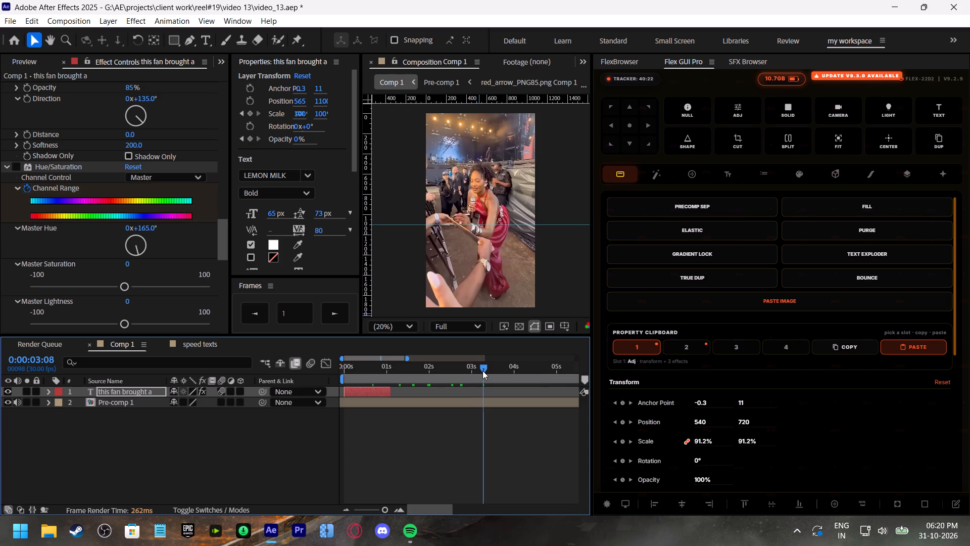
{"action": "left_click", "coordinate": [497, 401]}
{"action": "double_click", "coordinate": [484, 400]}
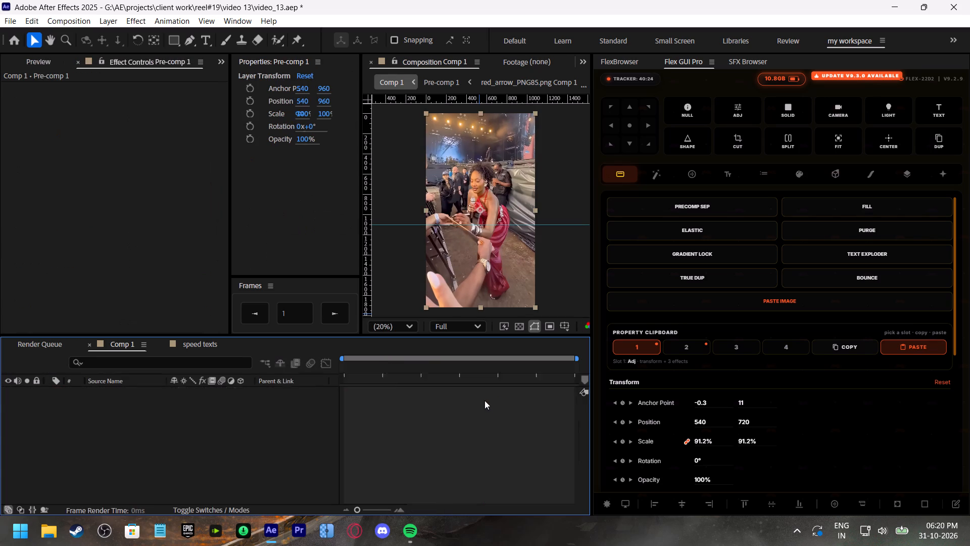
{"action": "left_click", "coordinate": [428, 466]}
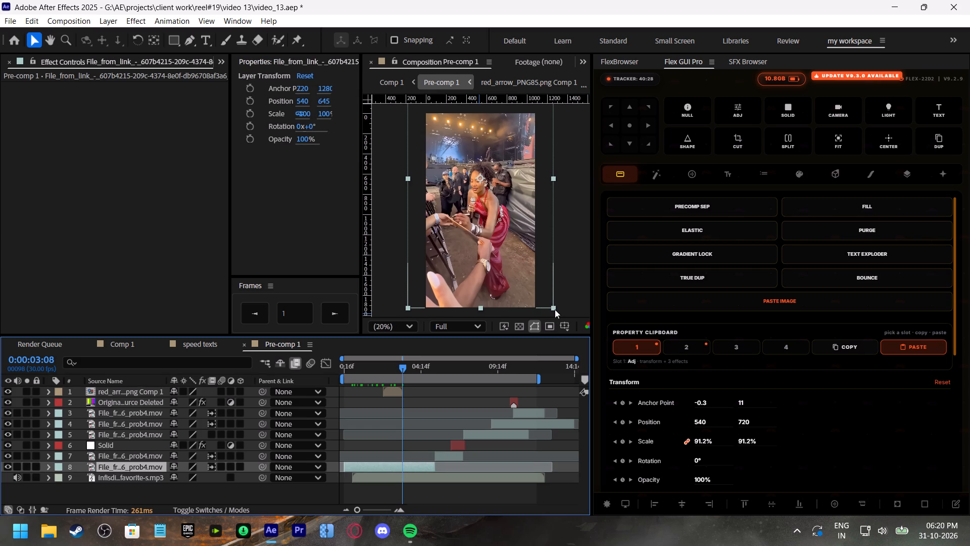
{"action": "left_click_drag", "start_coordinate": [409, 368], "coordinate": [413, 368]}
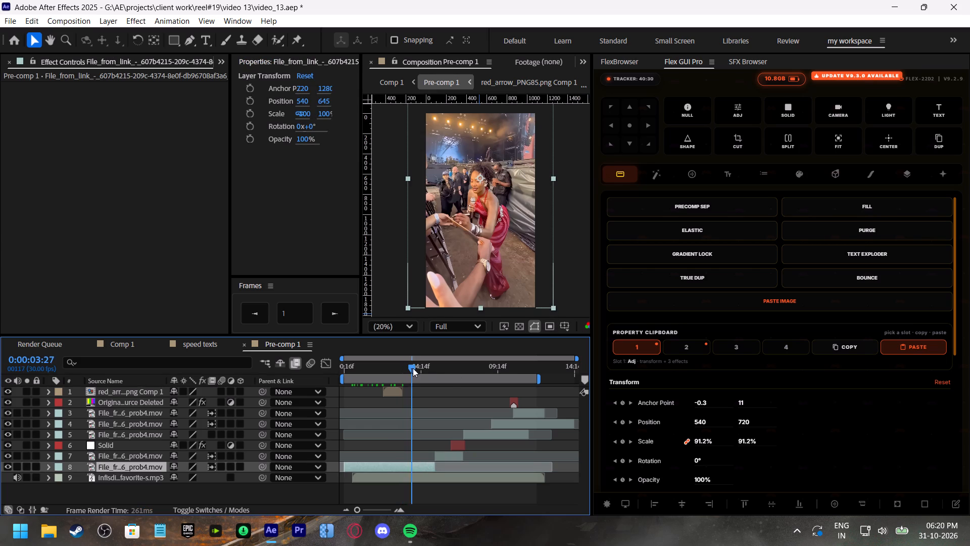
{"action": "left_click_drag", "start_coordinate": [413, 368], "coordinate": [420, 371]}
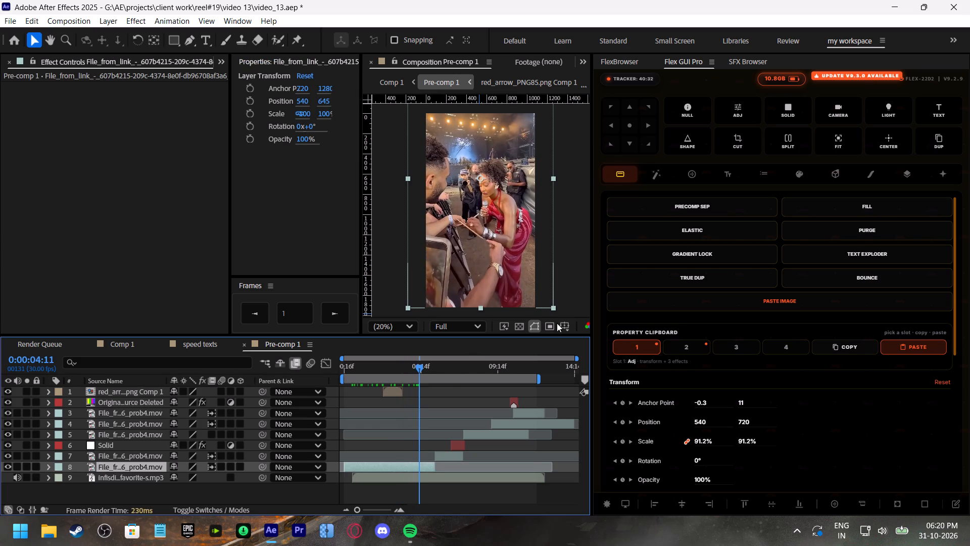
{"action": "left_click", "coordinate": [443, 369]}
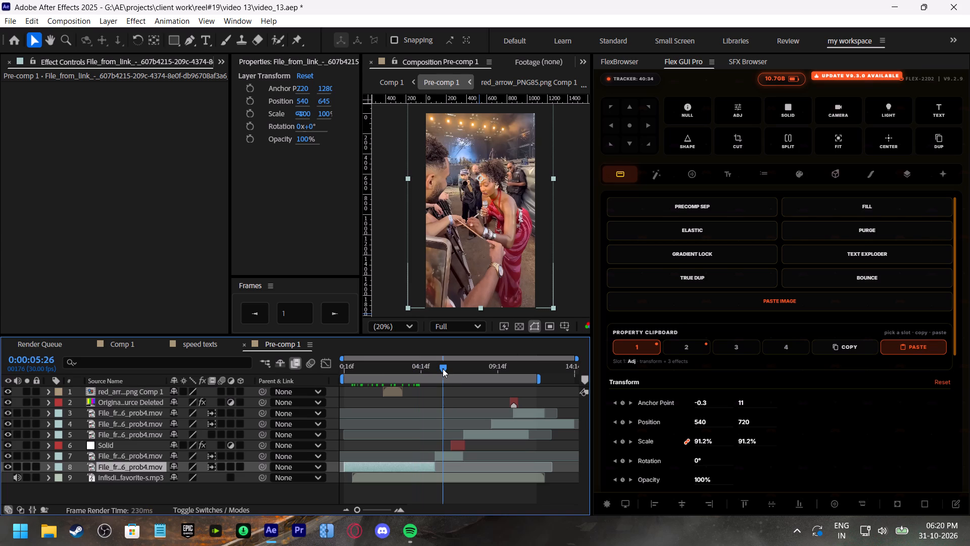
{"action": "left_click", "coordinate": [444, 456], "text": "ctrl"}
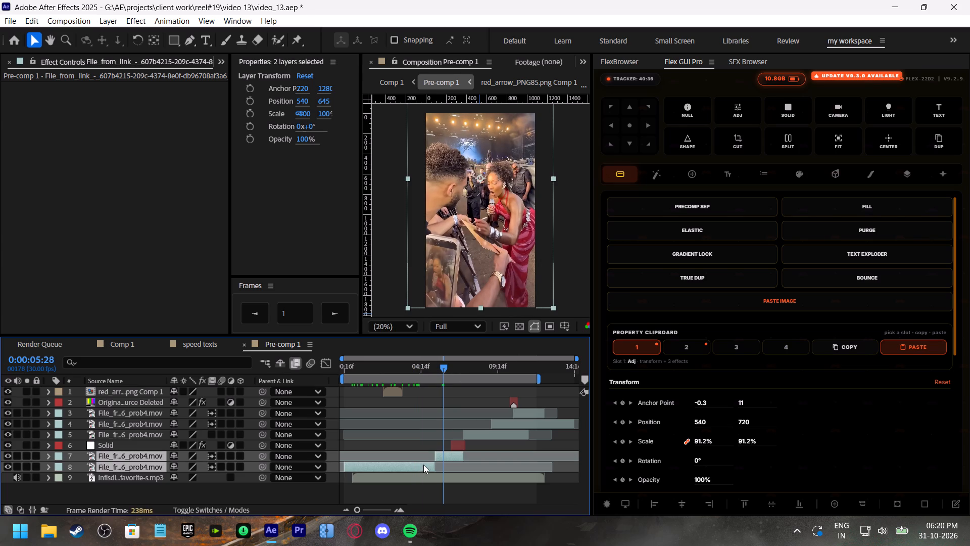
{"action": "left_click", "coordinate": [421, 468], "text": "ctrl"}
{"action": "left_click", "coordinate": [424, 466], "text": "ctrl"}
{"action": "left_click_drag", "start_coordinate": [552, 306], "coordinate": [556, 308]}
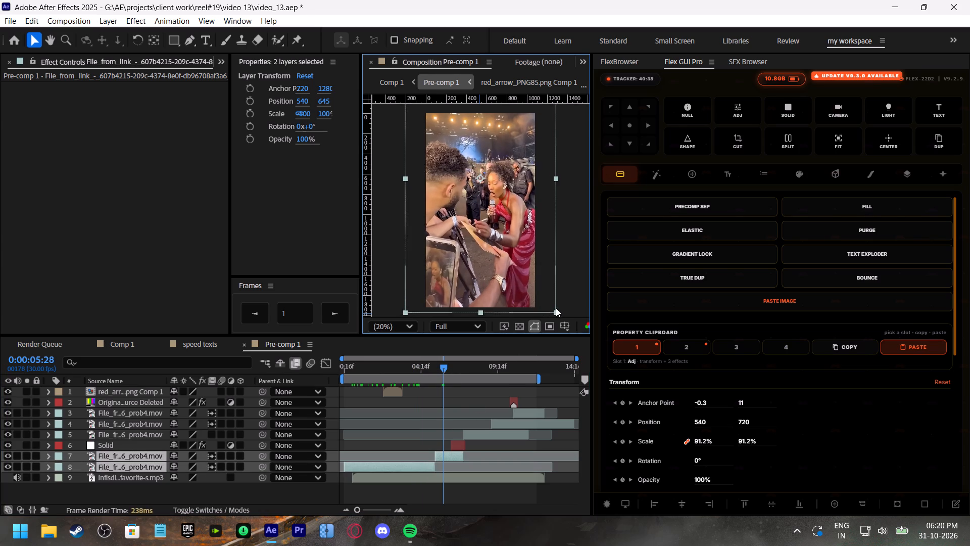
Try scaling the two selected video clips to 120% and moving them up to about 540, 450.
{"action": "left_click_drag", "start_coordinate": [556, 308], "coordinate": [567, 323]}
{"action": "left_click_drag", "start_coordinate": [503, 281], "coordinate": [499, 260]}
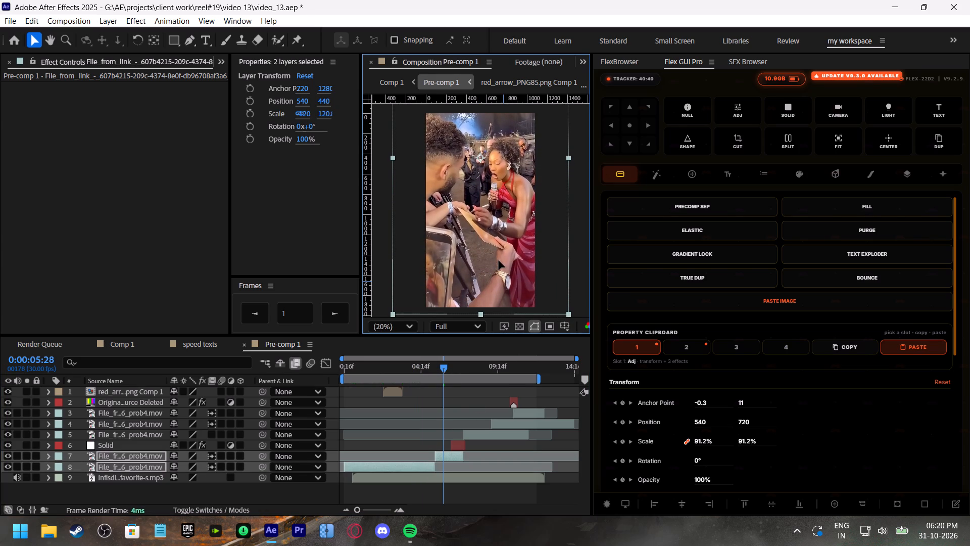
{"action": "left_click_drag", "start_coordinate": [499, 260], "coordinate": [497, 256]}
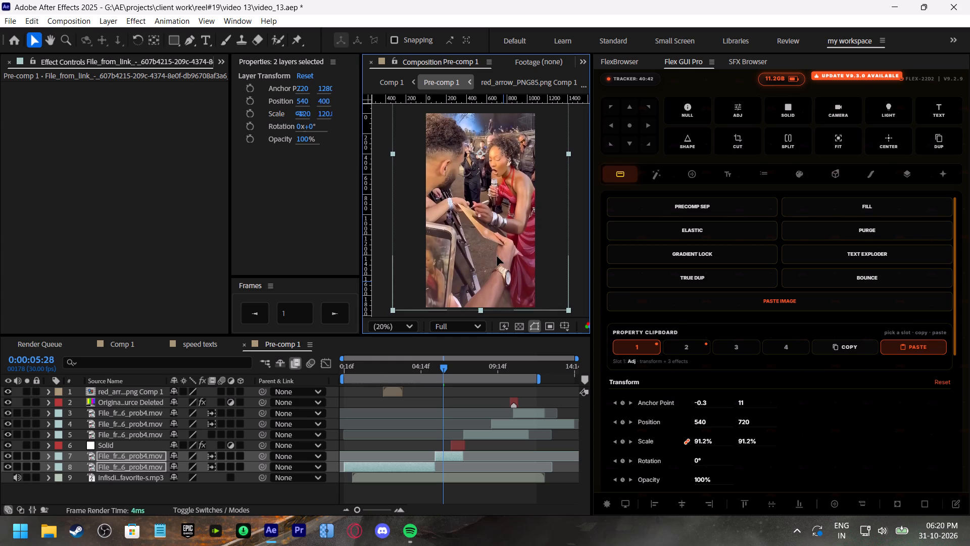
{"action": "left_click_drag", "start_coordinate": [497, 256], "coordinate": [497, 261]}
Play back the enlarged clips in Pre-comp 1 from the start to check their framing.
{"action": "left_click", "coordinate": [412, 370]}
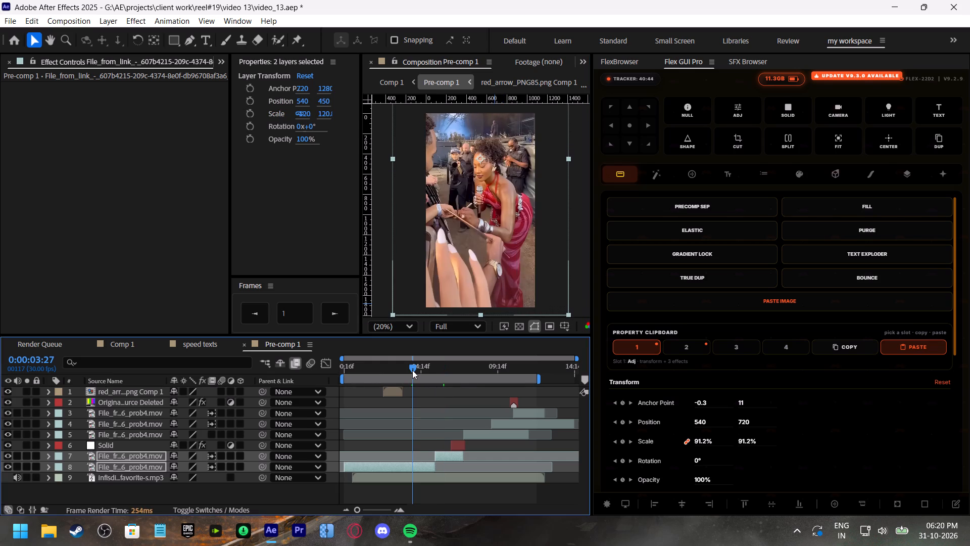
{"action": "key", "text": "space"}
{"action": "left_click_drag", "start_coordinate": [412, 370], "coordinate": [317, 384]}
{"action": "key", "text": "space"}
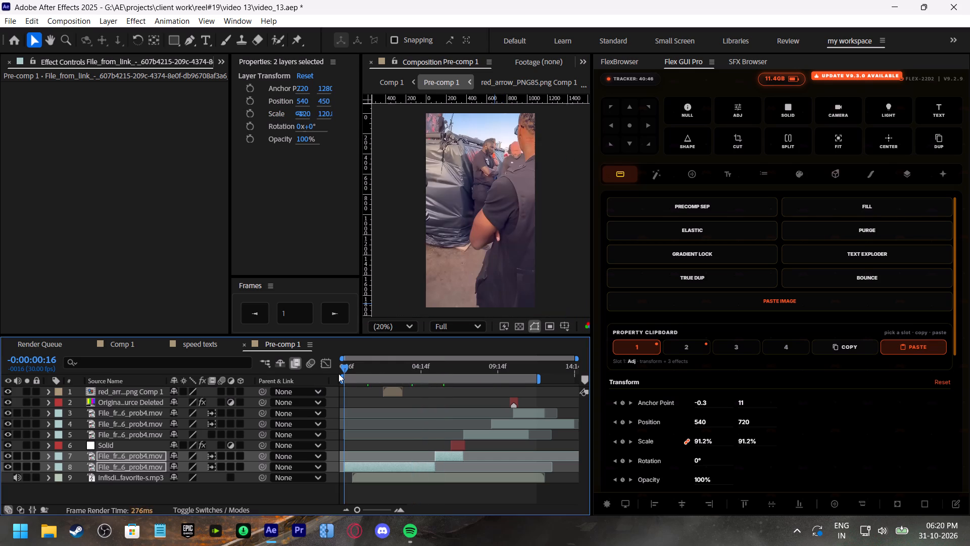
{"action": "left_click_drag", "start_coordinate": [364, 369], "coordinate": [347, 372]}
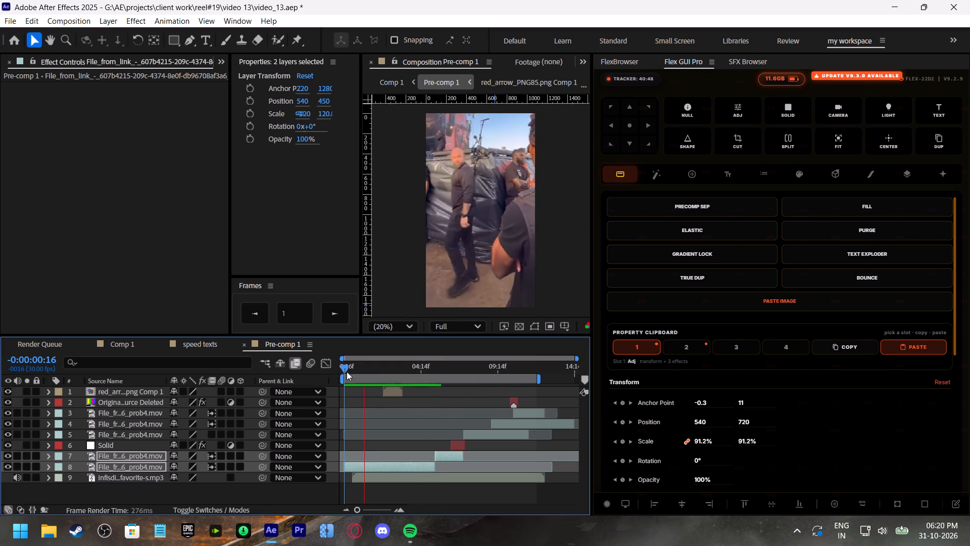
{"action": "left_click_drag", "start_coordinate": [347, 372], "coordinate": [331, 374]}
{"action": "key", "text": "space"}
{"action": "left_click_drag", "start_coordinate": [354, 370], "coordinate": [356, 374]}
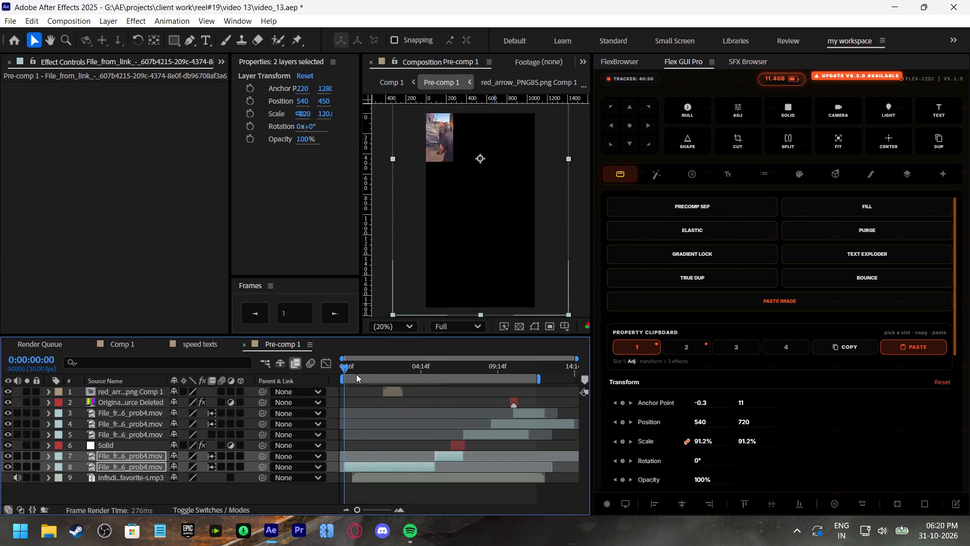
{"action": "left_click_drag", "start_coordinate": [356, 374], "coordinate": [358, 376]}
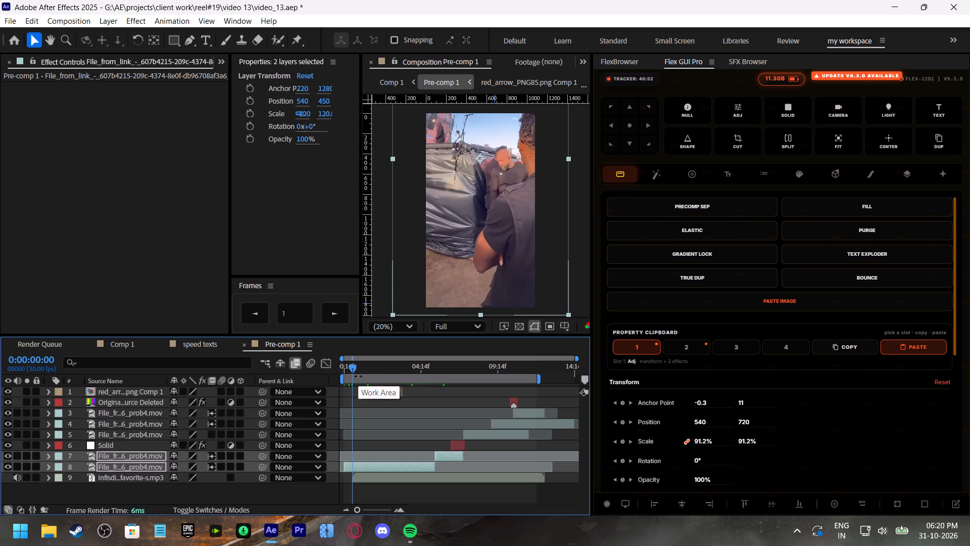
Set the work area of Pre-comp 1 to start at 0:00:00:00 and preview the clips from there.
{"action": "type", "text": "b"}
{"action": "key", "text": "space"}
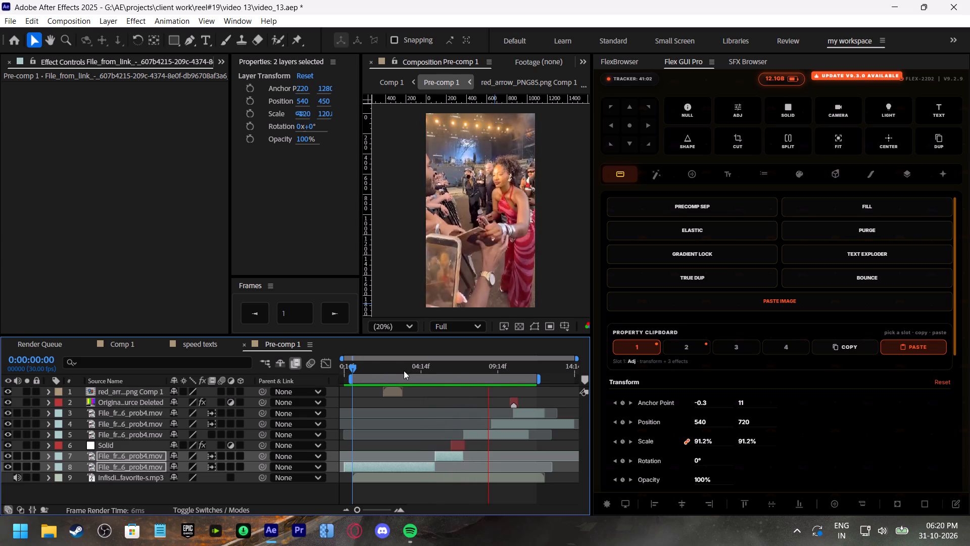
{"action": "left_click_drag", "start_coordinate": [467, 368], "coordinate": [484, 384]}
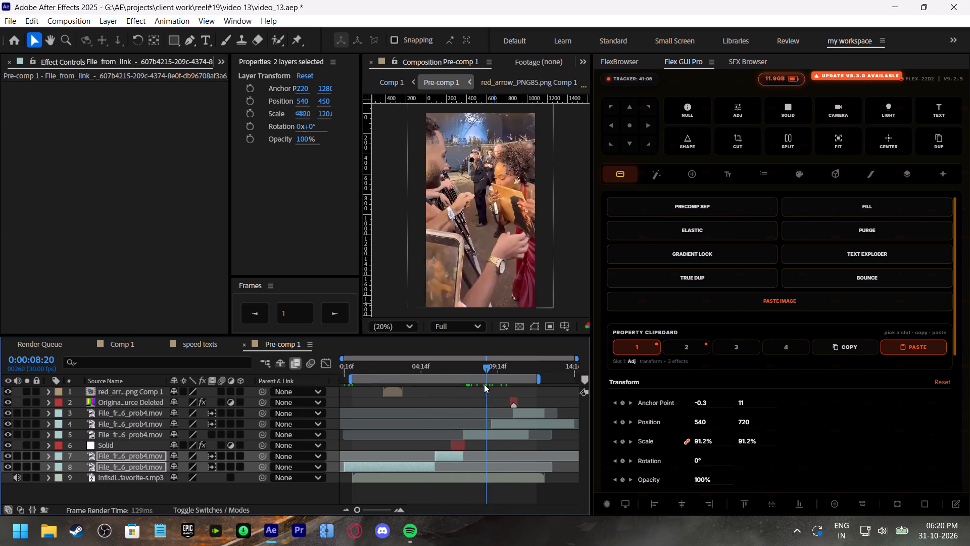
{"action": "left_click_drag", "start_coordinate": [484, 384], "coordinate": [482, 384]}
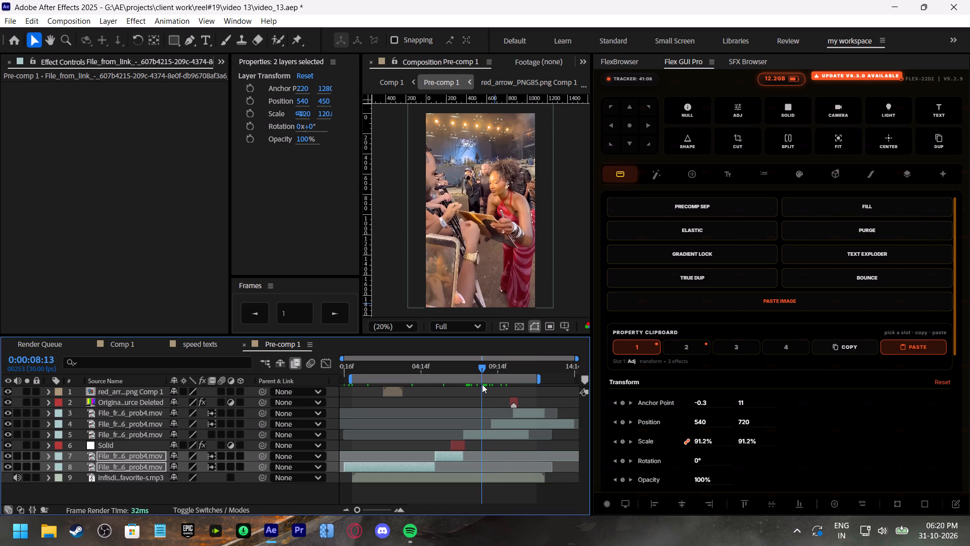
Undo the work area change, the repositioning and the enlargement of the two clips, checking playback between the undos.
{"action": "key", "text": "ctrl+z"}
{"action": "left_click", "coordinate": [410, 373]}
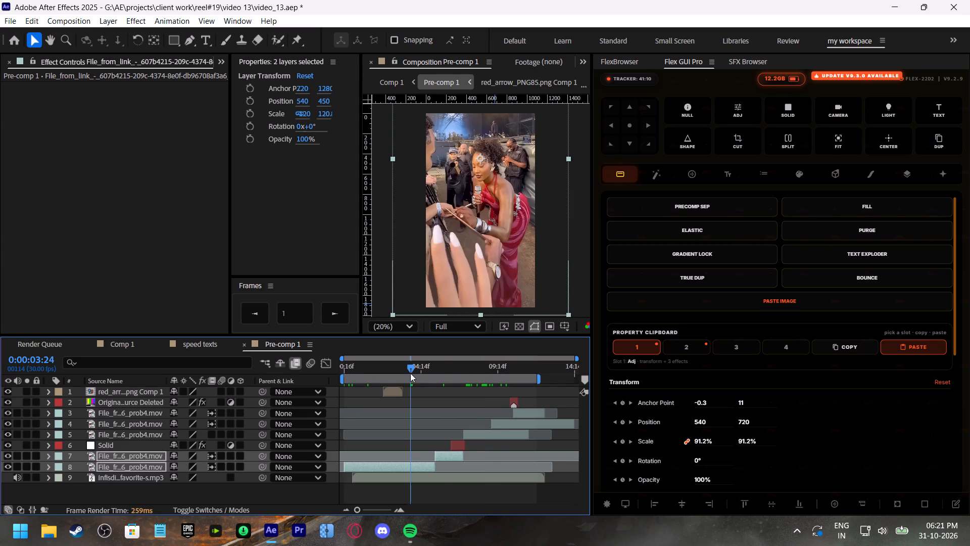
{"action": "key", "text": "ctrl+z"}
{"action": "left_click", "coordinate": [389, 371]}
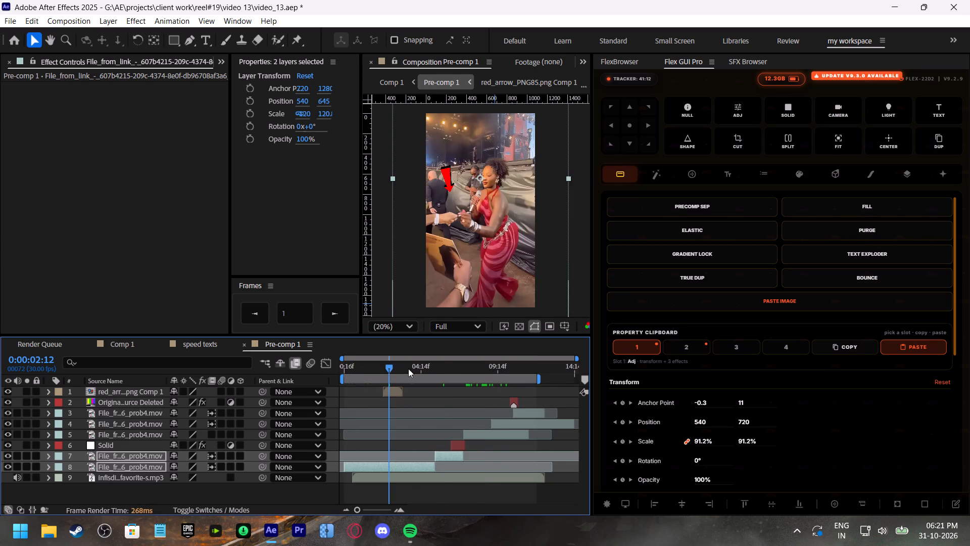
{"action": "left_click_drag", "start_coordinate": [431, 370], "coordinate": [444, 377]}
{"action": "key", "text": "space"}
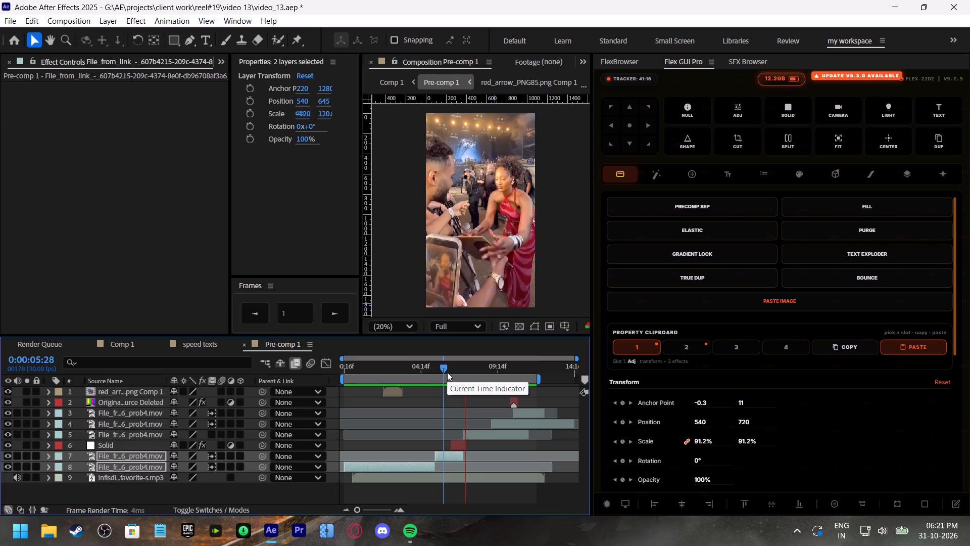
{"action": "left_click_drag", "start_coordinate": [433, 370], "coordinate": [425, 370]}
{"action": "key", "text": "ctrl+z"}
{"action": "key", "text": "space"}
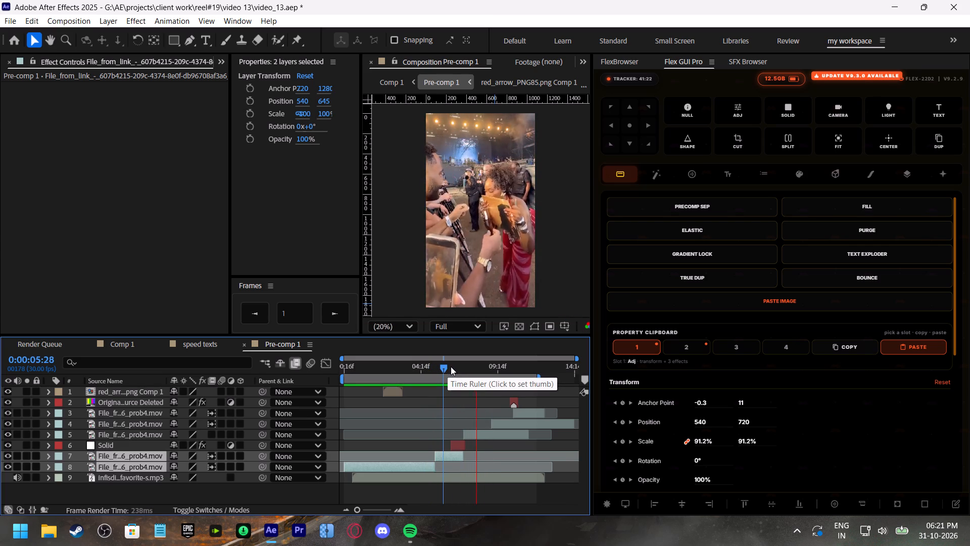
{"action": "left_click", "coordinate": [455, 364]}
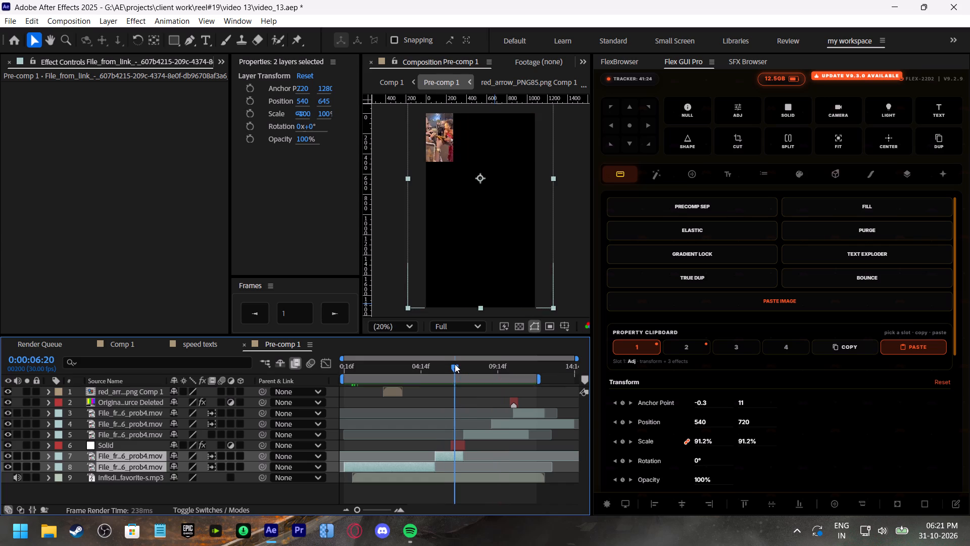
Save the project.
{"action": "key", "text": "ctrl+s"}
Play back the start of Comp 1 to check the timing of the "this fan brought a" caption.
{"action": "left_click", "coordinate": [121, 347]}
{"action": "left_click_drag", "start_coordinate": [381, 370], "coordinate": [377, 370]}
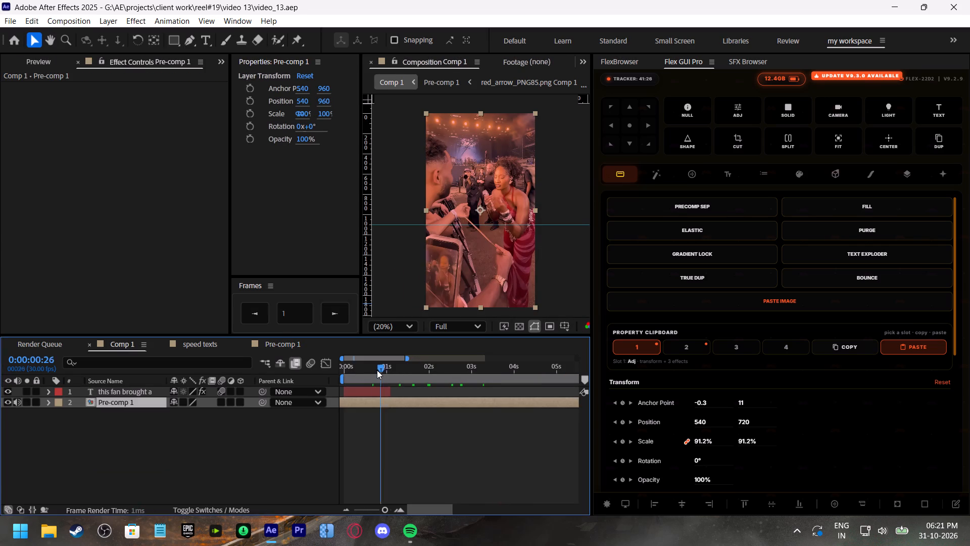
{"action": "left_click_drag", "start_coordinate": [377, 370], "coordinate": [332, 374]}
{"action": "key", "text": "space"}
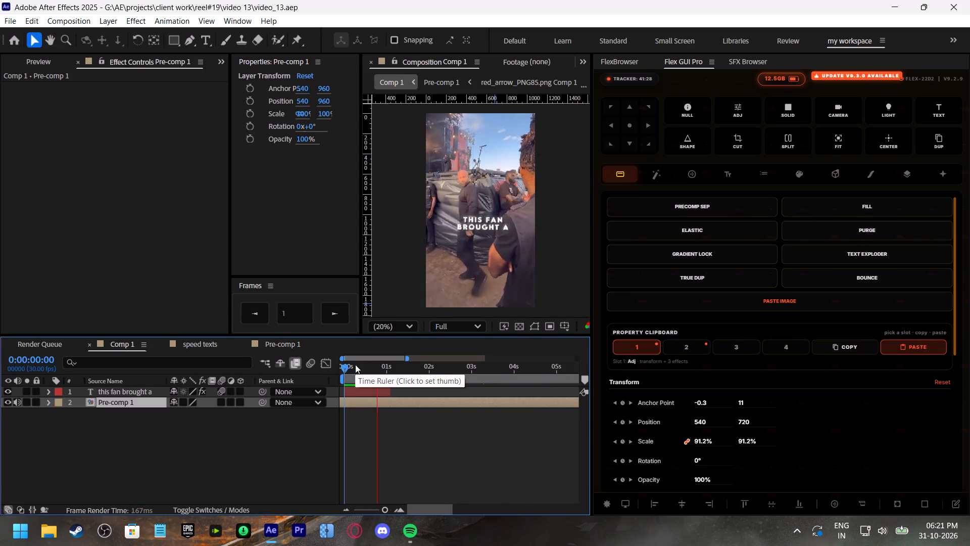
{"action": "left_click_drag", "start_coordinate": [355, 364], "coordinate": [334, 372]}
{"action": "key", "text": "space"}
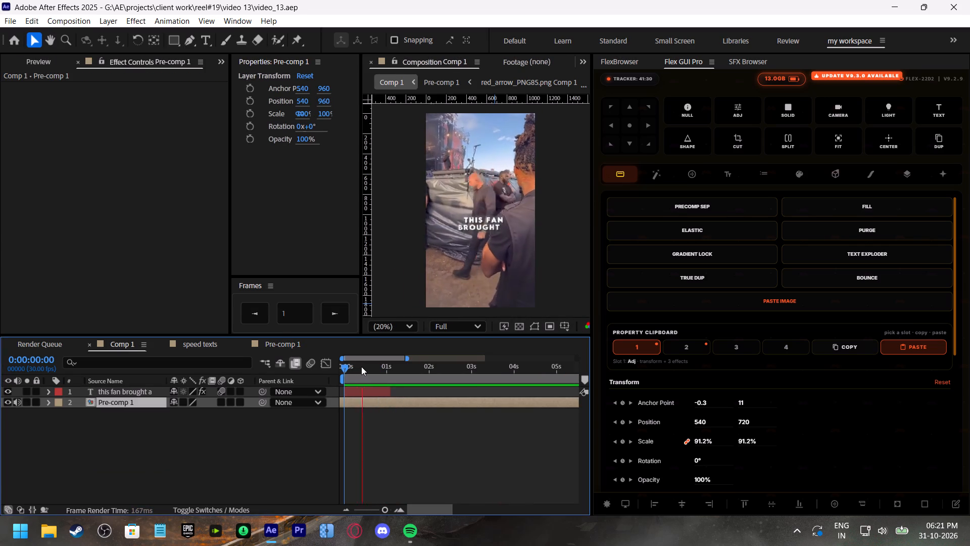
{"action": "left_click_drag", "start_coordinate": [369, 367], "coordinate": [374, 374]}
{"action": "key", "text": "space"}
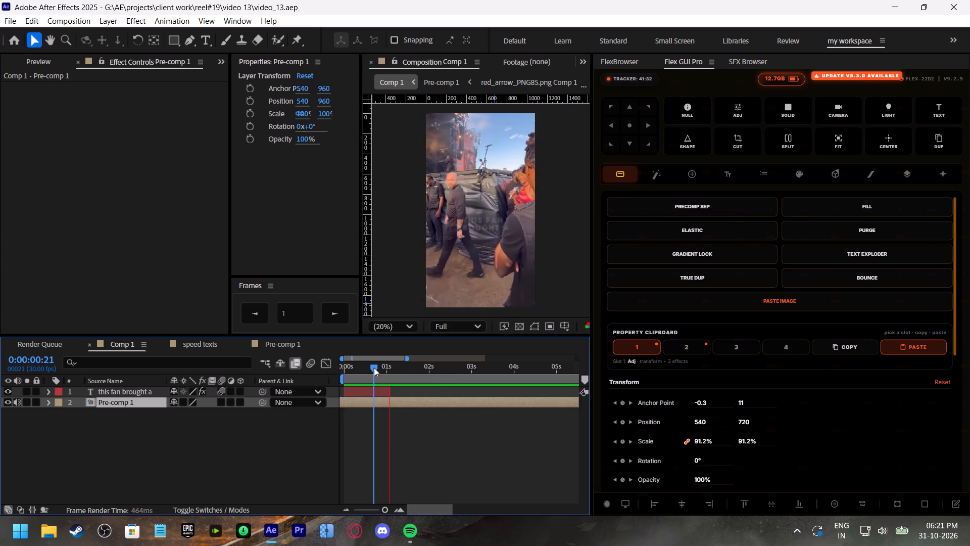
Shift both opacity keyframes of the "this fan brought a" caption earlier so its fade-out starts at 0:00:00:20.
{"action": "left_click", "coordinate": [374, 368]}
{"action": "left_click", "coordinate": [377, 390]}
{"action": "key", "text": "t"}
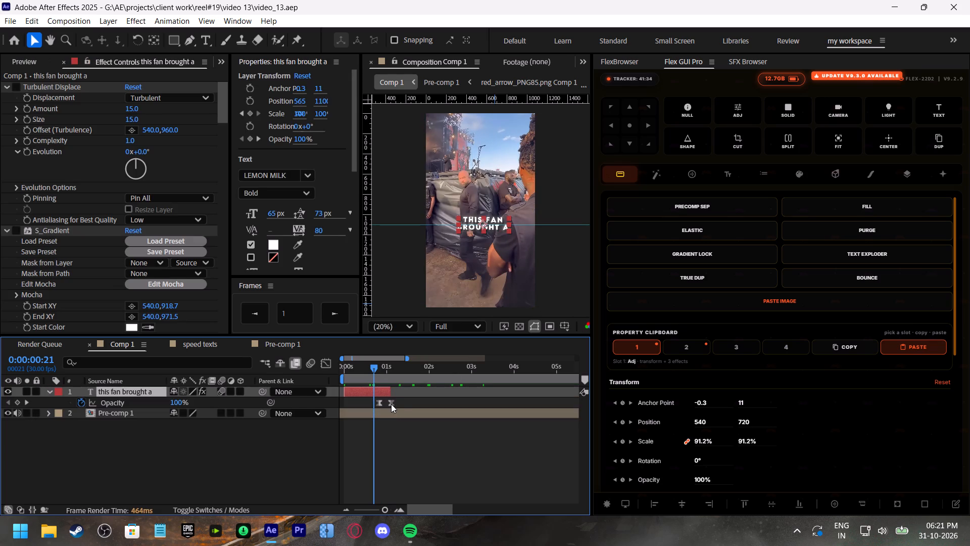
{"action": "left_click_drag", "start_coordinate": [399, 401], "coordinate": [372, 403]}
{"action": "left_click_drag", "start_coordinate": [379, 402], "coordinate": [372, 399]}
Preview the "this fan brought a" caption's fade-out repeatedly to find where the next spoken words begin.
{"action": "left_click_drag", "start_coordinate": [361, 372], "coordinate": [324, 377]}
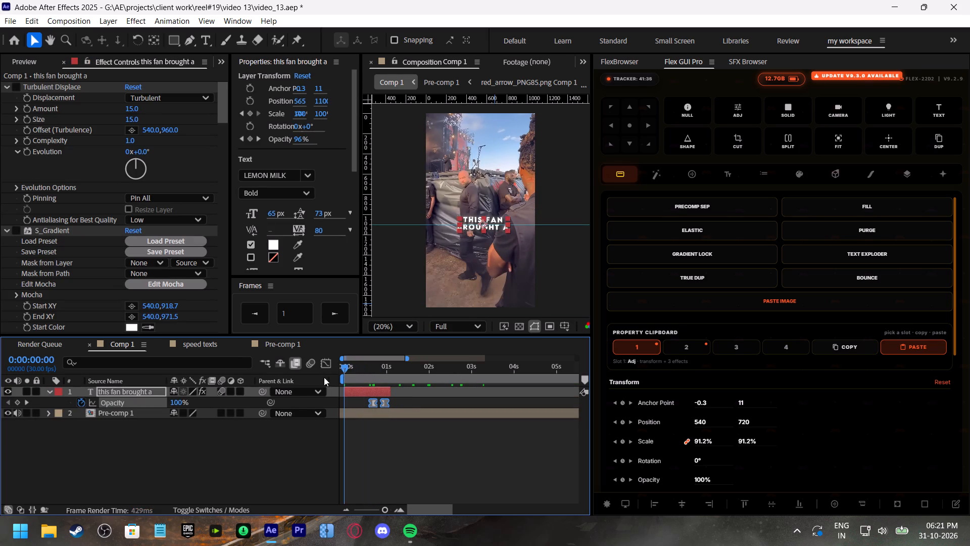
{"action": "left_click_drag", "start_coordinate": [324, 377], "coordinate": [324, 377]}
{"action": "key", "text": "space"}
{"action": "left_click_drag", "start_coordinate": [365, 368], "coordinate": [378, 379]}
{"action": "key", "text": "space"}
{"action": "left_click", "coordinate": [381, 370]}
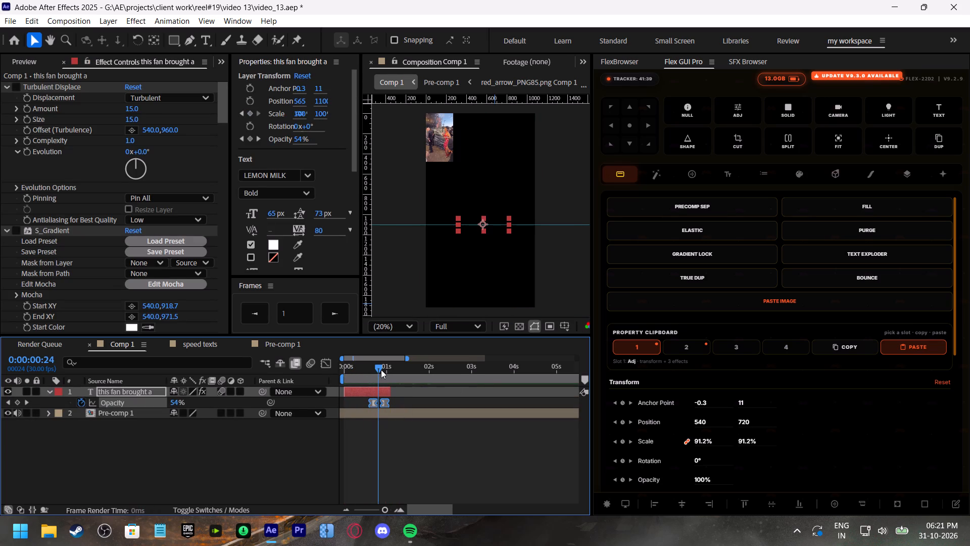
{"action": "key", "text": "space"}
{"action": "left_click", "coordinate": [381, 370]}
{"action": "key", "text": "space"}
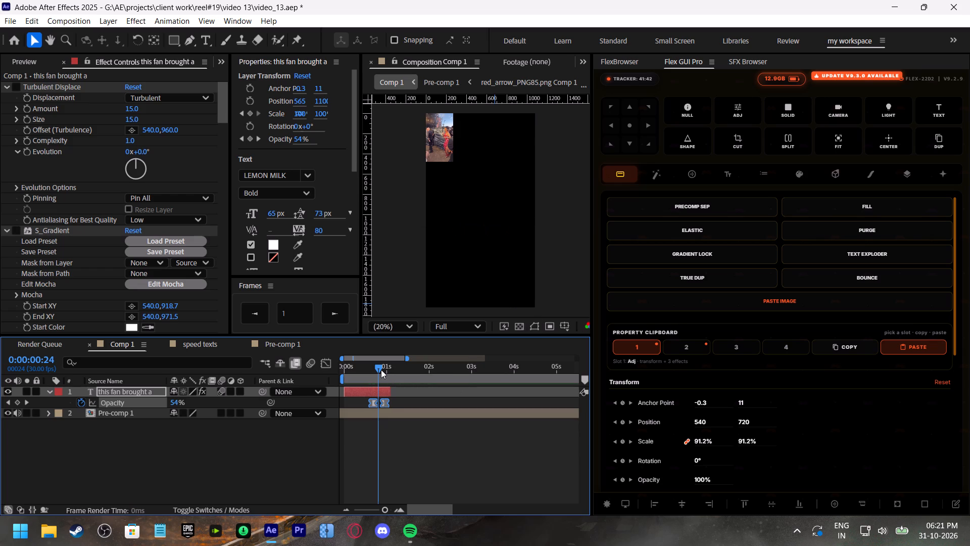
{"action": "left_click_drag", "start_coordinate": [381, 370], "coordinate": [374, 368]}
{"action": "key", "text": "space"}
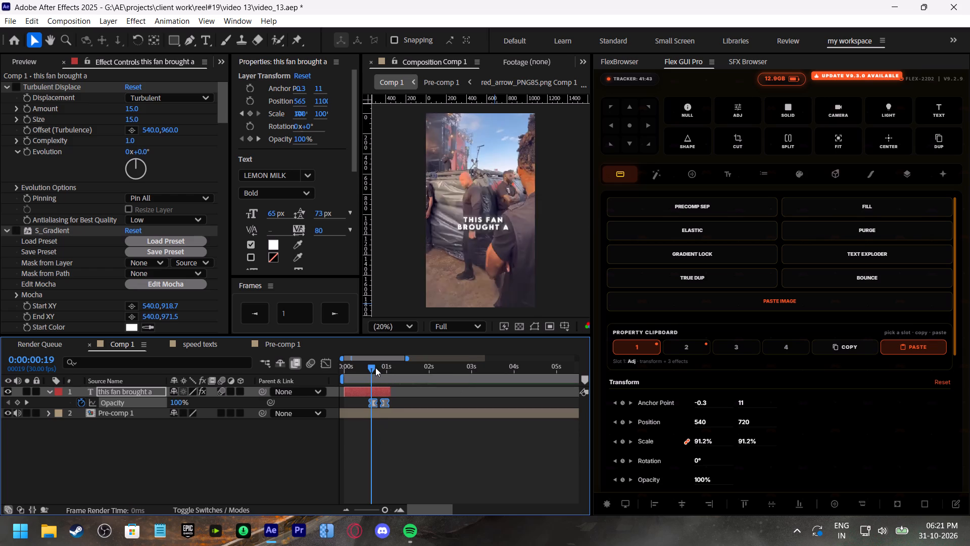
{"action": "left_click", "coordinate": [380, 368]}
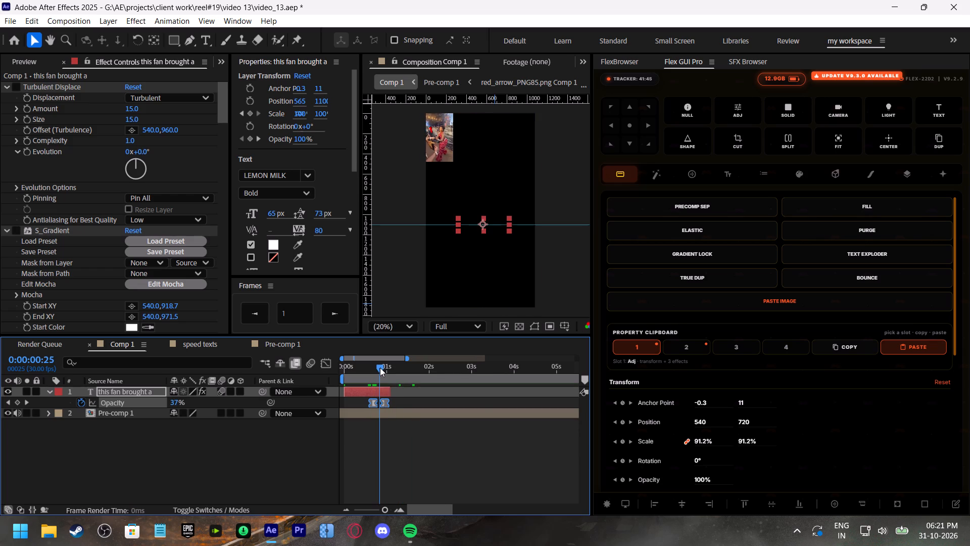
{"action": "key", "text": "space"}
{"action": "left_click", "coordinate": [380, 368]}
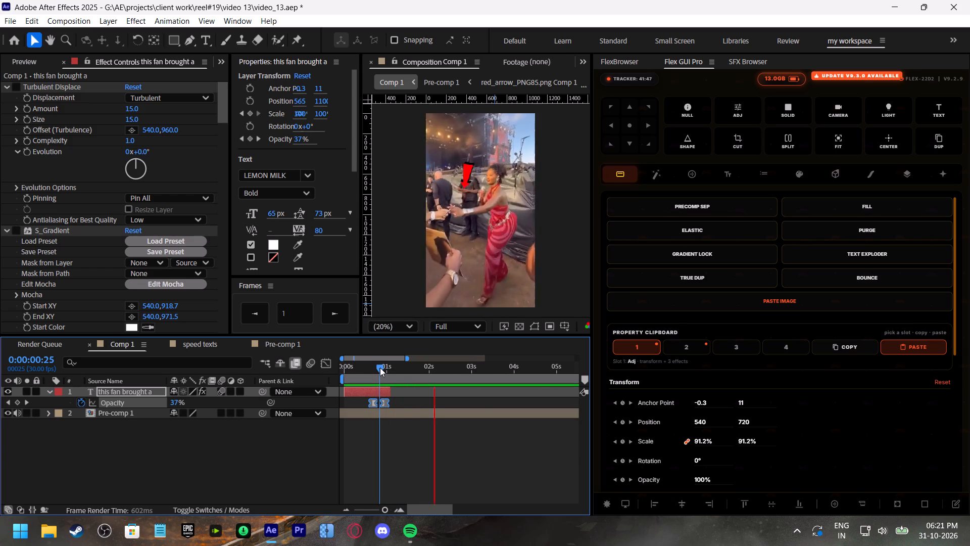
{"action": "key", "text": "space"}
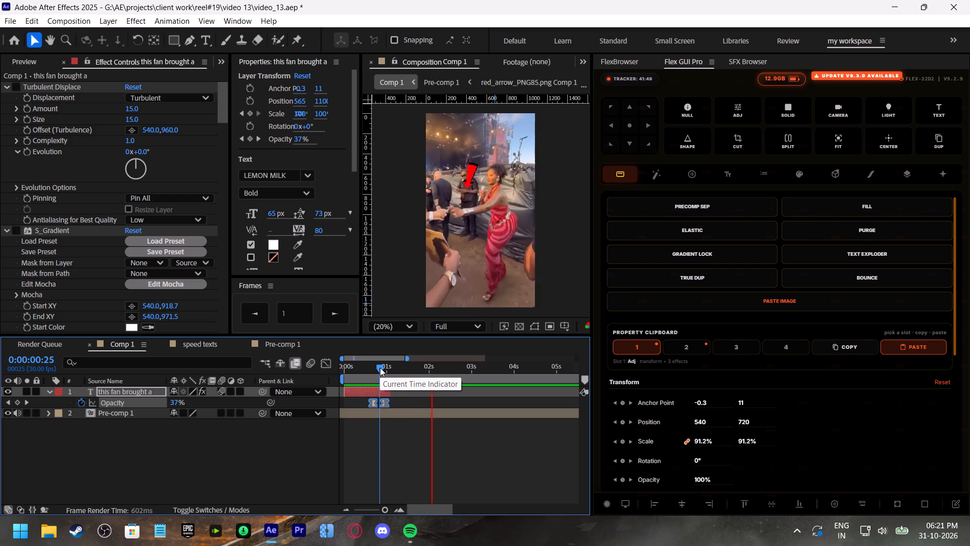
{"action": "left_click", "coordinate": [380, 368]}
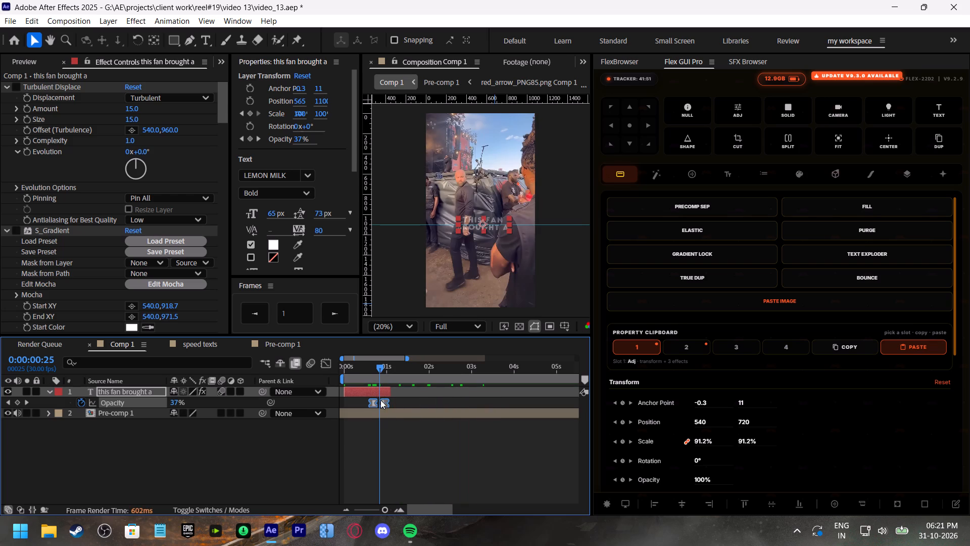
Duplicate the "this fan brought a" caption and slide the copy along the timeline to start at about 0:00:00:25.
{"action": "left_click", "coordinate": [382, 392]}
{"action": "key", "text": "ctrl+d"}
{"action": "left_click_drag", "start_coordinate": [366, 394], "coordinate": [403, 395]}
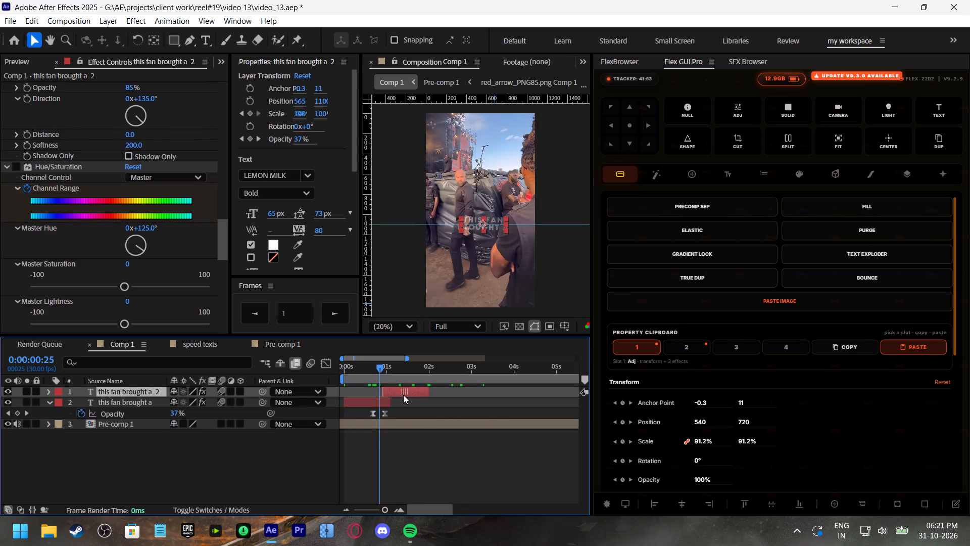
{"action": "left_click_drag", "start_coordinate": [403, 395], "coordinate": [401, 395]}
Replace the duplicated caption's text with "vinal cover".
{"action": "double_click", "coordinate": [403, 393]}
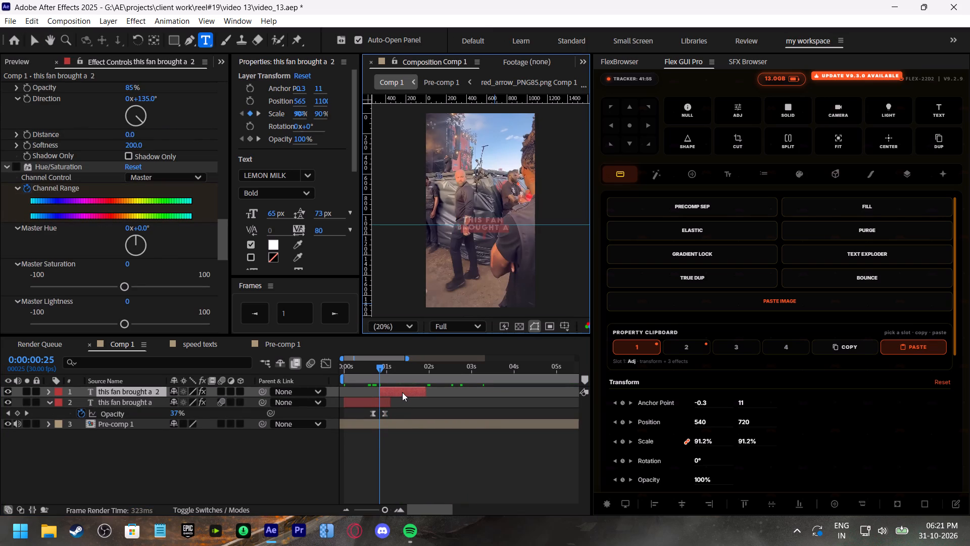
{"action": "type", "text": "vinal cover"}
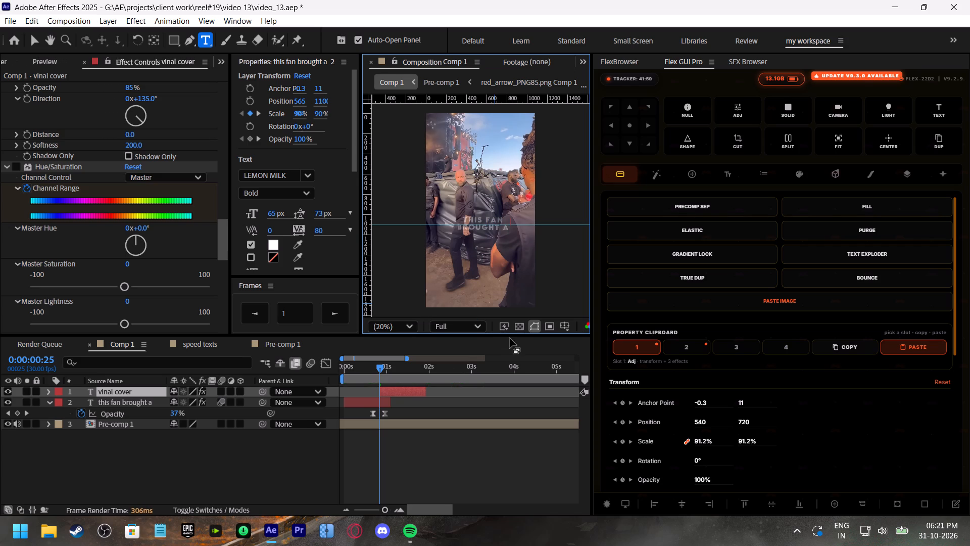
Play back the transition from the first caption to the "vinal cover" caption, including from the composition start.
{"action": "left_click", "coordinate": [373, 365]}
{"action": "key", "text": "space"}
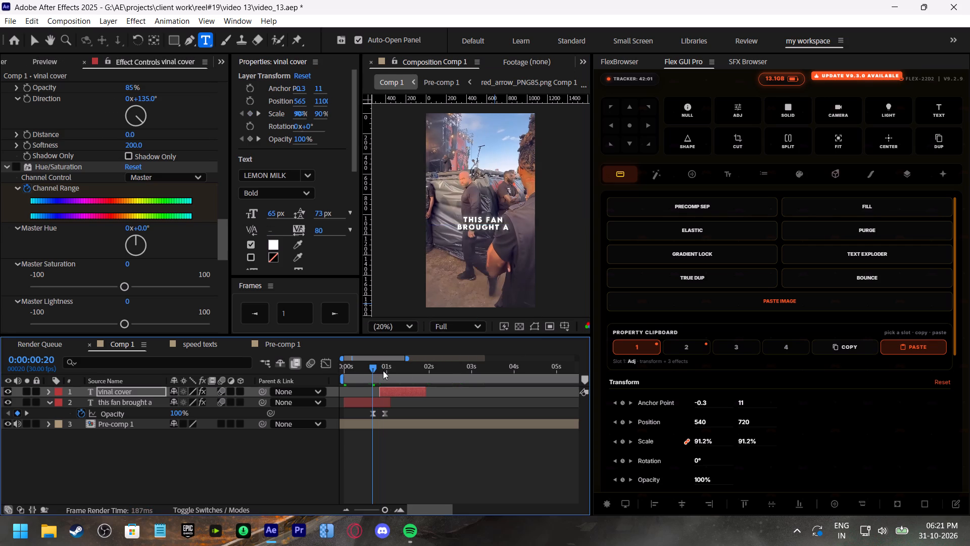
{"action": "left_click", "coordinate": [372, 368]}
{"action": "key", "text": "space"}
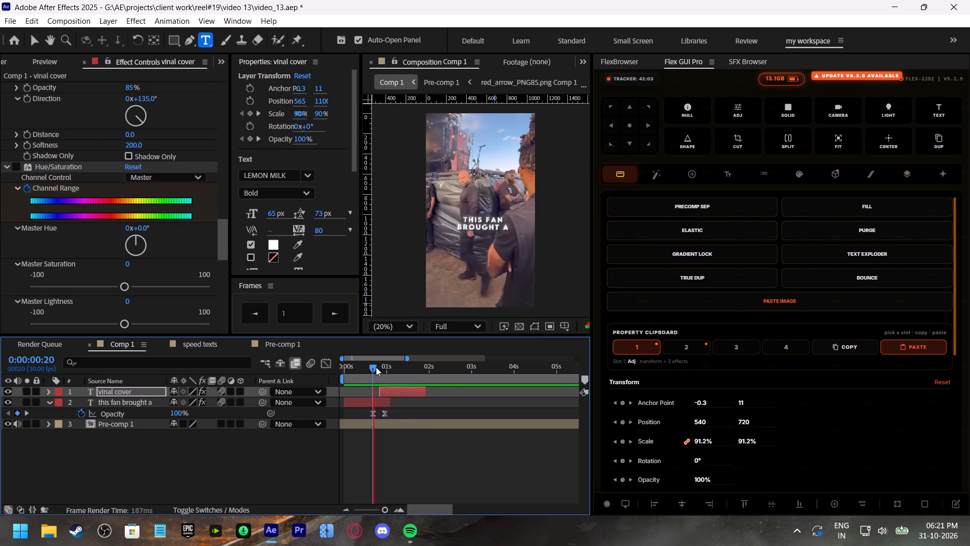
{"action": "left_click_drag", "start_coordinate": [369, 369], "coordinate": [325, 371]}
{"action": "key", "text": "space"}
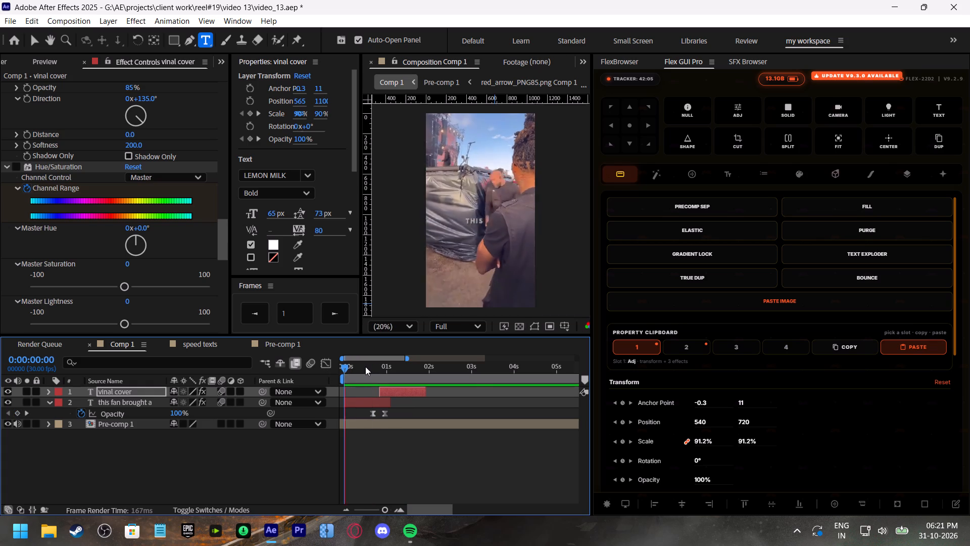
Shift the "vinal cover" caption earlier to start at about 0:00:00:20 and play it back from the composition start.
{"action": "left_click", "coordinate": [372, 368]}
{"action": "left_click", "coordinate": [390, 391]}
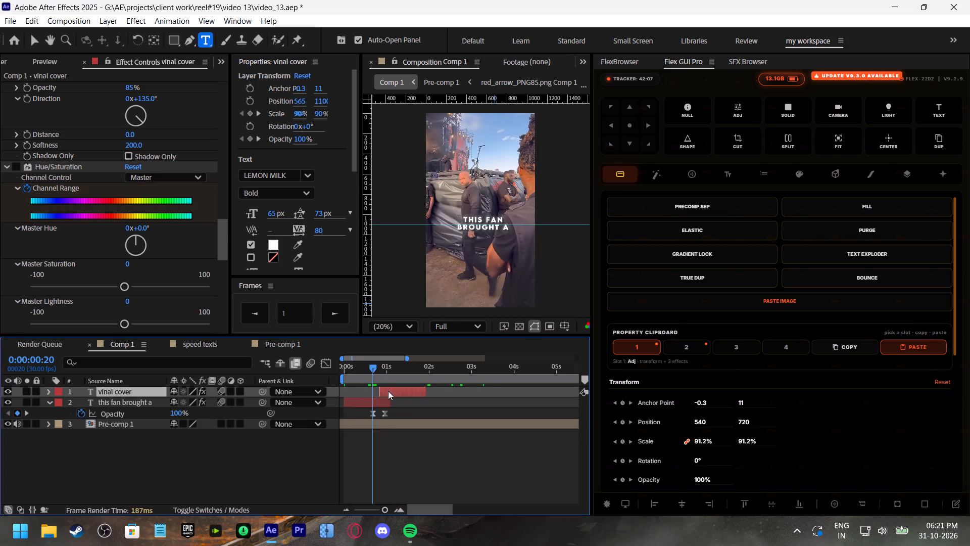
{"action": "left_click_drag", "start_coordinate": [370, 373], "coordinate": [334, 377]}
{"action": "key", "text": "space"}
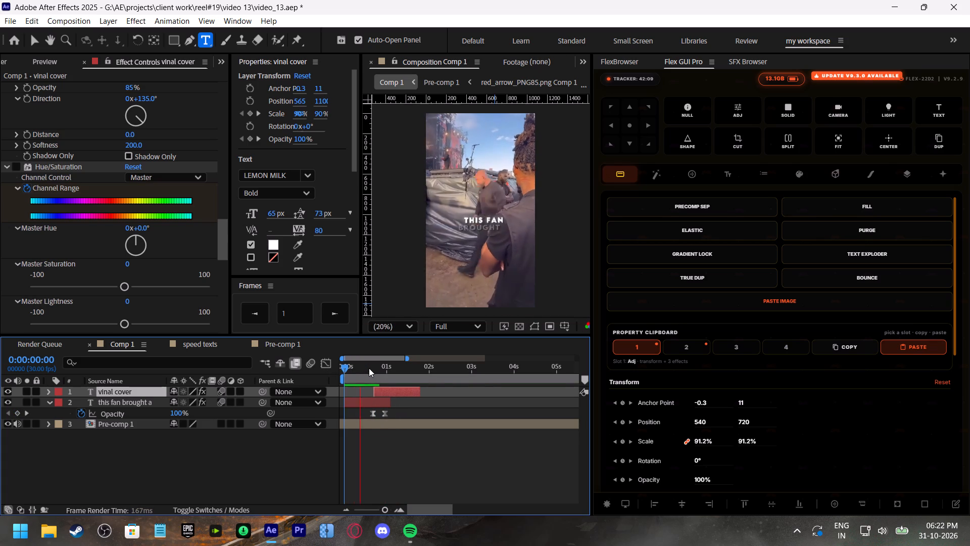
Move both opacity fade-out keyframes of the "this fan brought a" caption earlier, starting at about 0:00:00:16.
{"action": "left_click", "coordinate": [369, 367]}
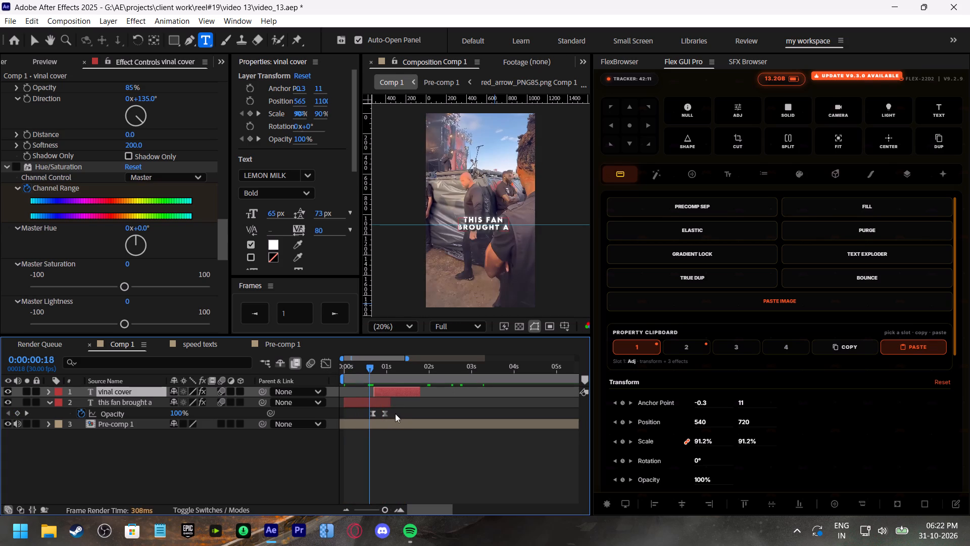
{"action": "left_click_drag", "start_coordinate": [396, 413], "coordinate": [366, 419]}
{"action": "left_click_drag", "start_coordinate": [374, 415], "coordinate": [367, 415]}
Play back the first two captions repeatedly to check their timing and find where the phrase after "vinal cover" begins.
{"action": "left_click_drag", "start_coordinate": [353, 369], "coordinate": [305, 380]}
{"action": "key", "text": "space"}
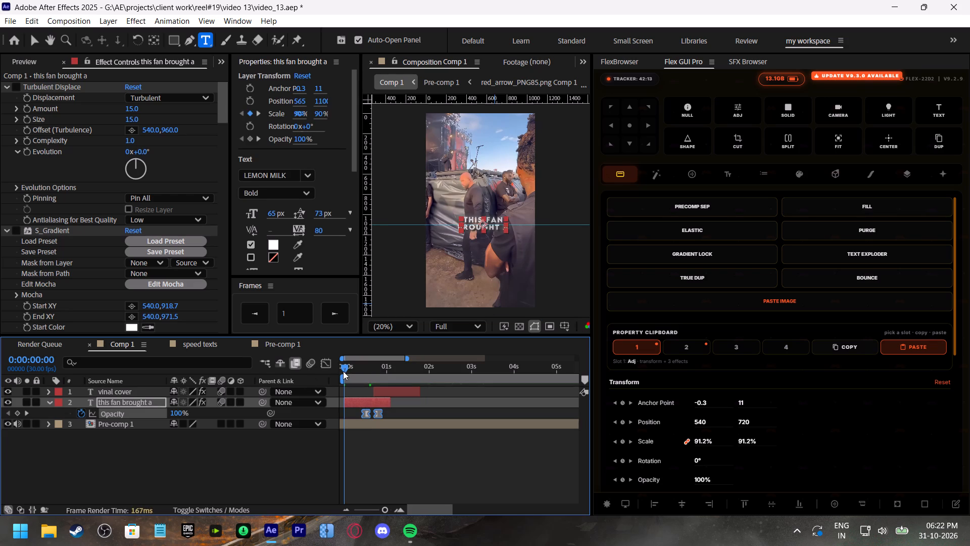
{"action": "left_click_drag", "start_coordinate": [358, 370], "coordinate": [335, 375]}
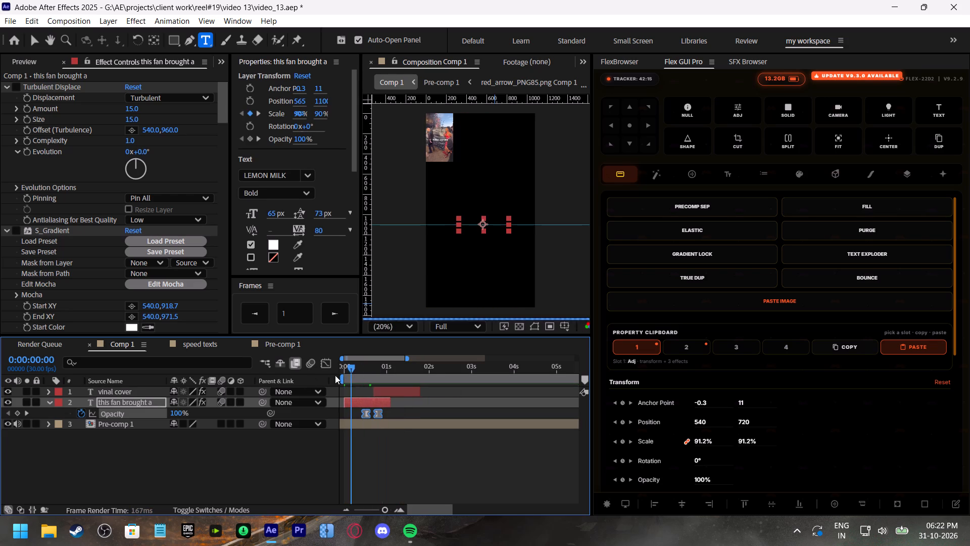
{"action": "left_click_drag", "start_coordinate": [335, 375], "coordinate": [333, 376]}
{"action": "key", "text": "space"}
{"action": "left_click", "coordinate": [356, 364]}
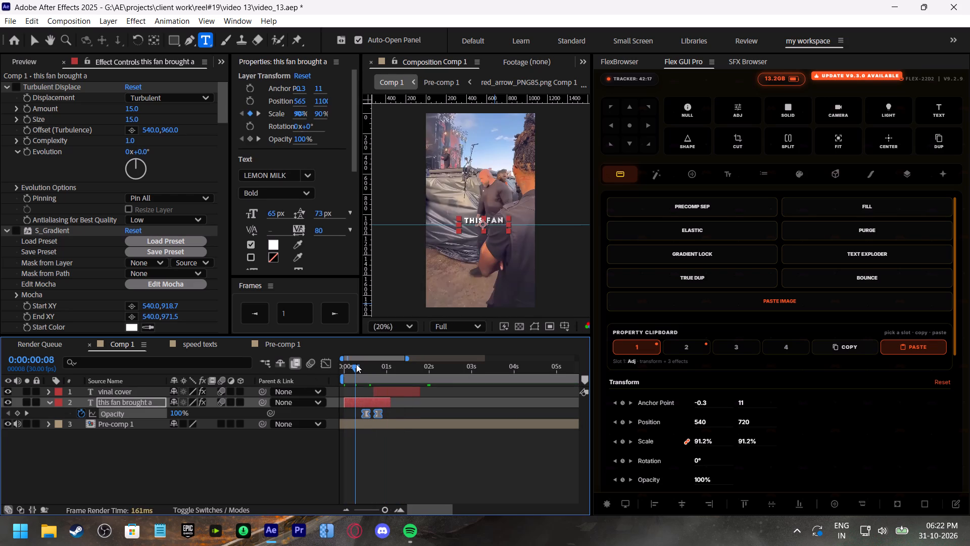
{"action": "key", "text": "space"}
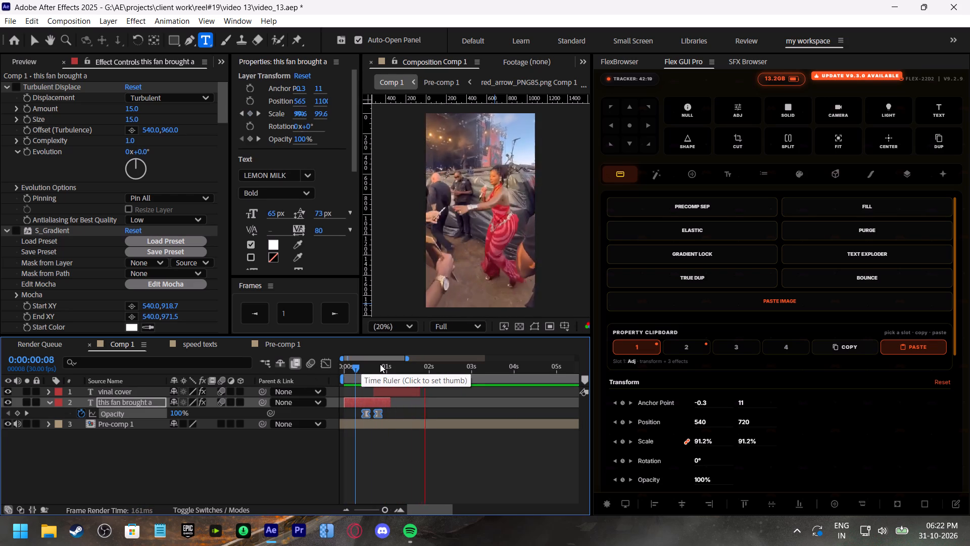
{"action": "left_click", "coordinate": [380, 364]}
{"action": "key", "text": "space"}
{"action": "left_click_drag", "start_coordinate": [385, 365], "coordinate": [395, 373]}
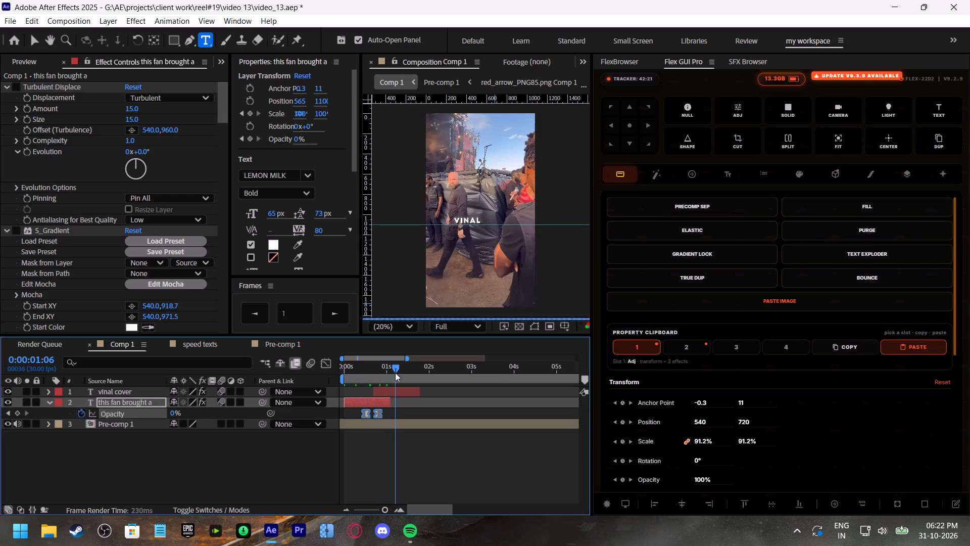
{"action": "left_click_drag", "start_coordinate": [395, 373], "coordinate": [396, 374]}
{"action": "key", "text": "space"}
{"action": "left_click_drag", "start_coordinate": [397, 366], "coordinate": [401, 370]}
{"action": "key", "text": "space"}
{"action": "left_click", "coordinate": [401, 366]}
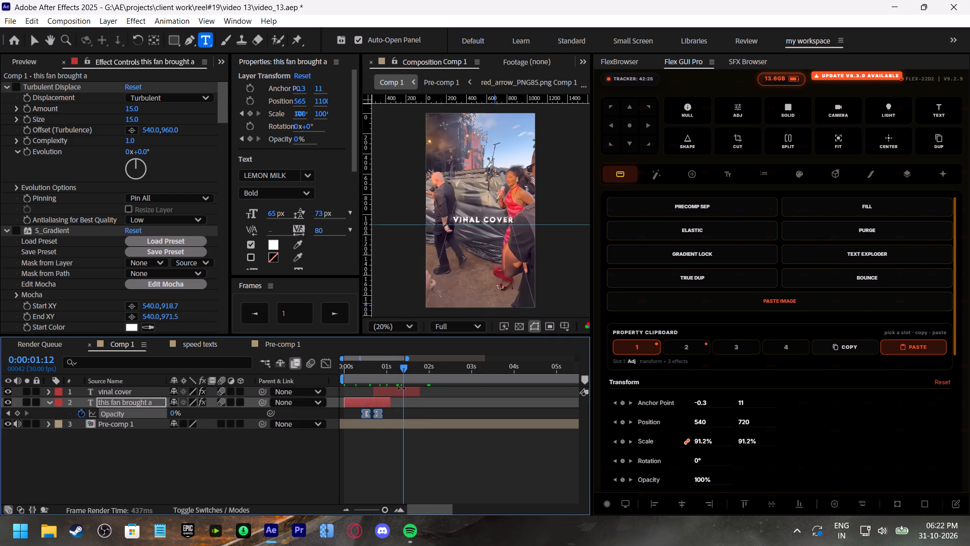
Duplicate the "vinal cover" caption and slide the copy along the timeline to start at about 0:00:01:11.
{"action": "left_click", "coordinate": [400, 392]}
{"action": "key", "text": "ctrl+d"}
{"action": "left_click_drag", "start_coordinate": [385, 392], "coordinate": [413, 396]}
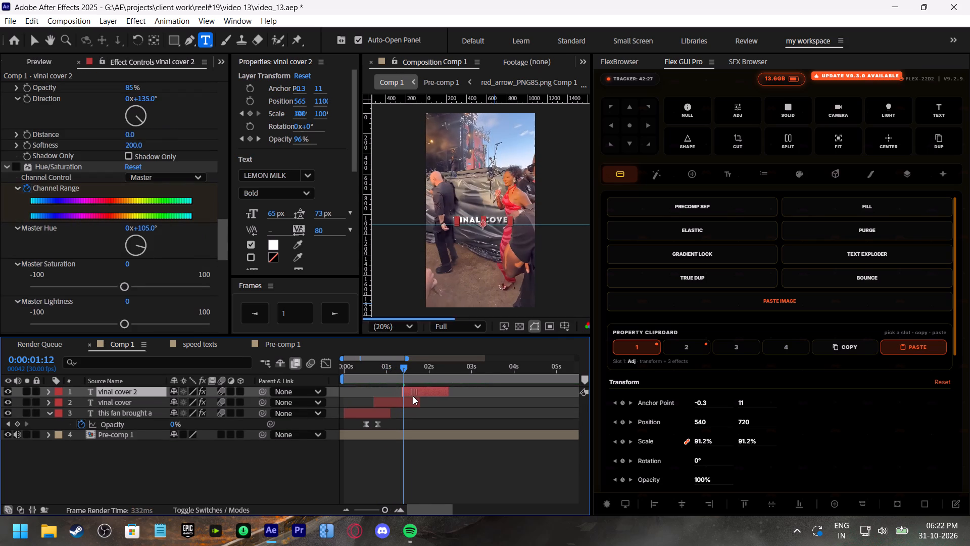
{"action": "left_click_drag", "start_coordinate": [413, 396], "coordinate": [413, 396]}
Move both opacity fade-out keyframes of the original "vinal cover" caption earlier, starting at about 0:00:01:05, and preview.
{"action": "left_click", "coordinate": [418, 401]}
{"action": "key", "text": "t"}
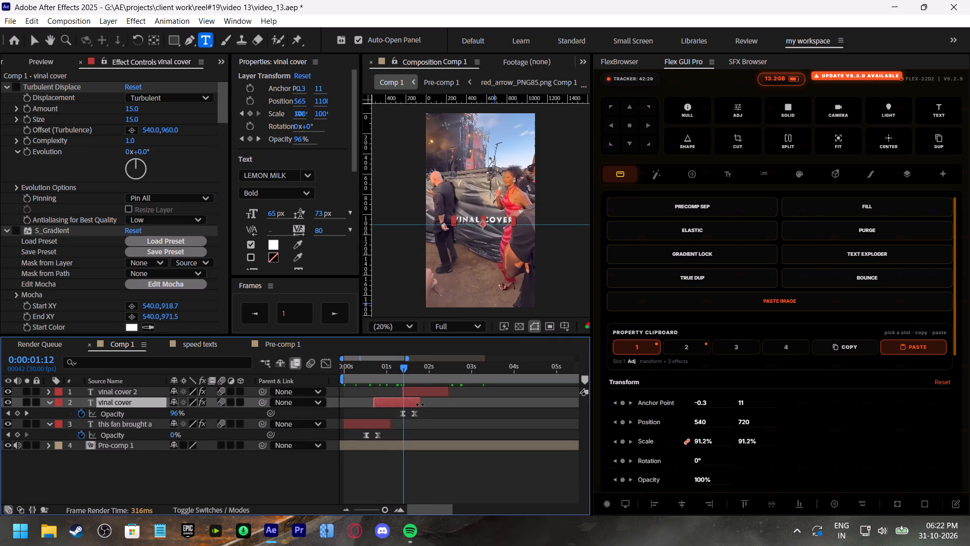
{"action": "left_click_drag", "start_coordinate": [422, 415], "coordinate": [400, 417]}
{"action": "left_click_drag", "start_coordinate": [404, 416], "coordinate": [396, 415]}
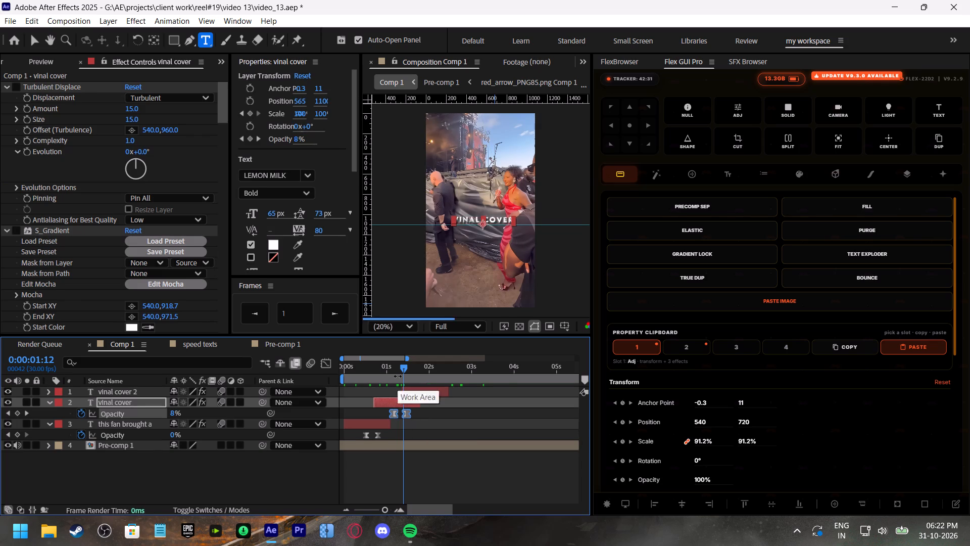
{"action": "key", "text": "space"}
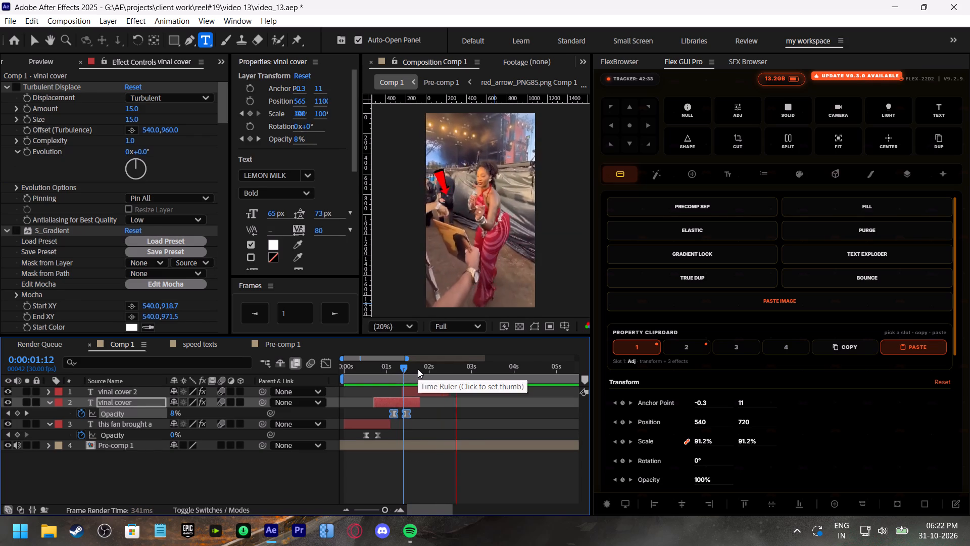
Replace the duplicated caption's text with "to his favourite" and "singer" on a second line, and preview it.
{"action": "left_click", "coordinate": [418, 369]}
{"action": "double_click", "coordinate": [422, 390]}
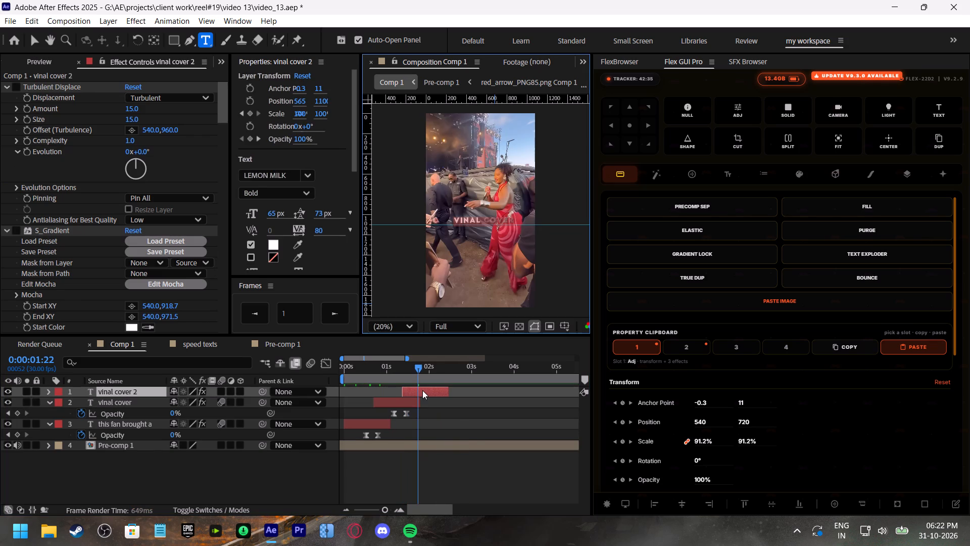
{"action": "type", "text": "to his fa"}
{"action": "type", "text": "vourite"}
{"action": "key", "text": "Return"}
{"action": "type", "text": "singer"}
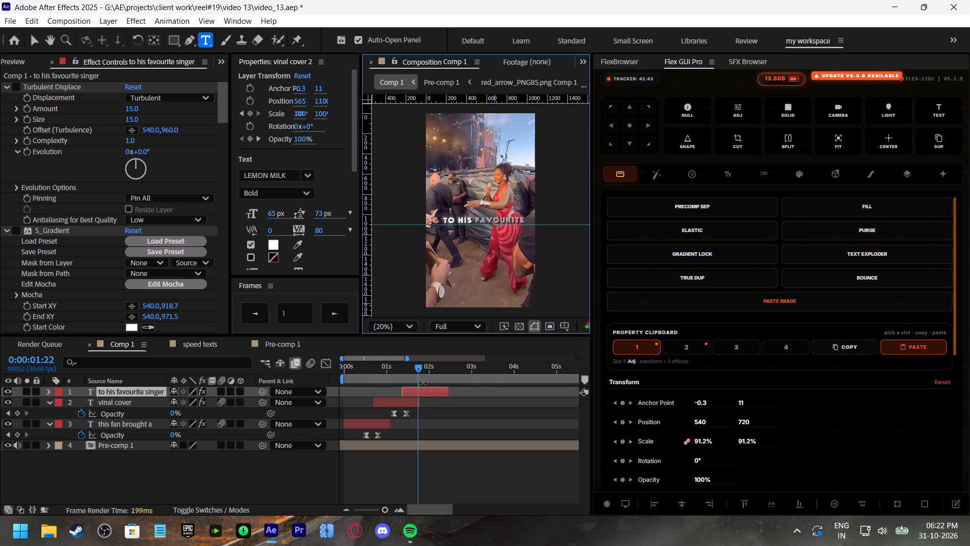
{"action": "left_click", "coordinate": [400, 366]}
{"action": "key", "text": "space"}
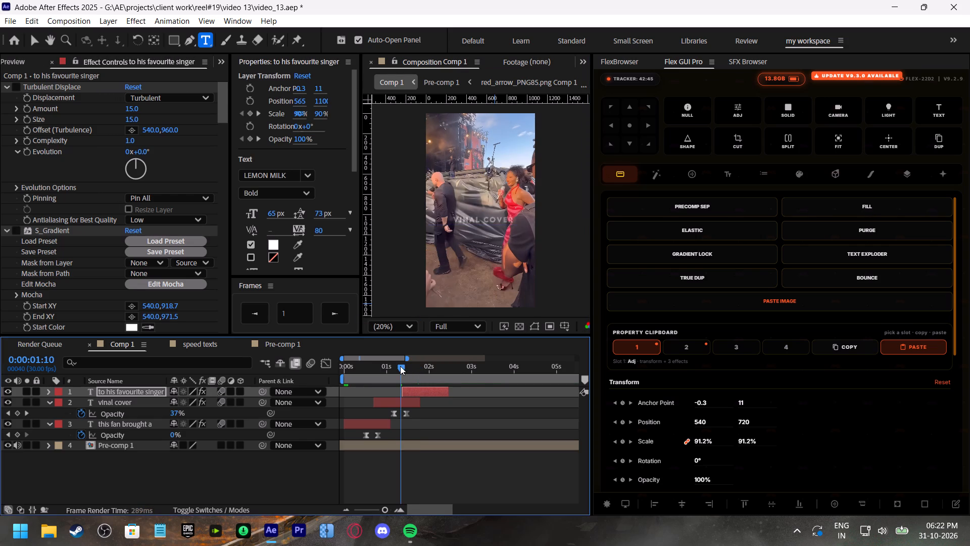
{"action": "left_click", "coordinate": [405, 366]}
{"action": "key", "text": "space"}
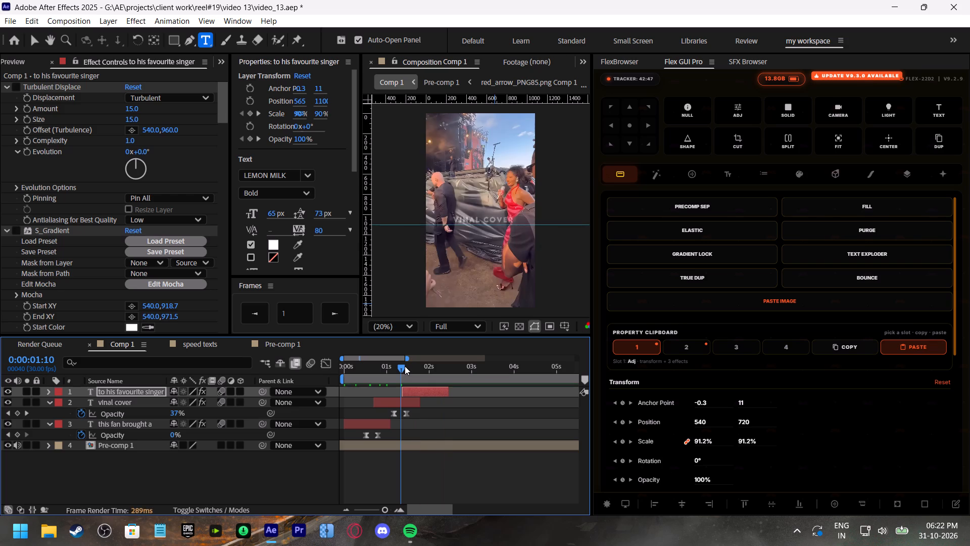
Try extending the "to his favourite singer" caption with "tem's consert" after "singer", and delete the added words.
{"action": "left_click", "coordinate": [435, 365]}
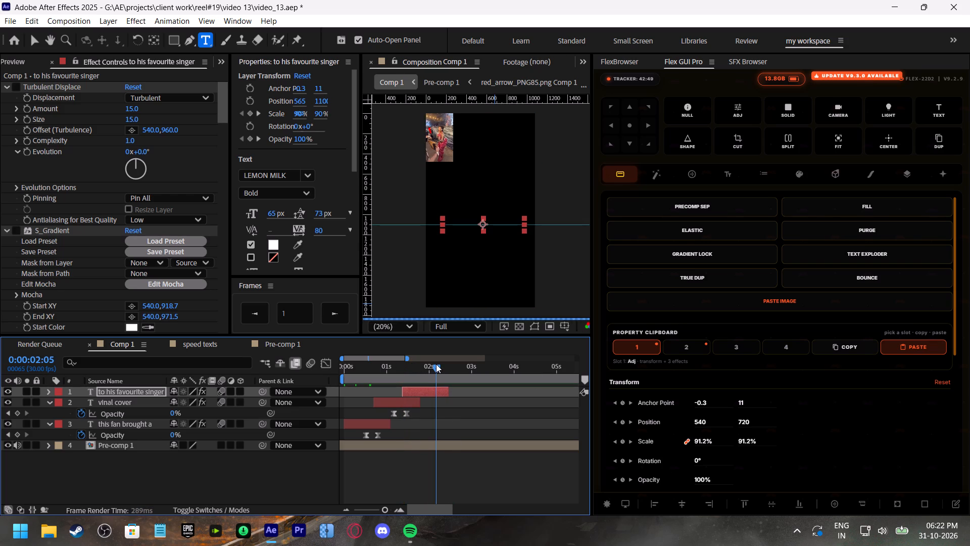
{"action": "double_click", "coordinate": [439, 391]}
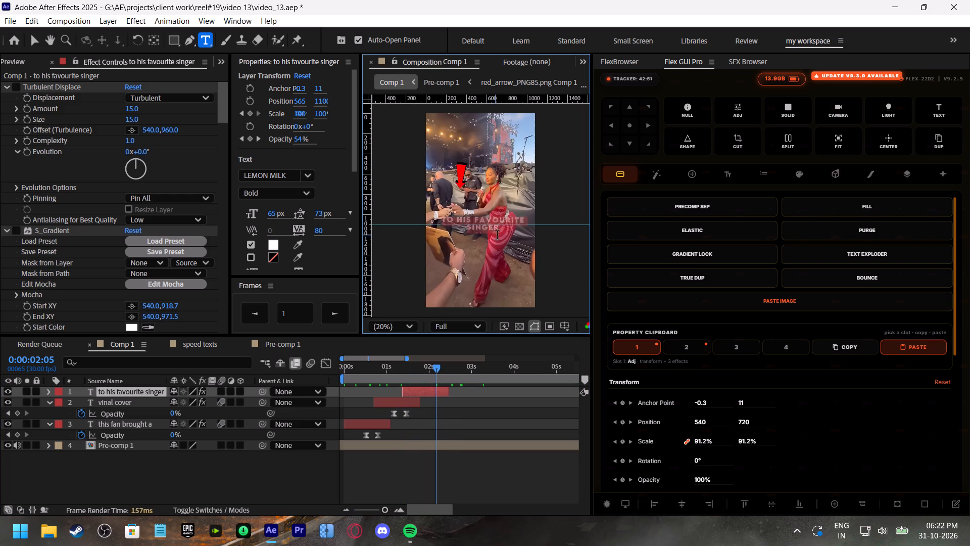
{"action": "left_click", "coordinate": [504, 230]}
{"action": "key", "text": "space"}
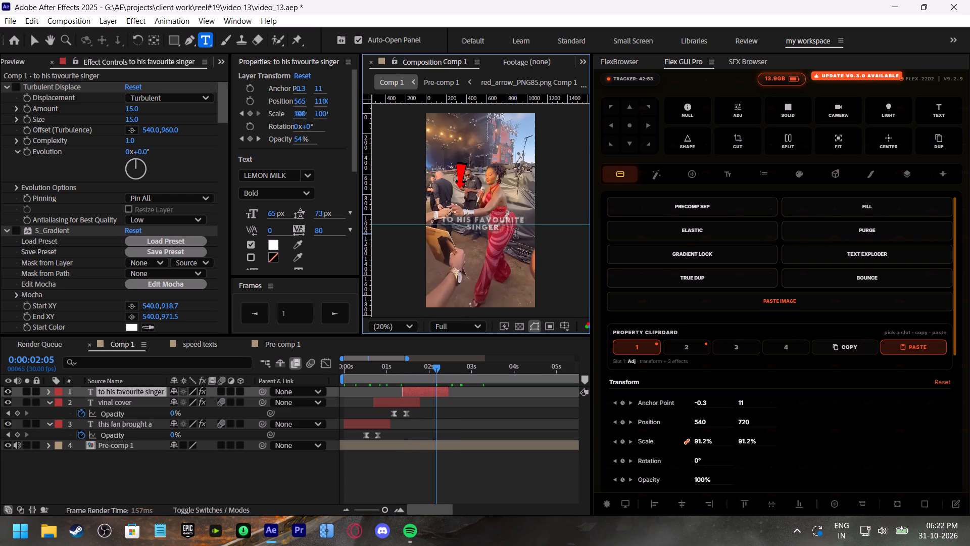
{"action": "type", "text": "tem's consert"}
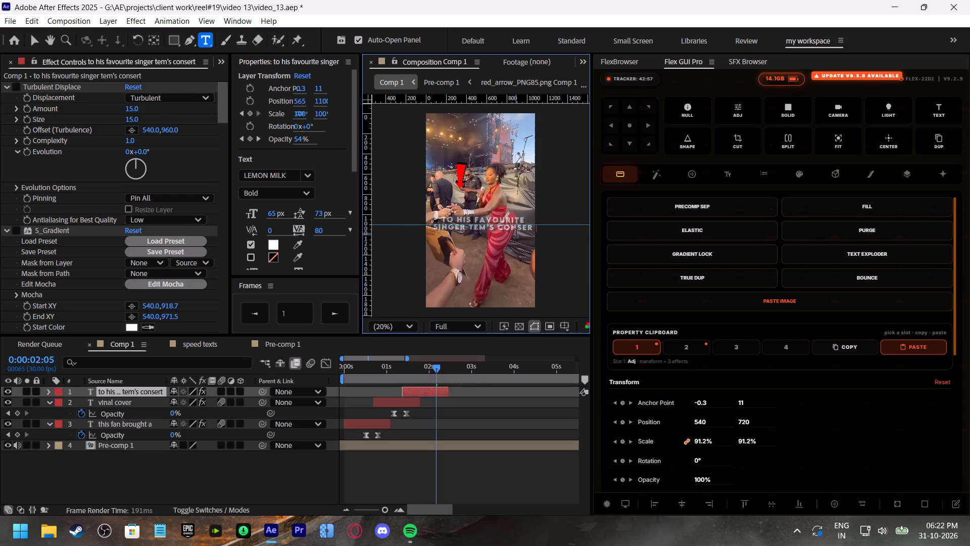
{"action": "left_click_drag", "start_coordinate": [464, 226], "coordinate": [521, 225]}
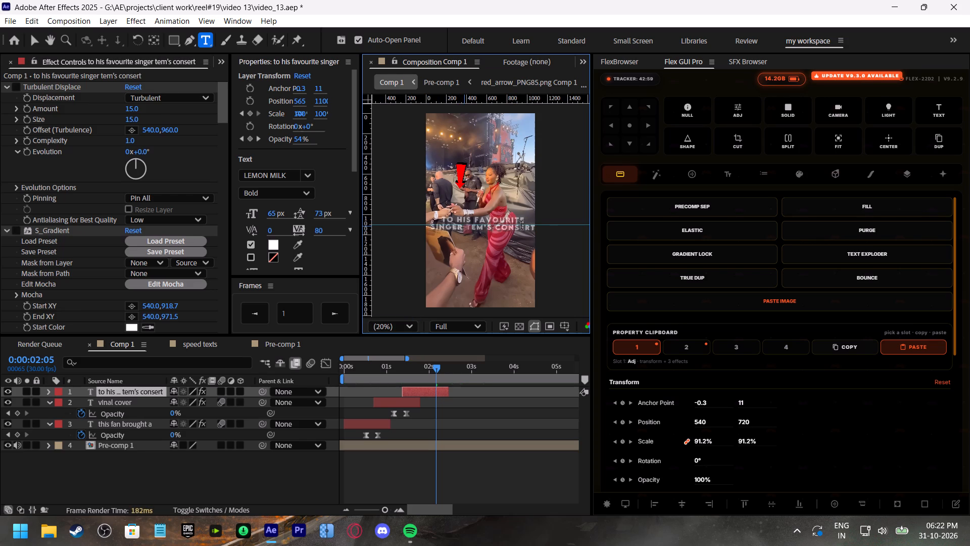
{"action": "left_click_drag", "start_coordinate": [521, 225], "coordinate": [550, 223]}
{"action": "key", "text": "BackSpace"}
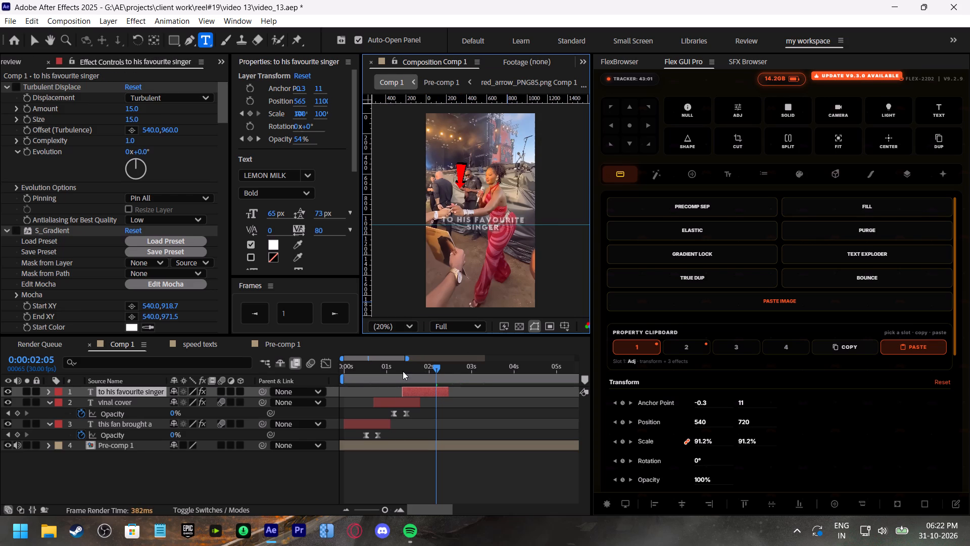
Duplicate the "to his favourite singer" caption and slide the copy to start at about 0:00:02:09, where the next phrase begins.
{"action": "left_click", "coordinate": [403, 371]}
{"action": "key", "text": "space"}
{"action": "left_click_drag", "start_coordinate": [423, 366], "coordinate": [425, 367]}
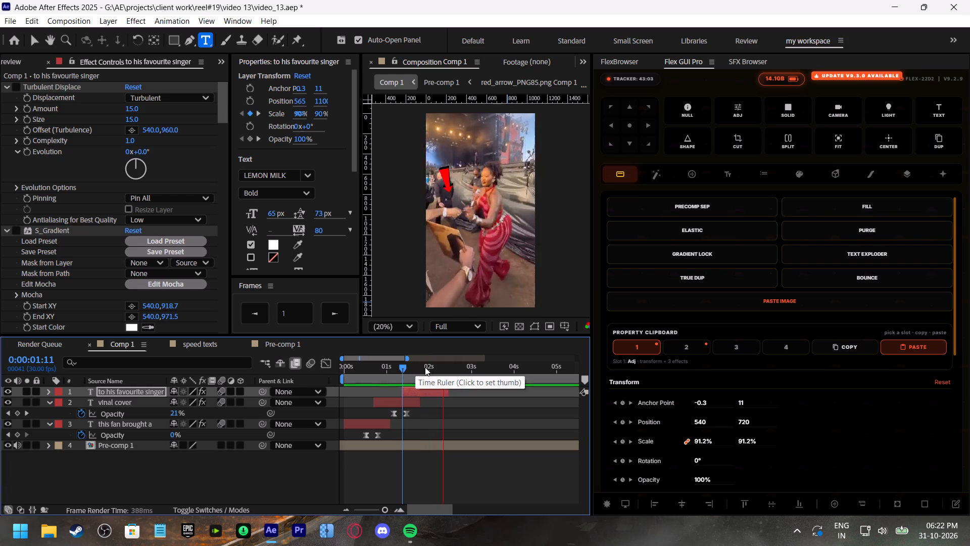
{"action": "left_click_drag", "start_coordinate": [425, 367], "coordinate": [442, 380]}
{"action": "key", "text": "ctrl+d"}
{"action": "left_click_drag", "start_coordinate": [423, 393], "coordinate": [435, 394]}
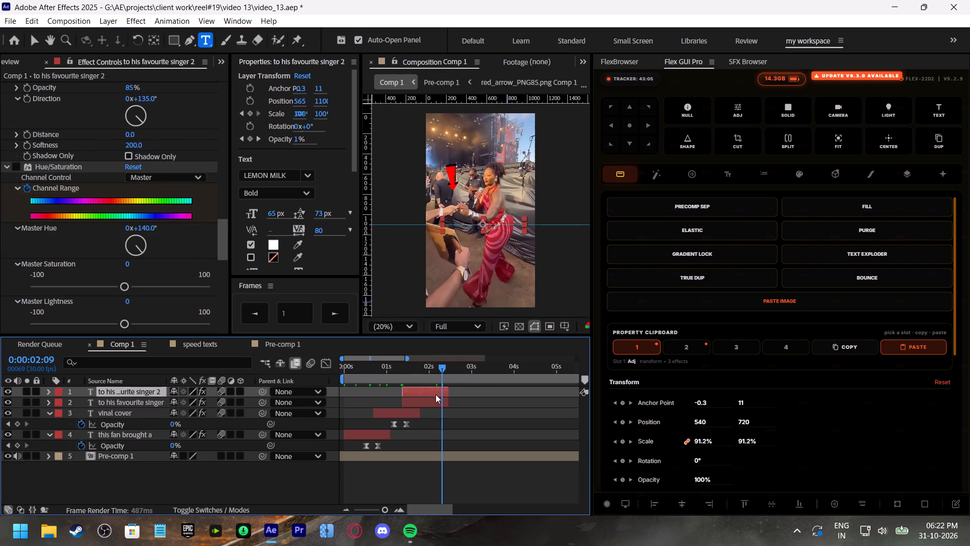
{"action": "left_click_drag", "start_coordinate": [435, 394], "coordinate": [462, 396]}
{"action": "key", "text": "space"}
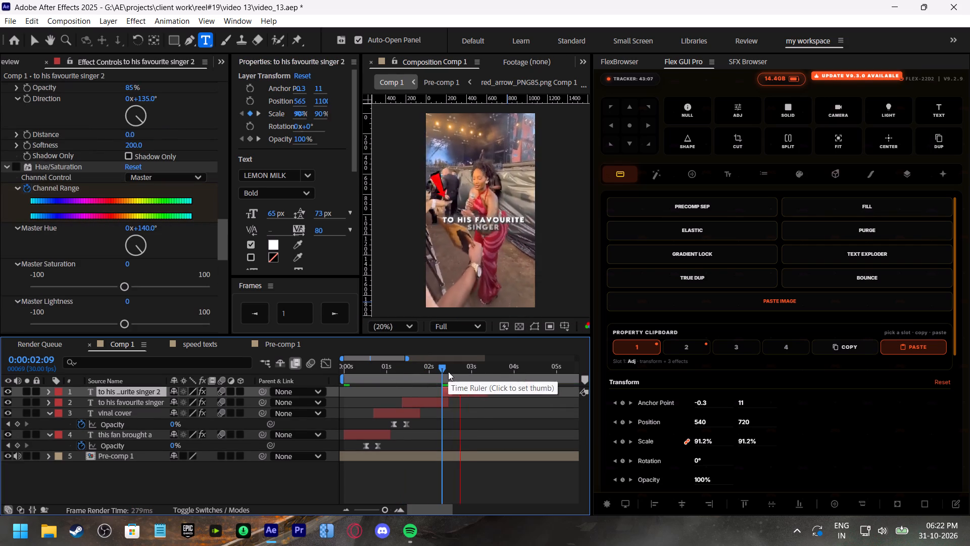
Replace the duplicated caption's text with "tem's concert".
{"action": "left_click", "coordinate": [448, 372]}
{"action": "double_click", "coordinate": [468, 390]}
{"action": "type", "text": "tem"}
{"action": "type", "text": "'s conc"}
{"action": "type", "text": "ert"}
Play back the transition into the "tem's concert" caption to check its timing against the speech.
{"action": "left_click", "coordinate": [431, 369]}
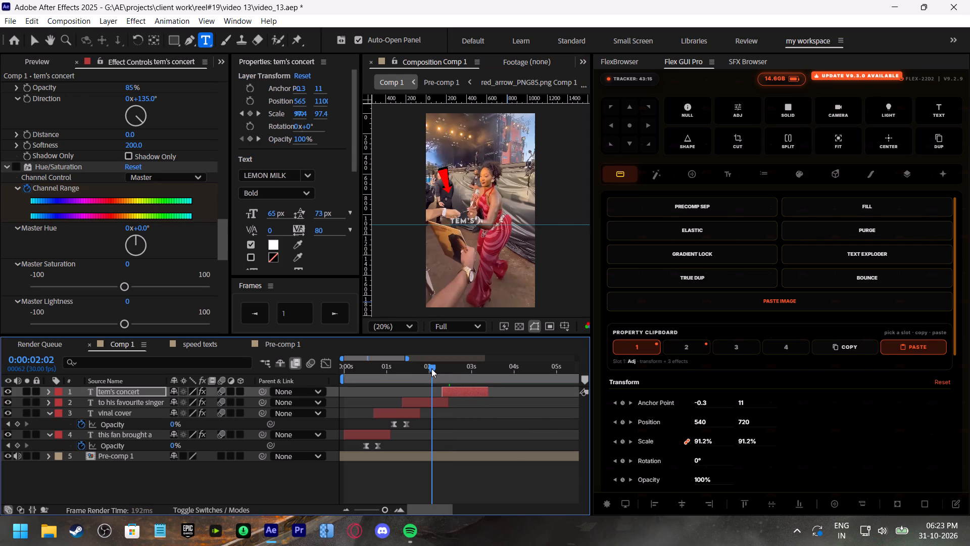
{"action": "key", "text": "space"}
{"action": "left_click", "coordinate": [431, 369]}
{"action": "key", "text": "space"}
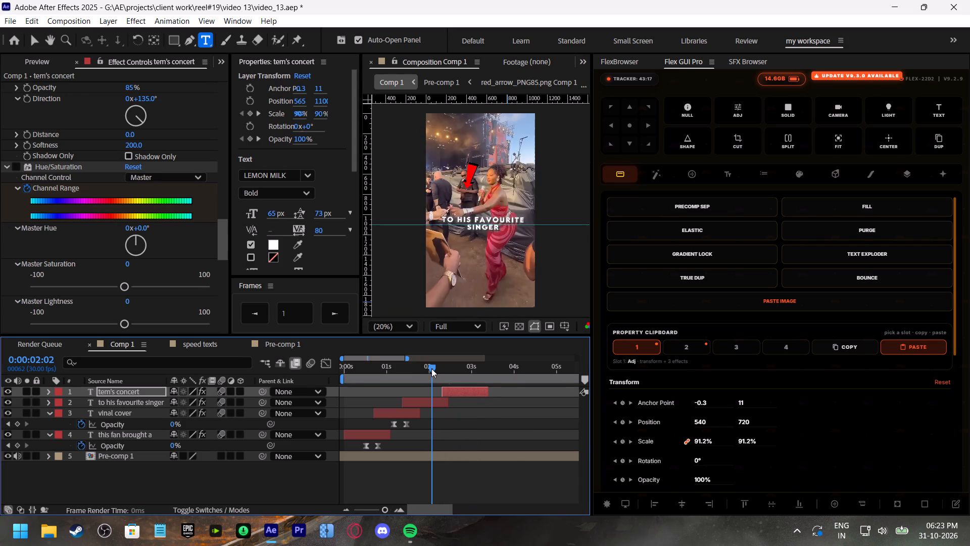
{"action": "left_click", "coordinate": [453, 369]}
{"action": "key", "text": "space"}
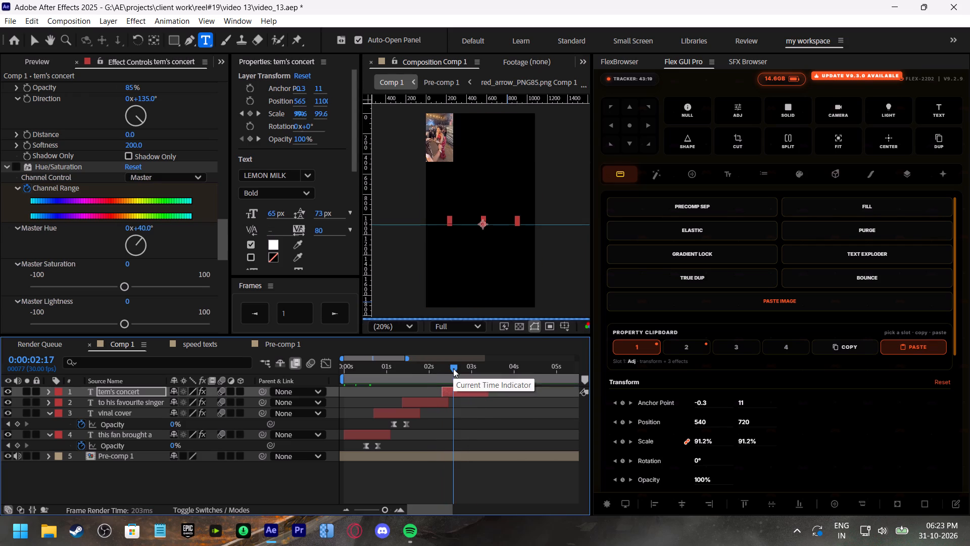
{"action": "left_click", "coordinate": [439, 370]}
{"action": "key", "text": "space"}
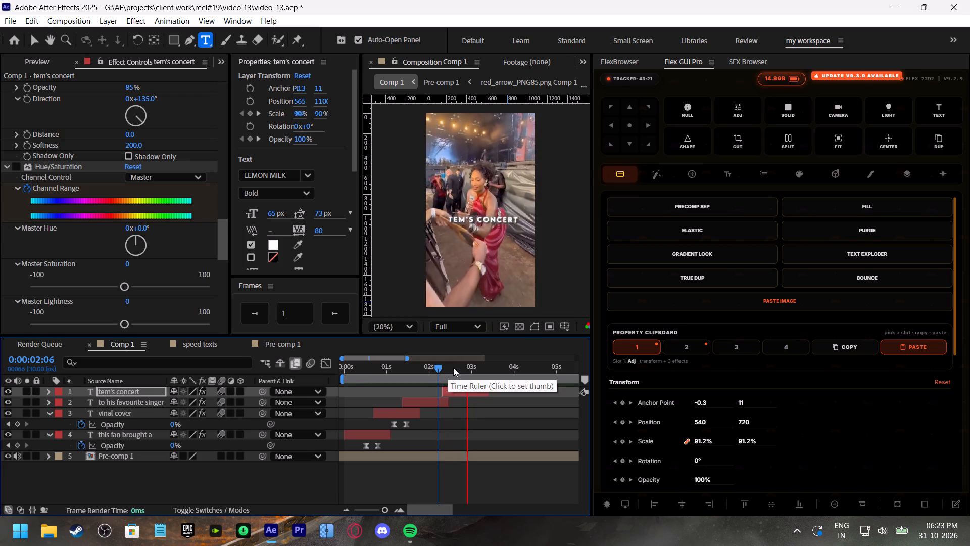
Move the "tem's concert" caption's second Range Selector Start keyframe earlier to about 0:00:02:23 and preview the faster text reveal.
{"action": "left_click", "coordinate": [453, 368]}
{"action": "left_click", "coordinate": [464, 388]}
{"action": "key", "text": "u"}
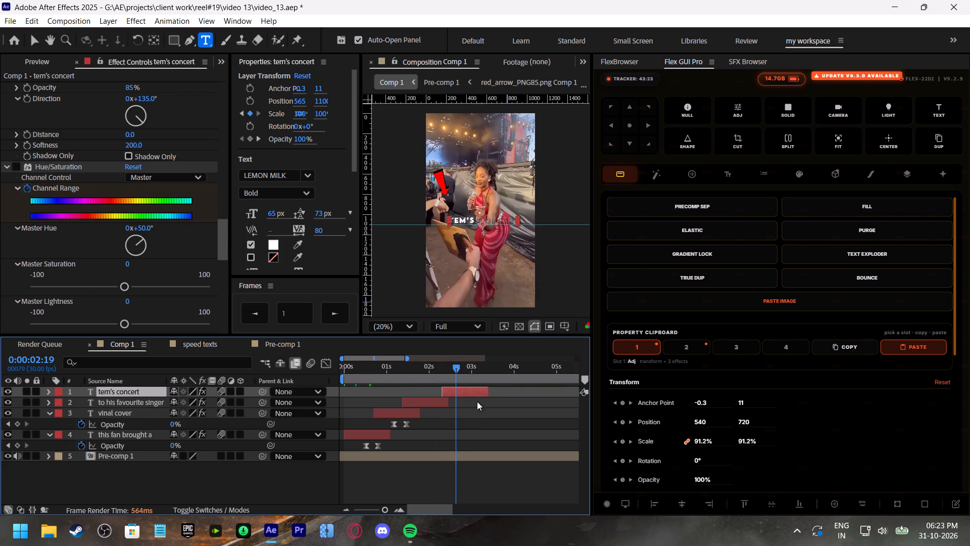
{"action": "left_click_drag", "start_coordinate": [468, 417], "coordinate": [464, 417]}
{"action": "key", "text": "space"}
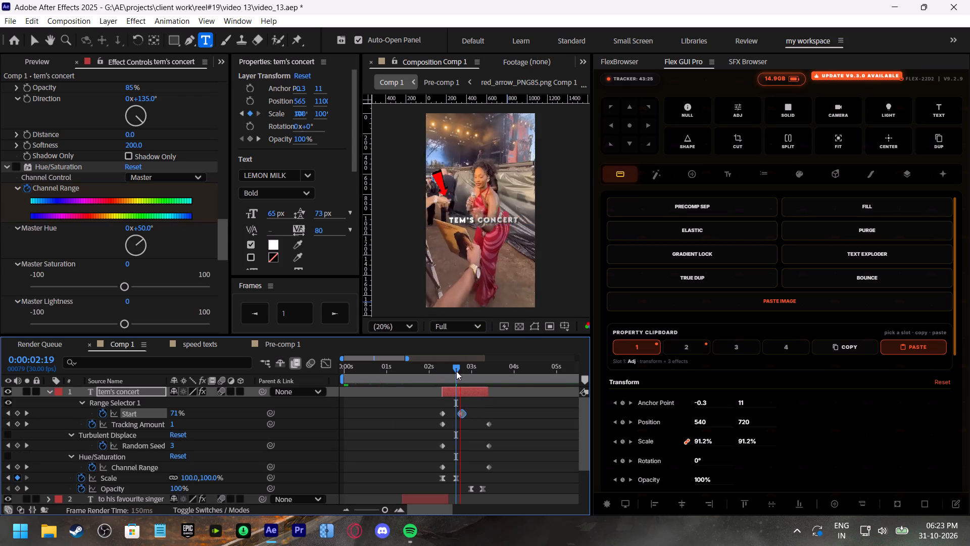
Duplicate the "tem's concert" caption and slide the copy along the timeline to start at about 0:00:03:06.
{"action": "left_click_drag", "start_coordinate": [471, 370], "coordinate": [480, 377]}
{"action": "key", "text": "space"}
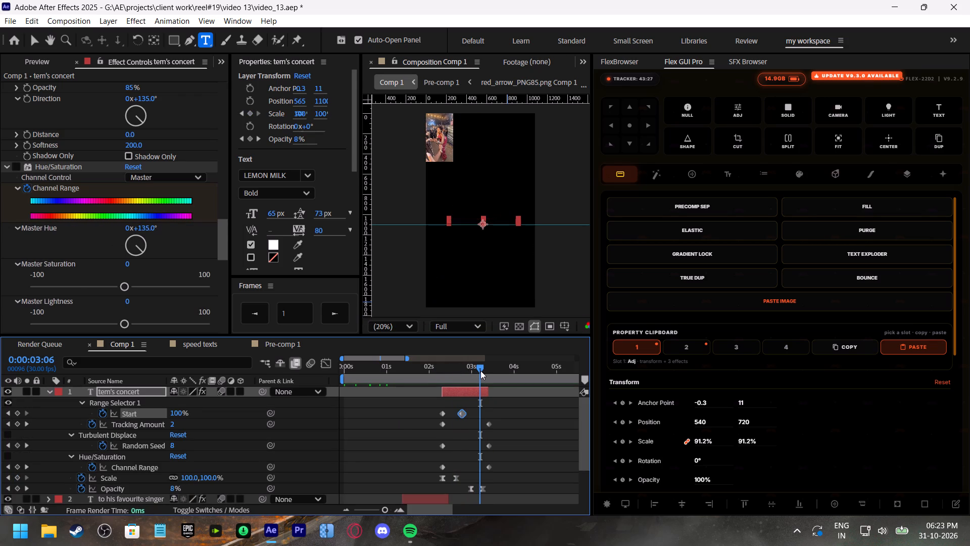
{"action": "left_click", "coordinate": [480, 370]}
{"action": "left_click", "coordinate": [460, 394]}
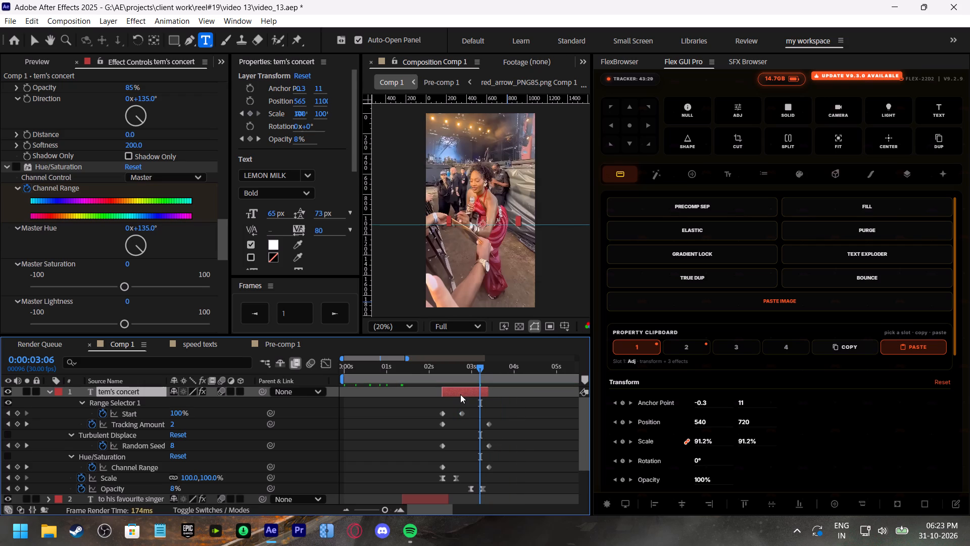
{"action": "key", "text": "ctrl+d"}
{"action": "left_click_drag", "start_coordinate": [461, 394], "coordinate": [499, 397]}
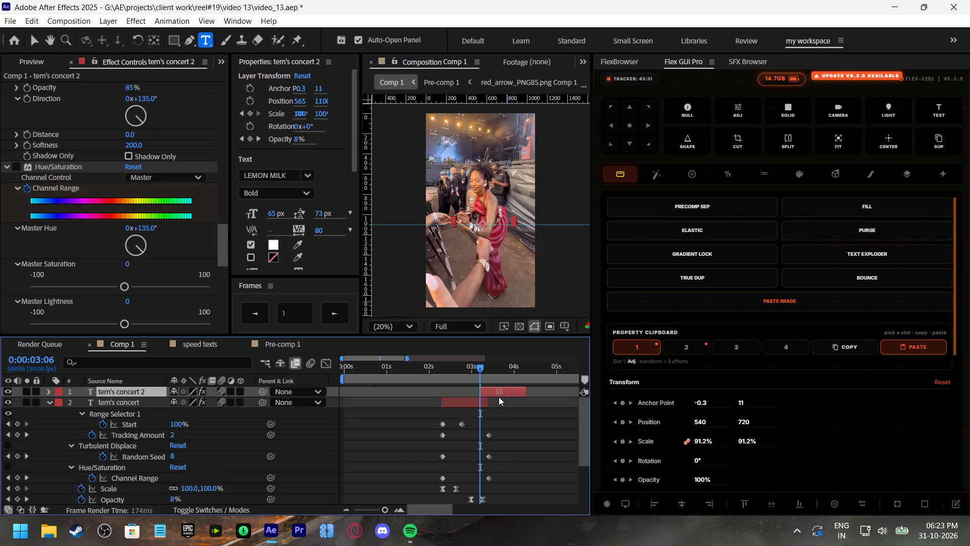
Replace the duplicated "tem's concert" caption's text with "and ask her" and "to sign it" on a second line.
{"action": "left_click_drag", "start_coordinate": [499, 397], "coordinate": [498, 396]}
{"action": "key", "text": "space"}
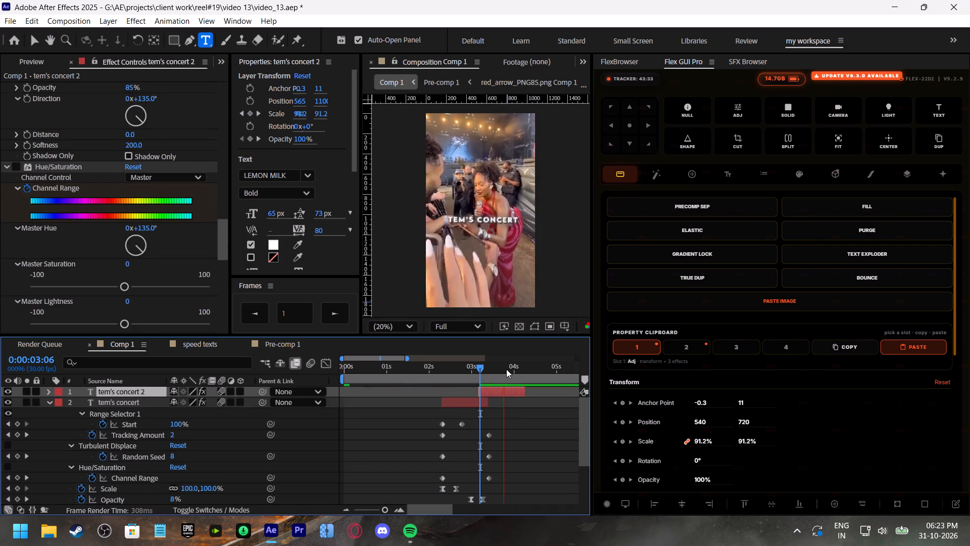
{"action": "left_click", "coordinate": [513, 370]}
{"action": "double_click", "coordinate": [505, 392]}
{"action": "type", "text": "and ask her"}
{"action": "key", "text": "space"}
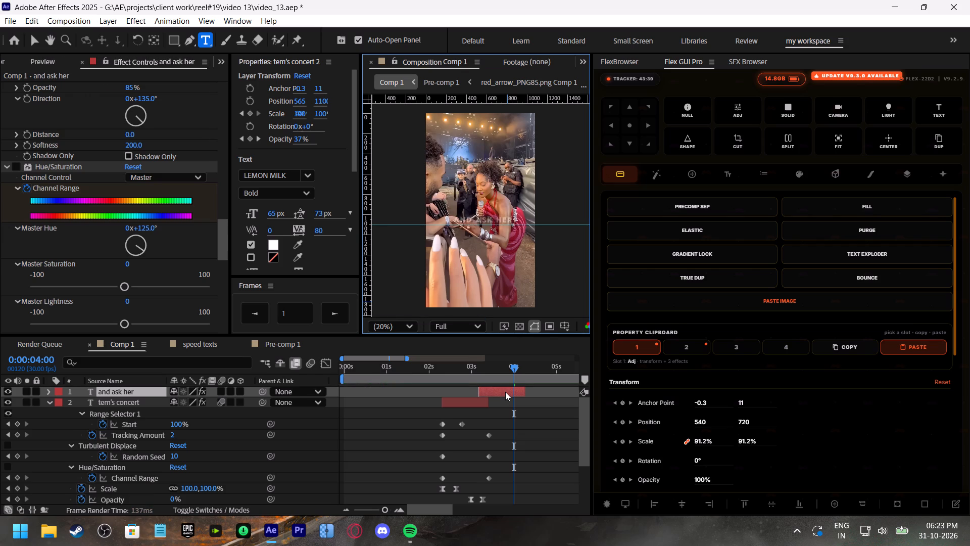
{"action": "key", "text": "BackSpace"}
{"action": "key", "text": "Return"}
{"action": "type", "text": "to sign in"}
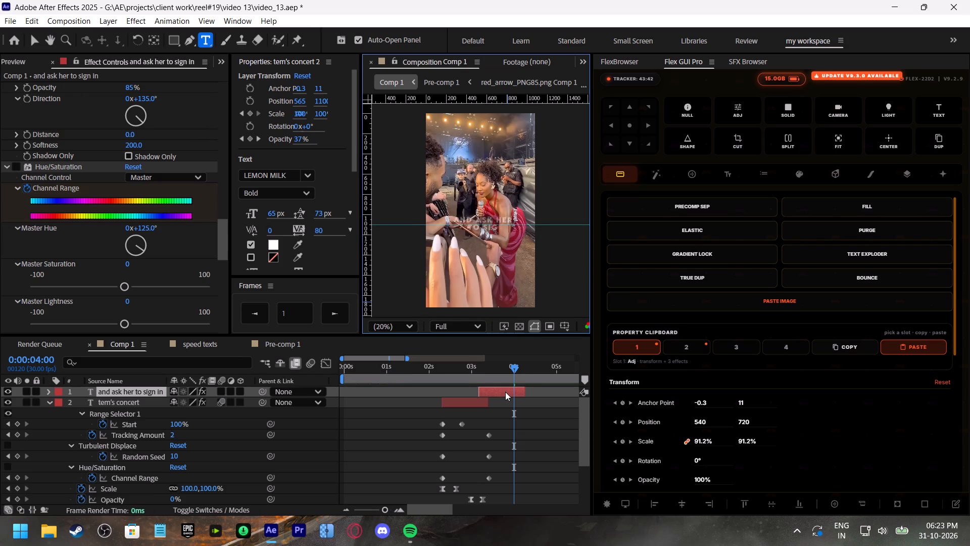
{"action": "key", "text": "BackSpace"}
{"action": "key", "text": "t"}
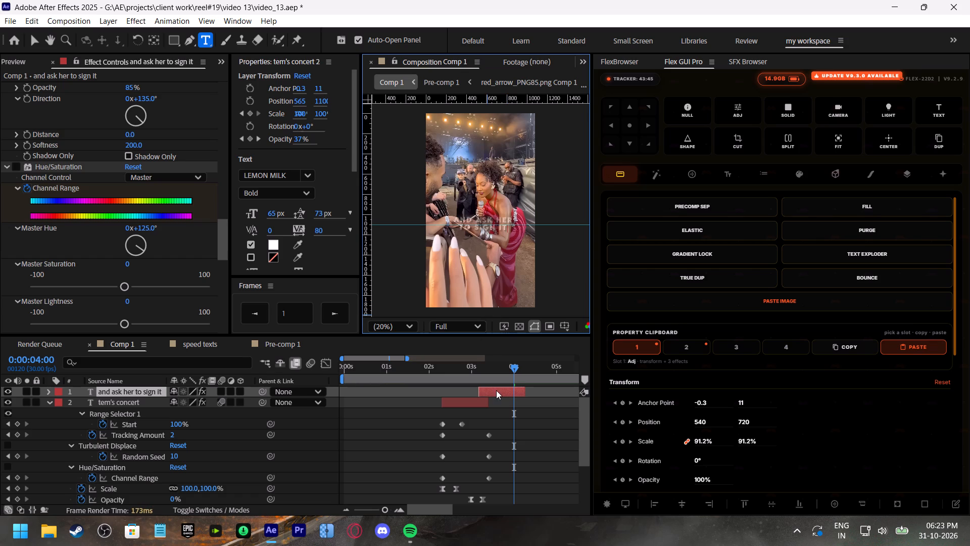
Move the "and ask her to sign it" caption's second Range Selector Start keyframe later to about 0:00:03:27 and preview the text reveal.
{"action": "left_click", "coordinate": [460, 368]}
{"action": "key", "text": "space"}
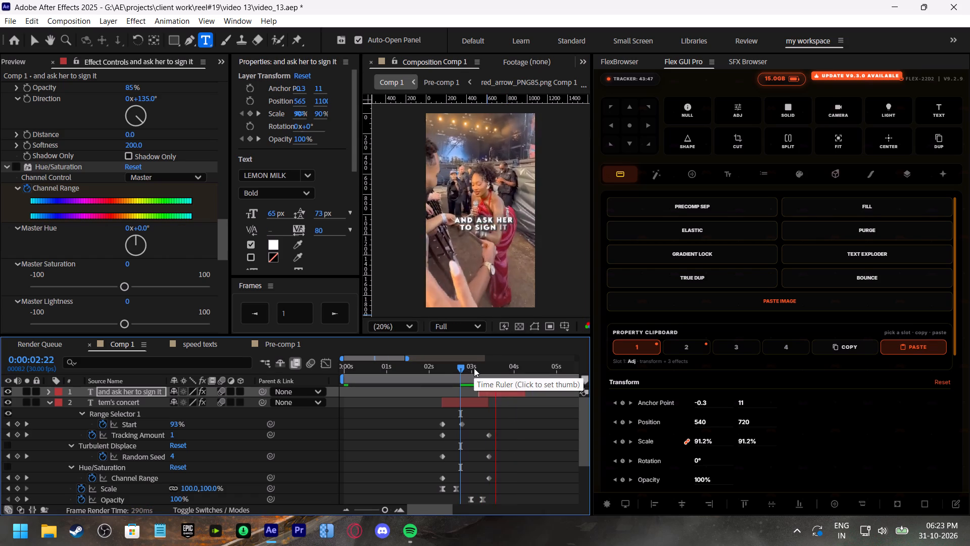
{"action": "left_click", "coordinate": [474, 368]}
{"action": "key", "text": "space"}
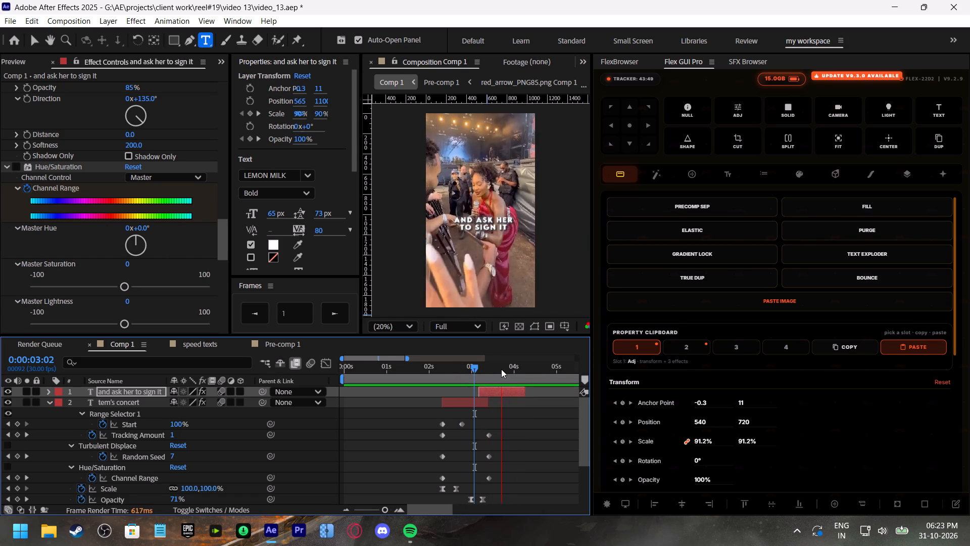
{"action": "left_click_drag", "start_coordinate": [506, 369], "coordinate": [514, 379]}
{"action": "key", "text": "u"}
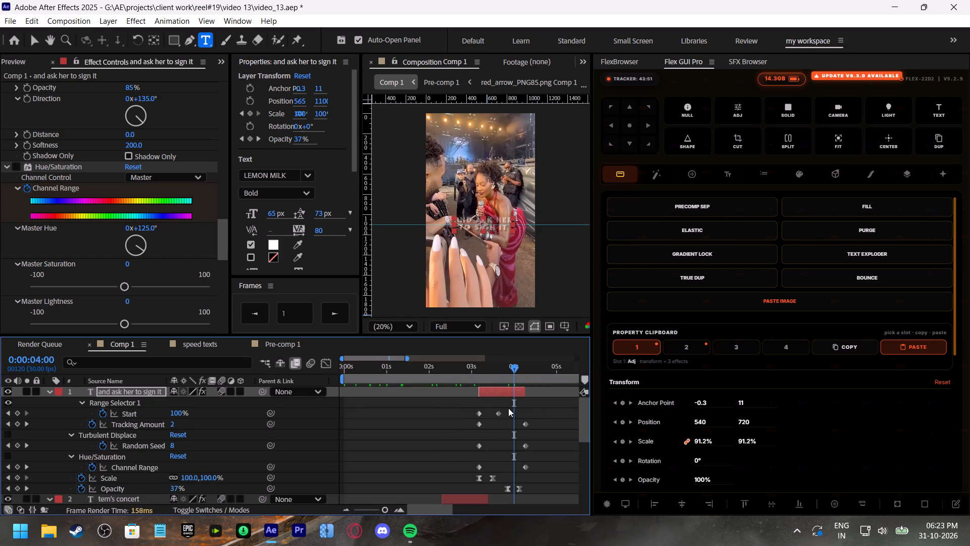
{"action": "left_click_drag", "start_coordinate": [501, 411], "coordinate": [507, 420]}
{"action": "left_click_drag", "start_coordinate": [498, 414], "coordinate": [509, 424]}
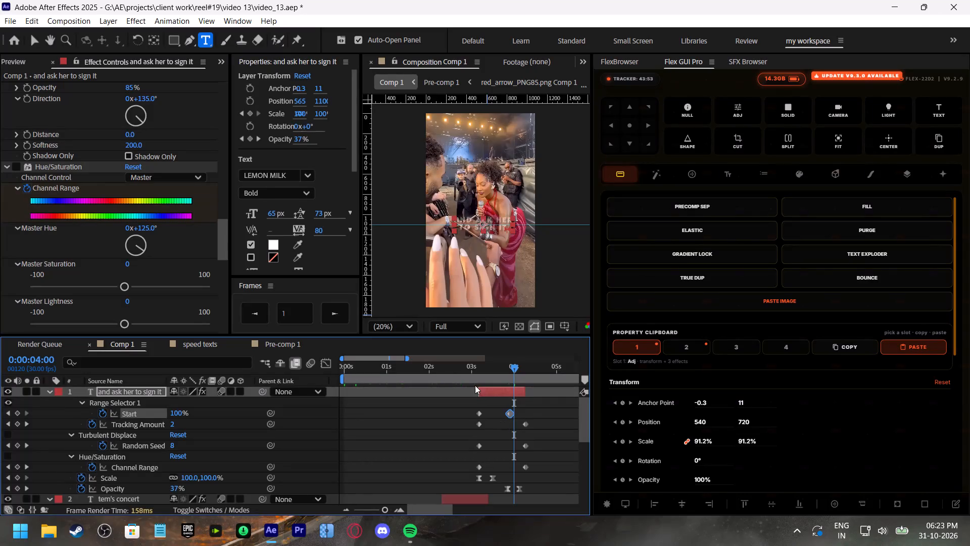
{"action": "left_click", "coordinate": [464, 370]}
{"action": "key", "text": "space"}
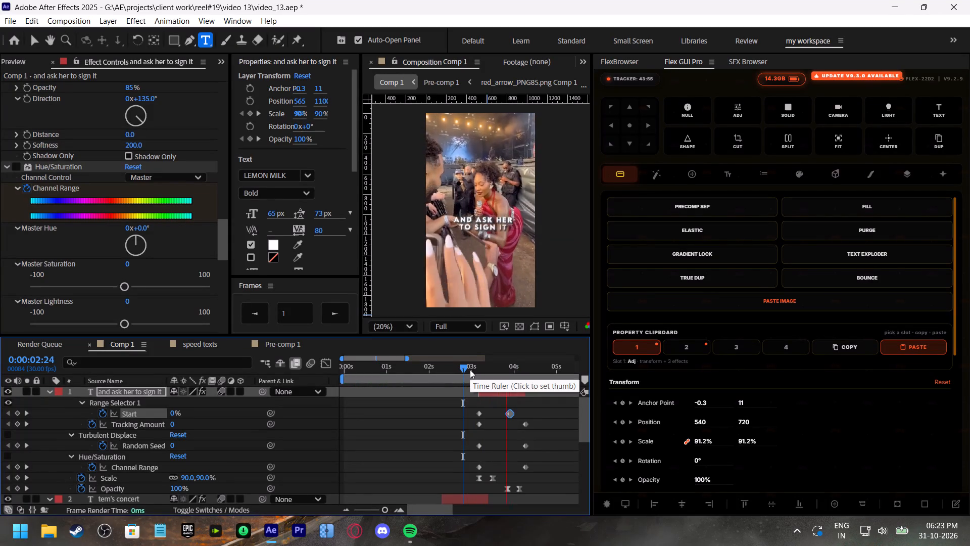
{"action": "left_click", "coordinate": [470, 370]}
Extend the "and ask her to sign it" caption to about 0:00:04:17, shift its two Opacity keyframes to about 0:00:04:05 and 0:00:04:13, and preview.
{"action": "left_click_drag", "start_coordinate": [525, 392], "coordinate": [532, 397]}
{"action": "left_click_drag", "start_coordinate": [534, 481], "coordinate": [519, 490]}
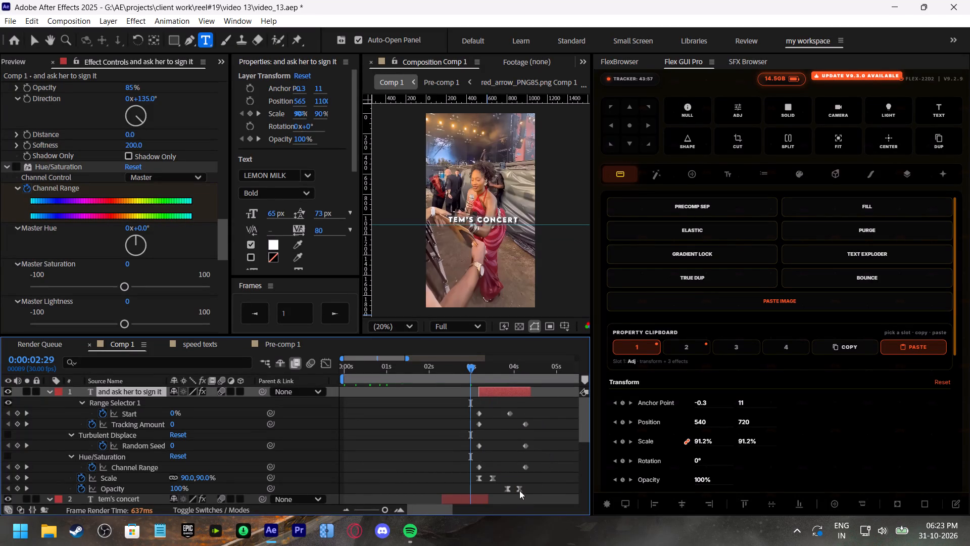
{"action": "left_click_drag", "start_coordinate": [519, 490], "coordinate": [504, 493]}
{"action": "left_click_drag", "start_coordinate": [506, 490], "coordinate": [514, 495]}
{"action": "key", "text": "space"}
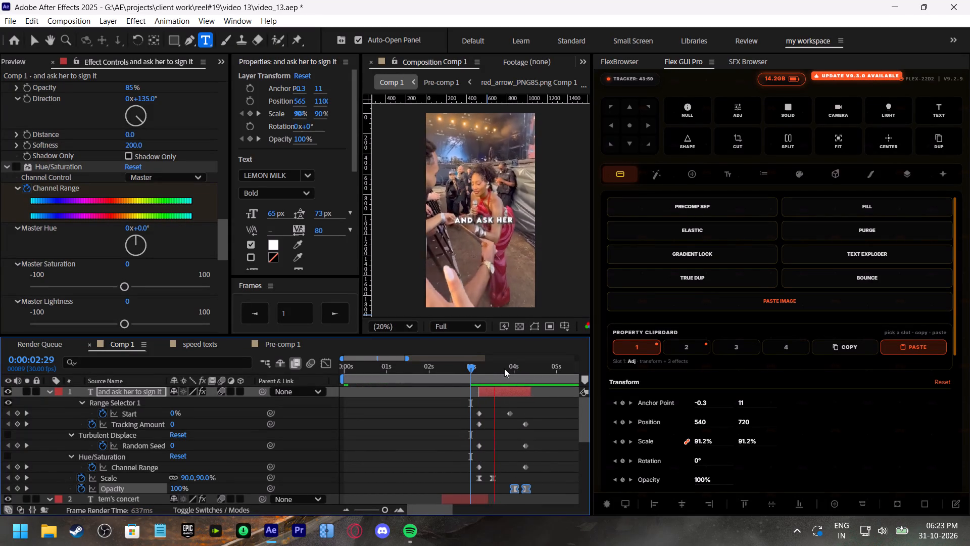
{"action": "left_click_drag", "start_coordinate": [508, 369], "coordinate": [520, 387]}
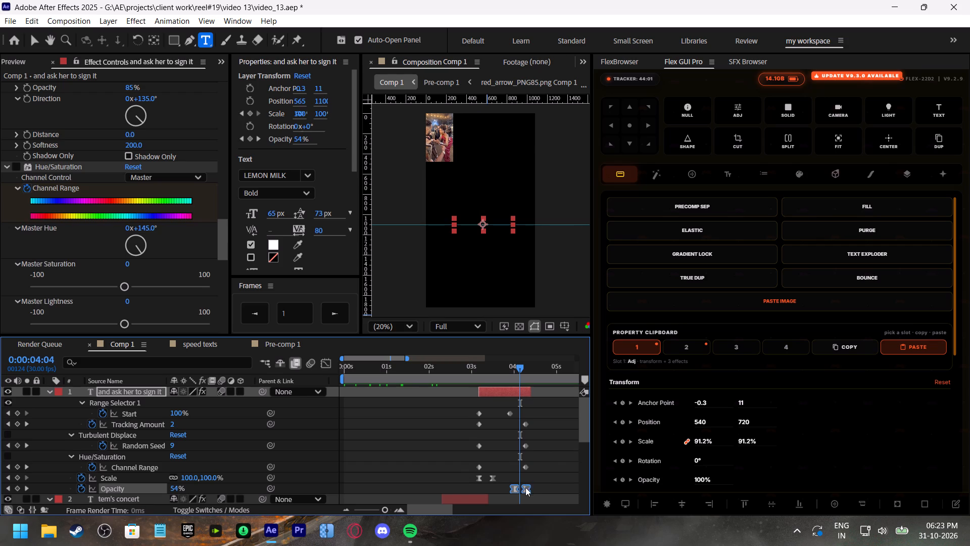
{"action": "left_click_drag", "start_coordinate": [525, 487], "coordinate": [531, 492]}
{"action": "left_click_drag", "start_coordinate": [531, 394], "coordinate": [539, 401]}
{"action": "key", "text": "space"}
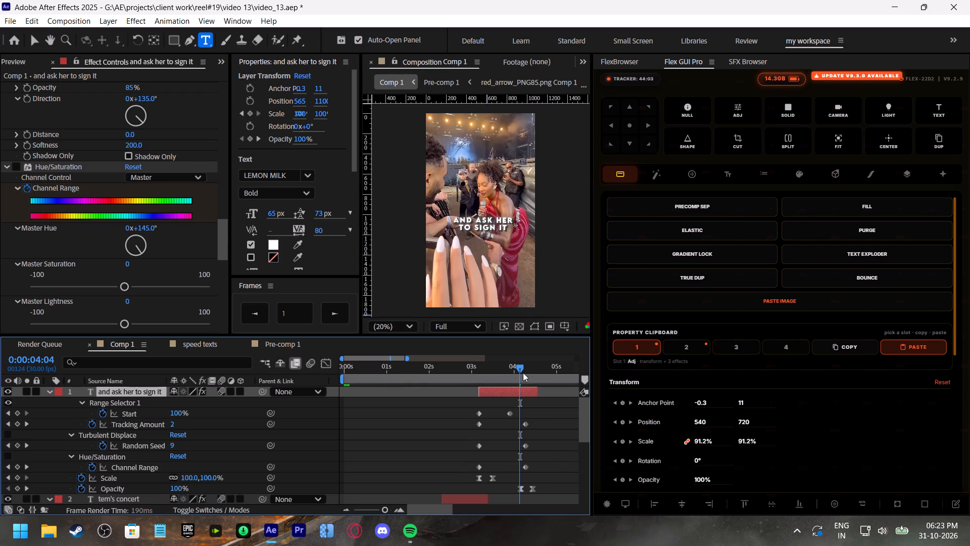
{"action": "left_click_drag", "start_coordinate": [523, 368], "coordinate": [530, 380]}
{"action": "key", "text": "space"}
{"action": "left_click", "coordinate": [528, 366]}
Collapse the expanded properties of all caption layers and save the project.
{"action": "scroll", "coordinate": [554, 443], "scroll_direction": "down", "scroll_amount": 3, "text": "shift"}
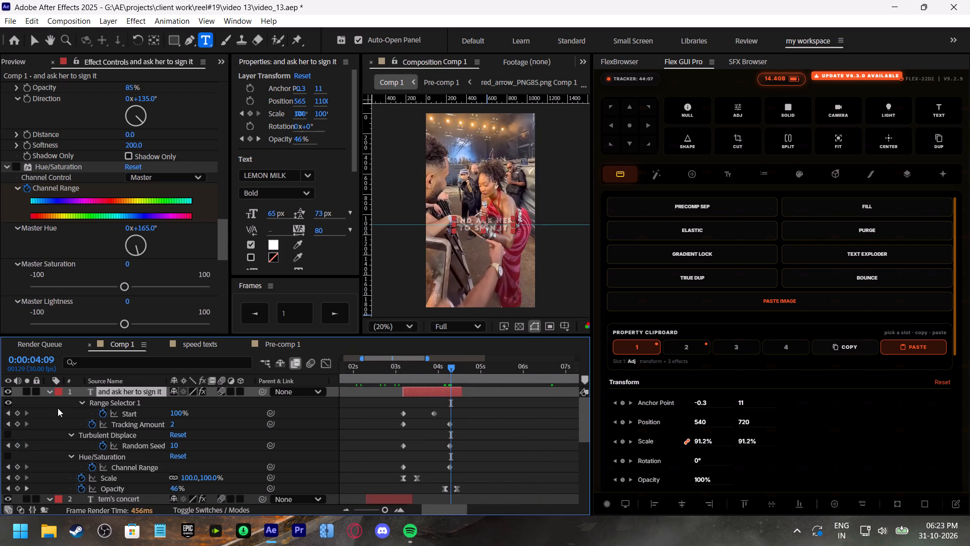
{"action": "left_click", "coordinate": [50, 389]}
{"action": "left_click", "coordinate": [52, 403]}
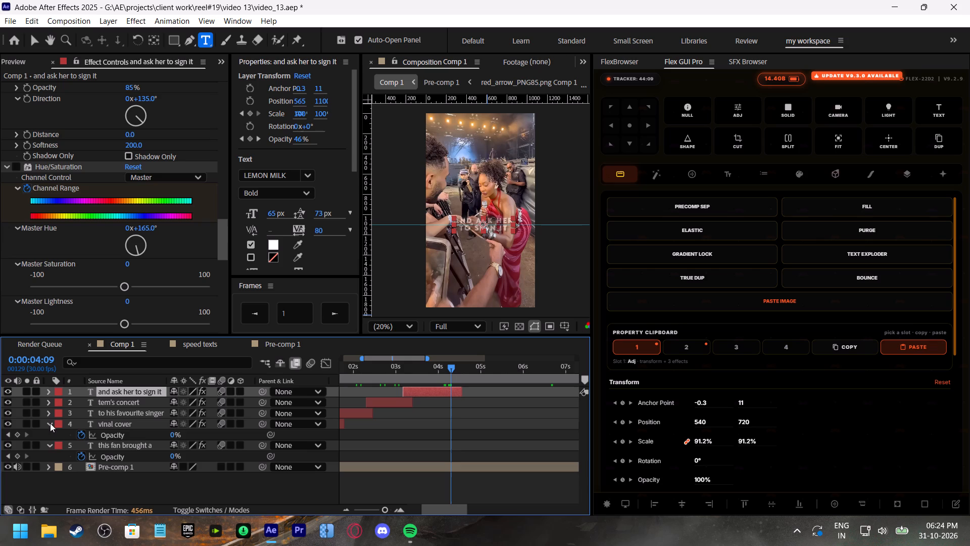
{"action": "left_click", "coordinate": [50, 424]}
{"action": "left_click", "coordinate": [51, 434]}
{"action": "key", "text": "ctrl+s"}
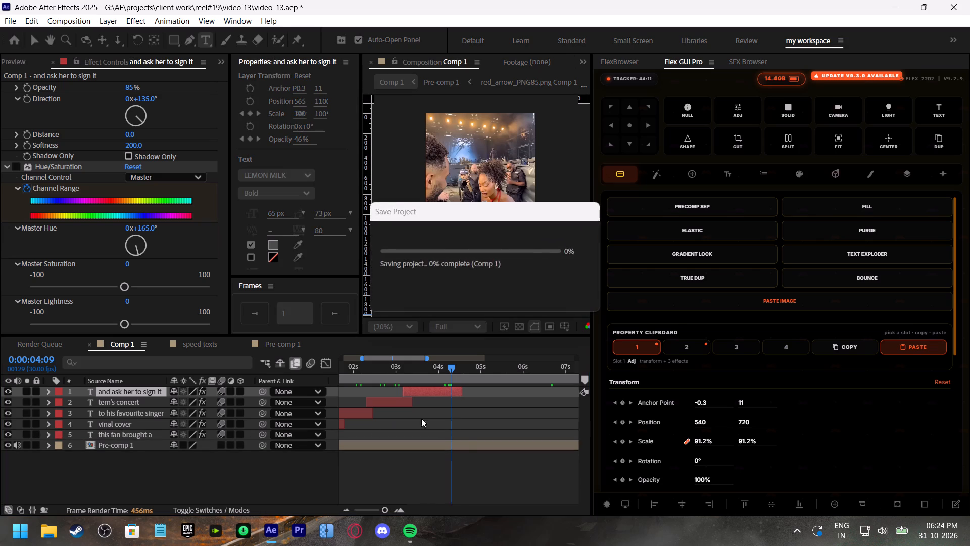
Duplicate the "and ask her to sign it" caption and slide the copy along the timeline to start at about 0:00:04:09.
{"action": "left_click", "coordinate": [420, 394]}
{"action": "key", "text": "ctrl+d"}
{"action": "left_click_drag", "start_coordinate": [420, 393], "coordinate": [467, 401]}
Play back the section from about 0:00:04:09 to listen for the next spoken line.
{"action": "key", "text": "space"}
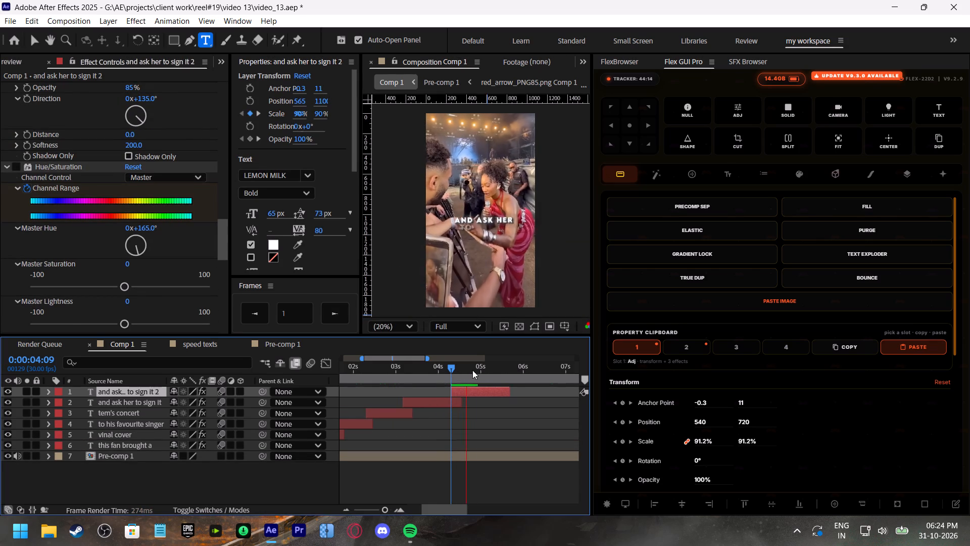
{"action": "left_click", "coordinate": [476, 370]}
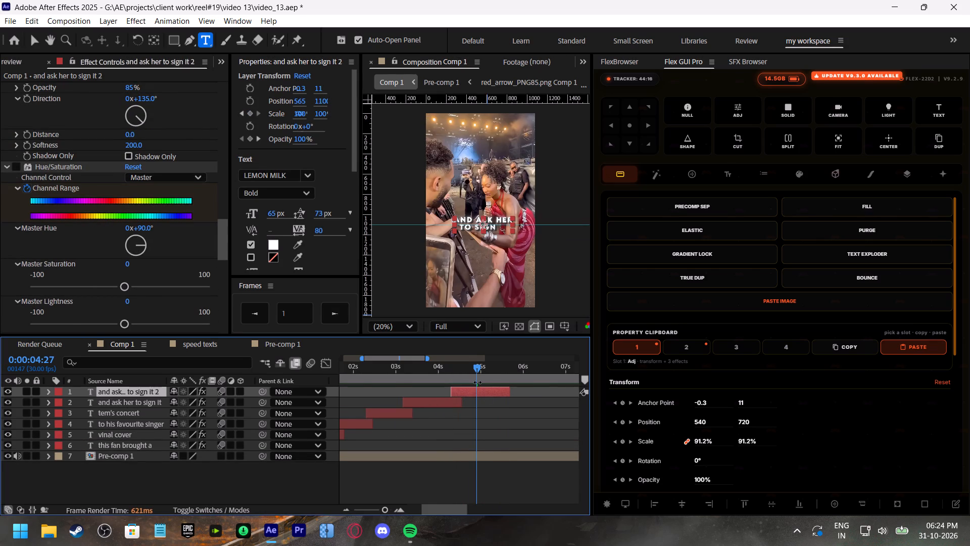
{"action": "scroll", "coordinate": [481, 398], "scroll_direction": "down", "scroll_amount": 3, "text": "shift"}
{"action": "key", "text": "space"}
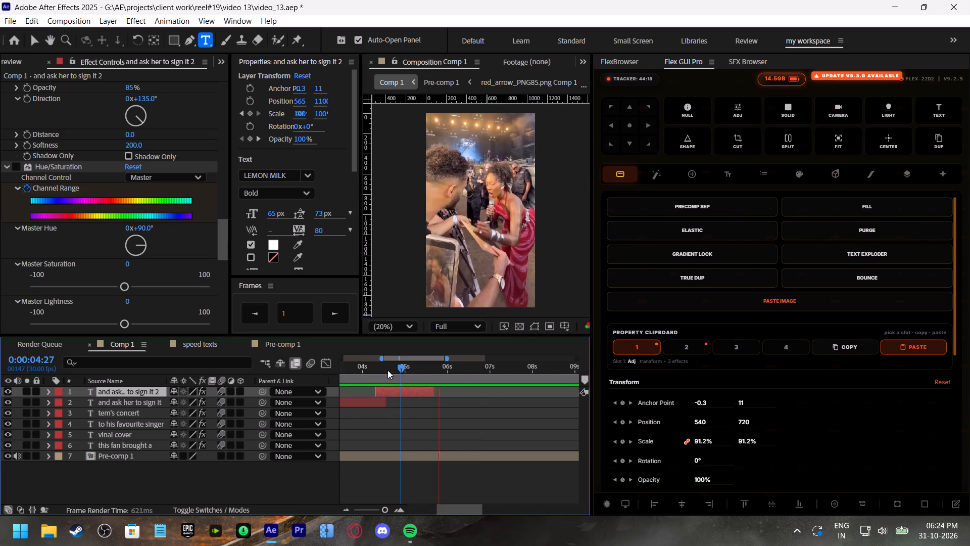
{"action": "left_click", "coordinate": [387, 370]}
{"action": "key", "text": "space"}
{"action": "left_click", "coordinate": [387, 370]}
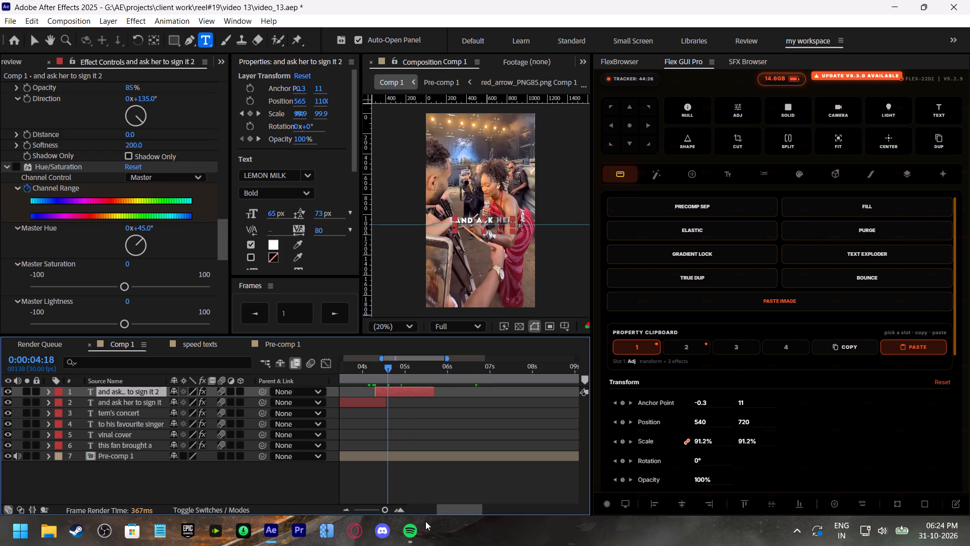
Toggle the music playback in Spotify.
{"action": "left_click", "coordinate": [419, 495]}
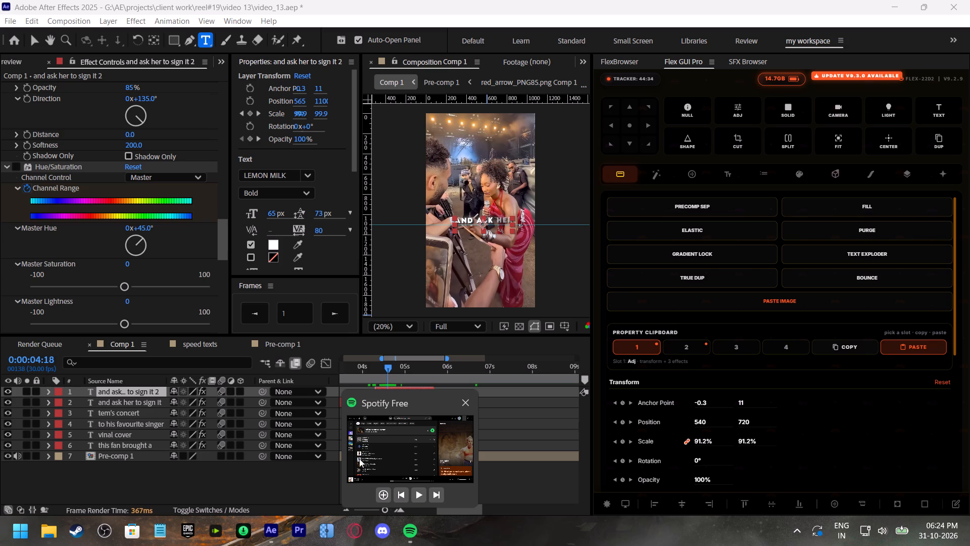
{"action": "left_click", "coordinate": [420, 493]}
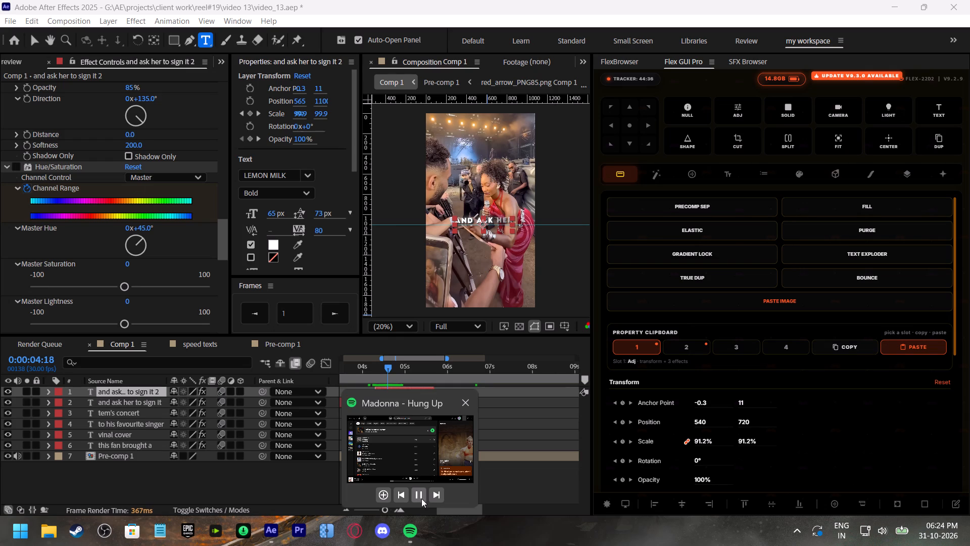
Retype the duplicated caption as "but when he handed" with "her the pen and artwork" below, and trim the second line back to "her the pe".
{"action": "key", "text": "space"}
{"action": "left_click", "coordinate": [387, 368]}
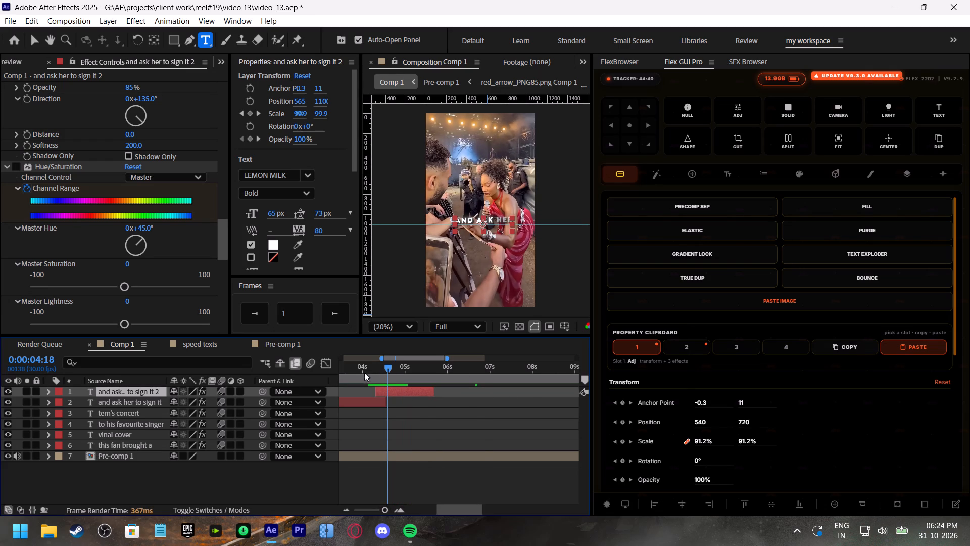
{"action": "left_click", "coordinate": [365, 369]}
{"action": "key", "text": "space"}
{"action": "left_click", "coordinate": [393, 367]}
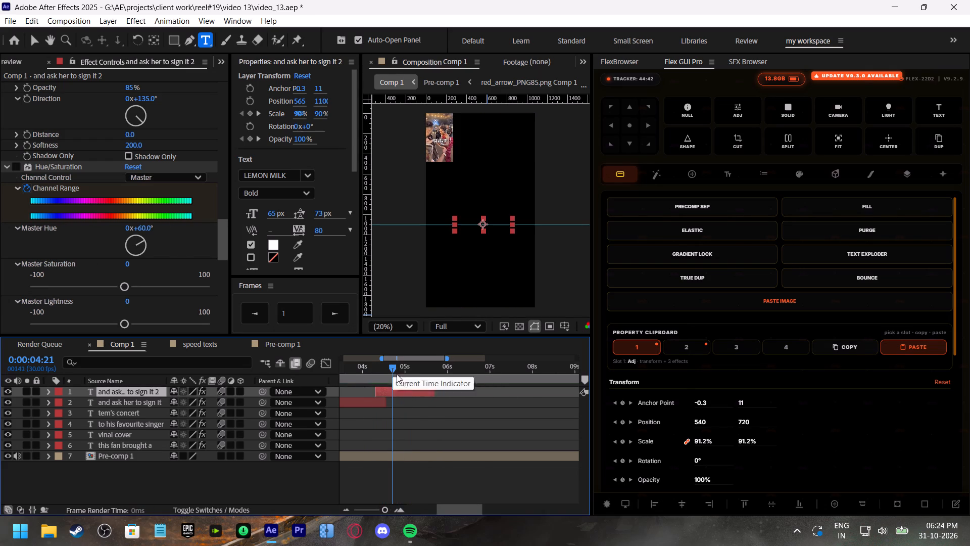
{"action": "double_click", "coordinate": [408, 392]}
{"action": "type", "text": "but when he handed"}
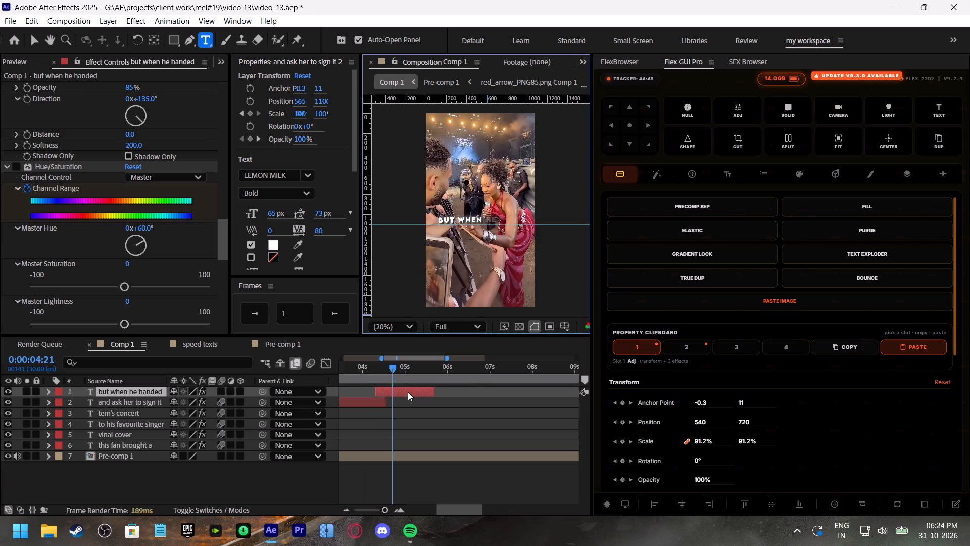
{"action": "key", "text": "Return"}
{"action": "type", "text": "her the pen and ar"}
{"action": "type", "text": "twork"}
{"action": "key", "text": "BackSpace"}
{"action": "key", "text": "BackSpace"}
{"action": "key", "text": "BackSpace"}
{"action": "key", "text": "BackSpace"}
{"action": "key", "text": "BackSpace"}
{"action": "key", "text": "BackSpace"}
{"action": "key", "text": "BackSpace"}
{"action": "key", "text": "BackSpace"}
{"action": "key", "text": "BackSpace"}
{"action": "key", "text": "BackSpace"}
{"action": "key", "text": "BackSpace"}
{"action": "key", "text": "BackSpace"}
{"action": "key", "text": "BackSpace"}
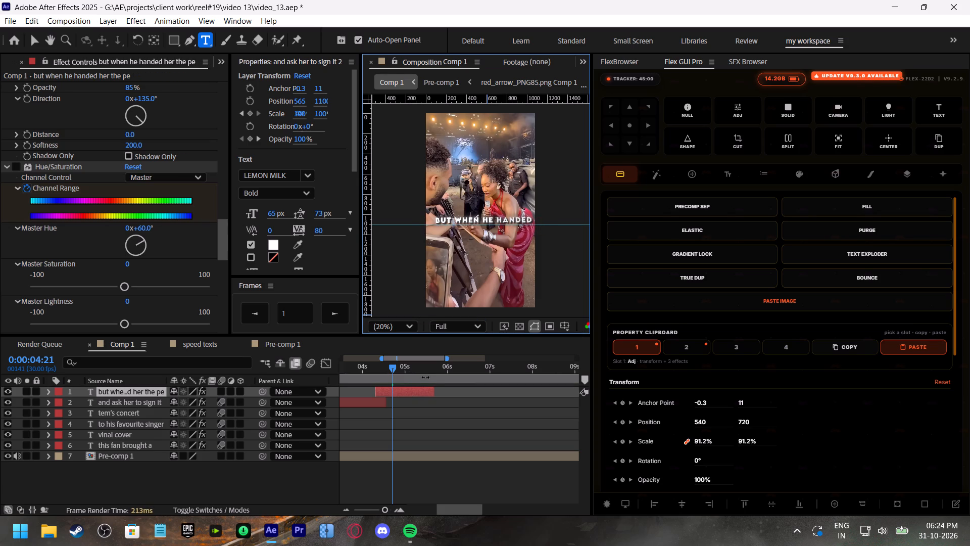
Save the project and play back the "but when he handed" caption against the speech.
{"action": "left_click", "coordinate": [412, 374]}
{"action": "left_click", "coordinate": [372, 365]}
{"action": "key", "text": "ctrl+s"}
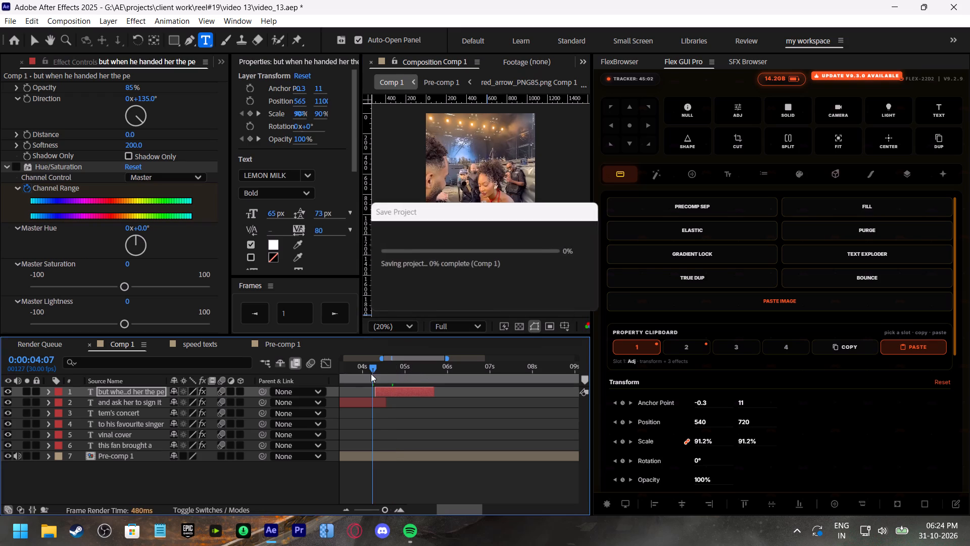
{"action": "key", "text": "space"}
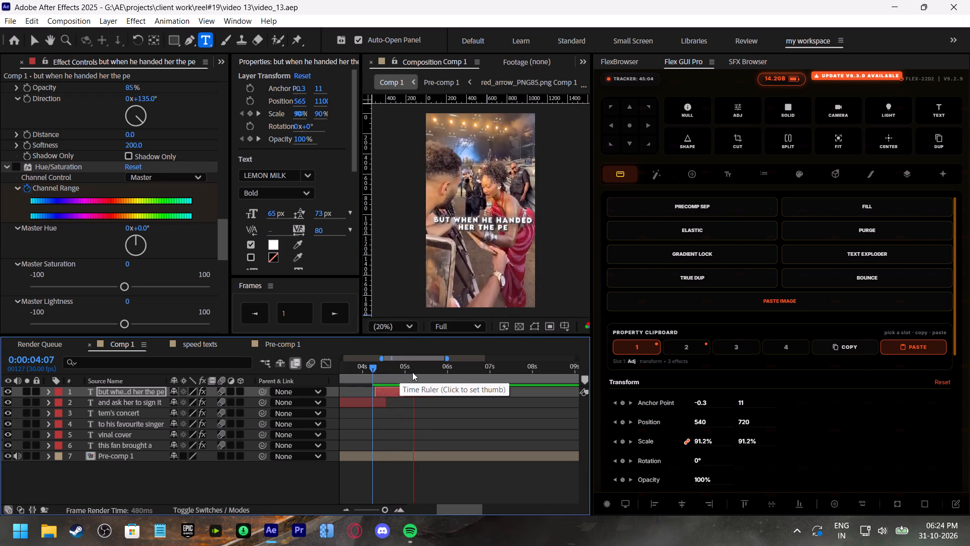
{"action": "left_click_drag", "start_coordinate": [416, 372], "coordinate": [422, 373]}
Complete the caption's second line so it reads "her the pen".
{"action": "double_click", "coordinate": [423, 390]}
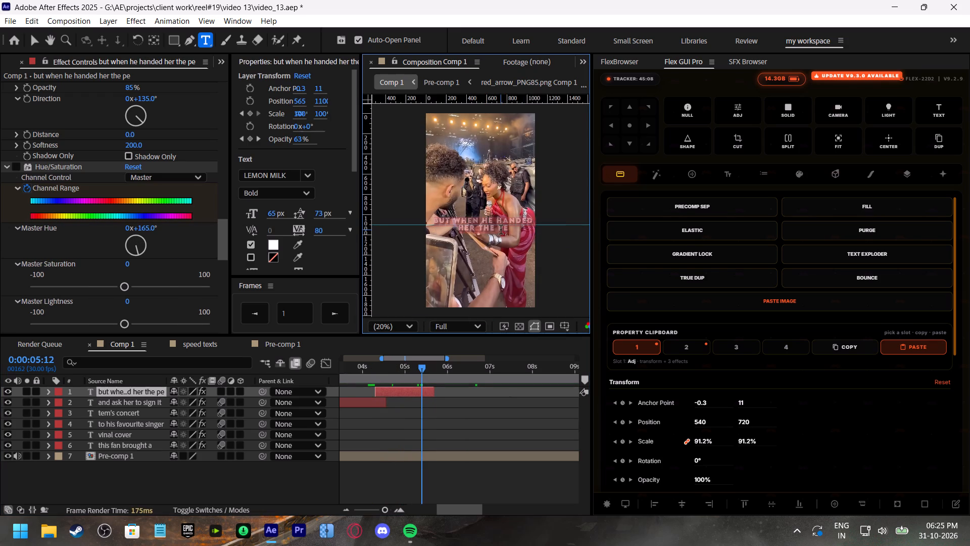
{"action": "left_click", "coordinate": [501, 230]}
{"action": "left_click", "coordinate": [511, 231]}
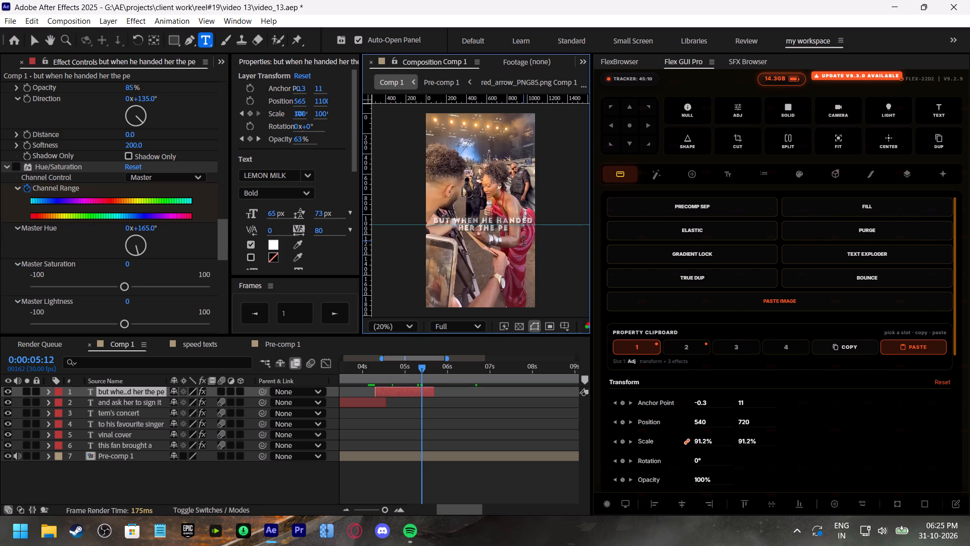
{"action": "key", "text": "n"}
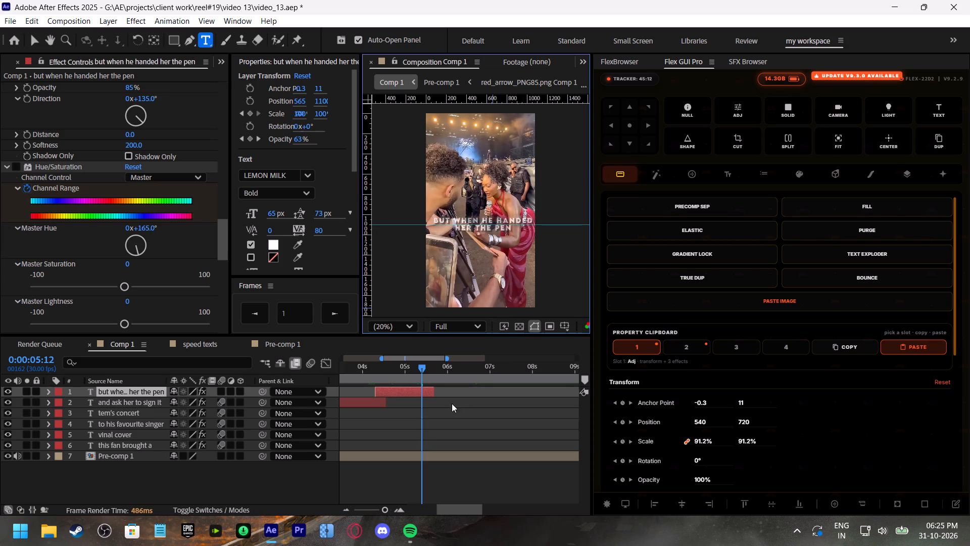
{"action": "left_click", "coordinate": [439, 412]}
Preview the "but when he handed her the pen" caption and move its second Range Selector Start keyframe later to about 0:00:05:07.
{"action": "left_click", "coordinate": [376, 365]}
{"action": "key", "text": "space"}
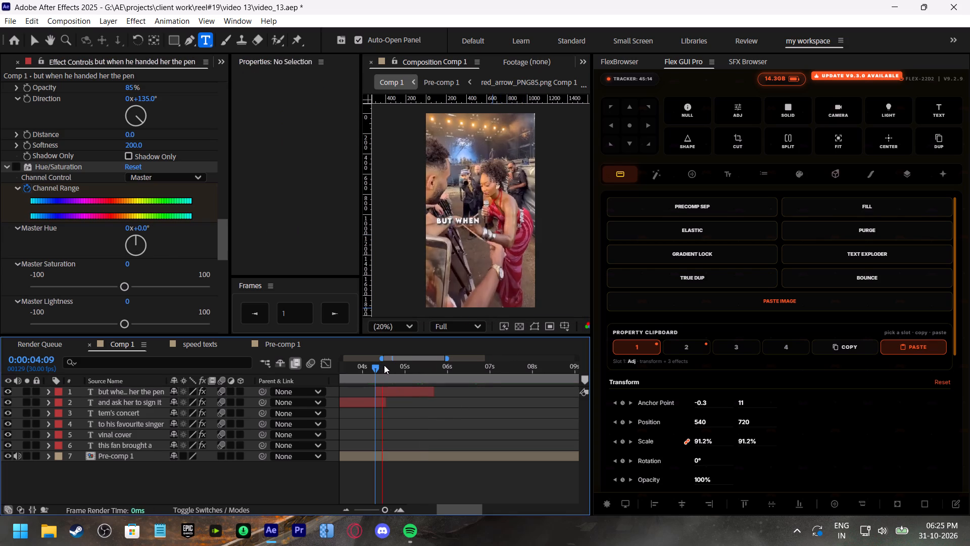
{"action": "left_click_drag", "start_coordinate": [410, 367], "coordinate": [421, 371]}
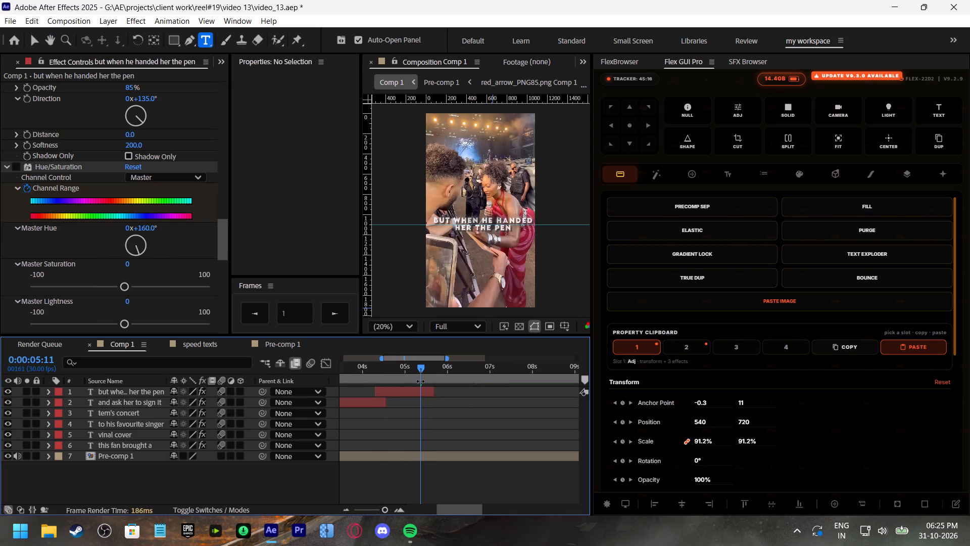
{"action": "left_click", "coordinate": [417, 389]}
{"action": "key", "text": "u"}
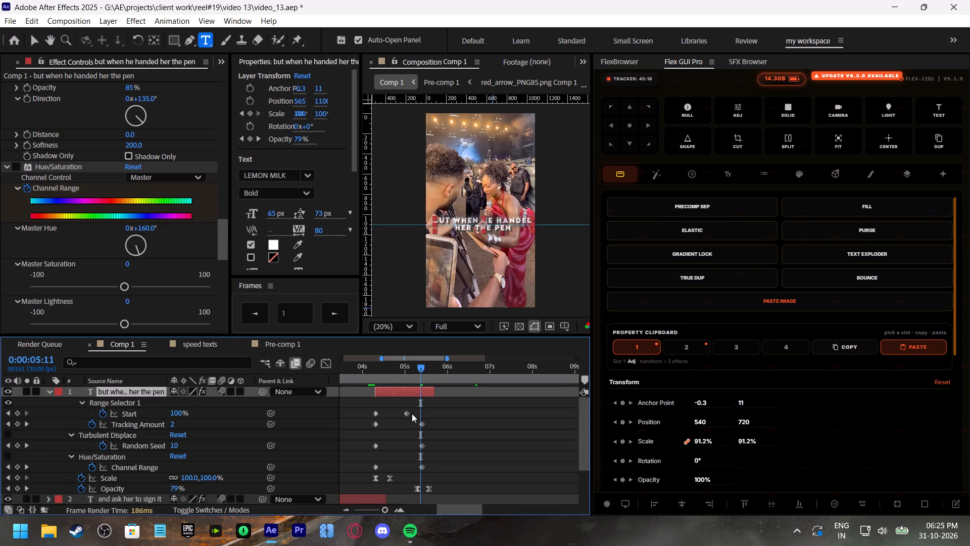
{"action": "left_click_drag", "start_coordinate": [410, 413], "coordinate": [416, 418]}
{"action": "left_click_drag", "start_coordinate": [405, 411], "coordinate": [414, 414]}
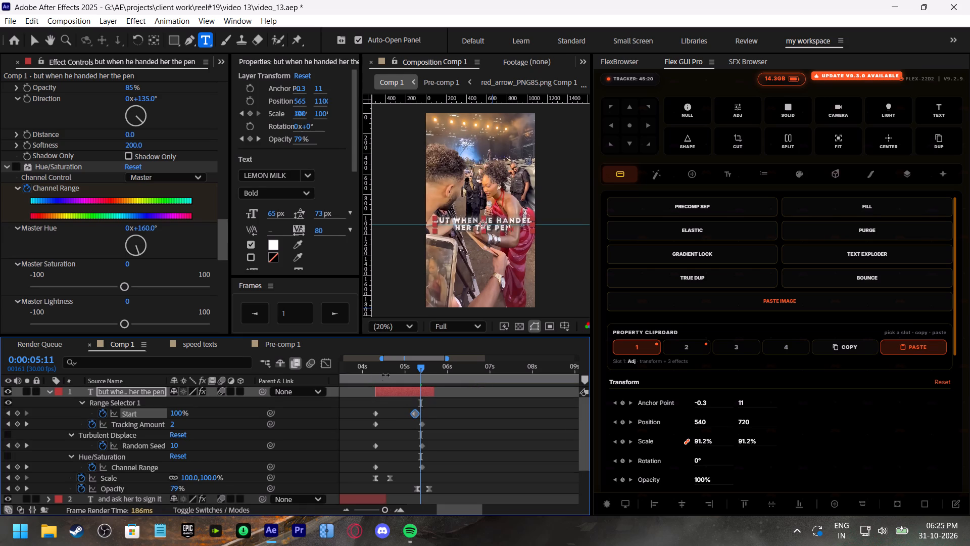
Play back the "but when he handed her the pen" caption against the speech to check its reveal timing.
{"action": "left_click", "coordinate": [368, 367]}
{"action": "key", "text": "space"}
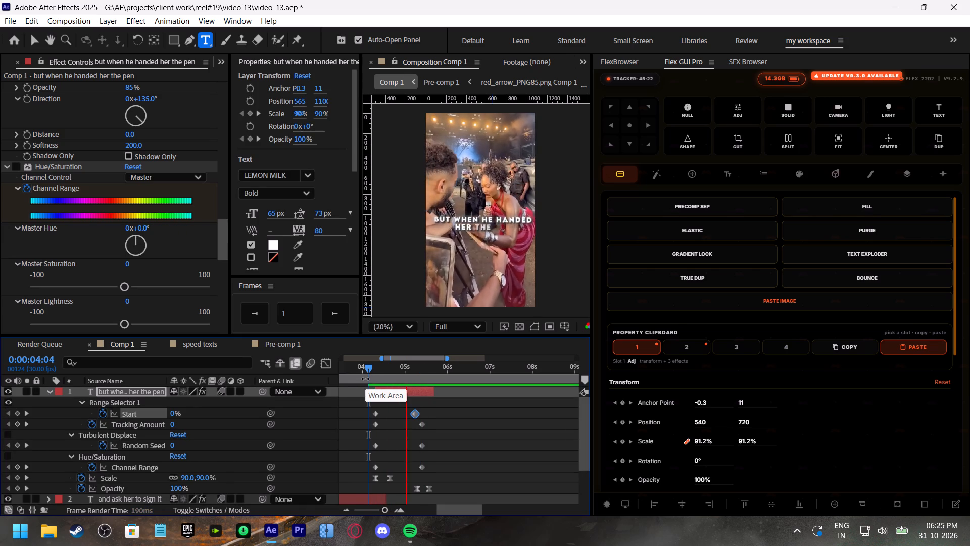
{"action": "left_click", "coordinate": [364, 374]}
{"action": "key", "text": "space"}
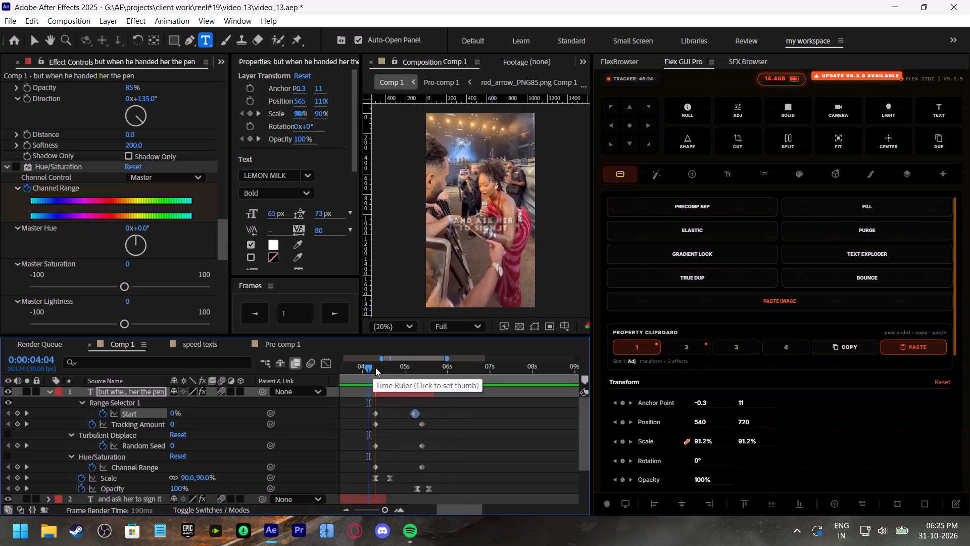
{"action": "left_click", "coordinate": [388, 365]}
{"action": "left_click", "coordinate": [414, 364]}
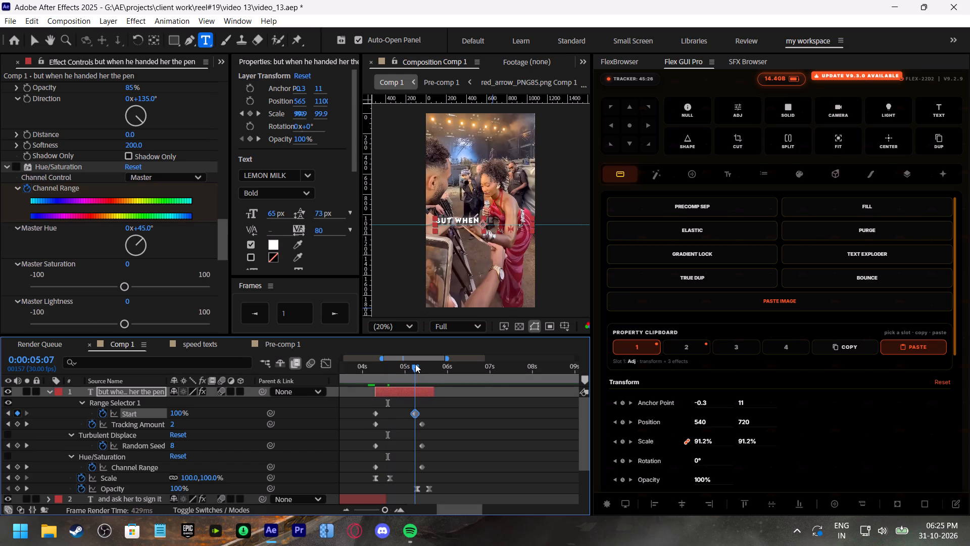
{"action": "key", "text": "space"}
Duplicate the "but when he handed her the pen" caption and shift the copy to start at about 0:00:05:14.
{"action": "left_click_drag", "start_coordinate": [421, 369], "coordinate": [424, 374]}
{"action": "left_click", "coordinate": [420, 391]}
{"action": "key", "text": "ctrl+d"}
{"action": "left_click_drag", "start_coordinate": [389, 391], "coordinate": [435, 400]}
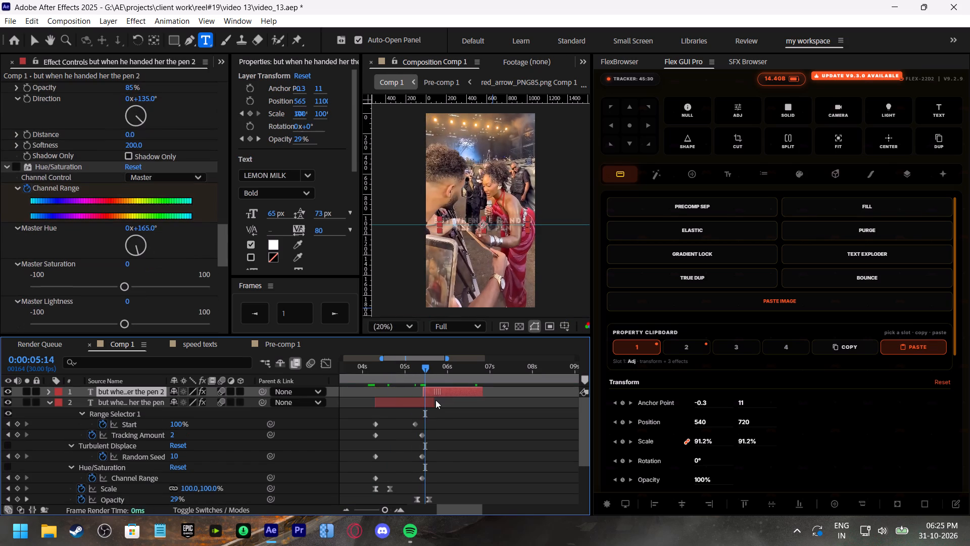
{"action": "left_click_drag", "start_coordinate": [435, 400], "coordinate": [438, 400]}
Listen to the speech following "her the pen" and retype the duplicated caption as "and artwork".
{"action": "key", "text": "space"}
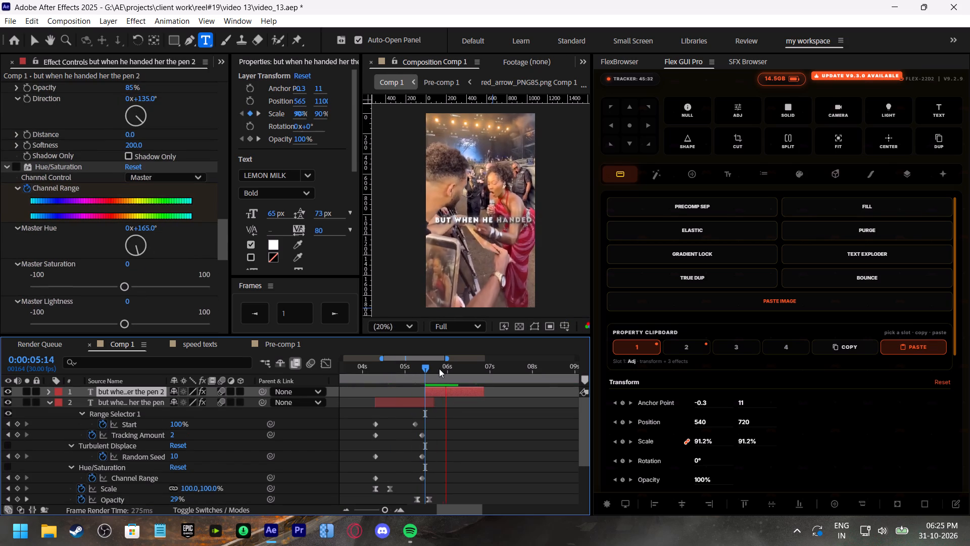
{"action": "left_click", "coordinate": [406, 367]}
{"action": "key", "text": "space"}
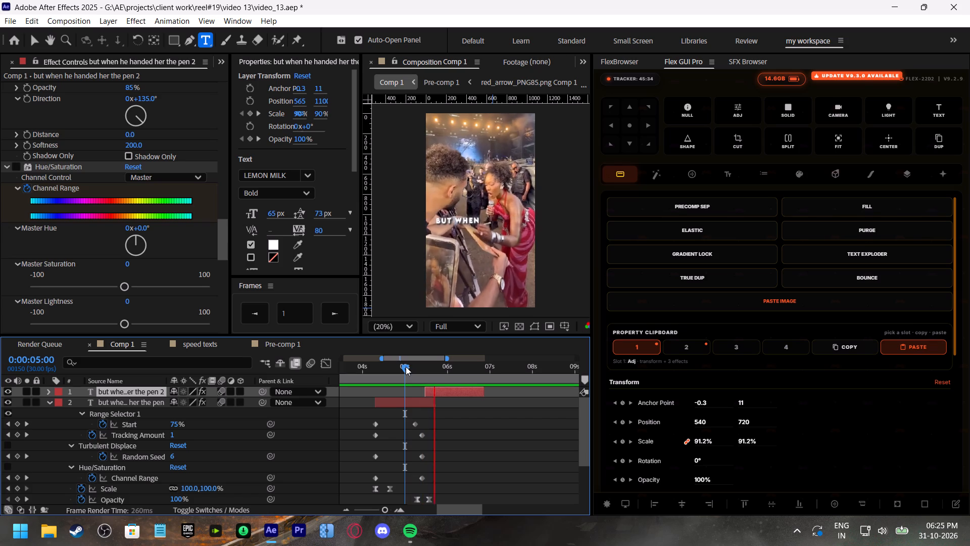
{"action": "left_click", "coordinate": [436, 367]}
{"action": "double_click", "coordinate": [454, 389]}
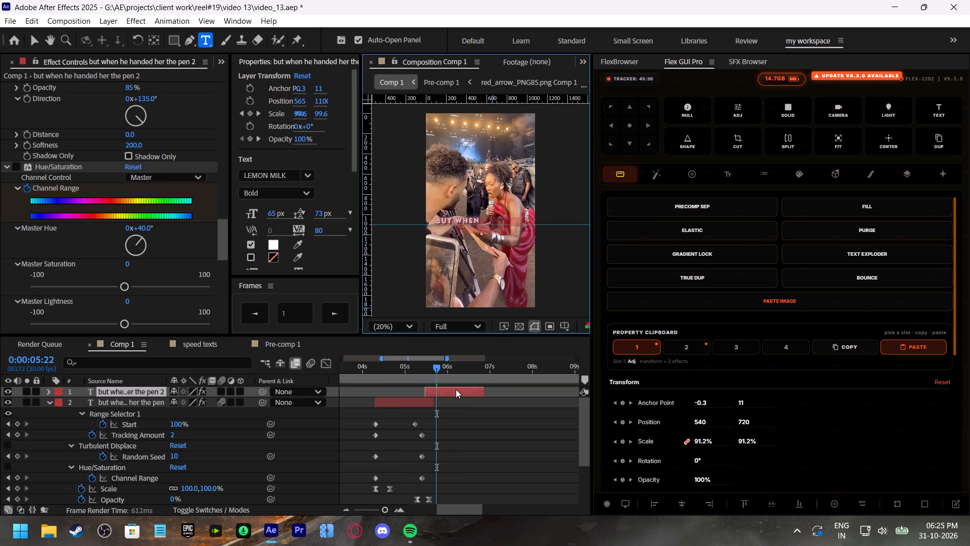
{"action": "type", "text": "and a"}
{"action": "type", "text": "rt"}
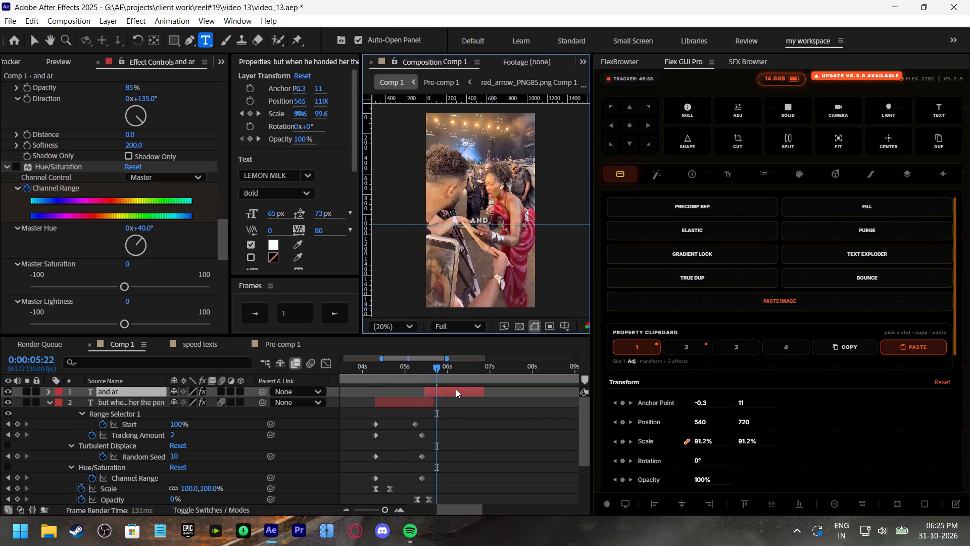
{"action": "key", "text": "space"}
{"action": "key", "text": "BackSpace"}
{"action": "type", "text": "work"}
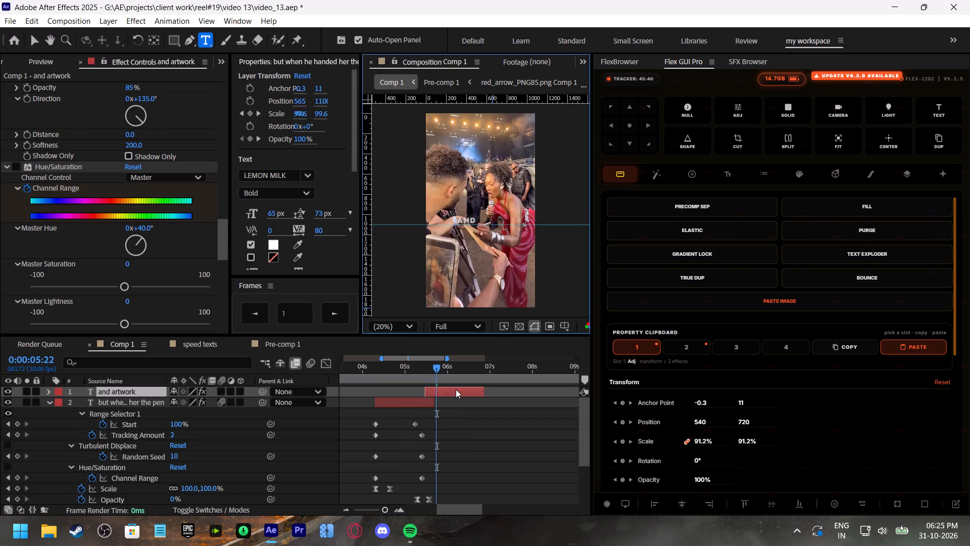
Save the project and play back the speech from about 0:00:03:28 through the "and artwork" caption.
{"action": "left_click", "coordinate": [360, 371]}
{"action": "key", "text": "ctrl+s"}
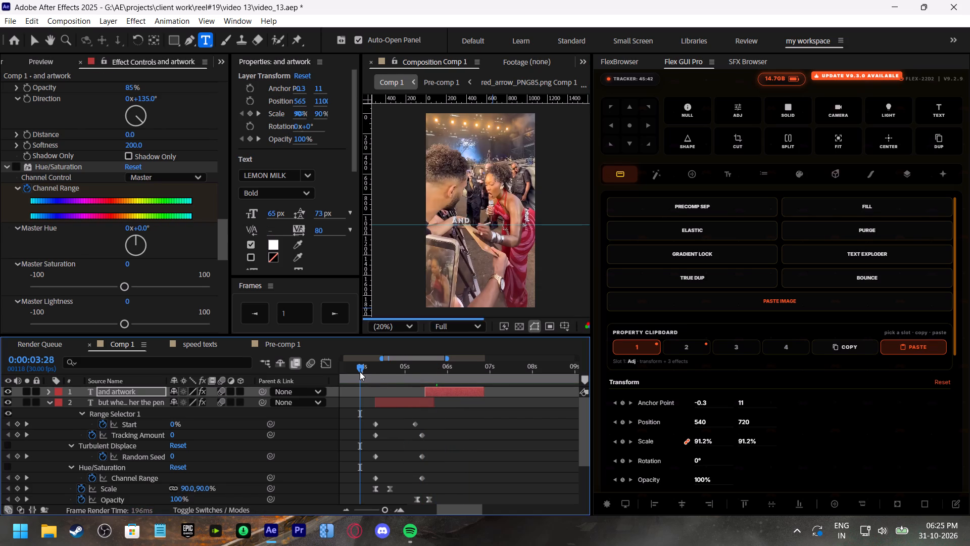
{"action": "key", "text": "space"}
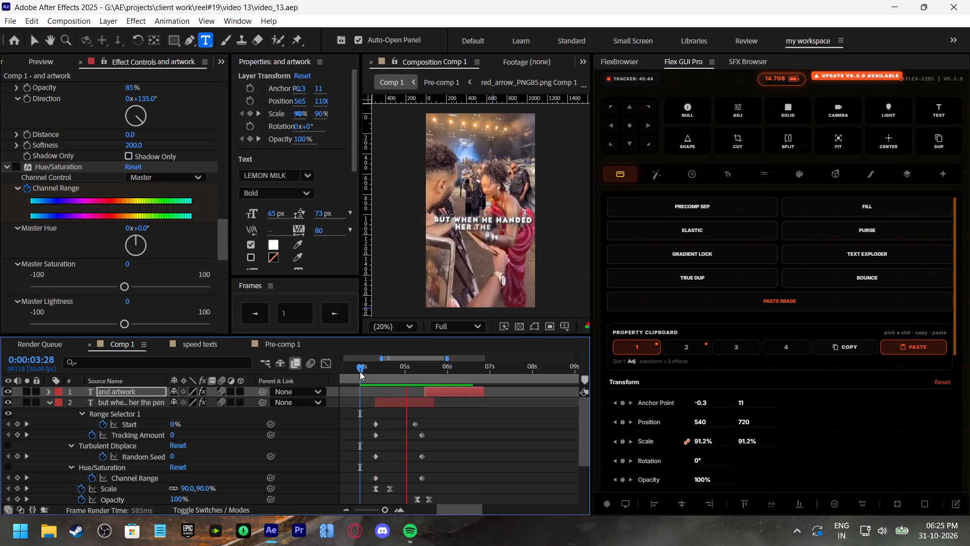
{"action": "left_click", "coordinate": [441, 368]}
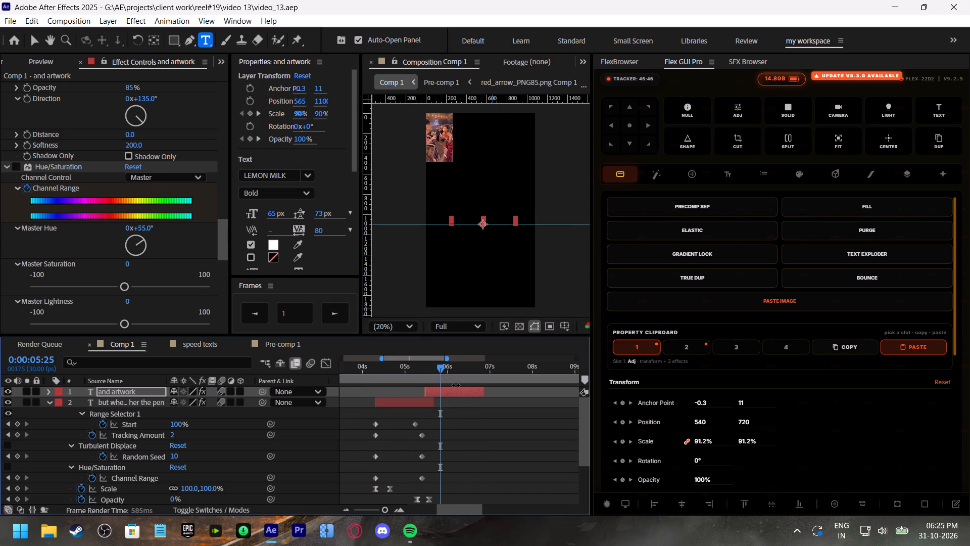
Move the "and artwork" caption's second Range Selector Start keyframe earlier to about 0:00:05:24, previewing it against the speech.
{"action": "left_click", "coordinate": [455, 390]}
{"action": "key", "text": "u"}
{"action": "left_click_drag", "start_coordinate": [465, 412], "coordinate": [450, 412]}
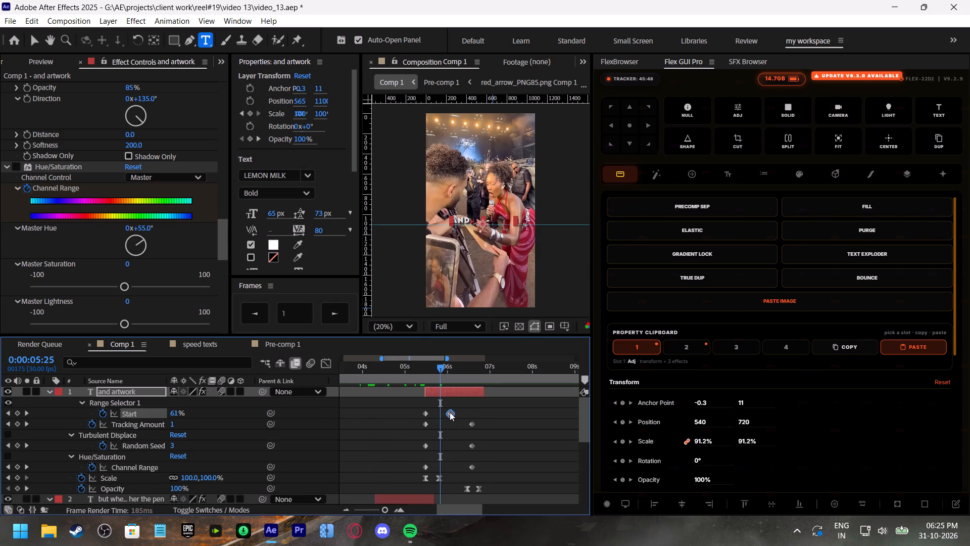
{"action": "left_click_drag", "start_coordinate": [450, 412], "coordinate": [449, 412]}
{"action": "left_click", "coordinate": [412, 370]}
{"action": "key", "text": "space"}
{"action": "left_click", "coordinate": [426, 368]}
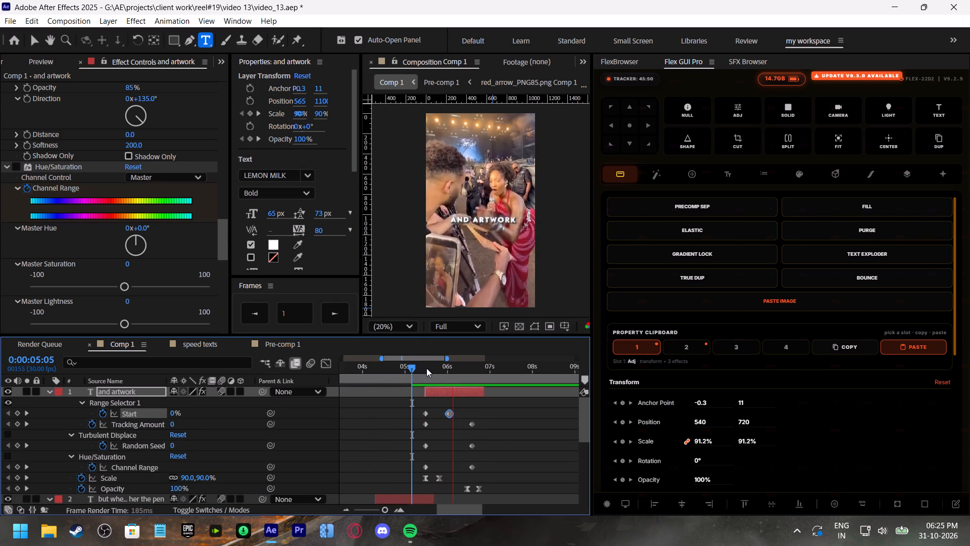
{"action": "left_click_drag", "start_coordinate": [451, 411], "coordinate": [445, 411]}
{"action": "left_click", "coordinate": [405, 366]}
{"action": "key", "text": "space"}
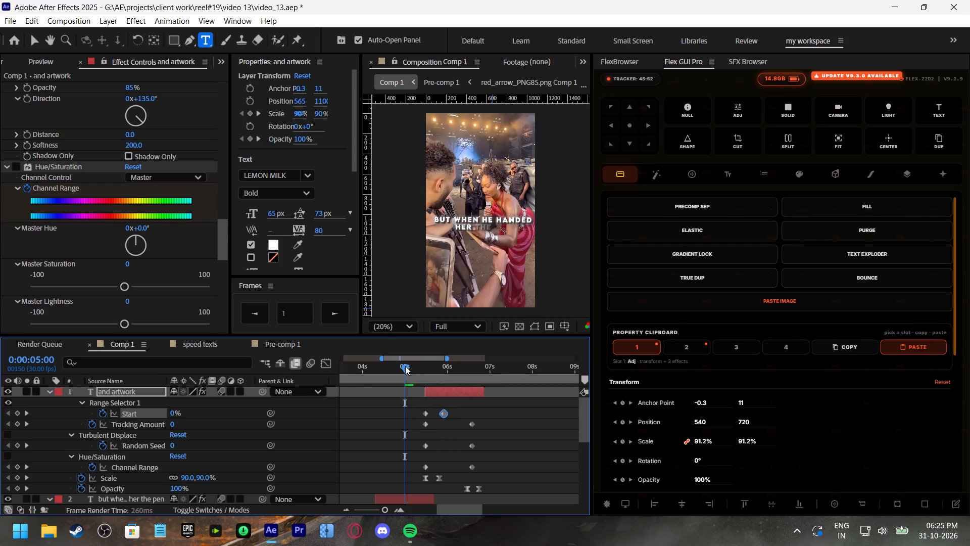
{"action": "left_click", "coordinate": [405, 366]}
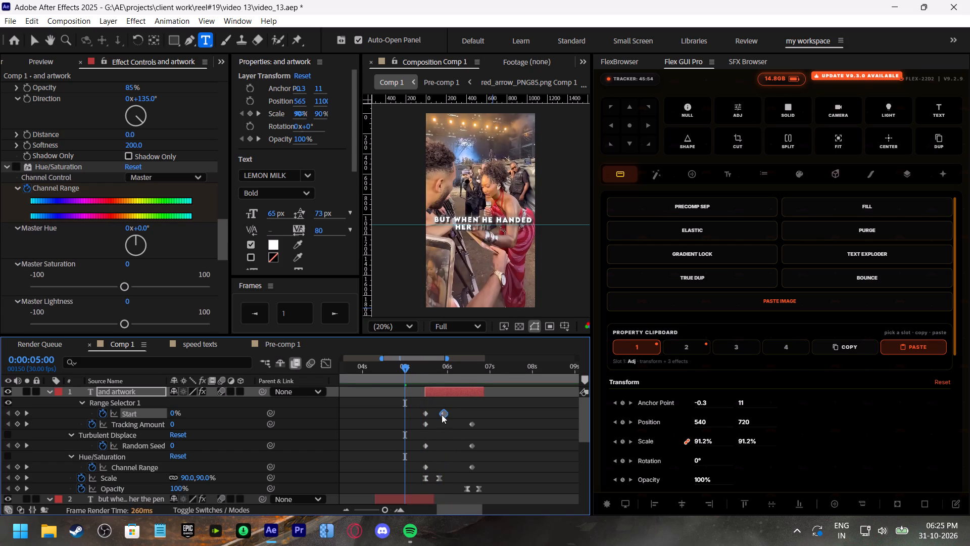
{"action": "left_click", "coordinate": [442, 413]}
{"action": "key", "text": "space"}
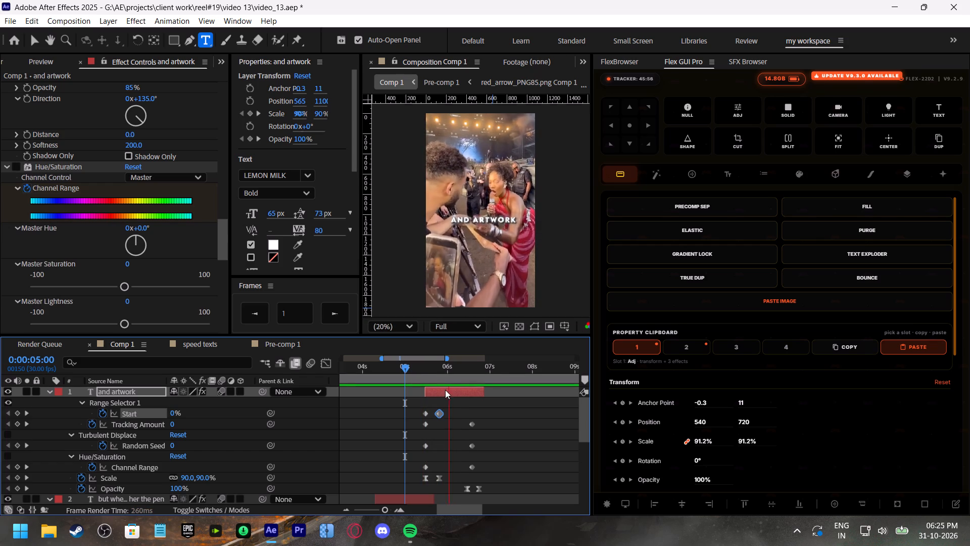
Move both Opacity keyframes of the "and artwork" caption earlier so its fade-out starts at about 0:00:06:01, and preview it.
{"action": "left_click_drag", "start_coordinate": [460, 373], "coordinate": [457, 369]}
{"action": "left_click_drag", "start_coordinate": [491, 478], "coordinate": [456, 487]}
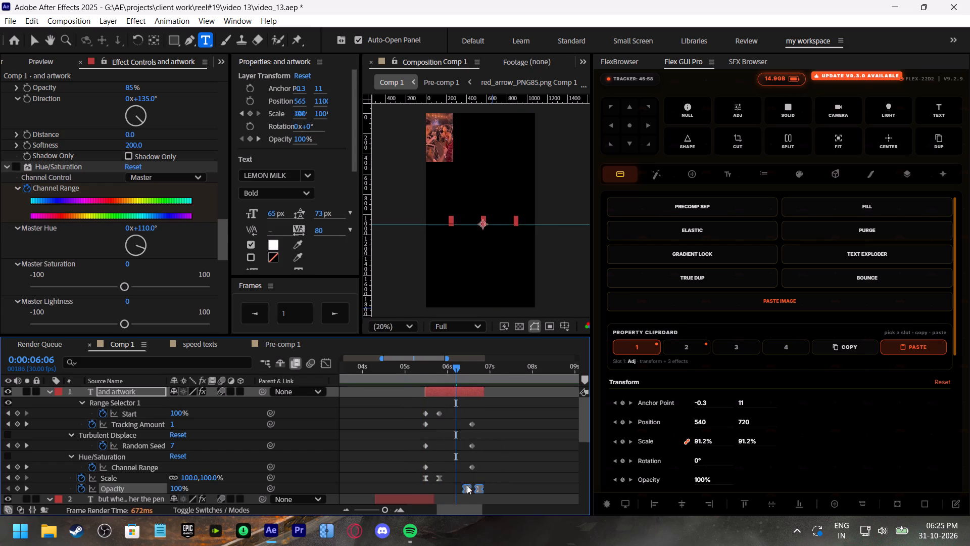
{"action": "left_click_drag", "start_coordinate": [467, 485], "coordinate": [447, 487]}
{"action": "key", "text": "space"}
{"action": "left_click", "coordinate": [455, 374]}
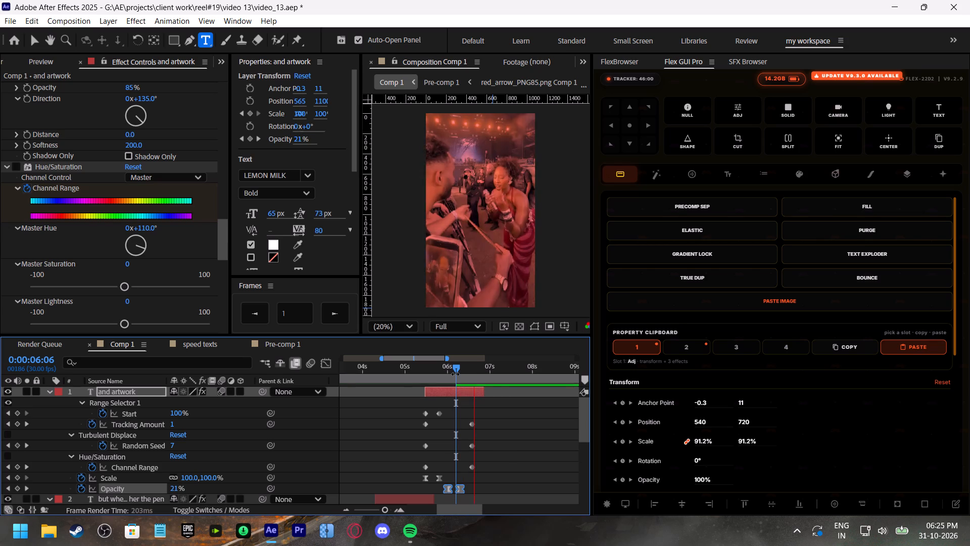
Duplicate the "and artwork" caption, start the copy at about 0:00:06:06, and retype it as "the pen wouldn't" with "work" below.
{"action": "left_click", "coordinate": [461, 395]}
{"action": "key", "text": "ctrl+d"}
{"action": "left_click_drag", "start_coordinate": [449, 394], "coordinate": [477, 405]}
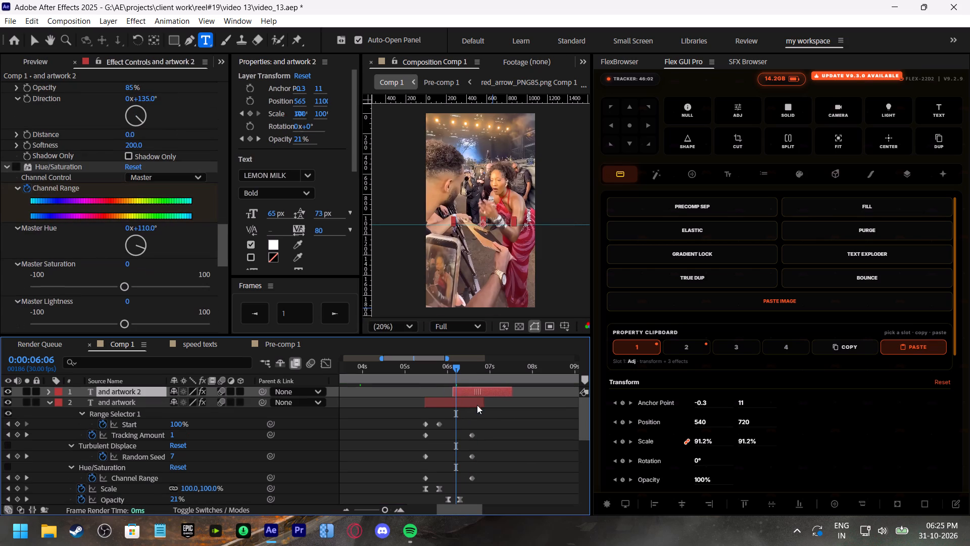
{"action": "left_click_drag", "start_coordinate": [477, 405], "coordinate": [479, 408]}
{"action": "double_click", "coordinate": [480, 392]}
{"action": "type", "text": "the pen wouldn't"}
{"action": "key", "text": "Return"}
{"action": "type", "text": "work"}
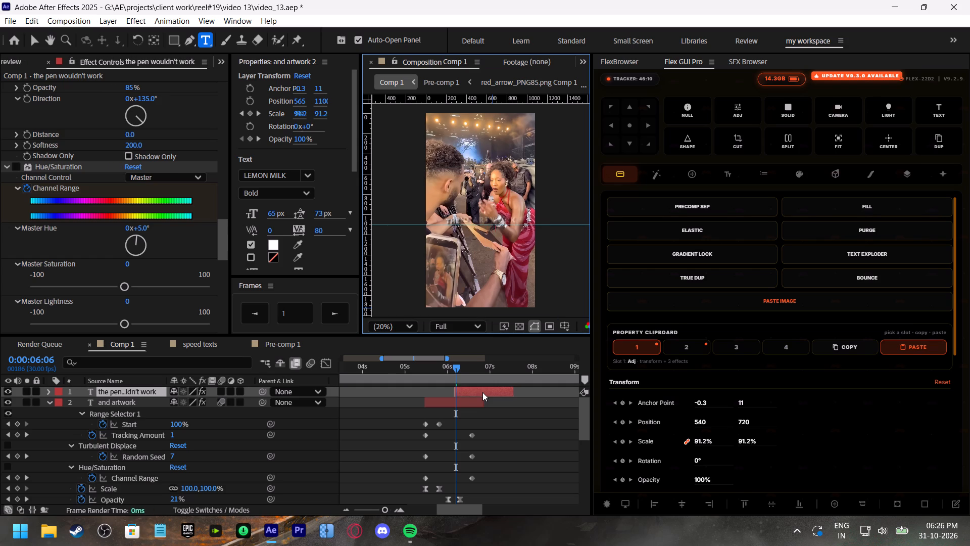
Preview the "the pen wouldn't work" caption and move its second Range Selector Start keyframe later to about 0:00:06:24.
{"action": "left_click", "coordinate": [446, 362]}
{"action": "key", "text": "space"}
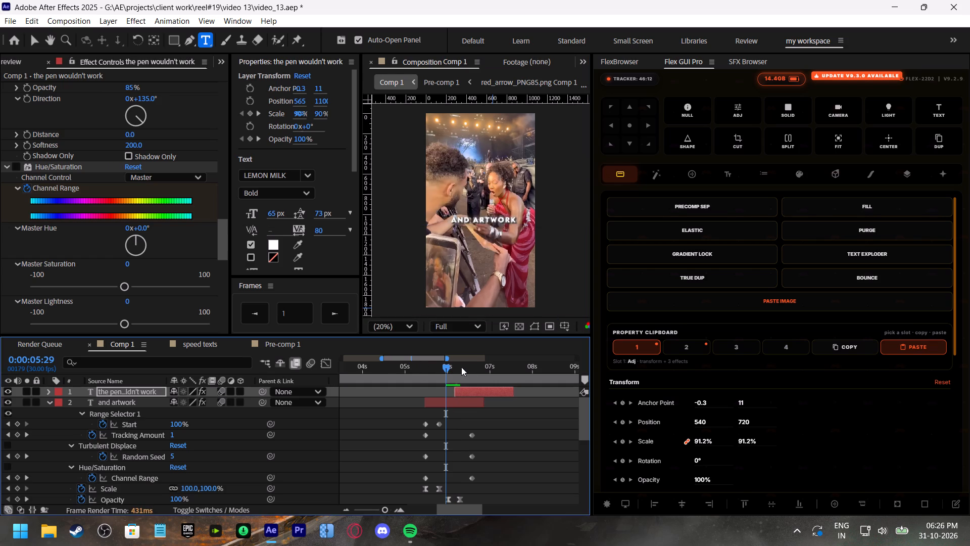
{"action": "left_click", "coordinate": [482, 366]}
{"action": "left_click", "coordinate": [492, 392]}
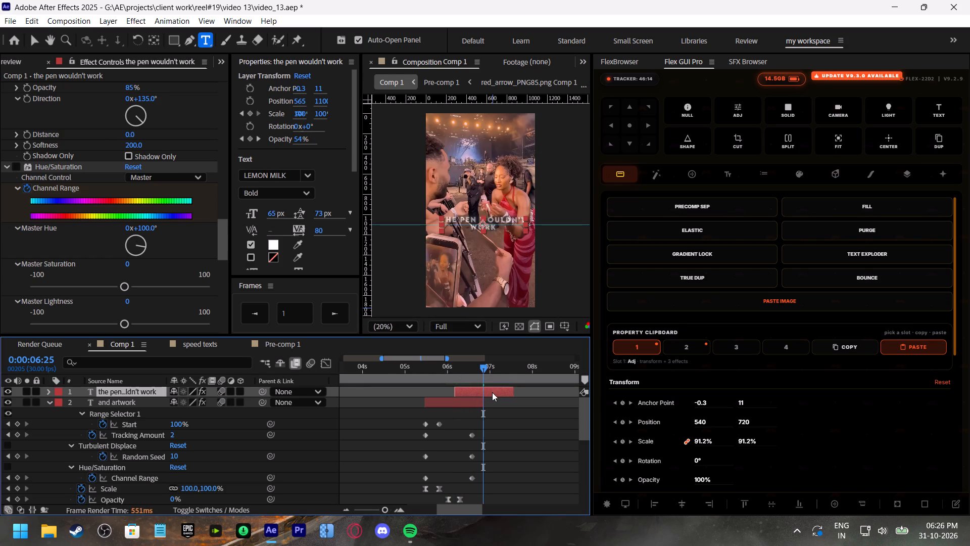
{"action": "key", "text": "u"}
{"action": "left_click_drag", "start_coordinate": [470, 411], "coordinate": [483, 420]}
{"action": "left_click", "coordinate": [441, 371]}
{"action": "key", "text": "space"}
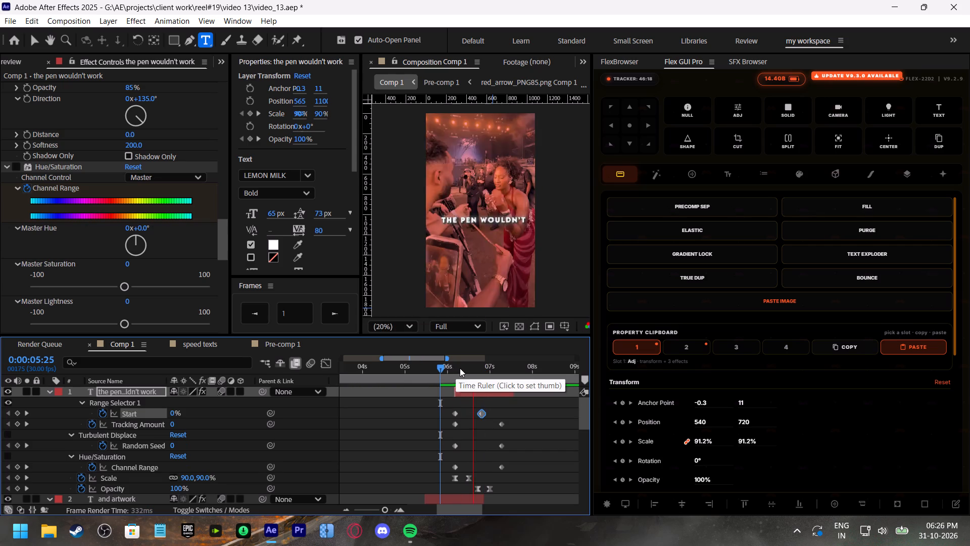
Move both Opacity keyframes of "the pen wouldn't work" later so its fade-out starts at about 0:00:07:01, and preview it.
{"action": "left_click", "coordinate": [460, 368]}
{"action": "left_click_drag", "start_coordinate": [509, 486], "coordinate": [474, 488]}
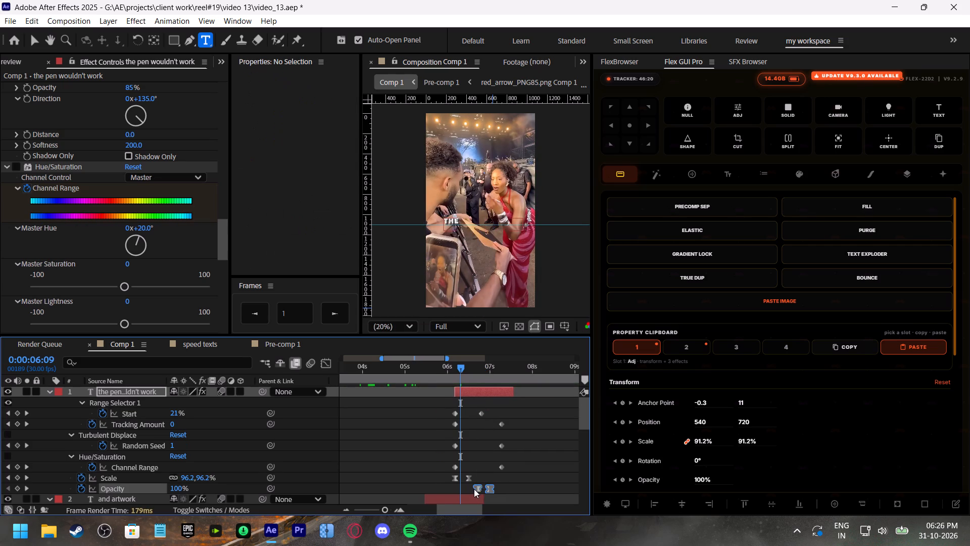
{"action": "left_click_drag", "start_coordinate": [480, 489], "coordinate": [493, 495]}
{"action": "key", "text": "space"}
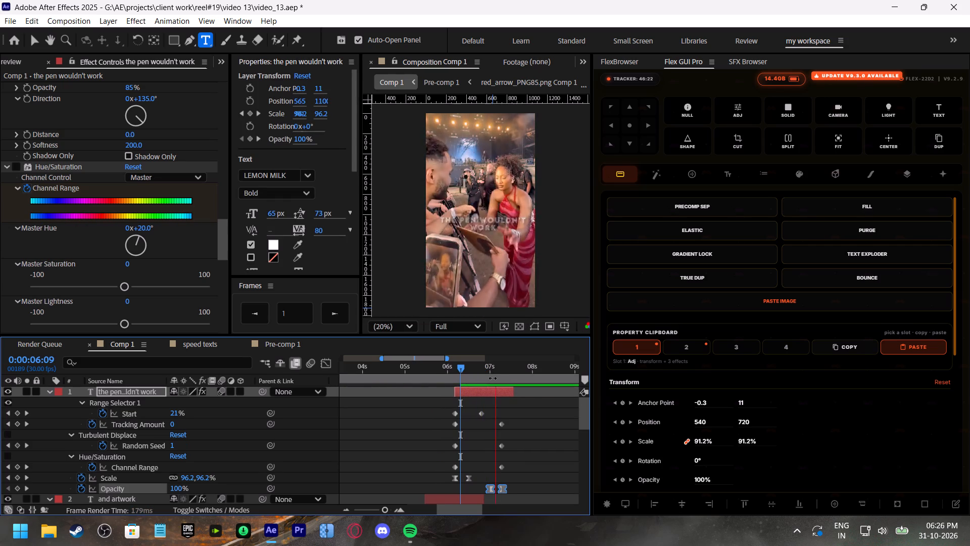
{"action": "left_click", "coordinate": [497, 369]}
{"action": "key", "text": "space"}
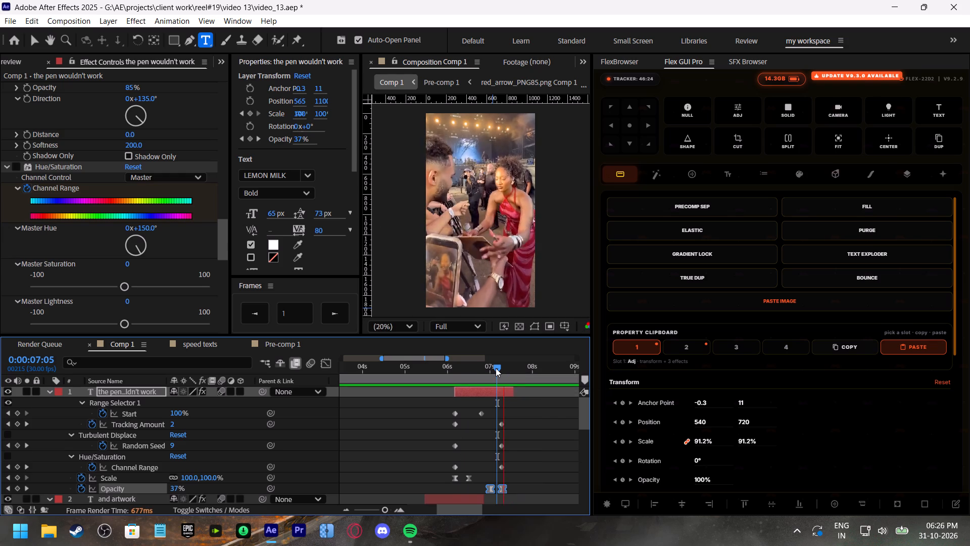
Duplicate the "the pen wouldn't work" caption, start the copy at about 0:00:07:05, and retype it as "so she came up" with "with a clever idea" below.
{"action": "left_click", "coordinate": [496, 368]}
{"action": "left_click", "coordinate": [491, 392]}
{"action": "key", "text": "ctrl+d"}
{"action": "left_click_drag", "start_coordinate": [471, 392], "coordinate": [513, 398]}
{"action": "left_click", "coordinate": [515, 391]}
{"action": "left_click_drag", "start_coordinate": [515, 391], "coordinate": [520, 390]}
{"action": "type", "text": "so c"}
{"action": "key", "text": "BackSpace"}
{"action": "type", "text": "she came"}
{"action": "key", "text": "space"}
{"action": "type", "text": "up"}
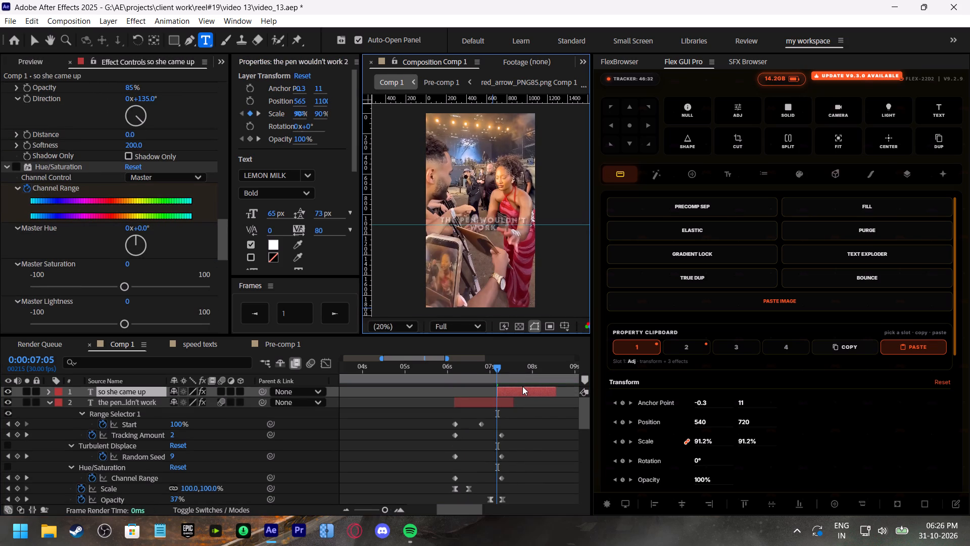
{"action": "key", "text": "Return"}
{"action": "type", "text": "with a clever idea"}
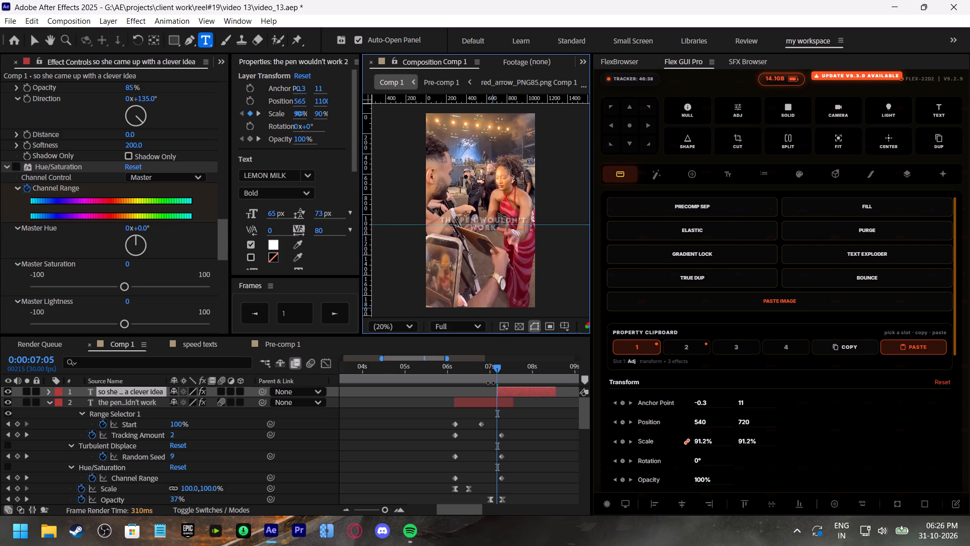
Play back the new caption and rebreak its lines as "so she came up with" above "a clever idea".
{"action": "left_click", "coordinate": [482, 368]}
{"action": "key", "text": "space"}
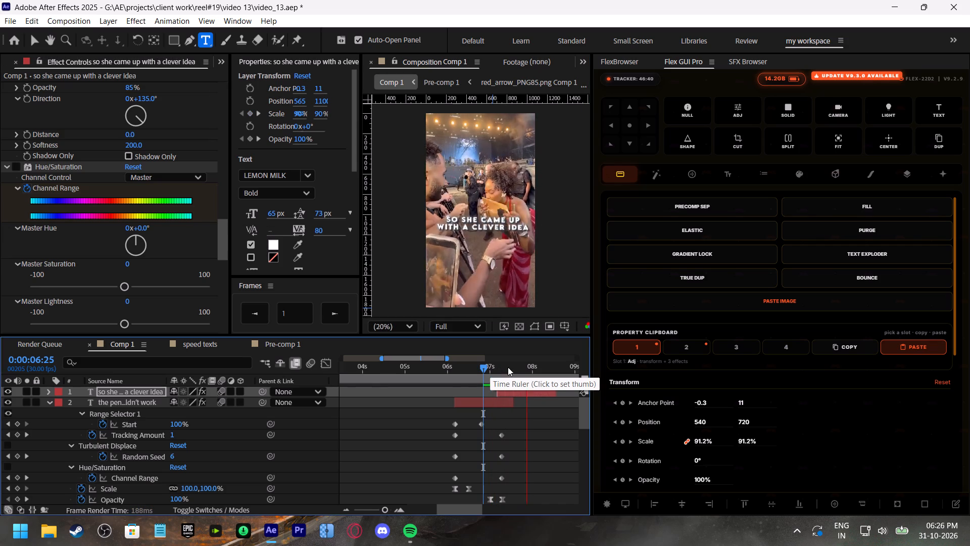
{"action": "left_click_drag", "start_coordinate": [520, 367], "coordinate": [531, 375]}
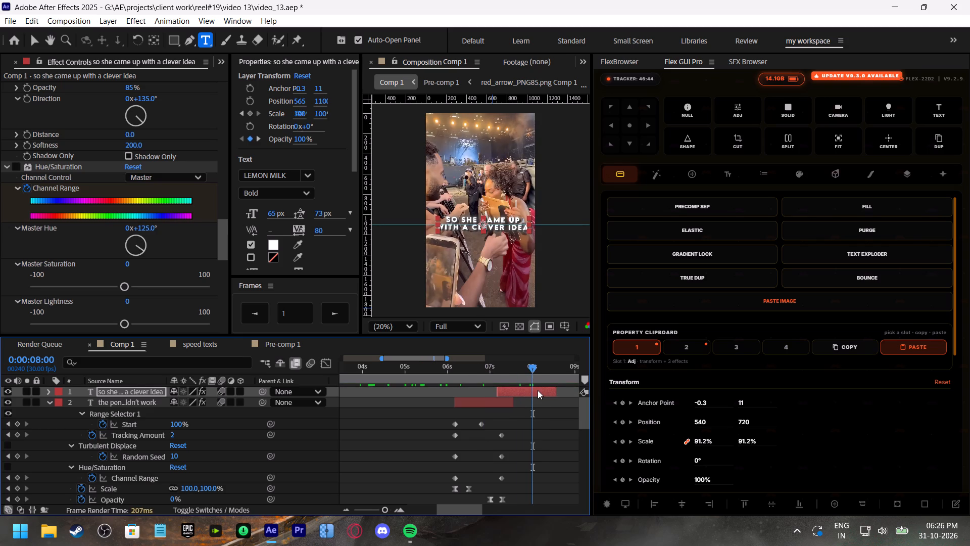
{"action": "double_click", "coordinate": [538, 390]}
{"action": "left_click", "coordinate": [439, 226]}
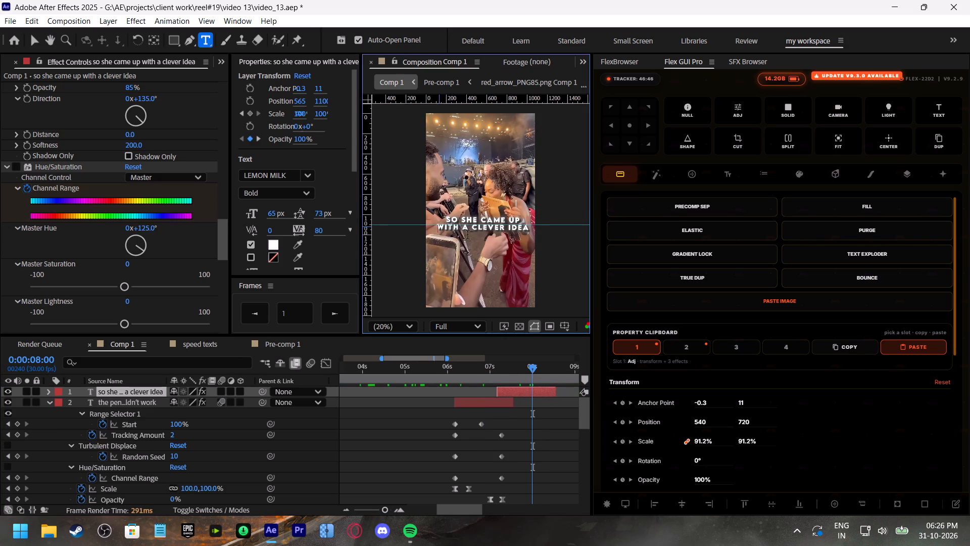
{"action": "key", "text": "BackSpace"}
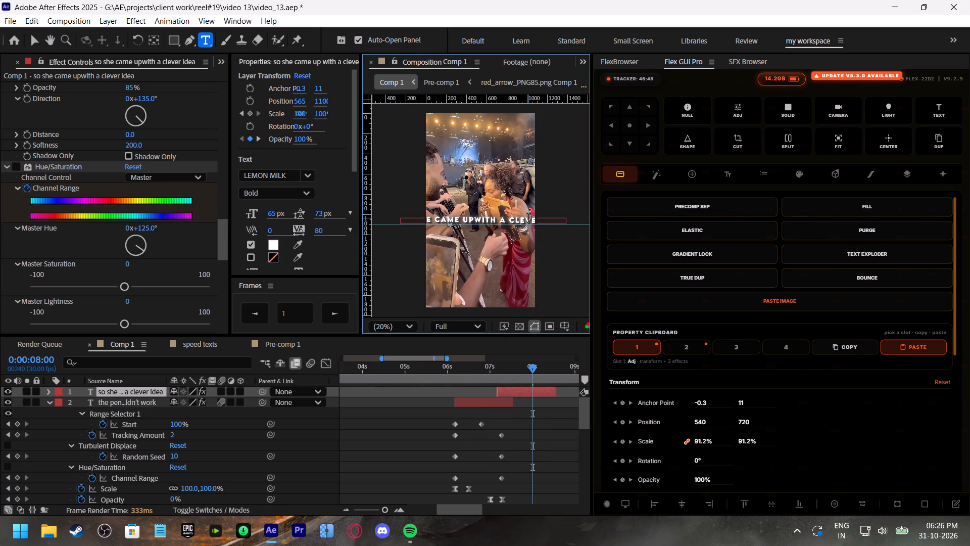
{"action": "key", "text": "space"}
{"action": "left_click", "coordinate": [501, 218]}
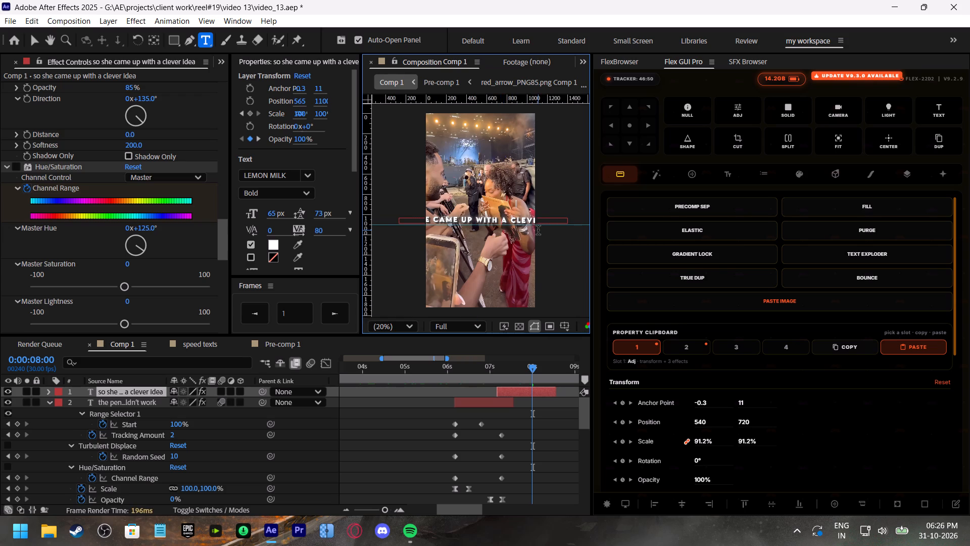
{"action": "key", "text": "BackSpace"}
{"action": "key", "text": "Return"}
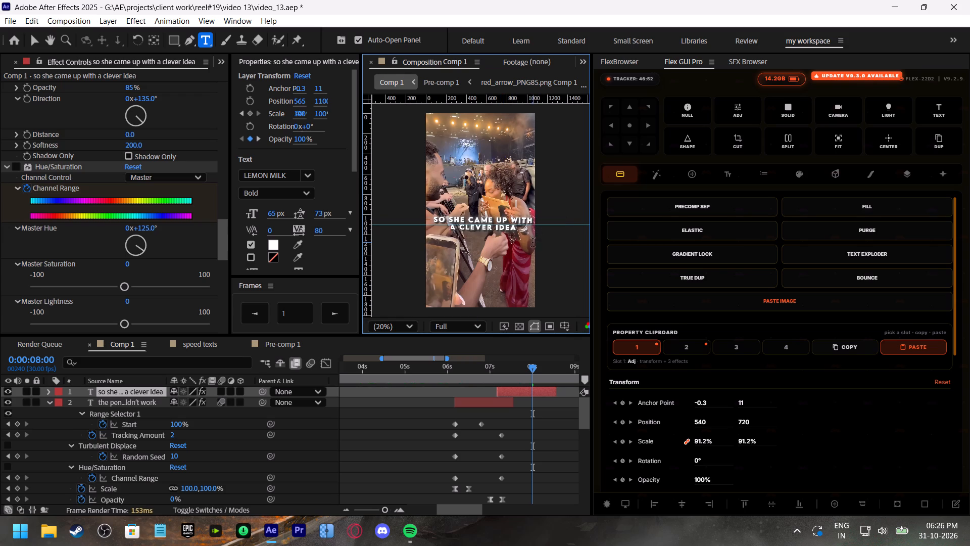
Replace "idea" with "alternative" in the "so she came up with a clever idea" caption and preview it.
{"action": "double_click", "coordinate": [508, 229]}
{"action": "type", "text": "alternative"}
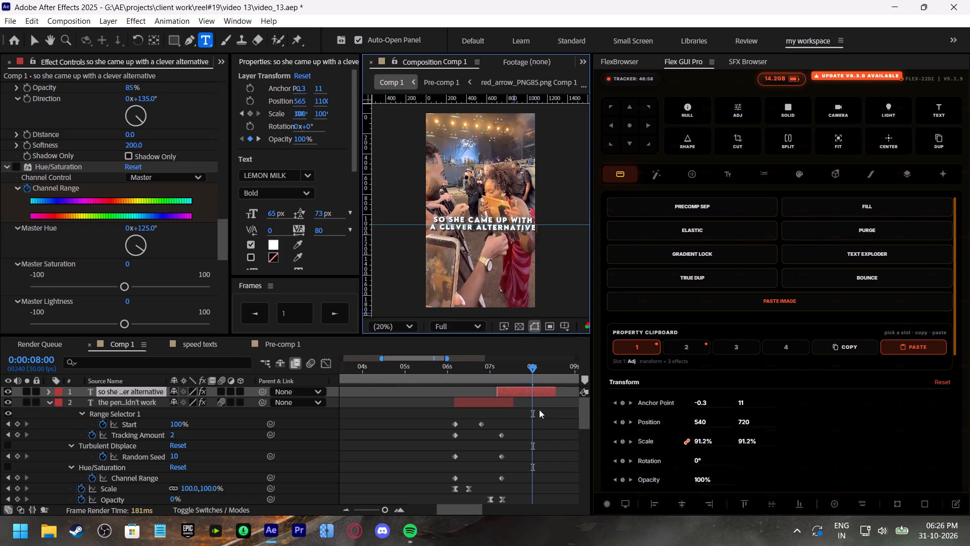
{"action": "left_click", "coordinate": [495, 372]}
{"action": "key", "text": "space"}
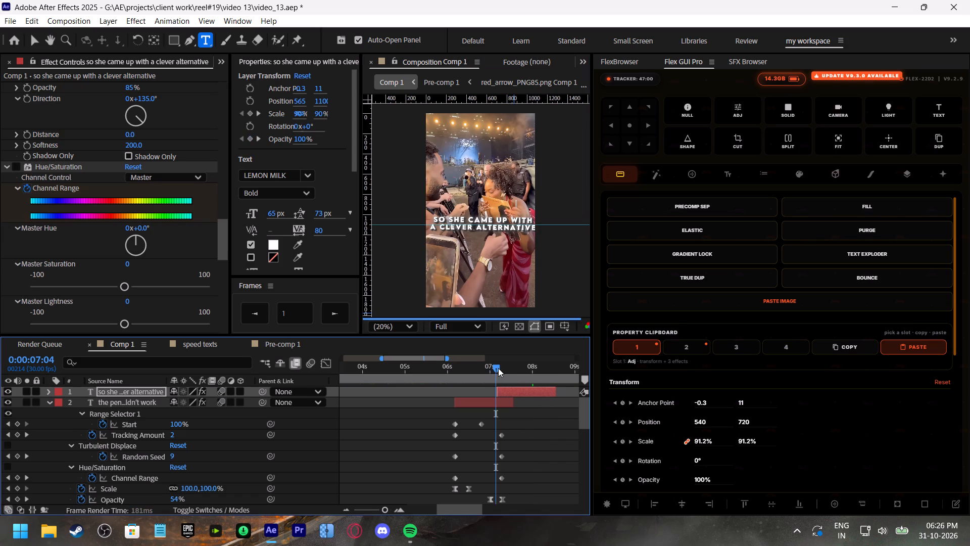
Retype the topmost caption as "so she came up" with "with a" on the line below.
{"action": "left_click_drag", "start_coordinate": [519, 368], "coordinate": [523, 371]}
{"action": "double_click", "coordinate": [525, 388]}
{"action": "type", "text": "so she came"}
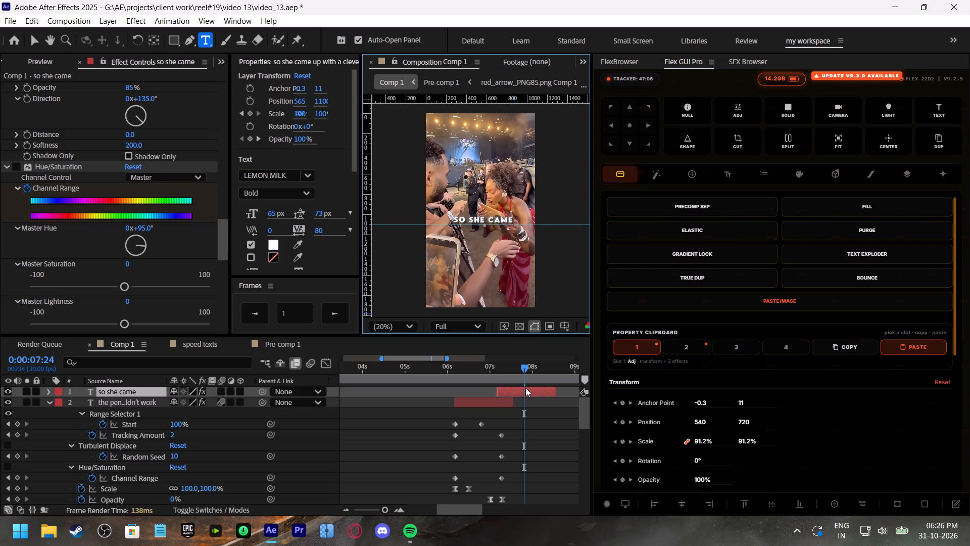
{"action": "type", "text": "up"}
{"action": "key", "text": "BackSpace"}
{"action": "key", "text": "BackSpace"}
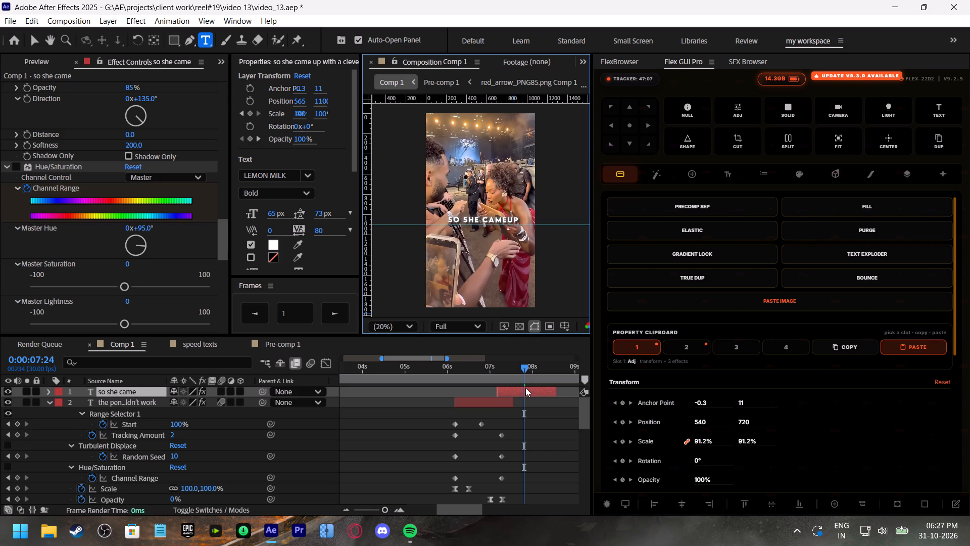
{"action": "key", "text": "space"}
{"action": "type", "text": "up"}
{"action": "key", "text": "Return"}
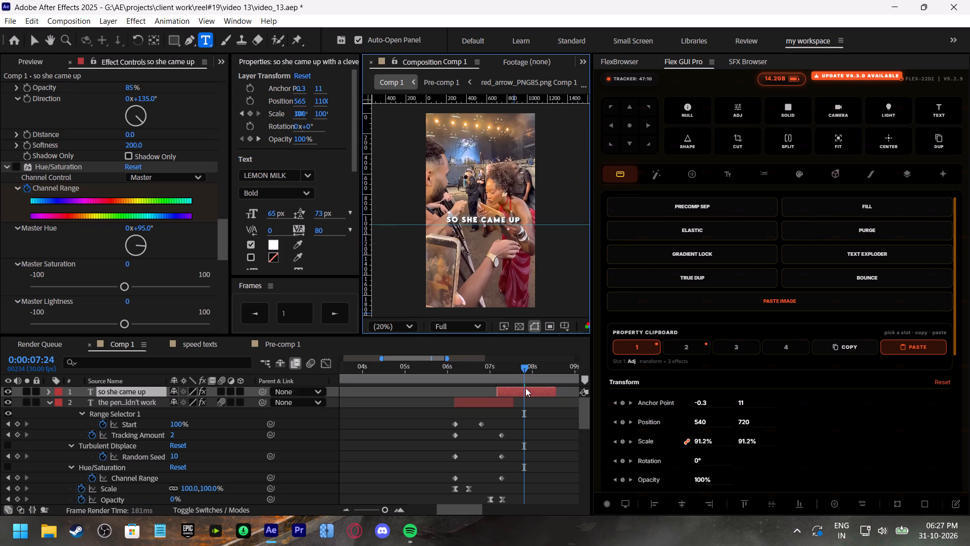
{"action": "type", "text": "with a"}
{"action": "key", "text": "space"}
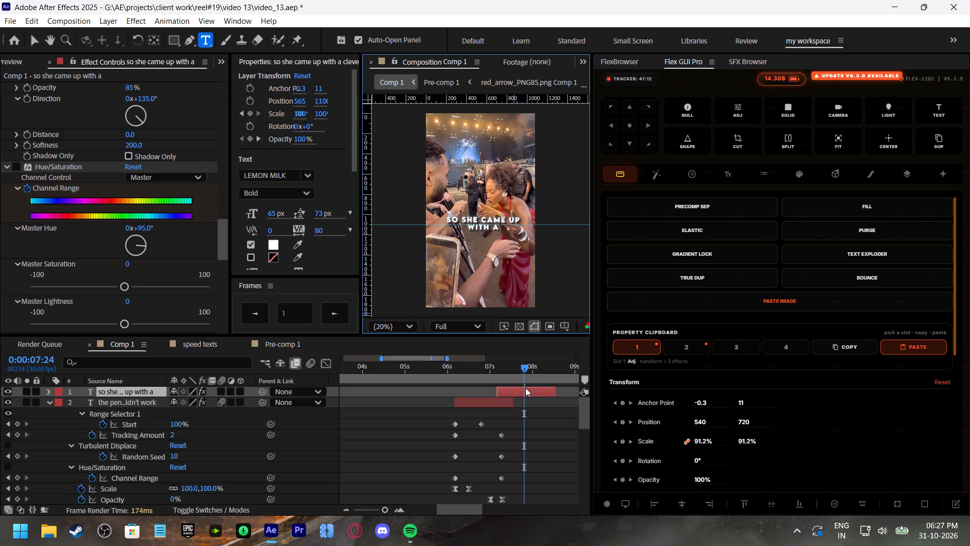
Play back the "so she came up with a" caption against the speech to find where the next phrase starts.
{"action": "left_click", "coordinate": [496, 371]}
{"action": "key", "text": "space"}
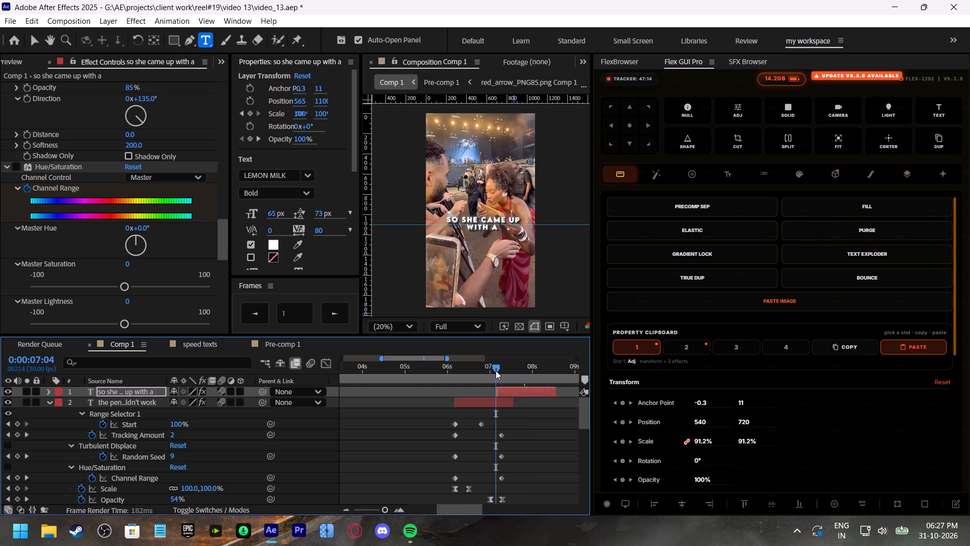
{"action": "left_click_drag", "start_coordinate": [519, 367], "coordinate": [475, 375]}
{"action": "key", "text": "space"}
{"action": "scroll", "coordinate": [478, 401], "scroll_direction": "down", "scroll_amount": 2, "text": "shift"}
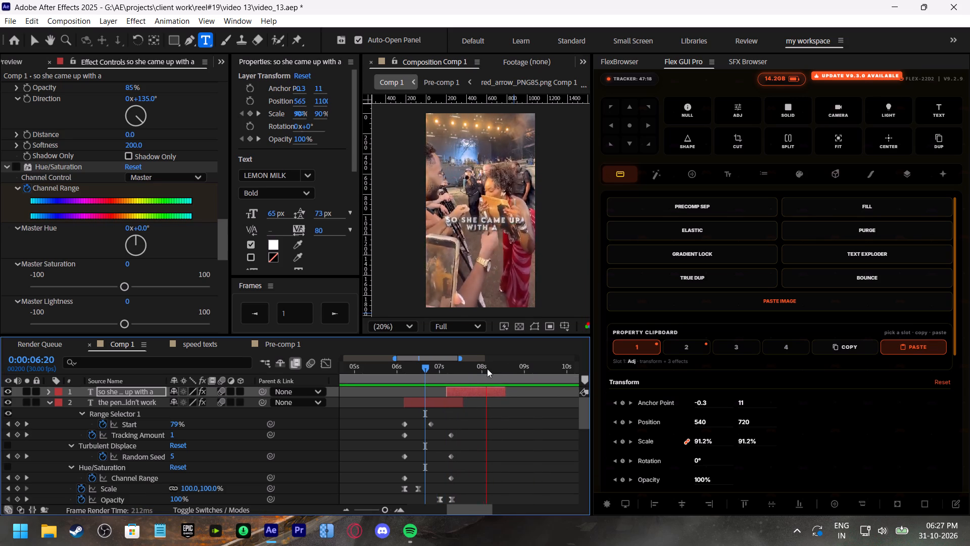
{"action": "left_click", "coordinate": [484, 366]}
{"action": "key", "text": "space"}
Duplicate the "so she came up with a" caption and move the copy to start at about 0:00:08:02.
{"action": "left_click", "coordinate": [483, 367]}
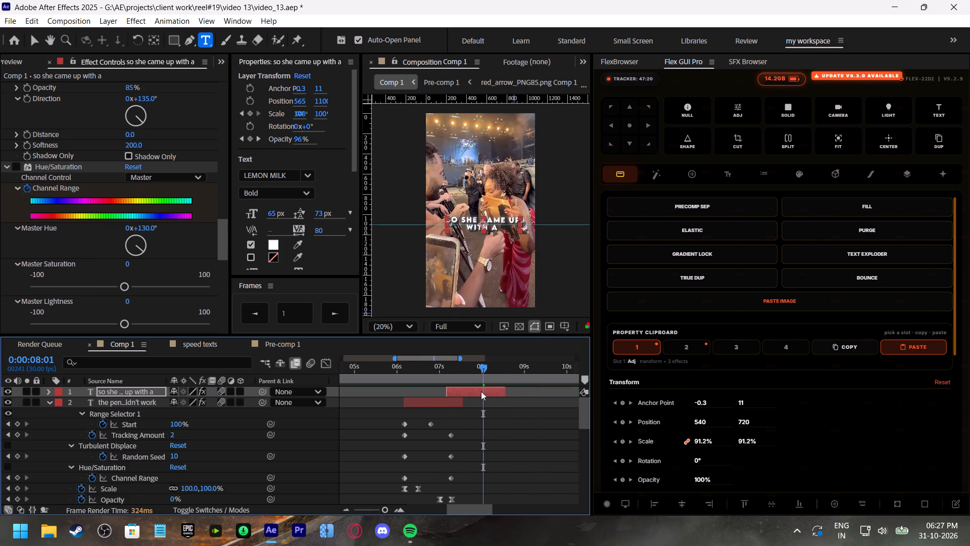
{"action": "left_click", "coordinate": [481, 391]}
{"action": "key", "text": "ctrl+d"}
{"action": "left_click_drag", "start_coordinate": [464, 393], "coordinate": [497, 398]}
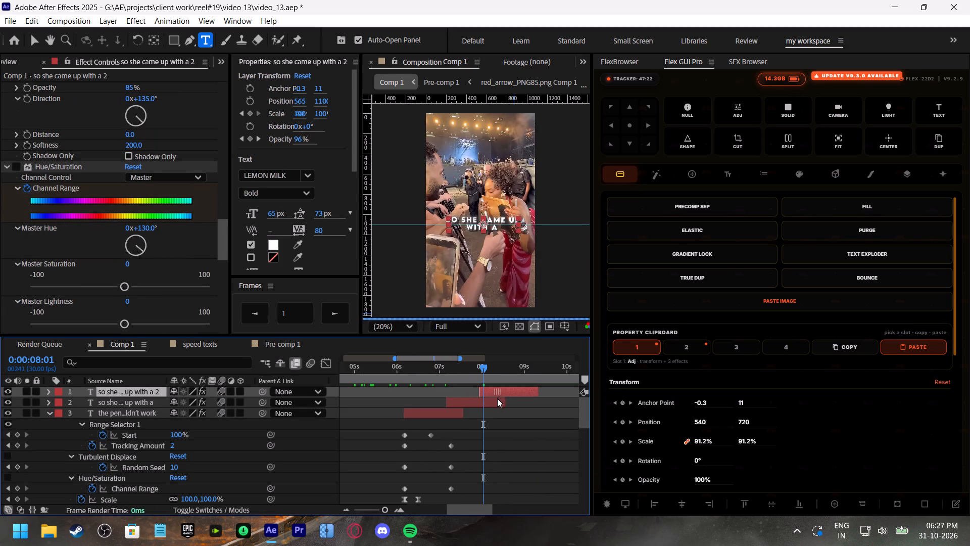
{"action": "left_click_drag", "start_coordinate": [497, 398], "coordinate": [502, 399]}
Retype the duplicated caption as "clever" with "alternative" on the line below.
{"action": "double_click", "coordinate": [500, 390]}
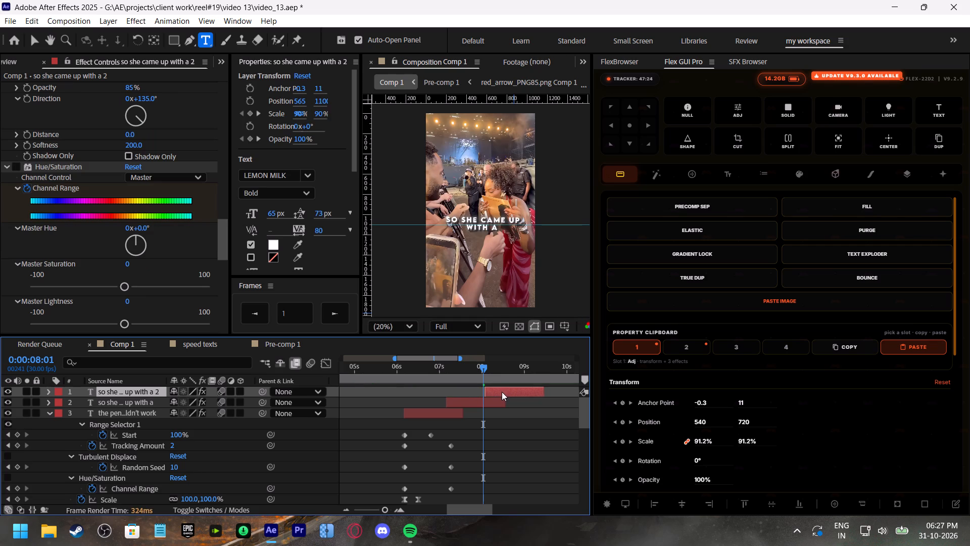
{"action": "left_click", "coordinate": [509, 370]}
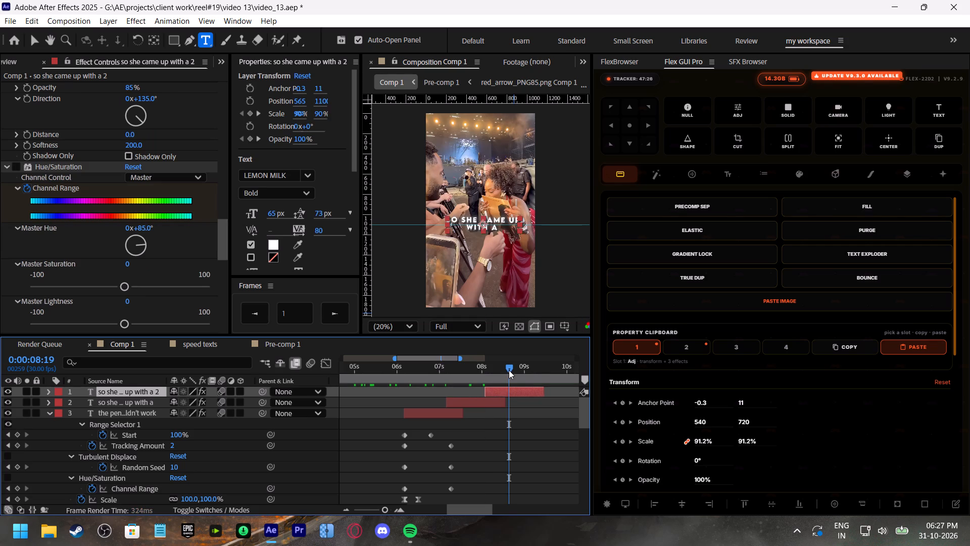
{"action": "double_click", "coordinate": [498, 394]}
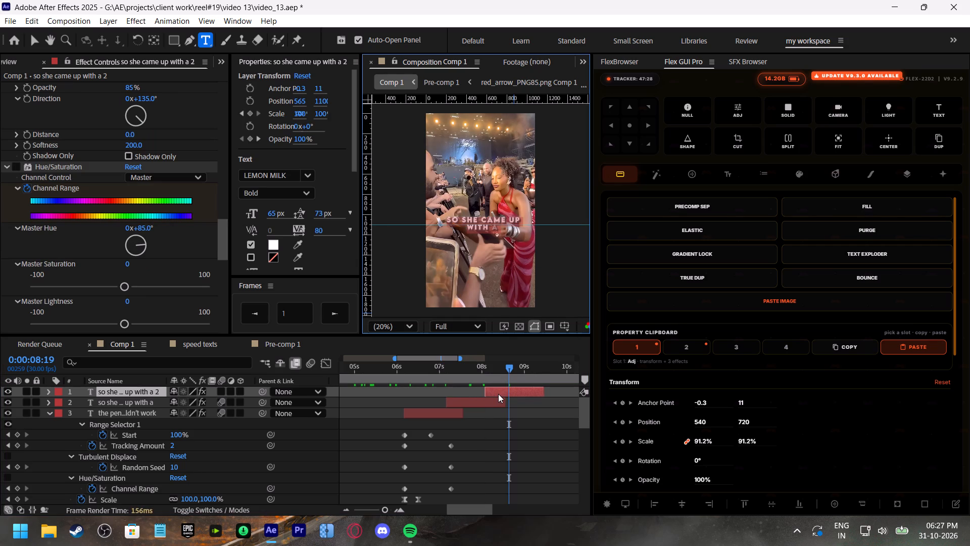
{"action": "type", "text": "clever alternative"}
{"action": "left_click", "coordinate": [471, 220]}
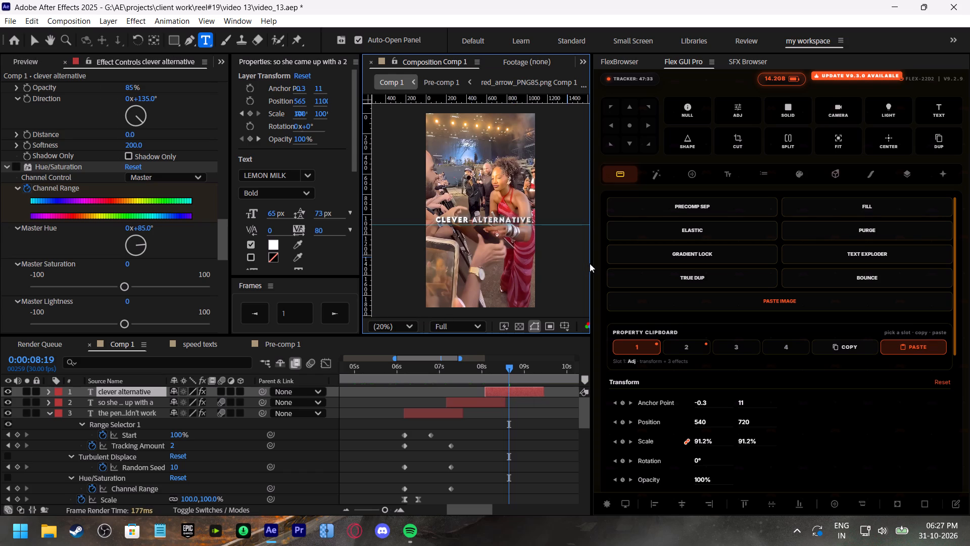
{"action": "key", "text": "BackSpace"}
{"action": "key", "text": "Return"}
Collapse the expanded properties of the caption layers in Comp 1 and save the project.
{"action": "left_click", "coordinate": [478, 373]}
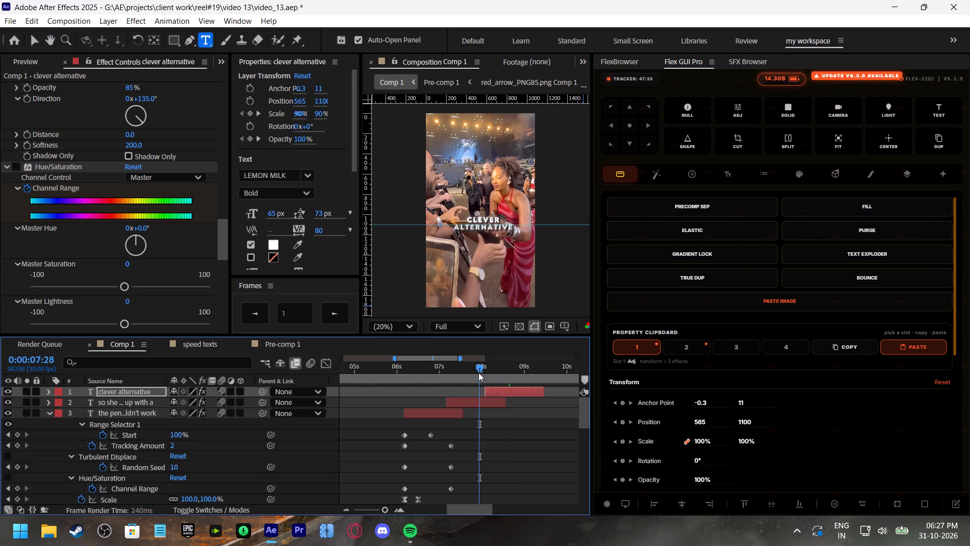
{"action": "key", "text": "ctrl+s"}
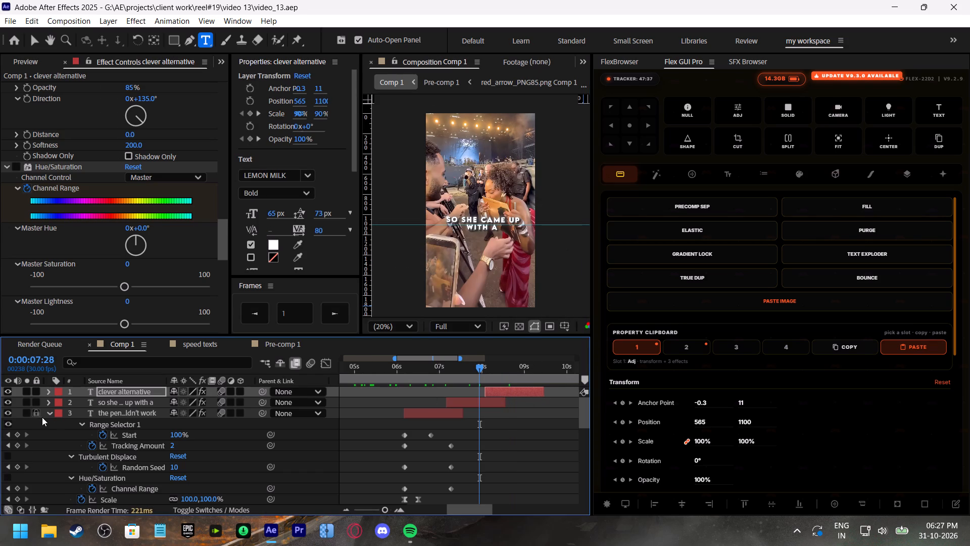
{"action": "left_click", "coordinate": [46, 416]}
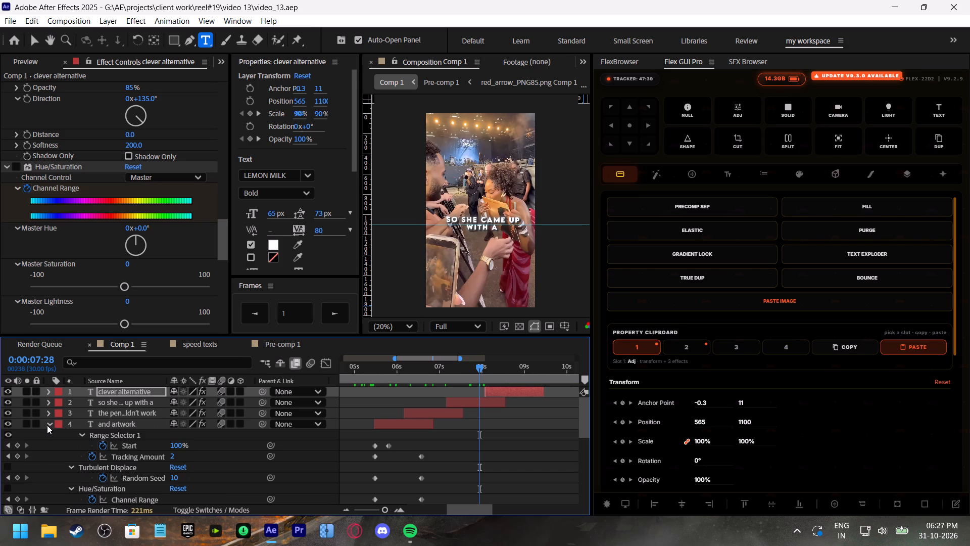
{"action": "left_click", "coordinate": [47, 425]}
{"action": "left_click", "coordinate": [47, 438]}
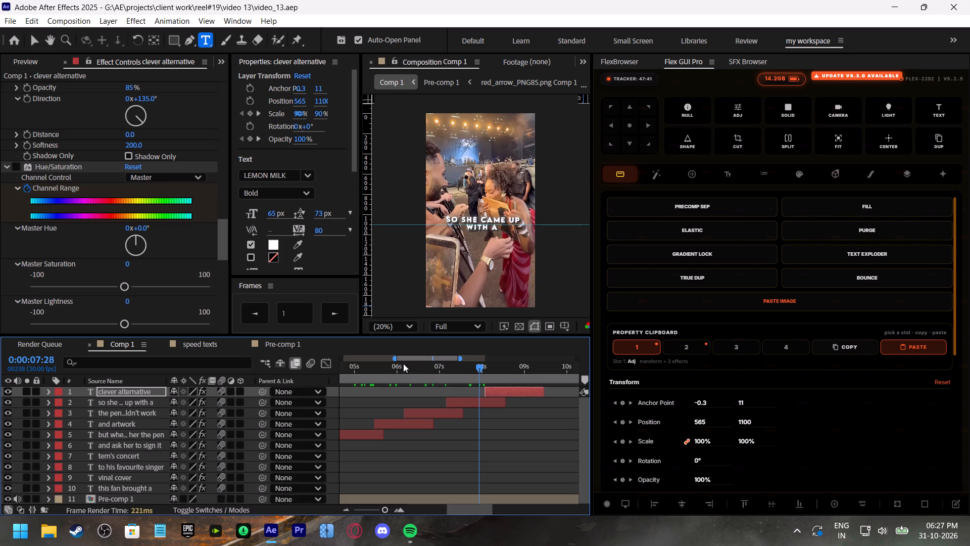
{"action": "key", "text": "ctrl+s"}
Switch to Discord.
{"action": "left_click", "coordinate": [393, 536]}
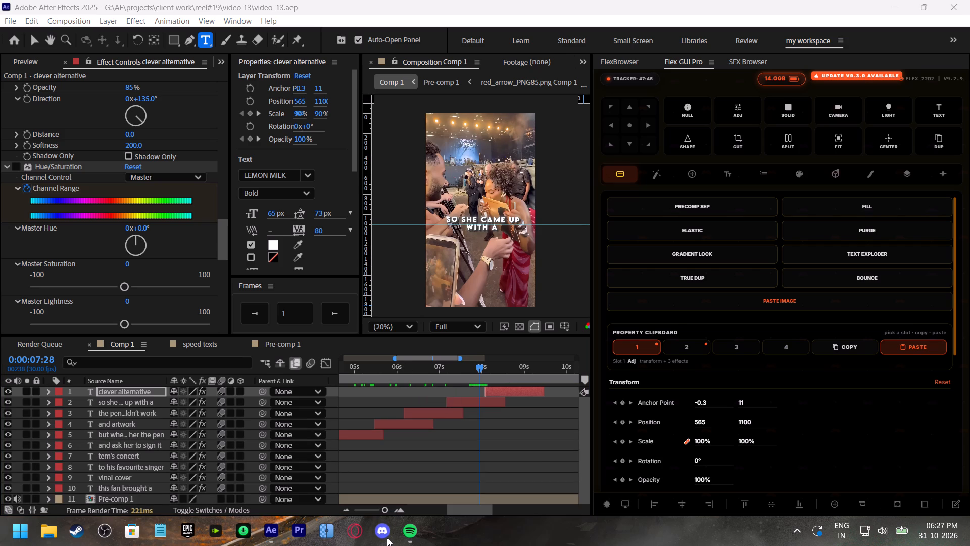
{"action": "left_click", "coordinate": [387, 538]}
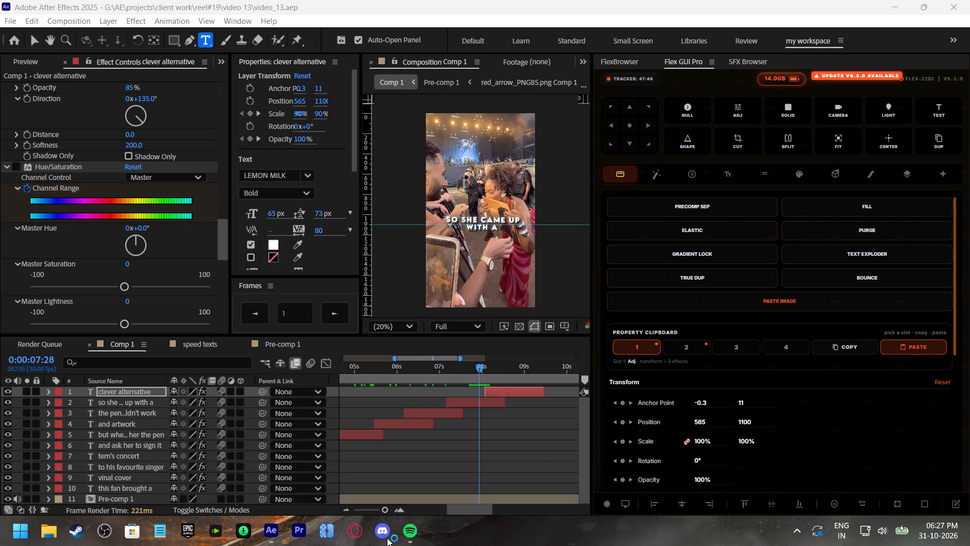
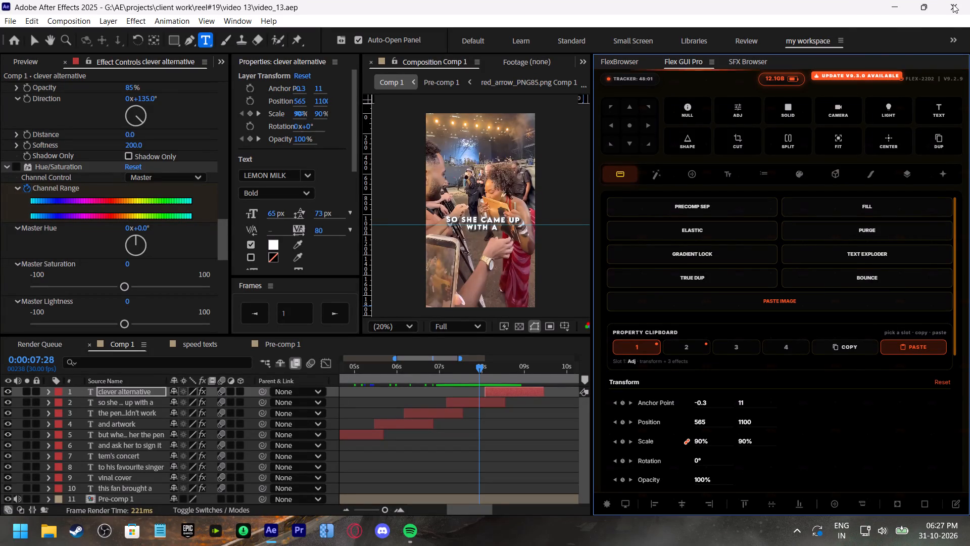
Close After Effects with the video_13.aep project.
{"action": "left_click", "coordinate": [953, 4]}
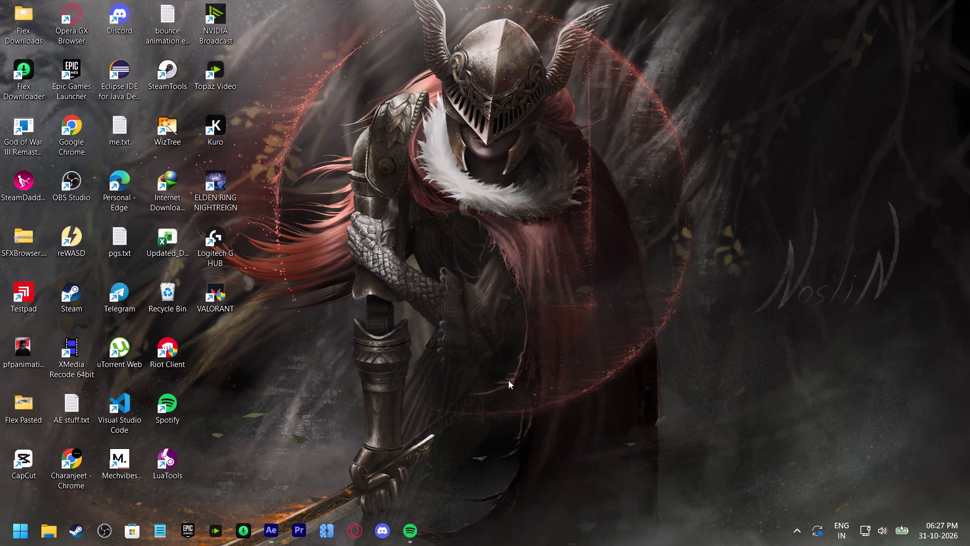
Pause the music playing in Spotify and return to the desktop.
{"action": "left_click", "coordinate": [417, 494]}
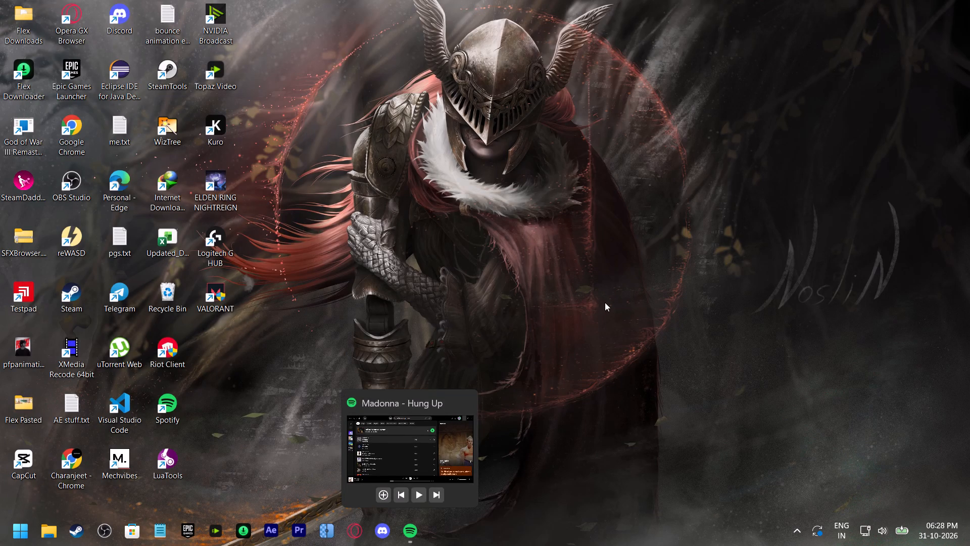
{"action": "left_click", "coordinate": [605, 302]}
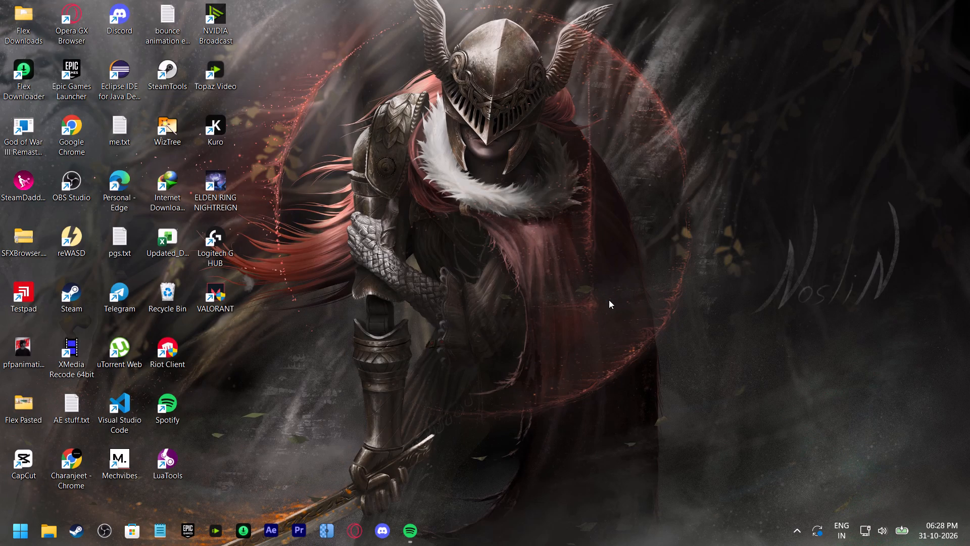
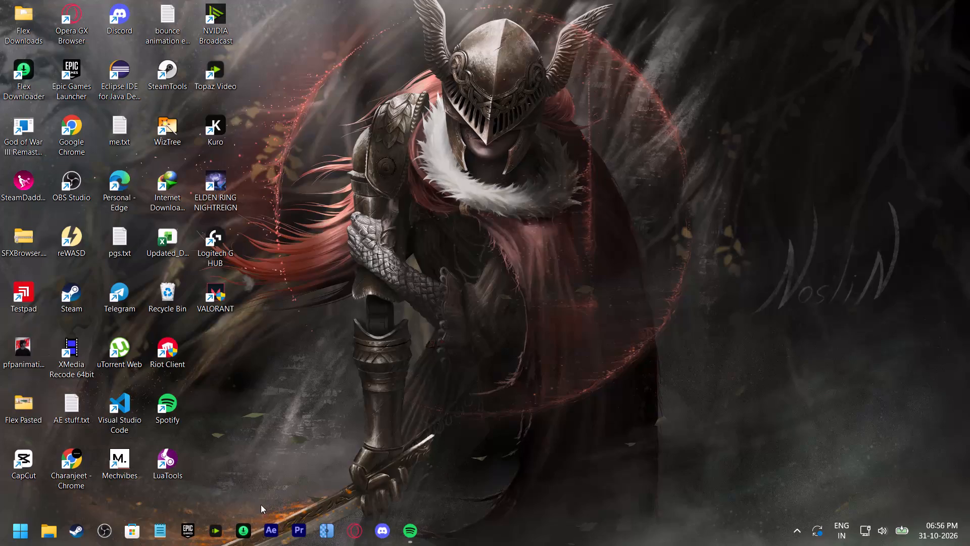
Launch Adobe After Effects again from the desktop.
{"action": "left_click", "coordinate": [267, 523]}
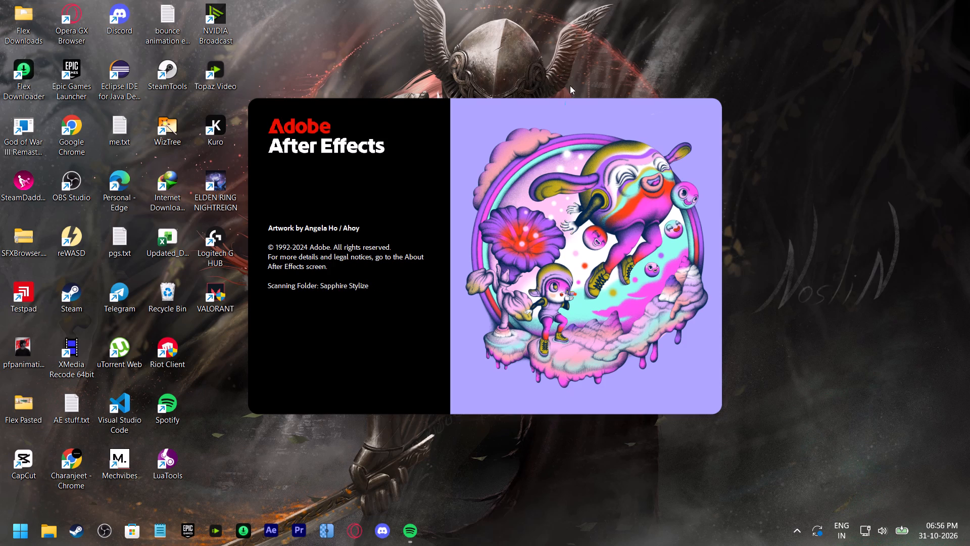
Switch to Spotify, resume playing Hung Up by Madonna, and minimise the player window.
{"action": "left_click", "coordinate": [414, 544]}
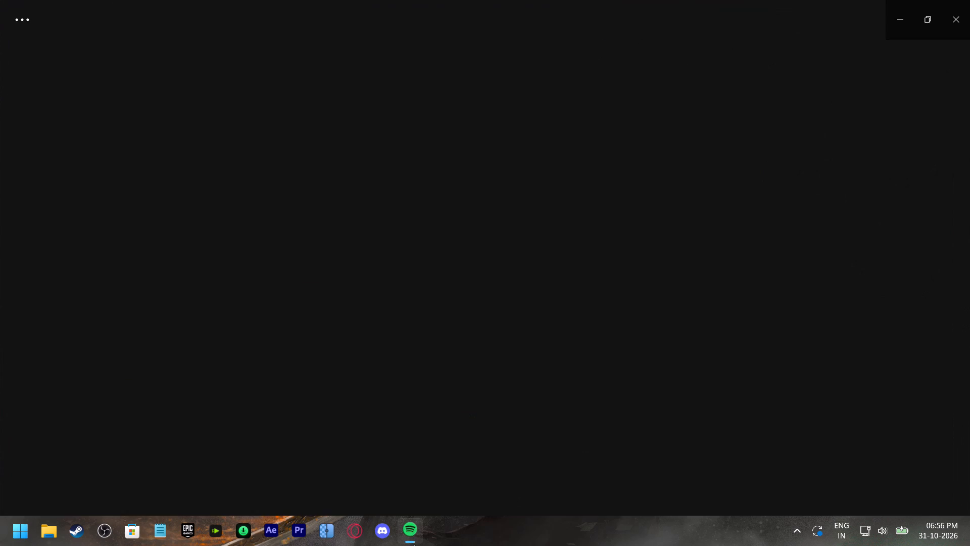
{"action": "left_click", "coordinate": [485, 483]}
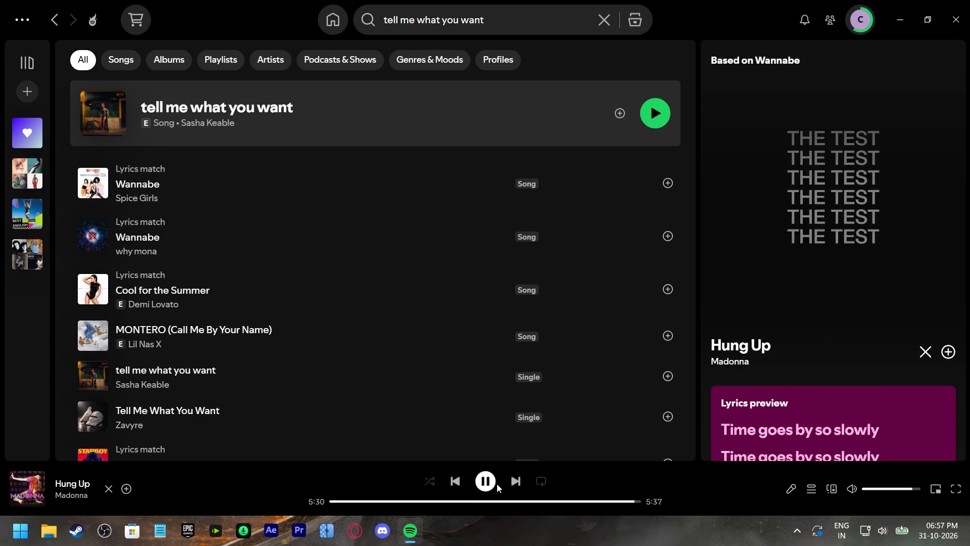
{"action": "left_click", "coordinate": [416, 534]}
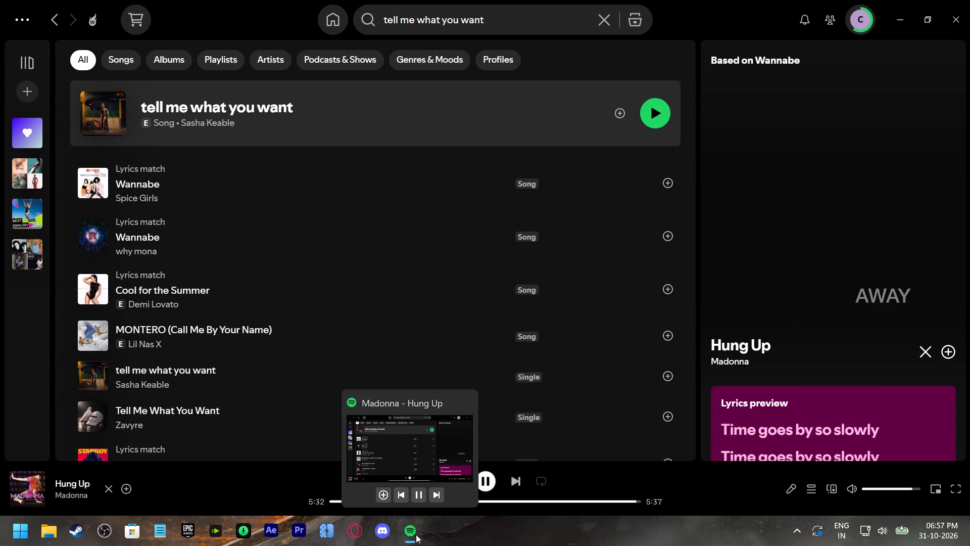
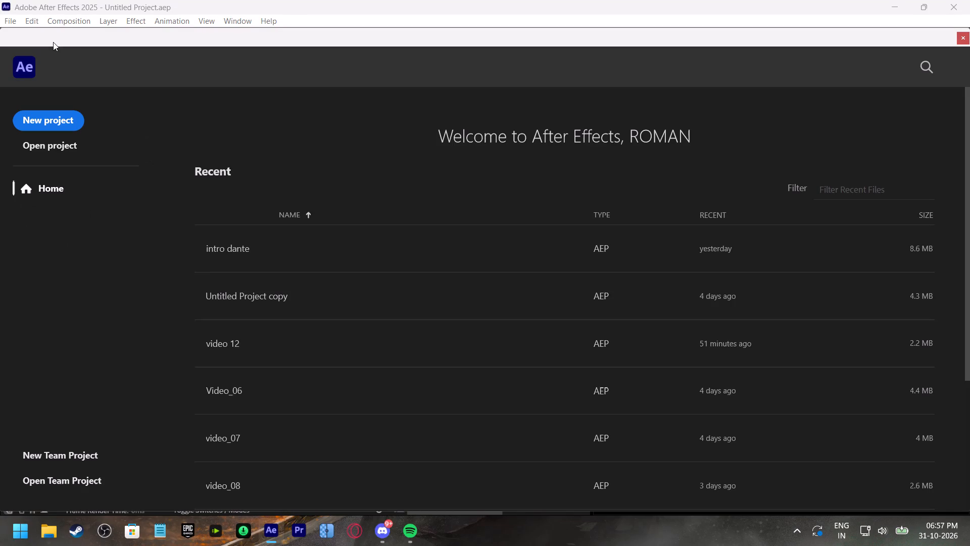
Open the recent project video_13.
{"action": "scroll", "coordinate": [218, 269], "scroll_direction": "down", "scroll_amount": 4}
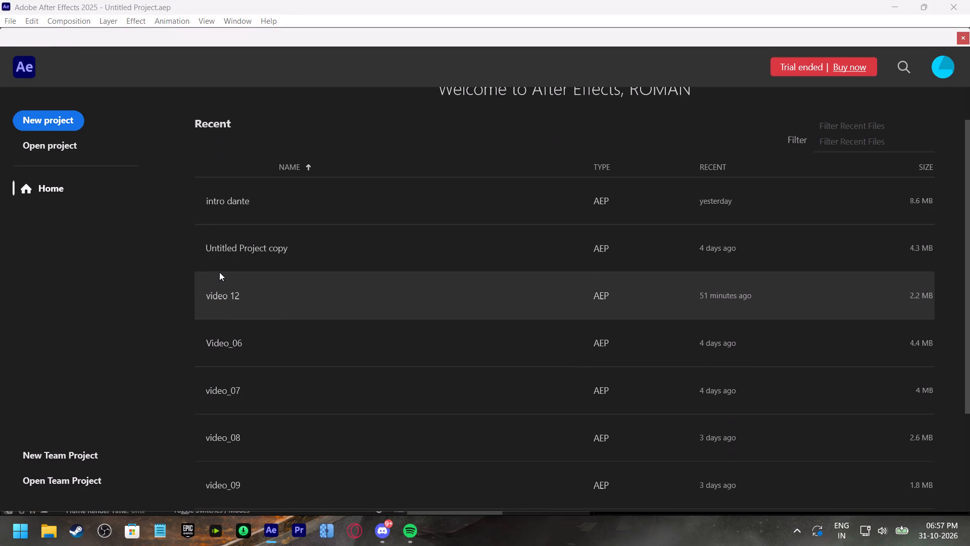
{"action": "scroll", "coordinate": [223, 279], "scroll_direction": "down", "scroll_amount": 12}
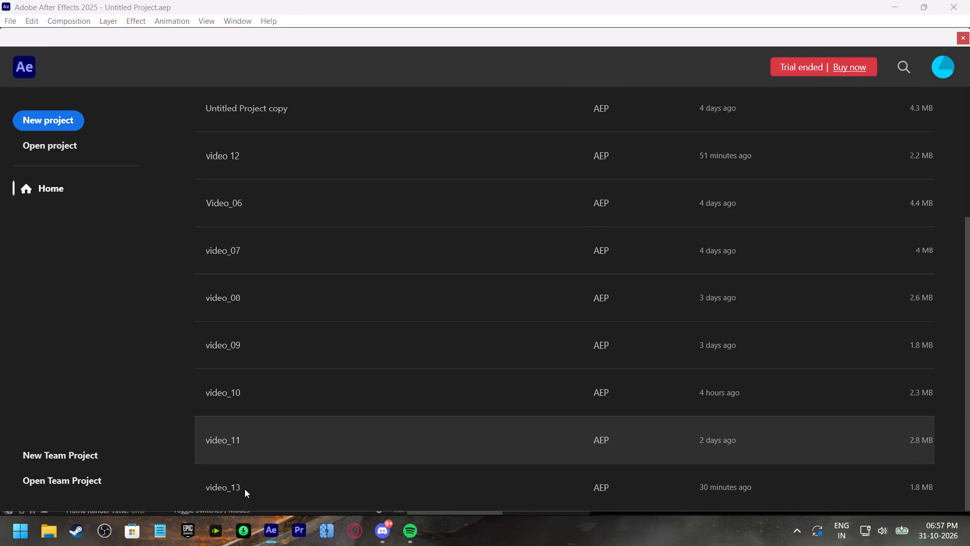
{"action": "left_click", "coordinate": [245, 489]}
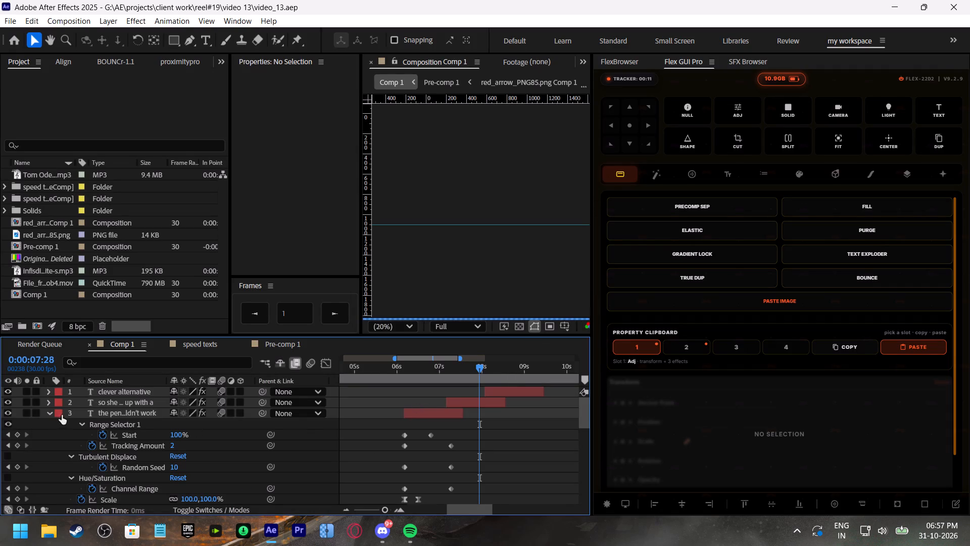
Collapse the expanded properties of the caption text layers in the Comp 1 timeline.
{"action": "left_click", "coordinate": [48, 414]}
{"action": "left_click", "coordinate": [45, 424]}
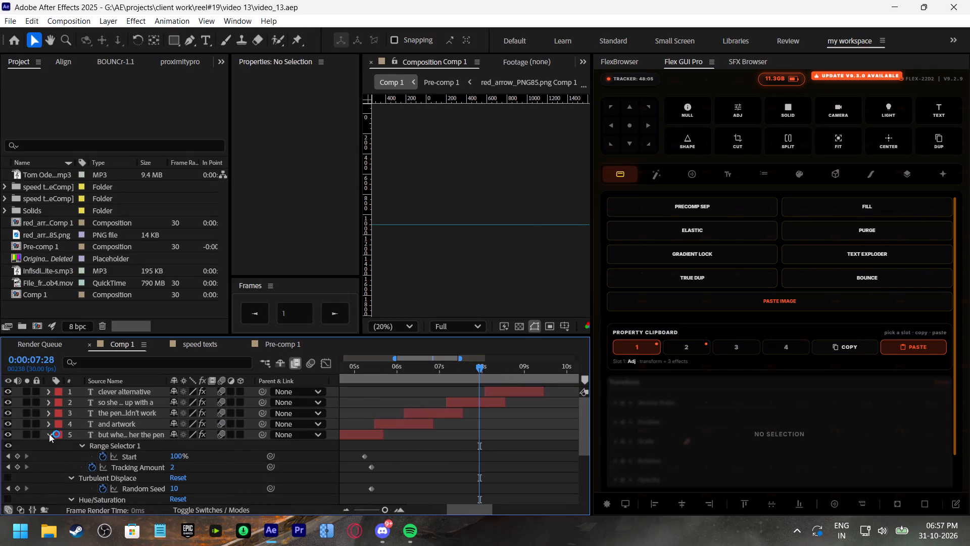
{"action": "left_click", "coordinate": [50, 438]}
{"action": "left_click", "coordinate": [50, 441]}
{"action": "left_click", "coordinate": [50, 441]}
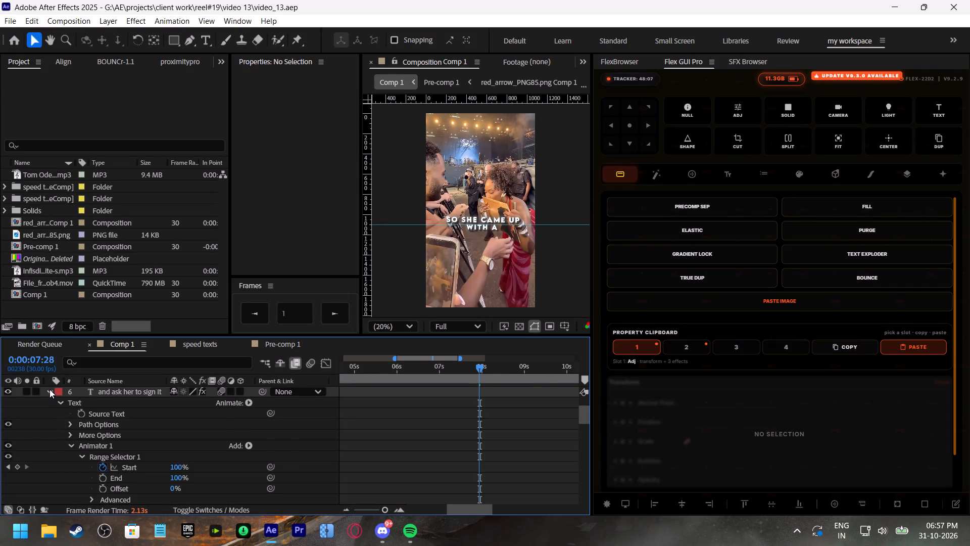
{"action": "left_click", "coordinate": [50, 389]}
{"action": "scroll", "coordinate": [487, 433], "scroll_direction": "down", "scroll_amount": 4, "text": "shift"}
{"action": "scroll", "coordinate": [460, 419], "scroll_direction": "up", "scroll_amount": 3}
Play back Comp 1 from about 0:00:07:22 to find where the caption following "clever alternative" should start.
{"action": "left_click", "coordinate": [374, 367]}
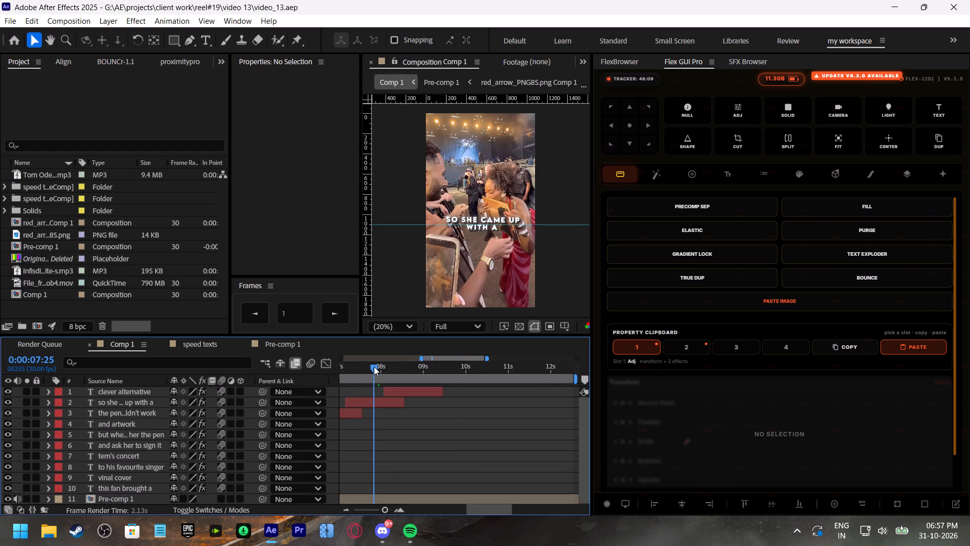
{"action": "key", "text": "space"}
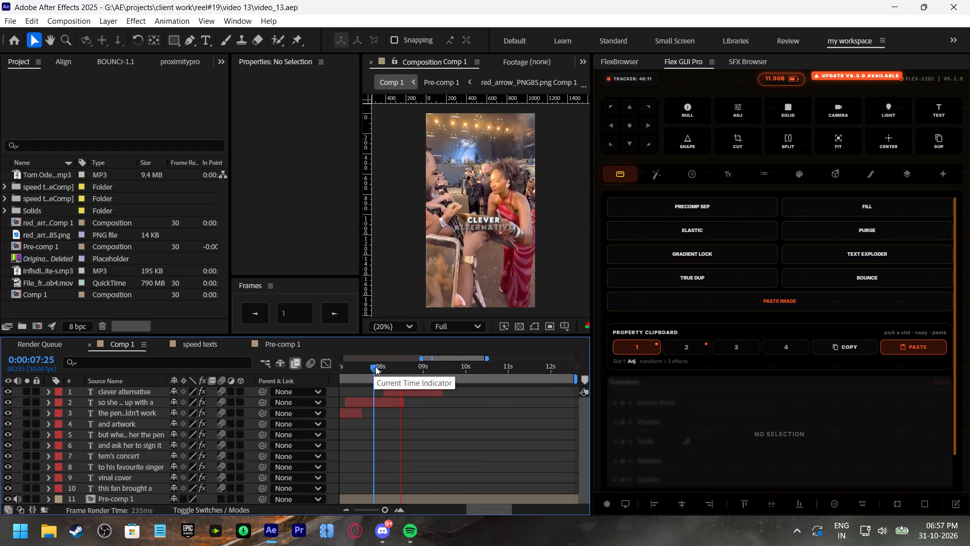
{"action": "left_click", "coordinate": [375, 367]}
{"action": "key", "text": "space"}
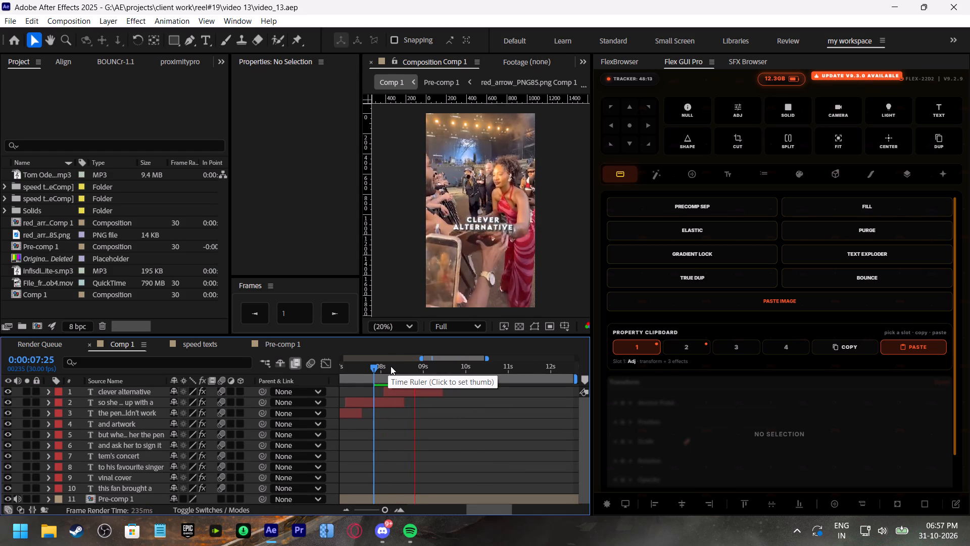
{"action": "left_click", "coordinate": [369, 366]}
{"action": "key", "text": "space"}
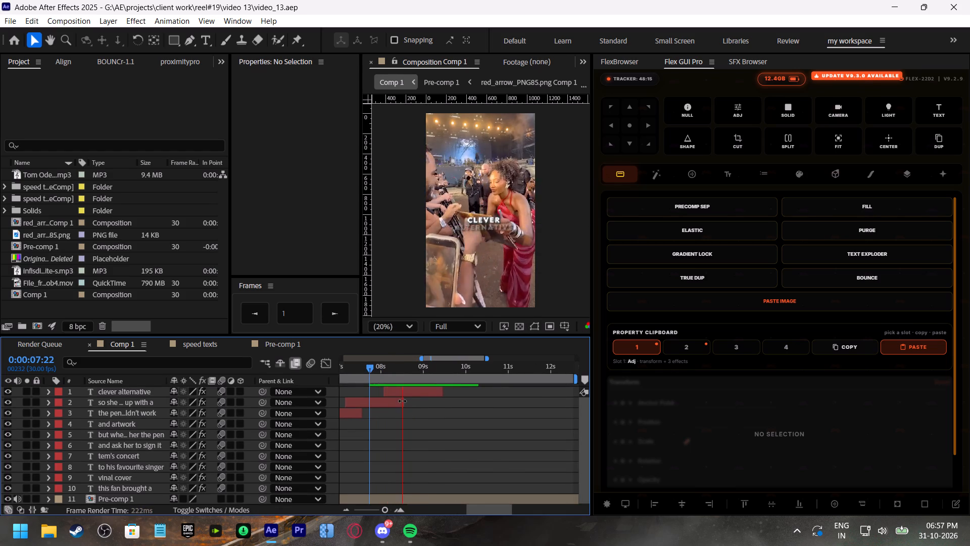
{"action": "left_click", "coordinate": [426, 372]}
{"action": "key", "text": "space"}
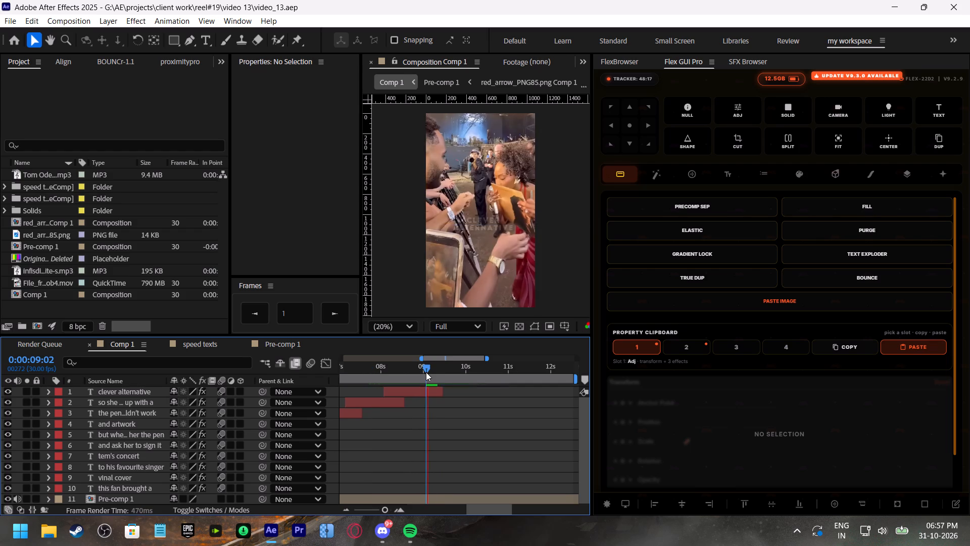
{"action": "left_click", "coordinate": [426, 372]}
Duplicate the "clever alternative" text layer and shift the copy to start at about 0:00:09:02.
{"action": "left_click", "coordinate": [421, 393]}
{"action": "key", "text": "ctrl+d"}
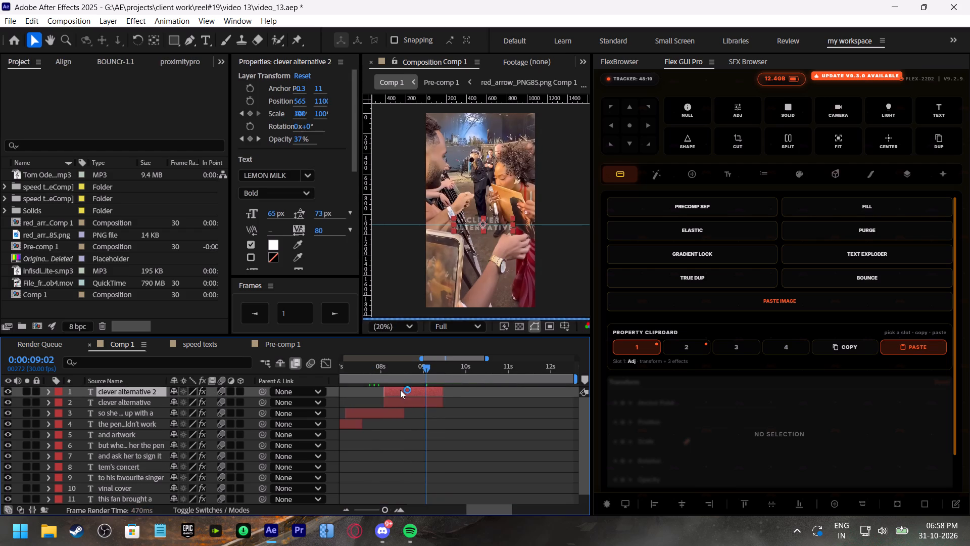
{"action": "left_click_drag", "start_coordinate": [401, 390], "coordinate": [441, 394]}
{"action": "key", "text": "space"}
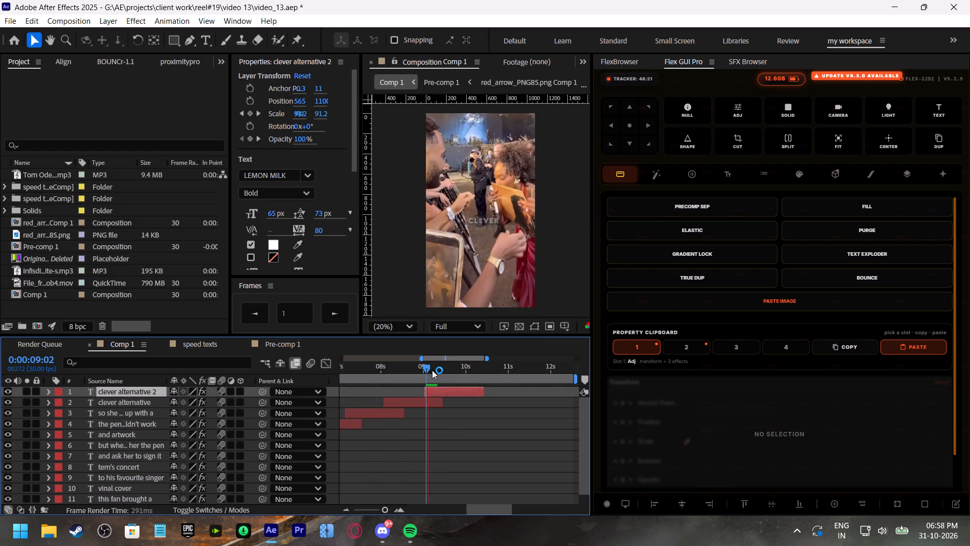
{"action": "left_click", "coordinate": [446, 370]}
Replace the copied caption's text with "and kissed" and preview it from about 0:00:08:28.
{"action": "double_click", "coordinate": [446, 390]}
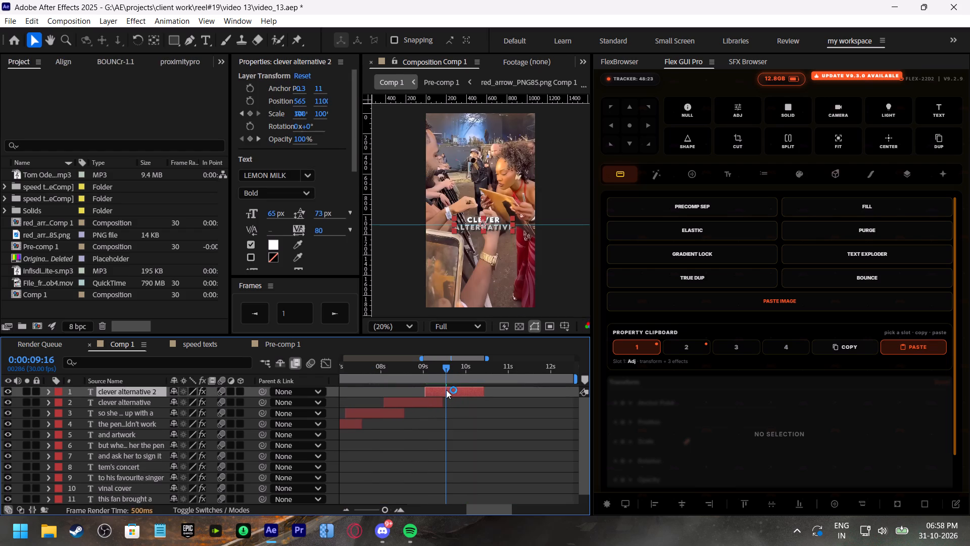
{"action": "type", "text": "and kissed"}
{"action": "key", "text": "space"}
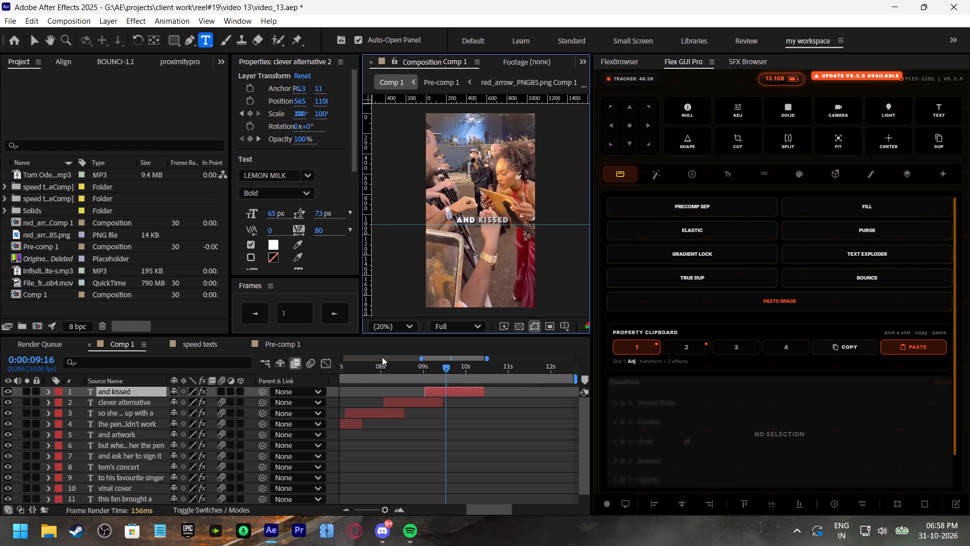
{"action": "left_click", "coordinate": [420, 368]}
{"action": "key", "text": "space"}
{"action": "left_click", "coordinate": [441, 369]}
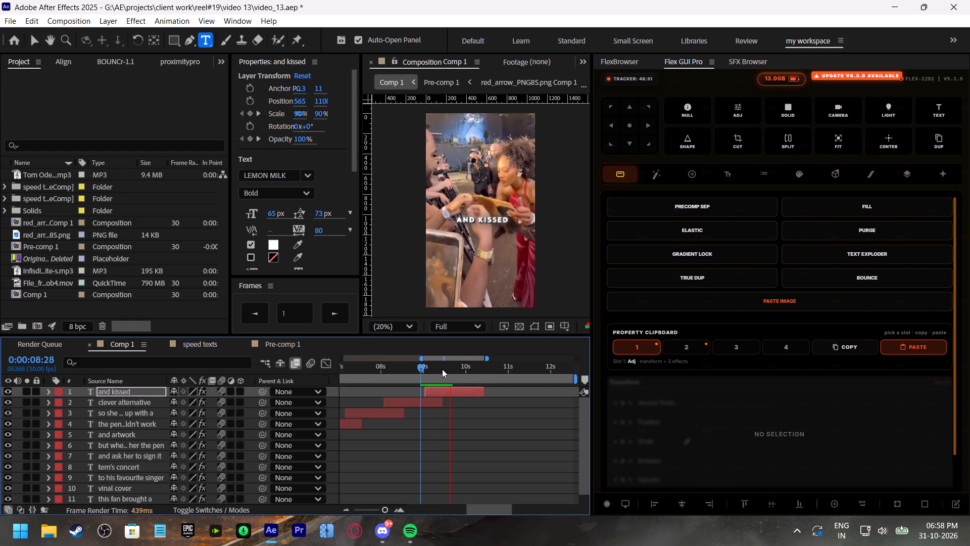
Extend the "and kissed" caption with "the" and a second line reading "cover insted", and preview it.
{"action": "double_click", "coordinate": [451, 395]}
{"action": "key", "text": "Right"}
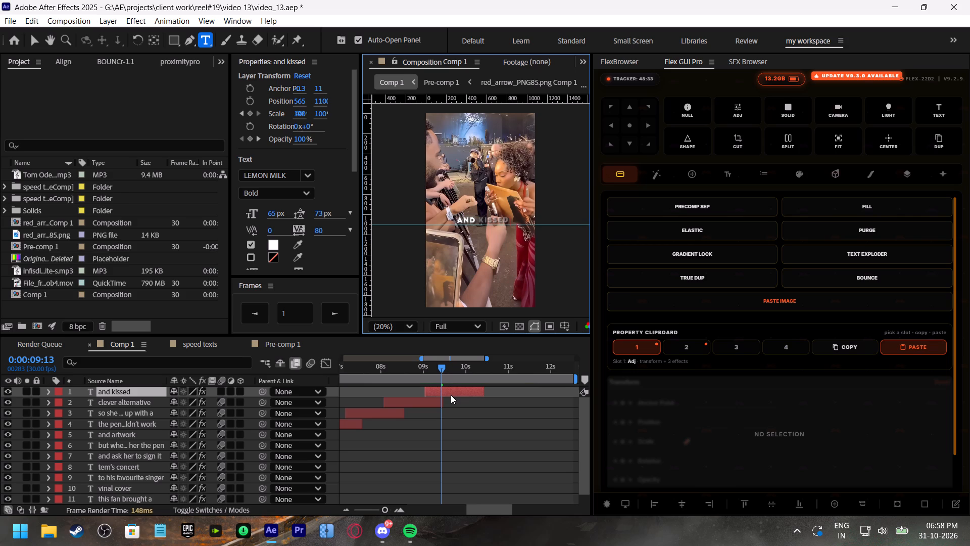
{"action": "type", "text": "the"}
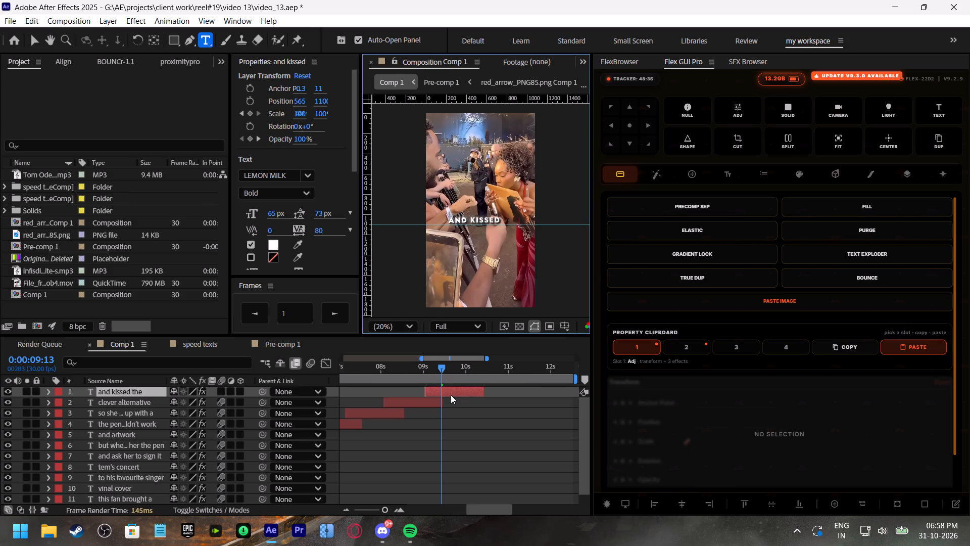
{"action": "key", "text": "Return"}
{"action": "type", "text": "cover insted"}
{"action": "left_click", "coordinate": [414, 370]}
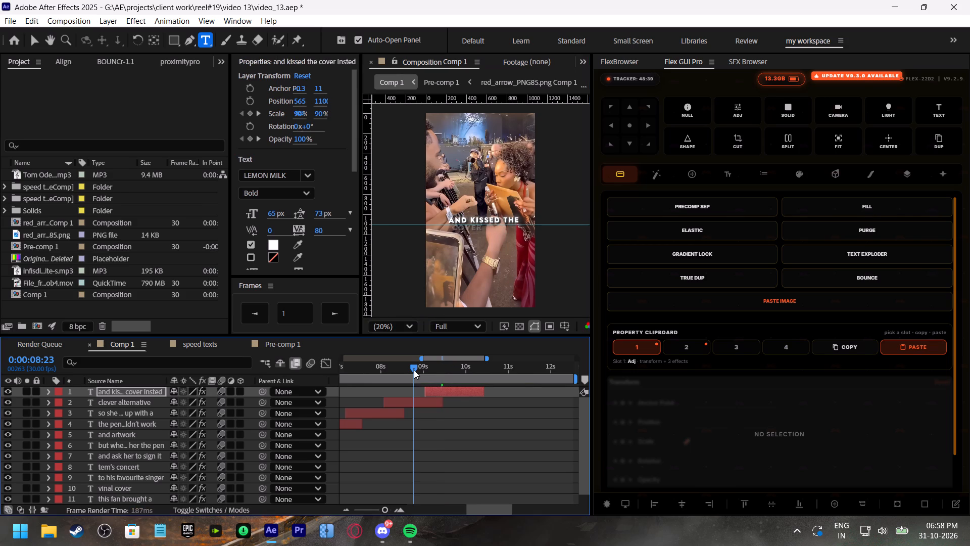
{"action": "key", "text": "space"}
{"action": "left_click", "coordinate": [456, 368]}
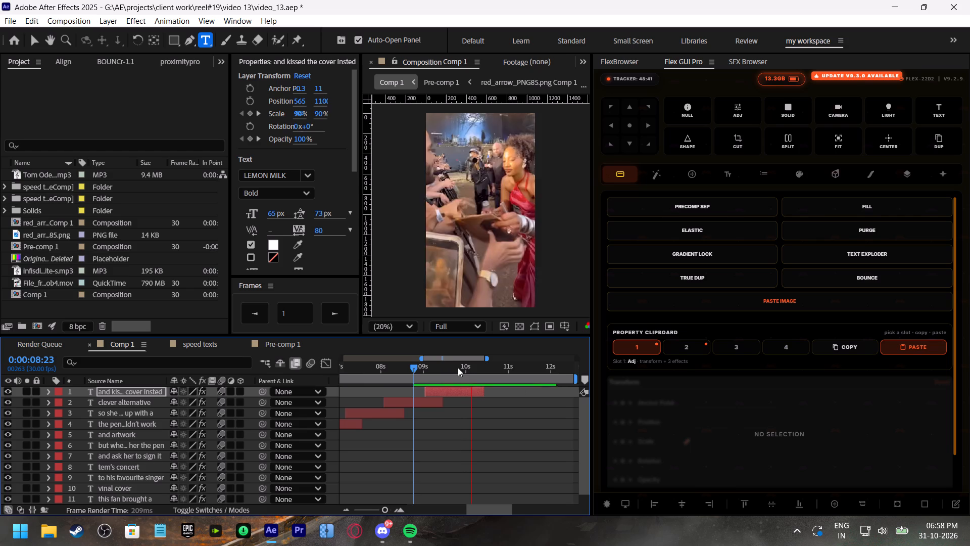
Reveal the "and kissed the cover insted" layer's keyframes, shift the second Start keyframe to about 0:00:09:25, and preview.
{"action": "left_click", "coordinate": [467, 392]}
{"action": "key", "text": "u"}
{"action": "left_click_drag", "start_coordinate": [454, 412], "coordinate": [461, 415]}
{"action": "left_click", "coordinate": [420, 371]}
{"action": "key", "text": "space"}
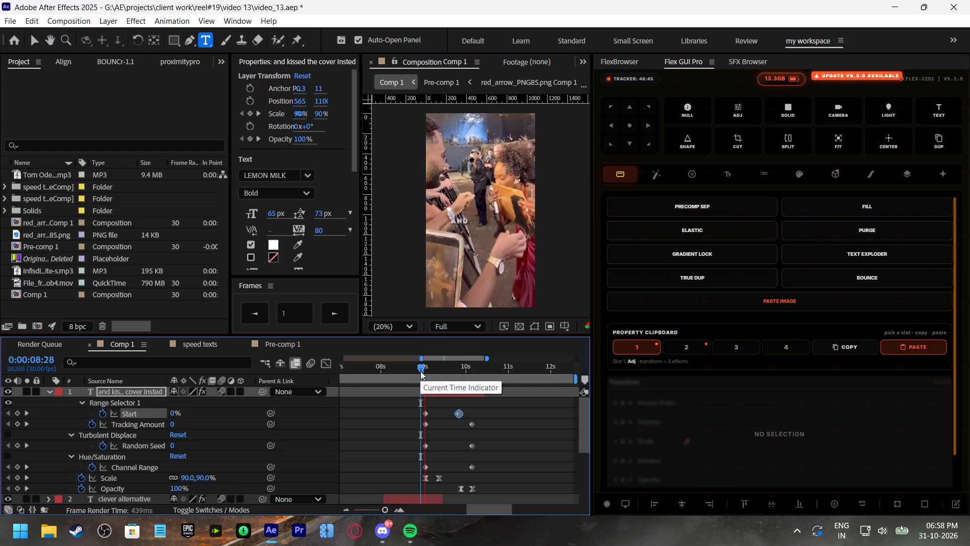
Shift both Opacity keyframes of the "and kissed the cover insted" layer later, so the fade-out begins at about 0:00:10:02.
{"action": "left_click", "coordinate": [474, 369]}
{"action": "left_click_drag", "start_coordinate": [488, 477], "coordinate": [457, 488]}
{"action": "left_click_drag", "start_coordinate": [458, 488], "coordinate": [467, 492]}
{"action": "key", "text": "space"}
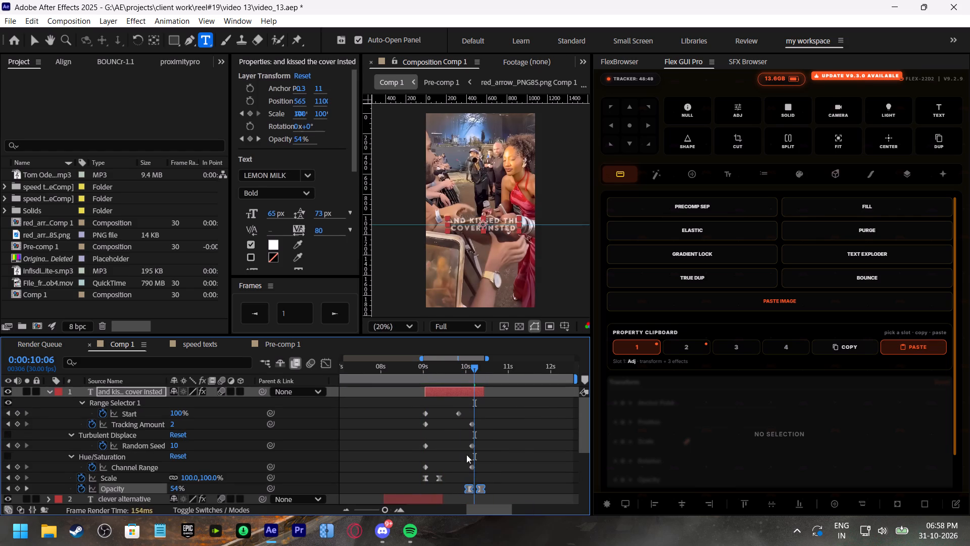
Trim the end of the "and kissed the cover insted" layer to about 0:00:10:13 and preview the cut.
{"action": "left_click", "coordinate": [477, 372]}
{"action": "left_click", "coordinate": [481, 391]}
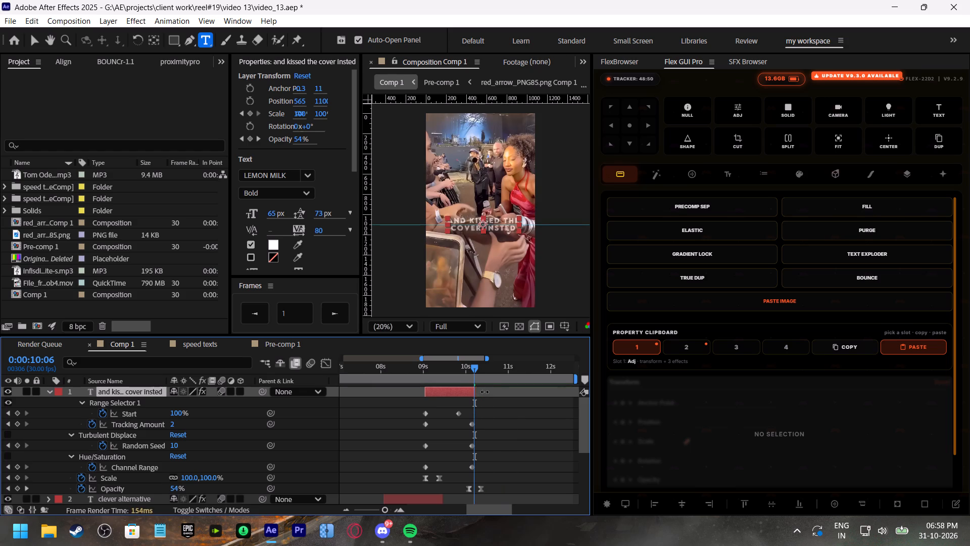
{"action": "left_click_drag", "start_coordinate": [473, 392], "coordinate": [484, 401]}
{"action": "key", "text": "space"}
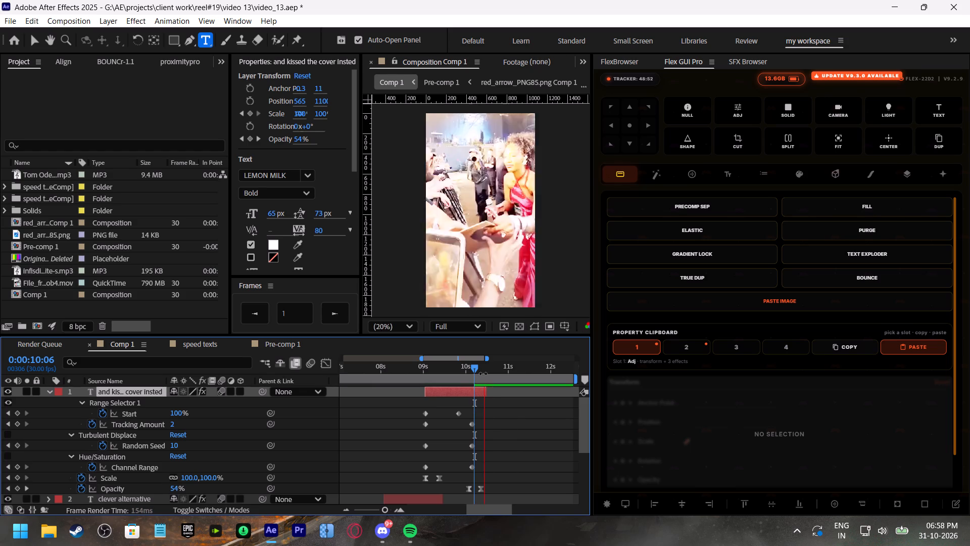
{"action": "left_click", "coordinate": [483, 372]}
{"action": "key", "text": "space"}
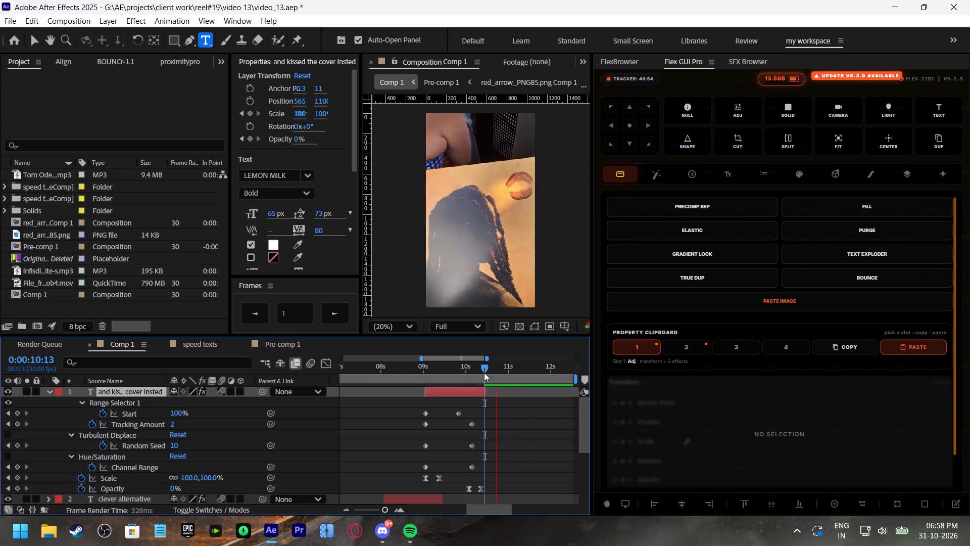
Duplicate the "and kissed the cover insted" layer, shift the copy to start at about 0:00:10:13, and play it back.
{"action": "left_click", "coordinate": [484, 373]}
{"action": "left_click", "coordinate": [467, 390]}
{"action": "key", "text": "ctrl+d"}
{"action": "left_click_drag", "start_coordinate": [453, 394], "coordinate": [509, 403]}
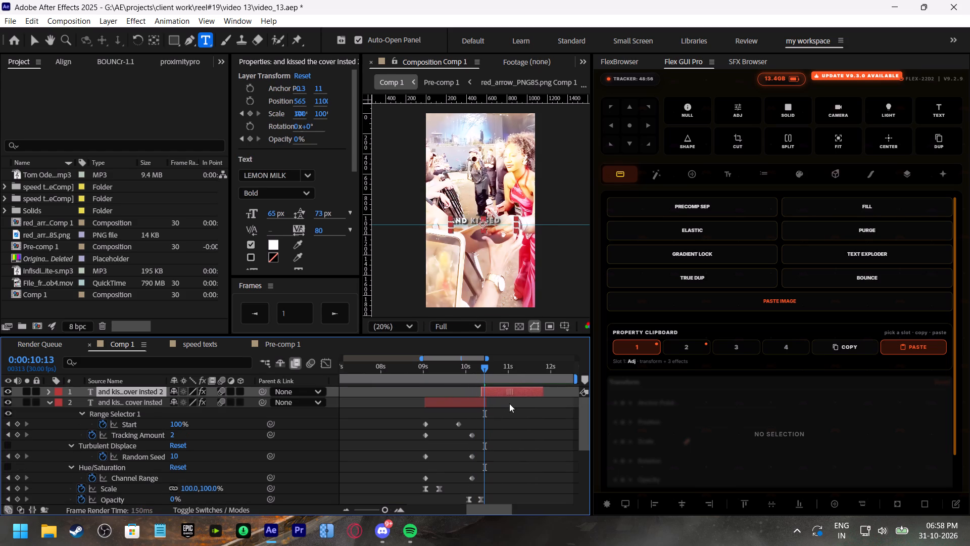
{"action": "left_click_drag", "start_coordinate": [509, 403], "coordinate": [512, 406]}
{"action": "key", "text": "space"}
{"action": "scroll", "coordinate": [513, 424], "scroll_direction": "down", "scroll_amount": 3, "text": "shift"}
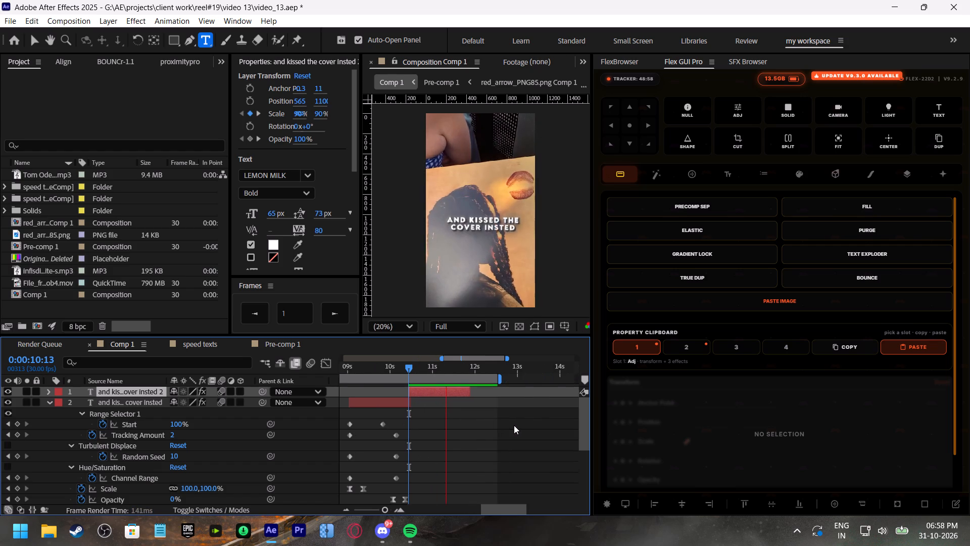
Replace the new copy's text with "making the" over "autograph" on two lines and preview it.
{"action": "left_click", "coordinate": [421, 373]}
{"action": "double_click", "coordinate": [424, 391]}
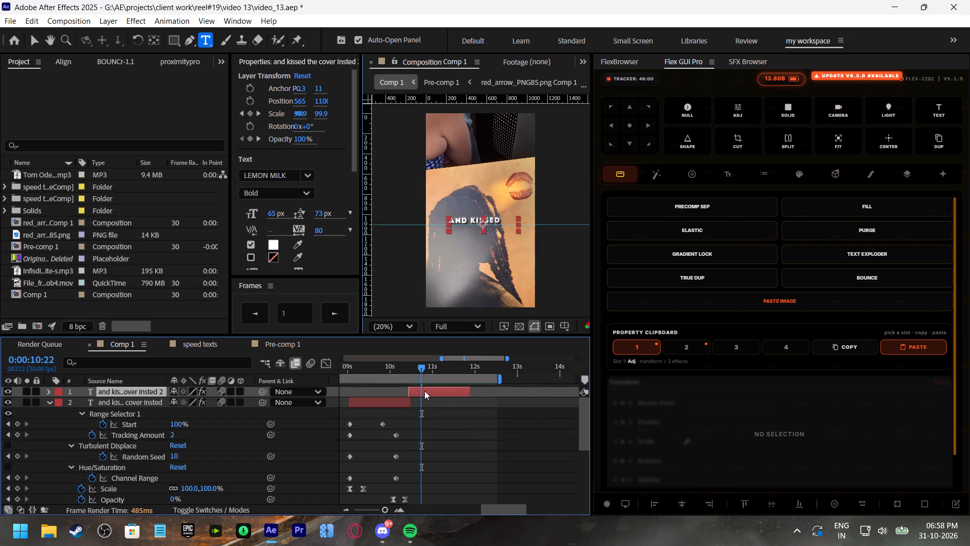
{"action": "type", "text": "making the"}
{"action": "key", "text": "Return"}
{"action": "type", "text": "autograph"}
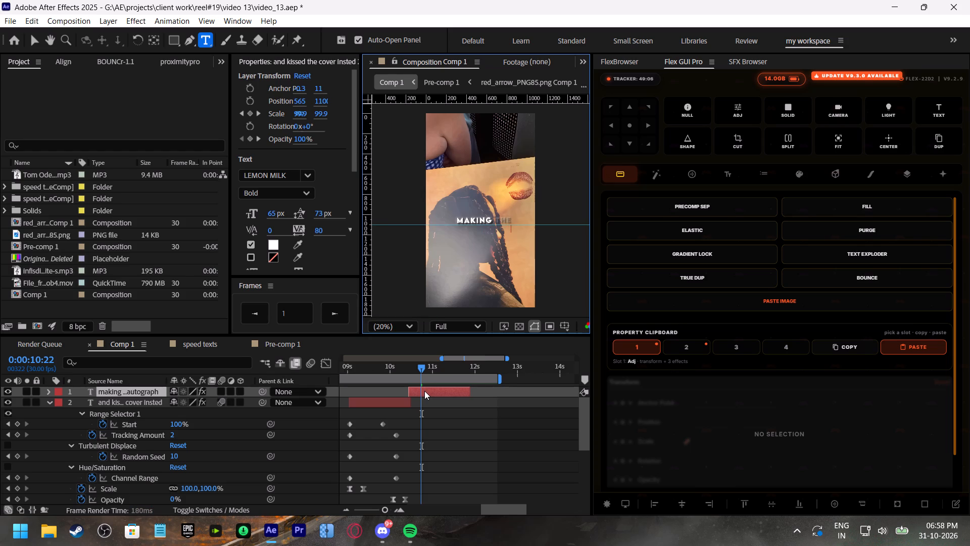
{"action": "left_click", "coordinate": [410, 373]}
{"action": "key", "text": "space"}
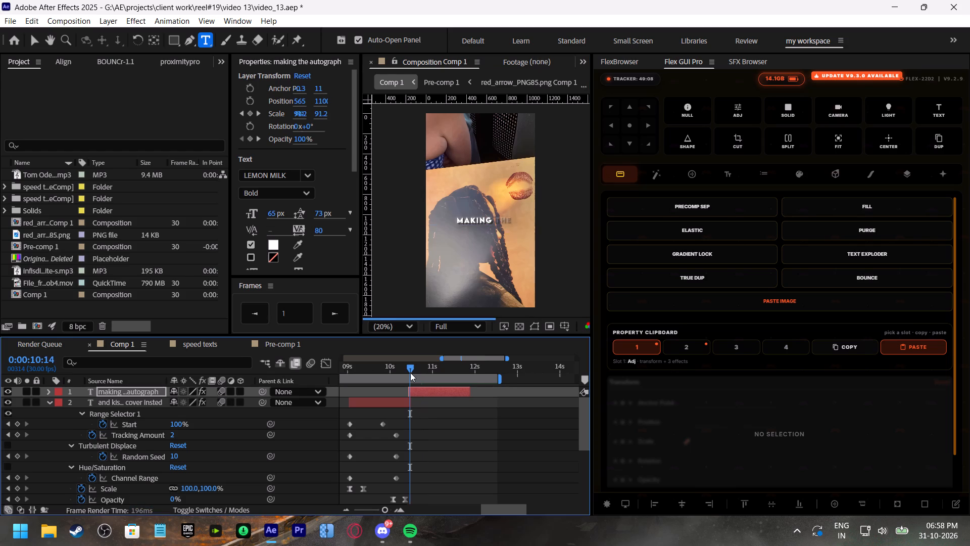
{"action": "left_click", "coordinate": [448, 372]}
Reveal the "making the autograph" layer's keyframes, shift the second Start keyframe to about 0:00:11:00, and preview.
{"action": "left_click", "coordinate": [451, 393]}
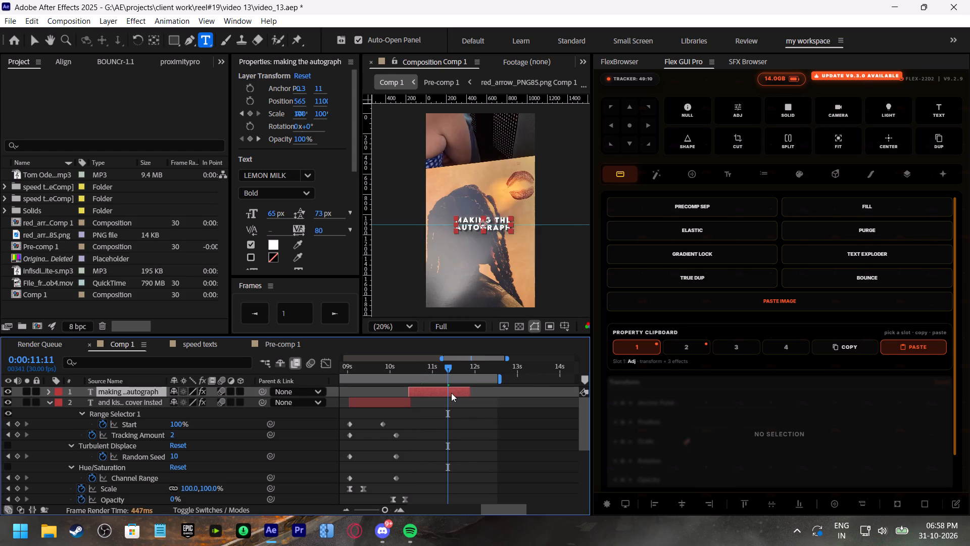
{"action": "key", "text": "u"}
{"action": "left_click_drag", "start_coordinate": [443, 416], "coordinate": [432, 414]}
{"action": "left_click", "coordinate": [399, 370]}
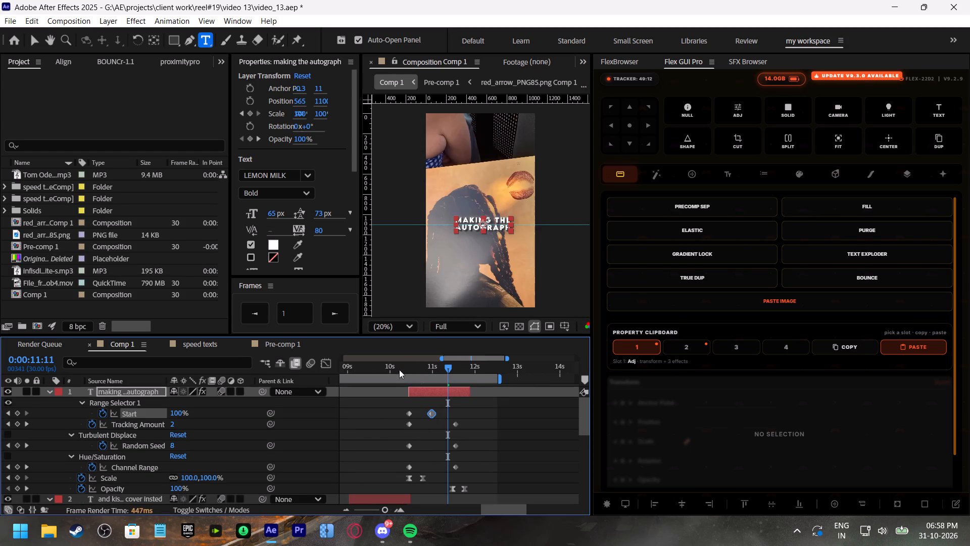
{"action": "key", "text": "space"}
Shift both Opacity keyframes of the "making the autograph" layer earlier, so the fade-out begins at about 0:00:11:04.
{"action": "left_click_drag", "start_coordinate": [436, 372], "coordinate": [441, 372]}
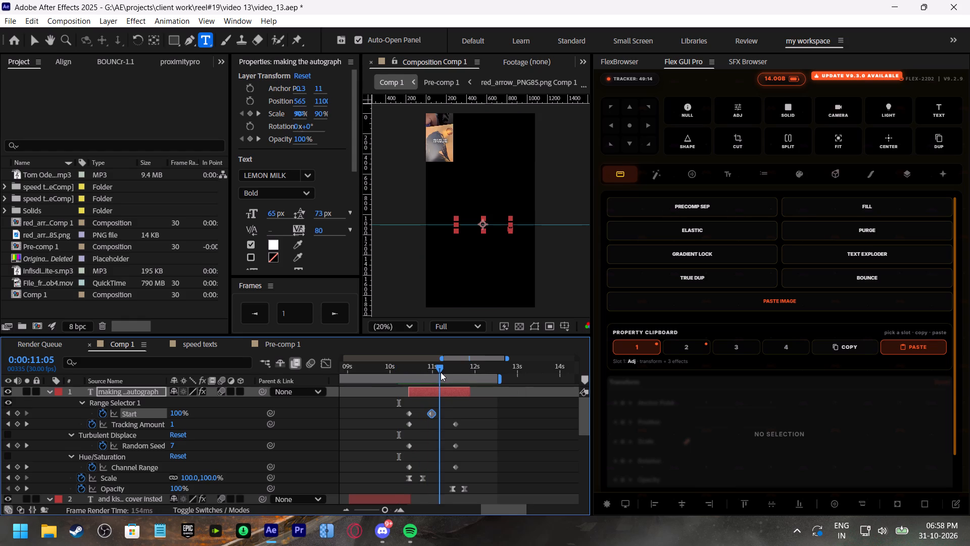
{"action": "left_click_drag", "start_coordinate": [441, 372], "coordinate": [442, 373]}
{"action": "left_click_drag", "start_coordinate": [479, 482], "coordinate": [442, 490]}
{"action": "left_click_drag", "start_coordinate": [453, 488], "coordinate": [440, 486]}
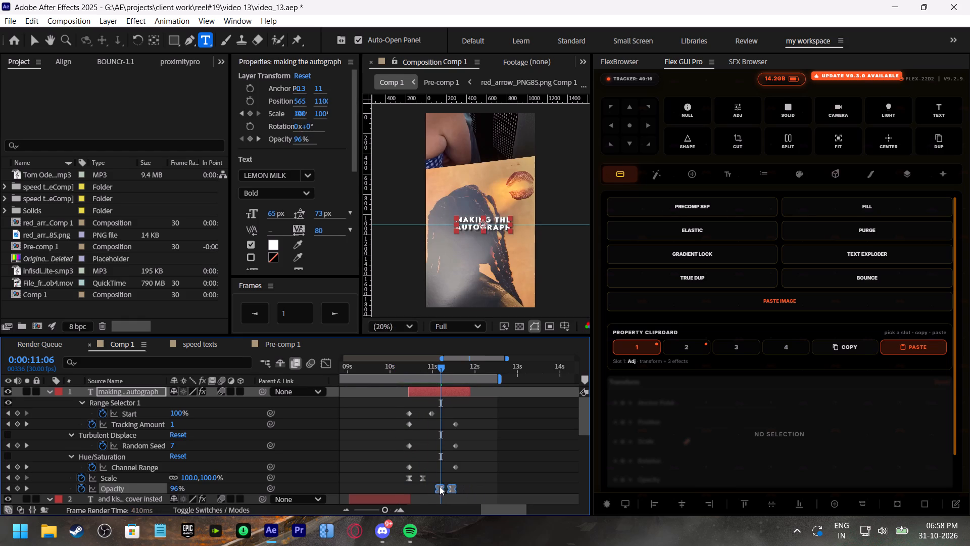
{"action": "left_click_drag", "start_coordinate": [440, 486], "coordinate": [438, 486]}
{"action": "key", "text": "space"}
Duplicate the "making the autograph" layer and shift the copy to start at about 0:00:11:06.
{"action": "left_click", "coordinate": [444, 393]}
{"action": "left_click", "coordinate": [445, 370]}
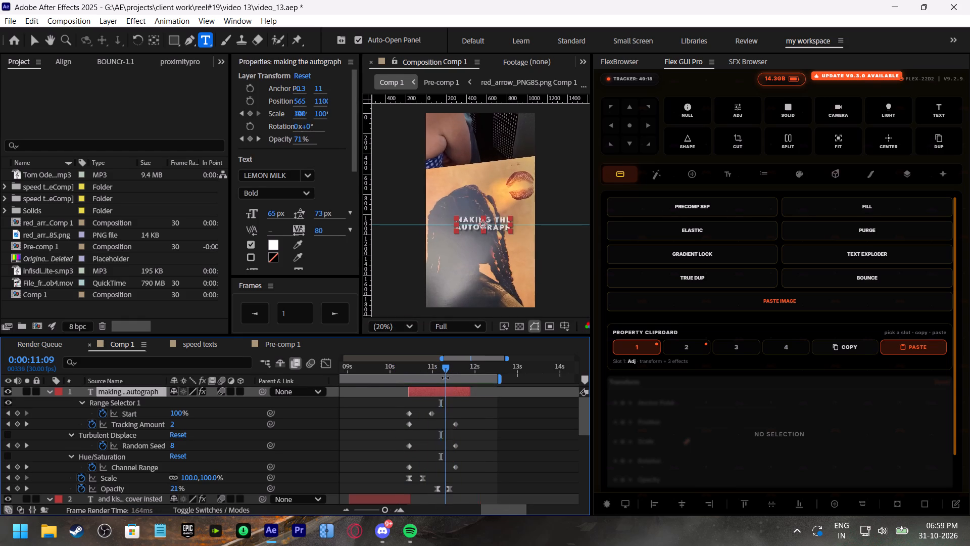
{"action": "left_click", "coordinate": [445, 394]}
{"action": "key", "text": "ctrl+d"}
{"action": "left_click_drag", "start_coordinate": [427, 391], "coordinate": [458, 403]}
Replace the duplicated caption's text with "even more secial" on one line and preview it from about 0:00:11:00.
{"action": "double_click", "coordinate": [462, 390]}
{"action": "type", "text": "even more s"}
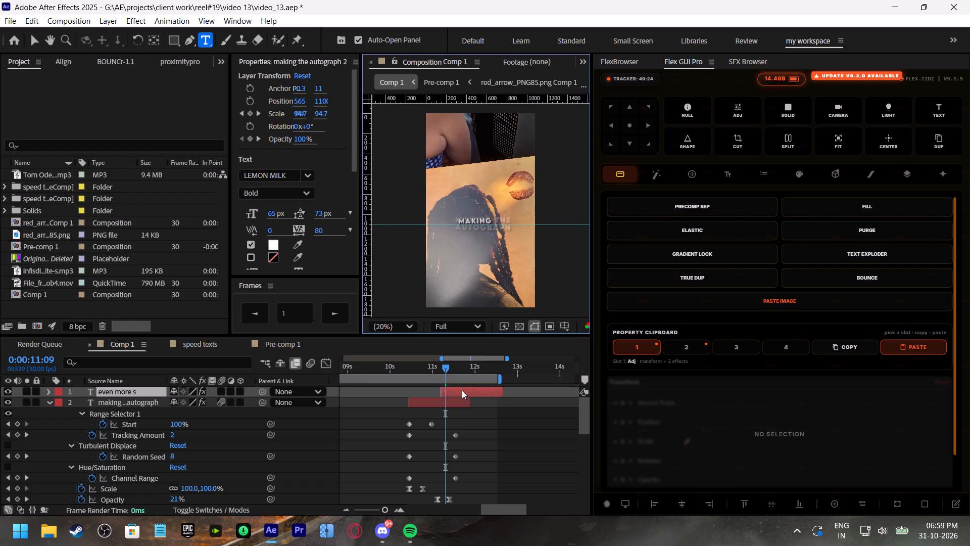
{"action": "type", "text": "ecial"}
{"action": "left_click", "coordinate": [432, 369]}
{"action": "key", "text": "space"}
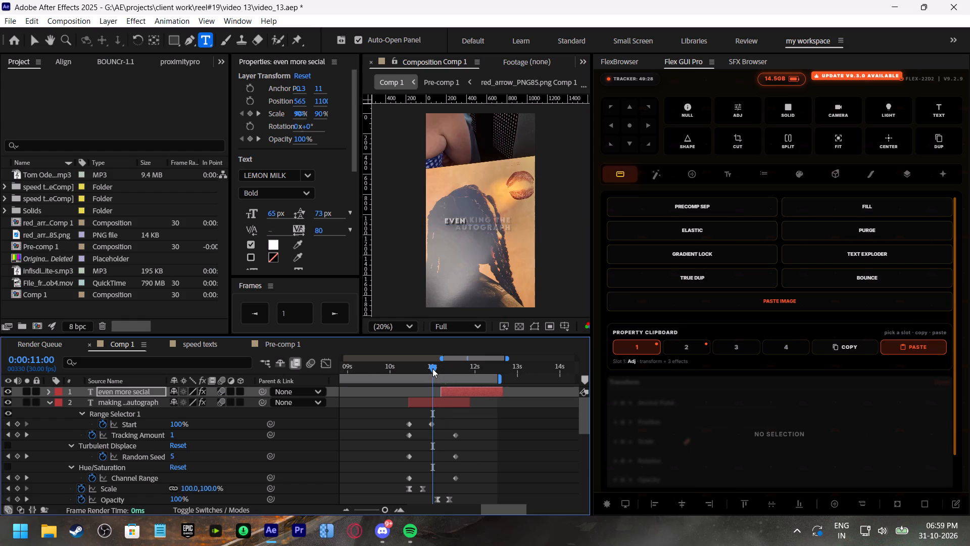
Delete the fade-out Opacity keyframes from the "even more secial" layer and save the project.
{"action": "left_click", "coordinate": [462, 366]}
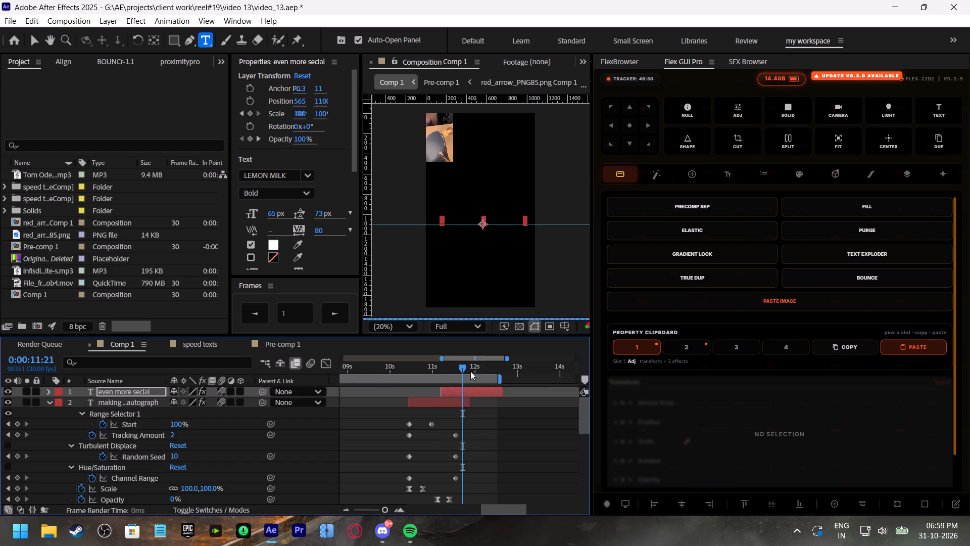
{"action": "left_click", "coordinate": [490, 389]}
{"action": "key", "text": "t"}
{"action": "left_click_drag", "start_coordinate": [515, 411], "coordinate": [463, 402]}
{"action": "left_click_drag", "start_coordinate": [470, 400], "coordinate": [505, 402]}
{"action": "key", "text": "BackSpace"}
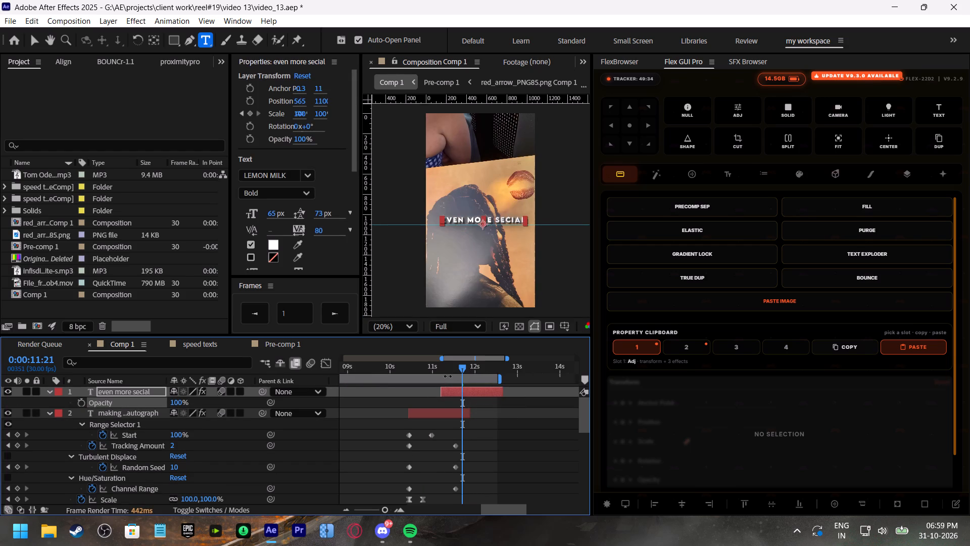
{"action": "left_click", "coordinate": [434, 363]}
{"action": "key", "text": "ctrl+s"}
Collapse the expanded properties of the top three caption layers in the timeline.
{"action": "left_click", "coordinate": [47, 414]}
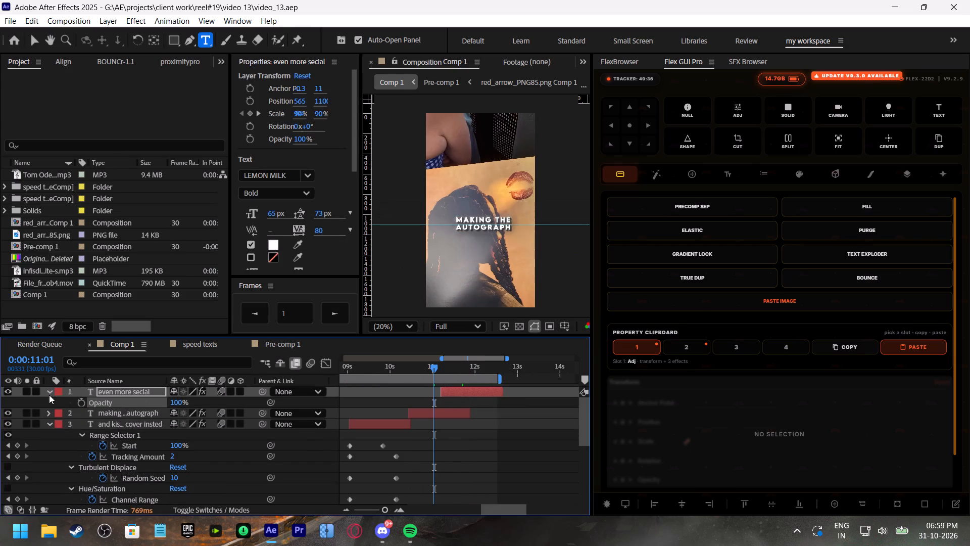
{"action": "left_click", "coordinate": [49, 395]}
{"action": "left_click", "coordinate": [51, 413]}
Play the composition from the start and recheck the "tem's concert" and "and ask her to sign it" captions around 0:00:03:00.
{"action": "left_click_drag", "start_coordinate": [389, 371], "coordinate": [291, 388]}
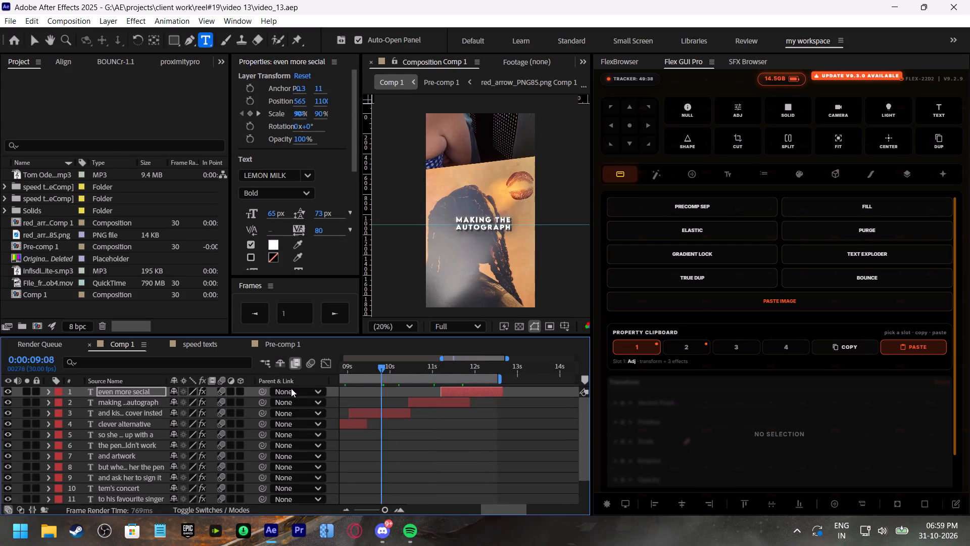
{"action": "left_click_drag", "start_coordinate": [291, 388], "coordinate": [192, 398]}
{"action": "key", "text": "space"}
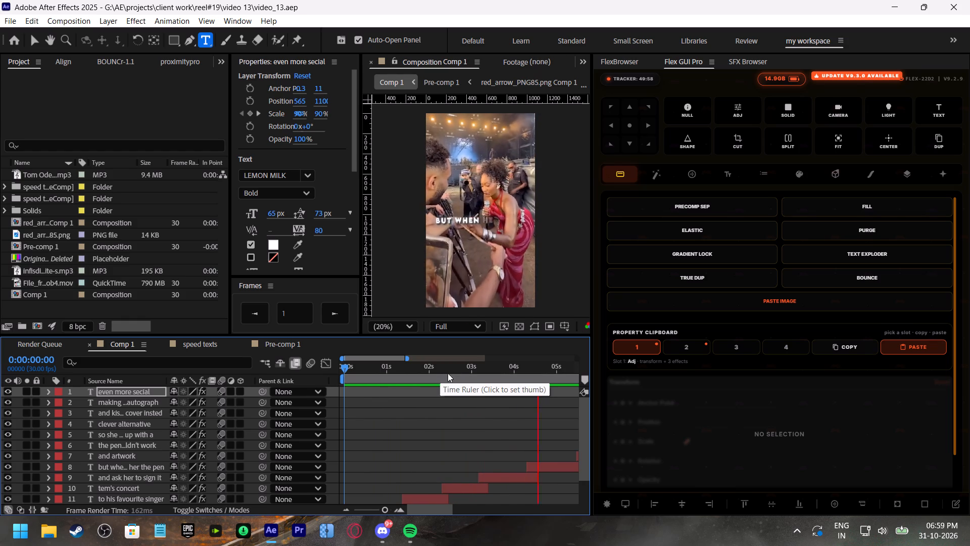
{"action": "left_click", "coordinate": [464, 367]}
{"action": "key", "text": "space"}
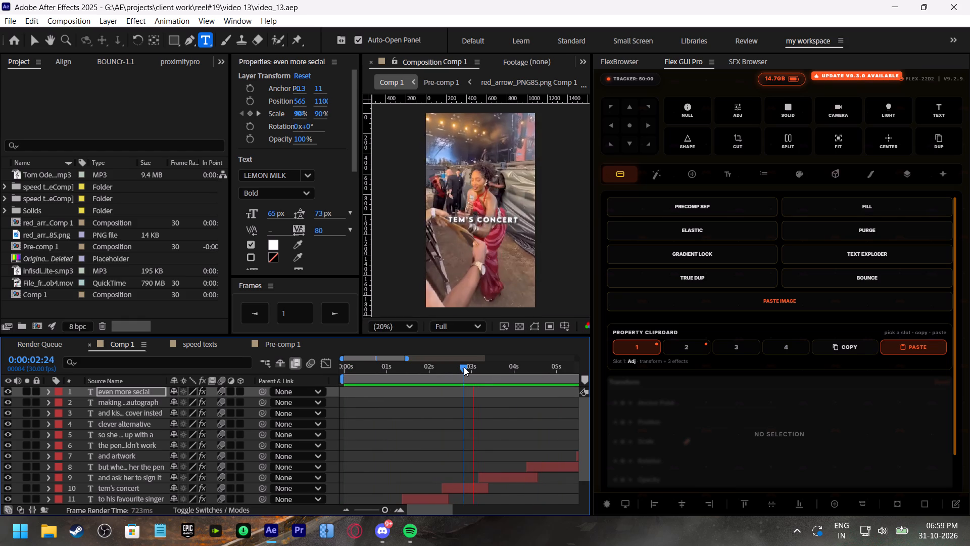
{"action": "left_click_drag", "start_coordinate": [464, 367], "coordinate": [472, 369]}
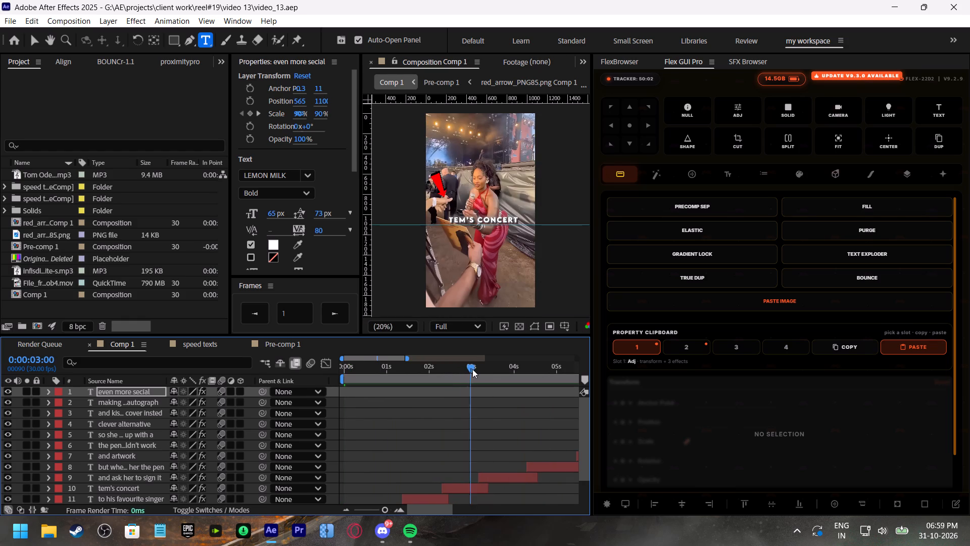
{"action": "left_click_drag", "start_coordinate": [472, 369], "coordinate": [479, 372]}
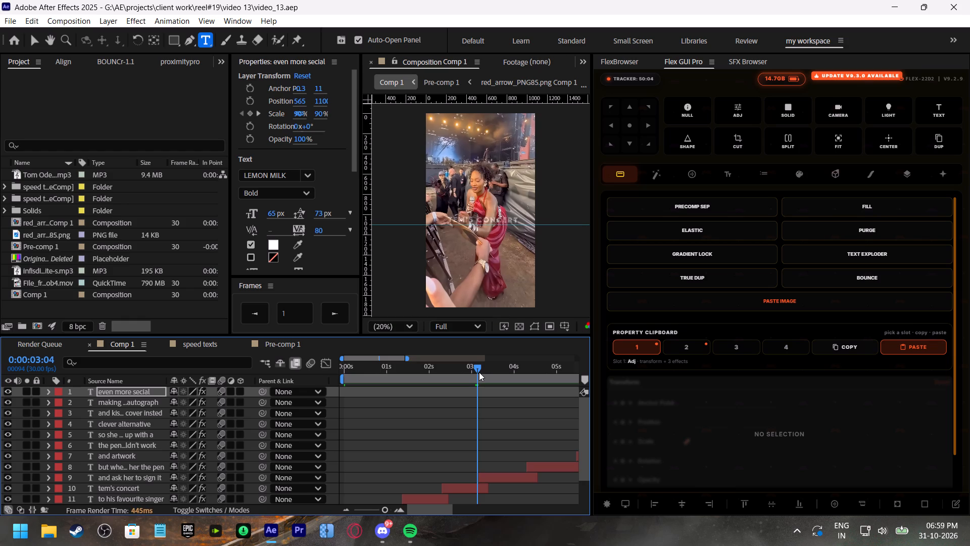
{"action": "left_click_drag", "start_coordinate": [479, 372], "coordinate": [488, 374]}
{"action": "key", "text": "space"}
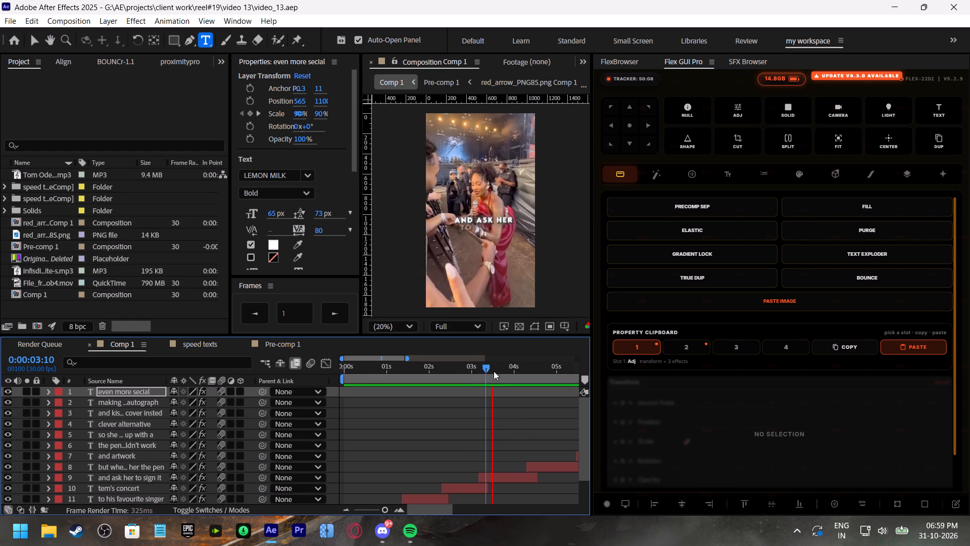
{"action": "left_click", "coordinate": [494, 371]}
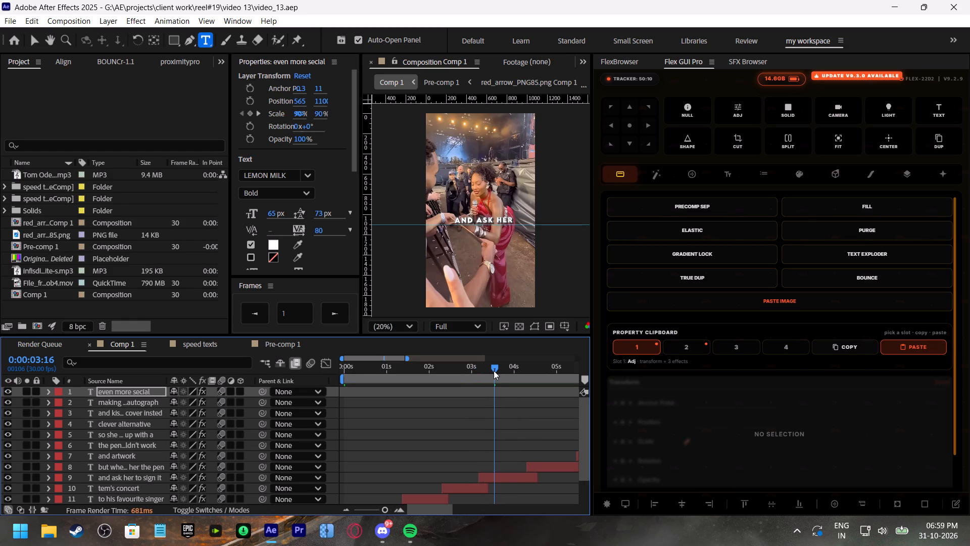
{"action": "left_click", "coordinate": [494, 371]}
Examine the footage and captions frame by frame from 0:00:03:16 to about 0:00:06:18.
{"action": "scroll", "coordinate": [502, 430], "scroll_direction": "down", "scroll_amount": 2}
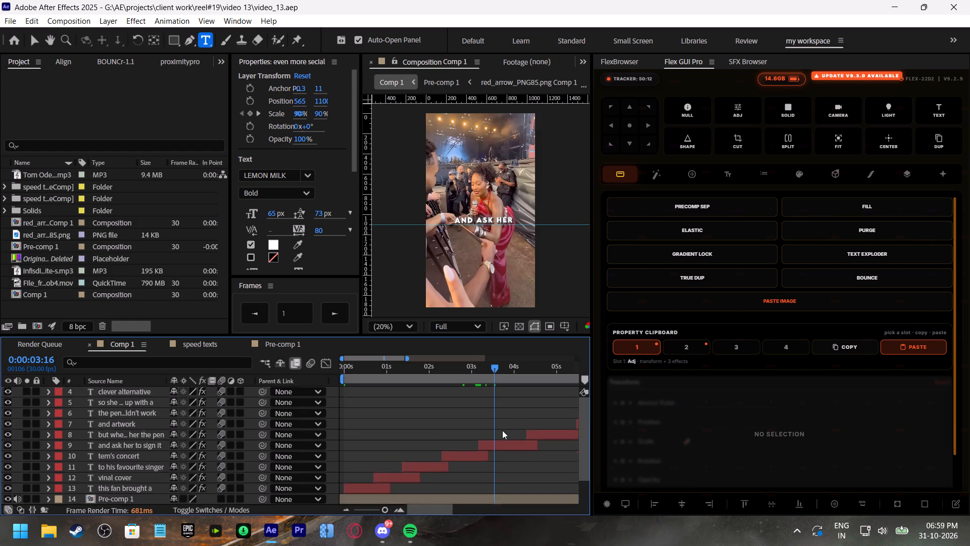
{"action": "scroll", "coordinate": [502, 430], "scroll_direction": "down", "scroll_amount": 3}
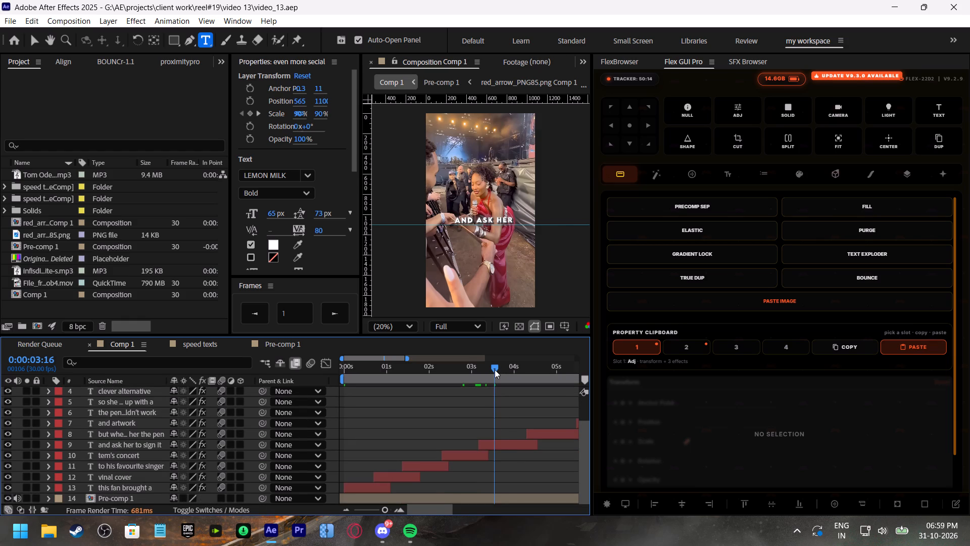
{"action": "left_click_drag", "start_coordinate": [495, 370], "coordinate": [517, 390]}
{"action": "scroll", "coordinate": [524, 430], "scroll_direction": "down", "scroll_amount": 2, "text": "shift"}
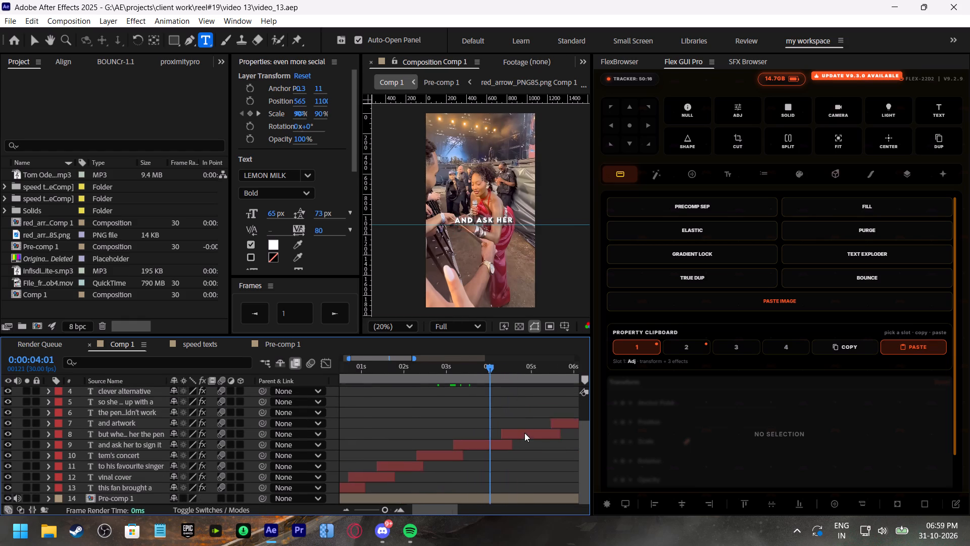
{"action": "scroll", "coordinate": [524, 433], "scroll_direction": "down", "scroll_amount": 2, "text": "shift"}
{"action": "left_click_drag", "start_coordinate": [427, 367], "coordinate": [430, 367]}
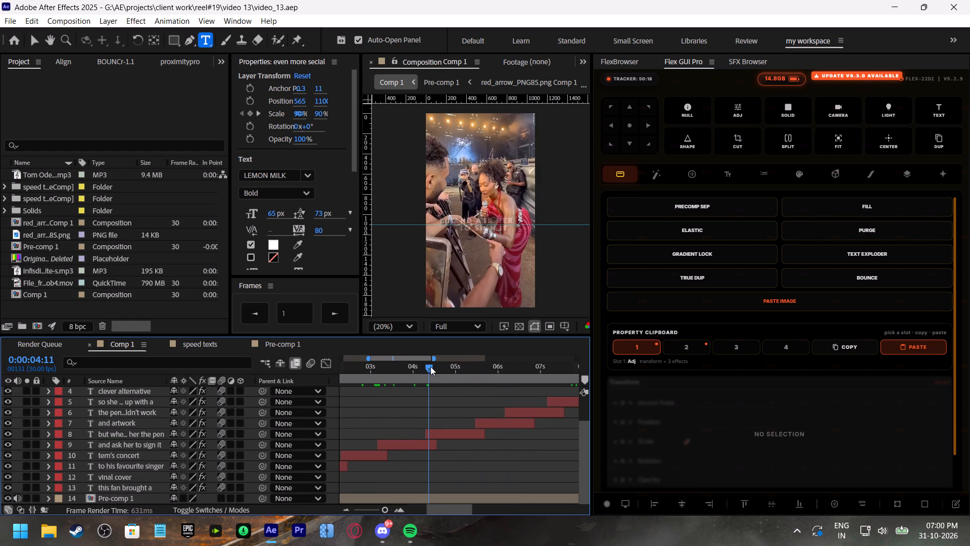
{"action": "left_click_drag", "start_coordinate": [430, 367], "coordinate": [461, 385]}
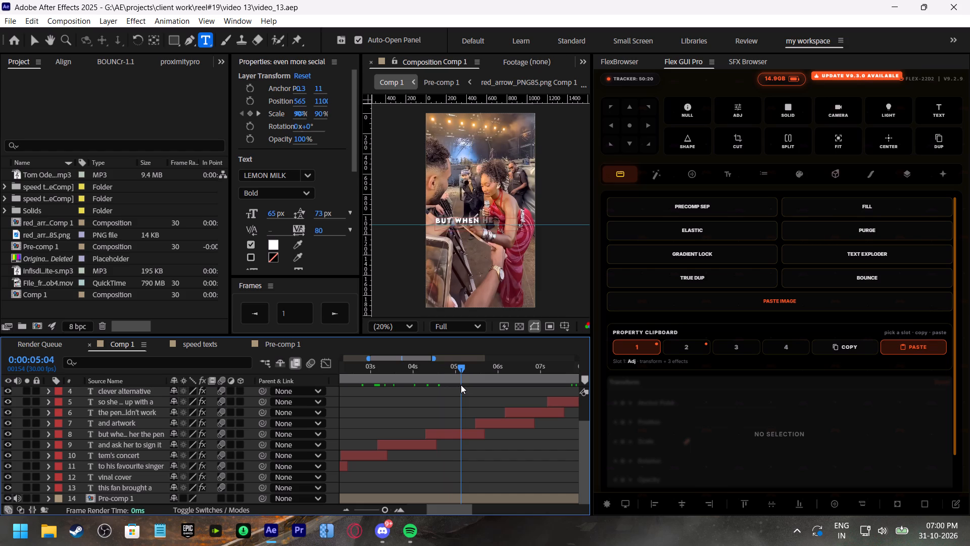
{"action": "left_click_drag", "start_coordinate": [461, 385], "coordinate": [474, 392]}
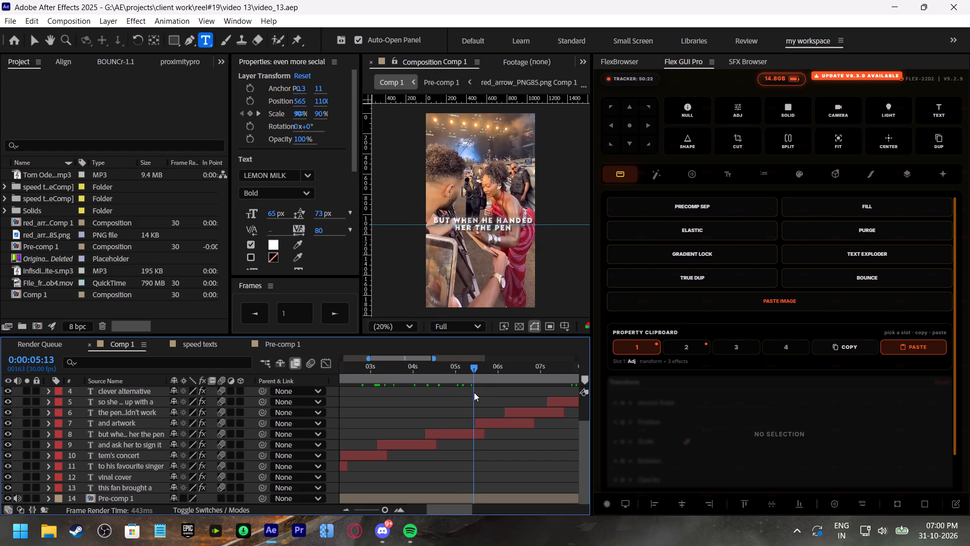
{"action": "left_click_drag", "start_coordinate": [474, 392], "coordinate": [486, 402]}
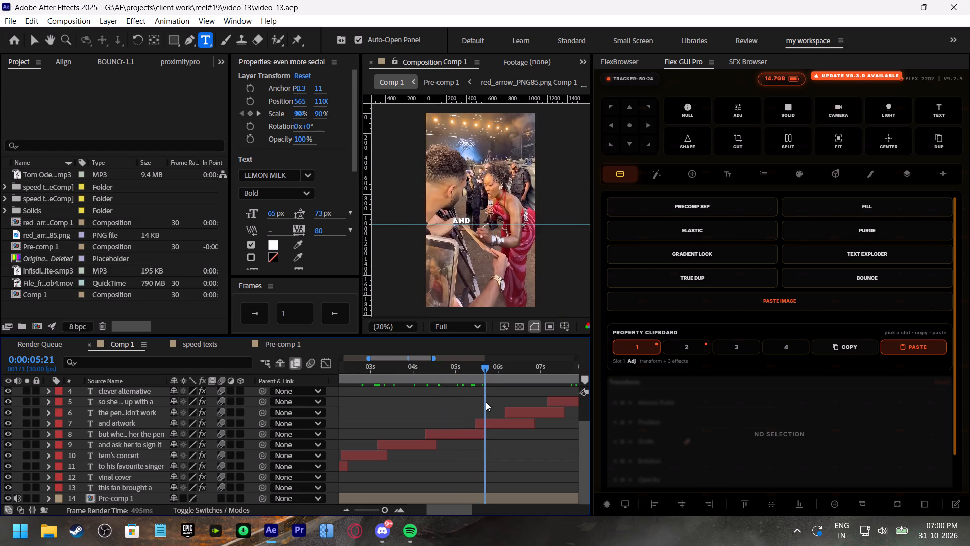
{"action": "left_click_drag", "start_coordinate": [486, 402], "coordinate": [510, 408]}
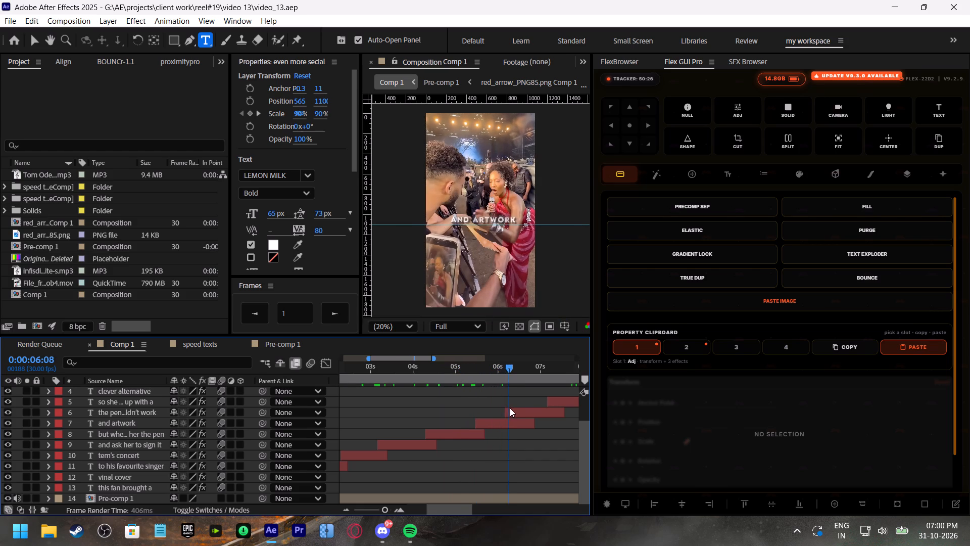
{"action": "left_click_drag", "start_coordinate": [510, 408], "coordinate": [523, 413]}
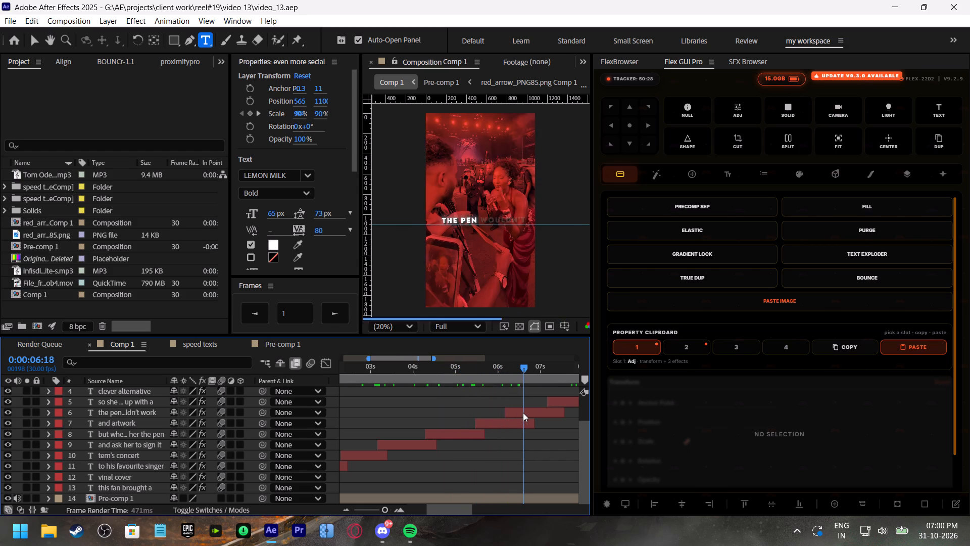
{"action": "left_click_drag", "start_coordinate": [523, 413], "coordinate": [512, 410]}
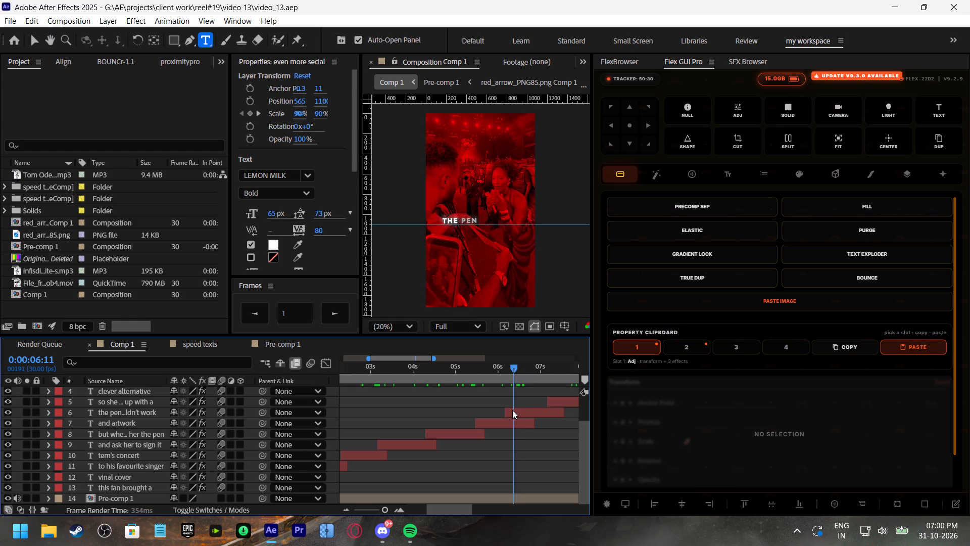
{"action": "left_click_drag", "start_coordinate": [512, 410], "coordinate": [506, 405]}
Examine the footage and captions from "the pen wouldn't work" through "clever alternative", up to about 0:00:09:02.
{"action": "scroll", "coordinate": [514, 421], "scroll_direction": "down", "scroll_amount": 3, "text": "shift"}
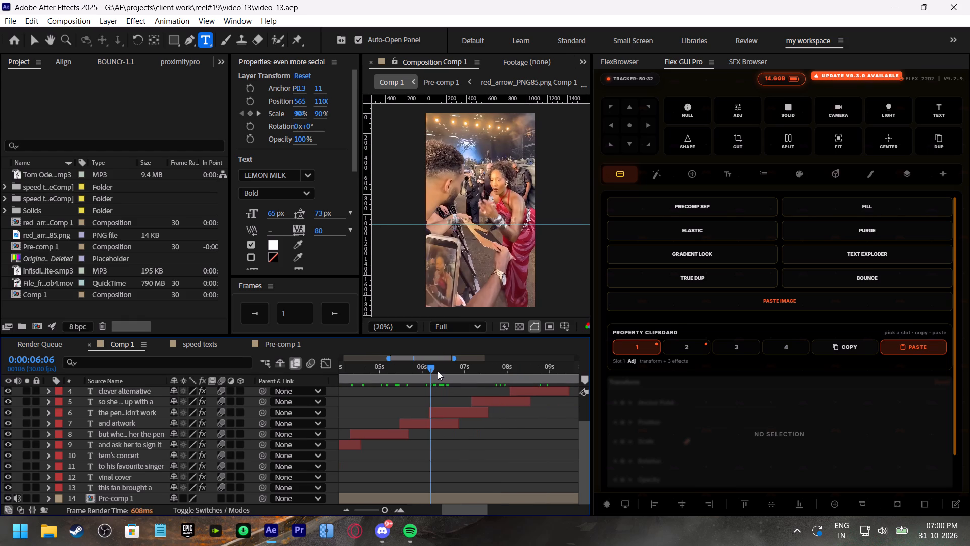
{"action": "left_click_drag", "start_coordinate": [438, 371], "coordinate": [469, 384]}
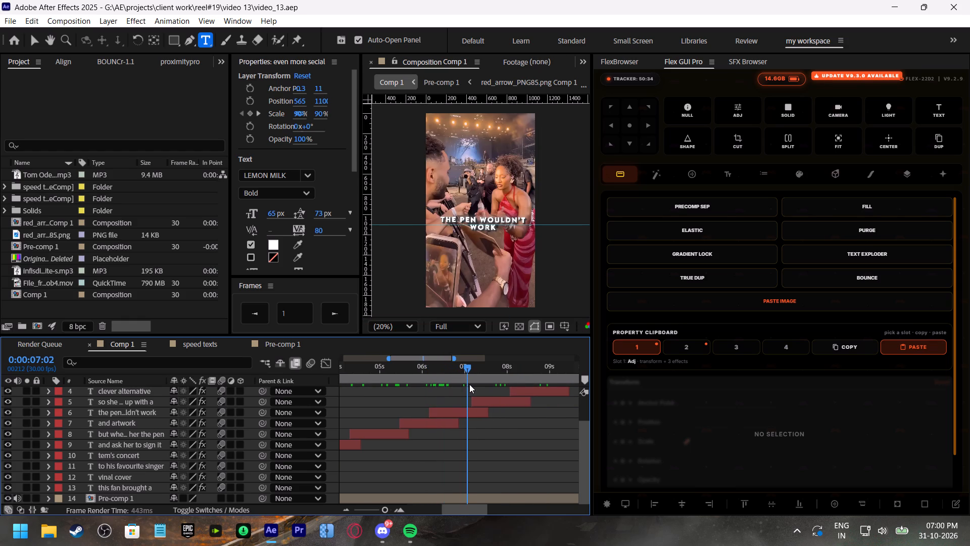
{"action": "left_click_drag", "start_coordinate": [469, 384], "coordinate": [478, 393]}
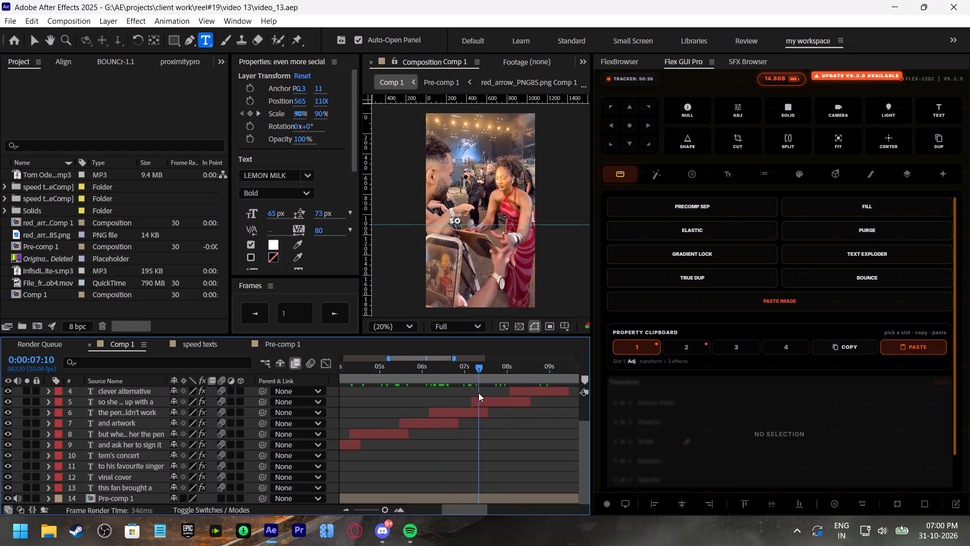
{"action": "left_click_drag", "start_coordinate": [478, 393], "coordinate": [501, 417]}
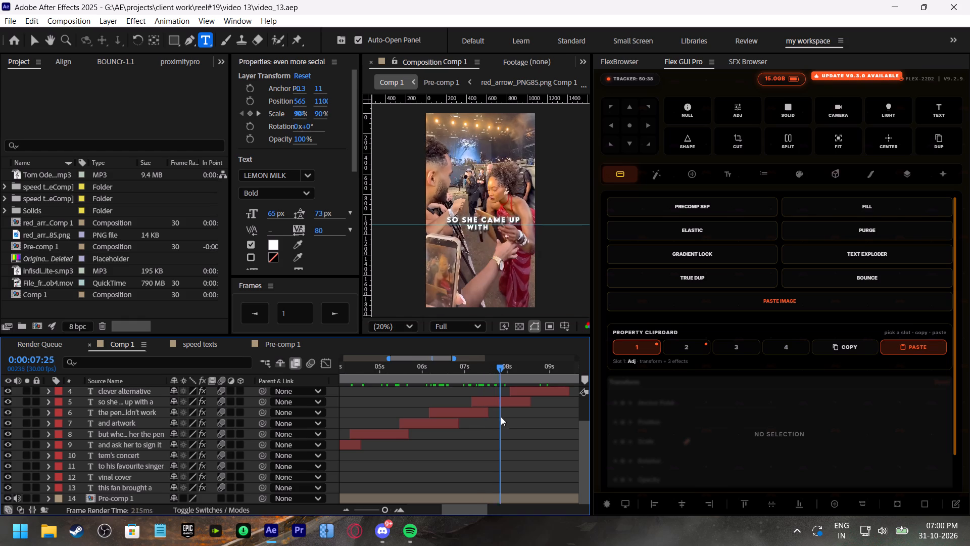
{"action": "left_click_drag", "start_coordinate": [501, 417], "coordinate": [512, 426]}
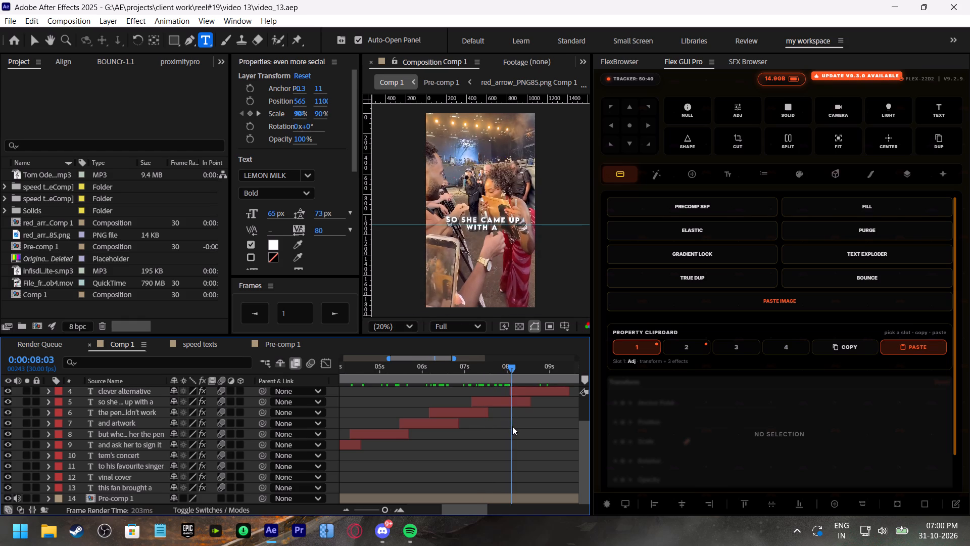
{"action": "left_click_drag", "start_coordinate": [512, 426], "coordinate": [527, 443]}
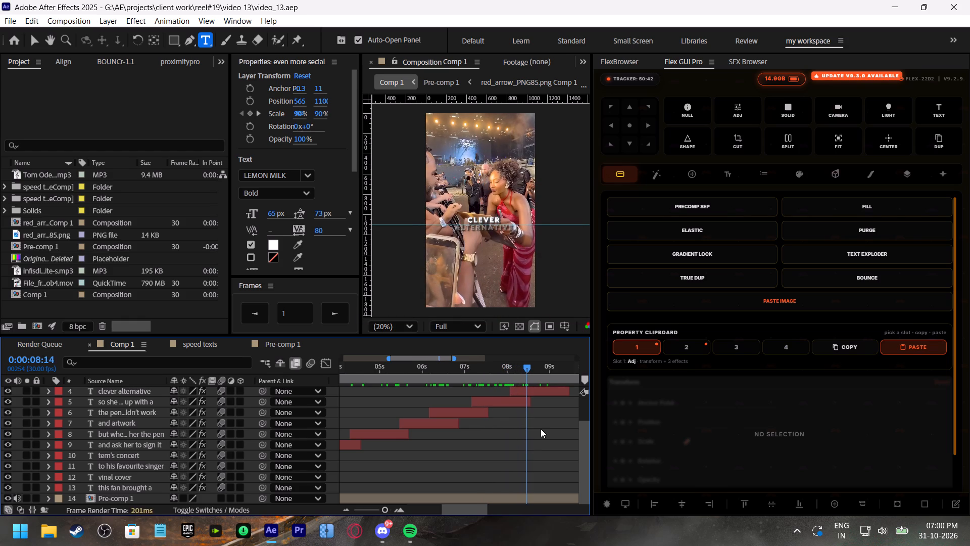
{"action": "scroll", "coordinate": [543, 428], "scroll_direction": "down", "scroll_amount": 1}
{"action": "scroll", "coordinate": [543, 428], "scroll_direction": "down", "scroll_amount": 1, "text": "shift"}
{"action": "left_click_drag", "start_coordinate": [502, 369], "coordinate": [506, 372]}
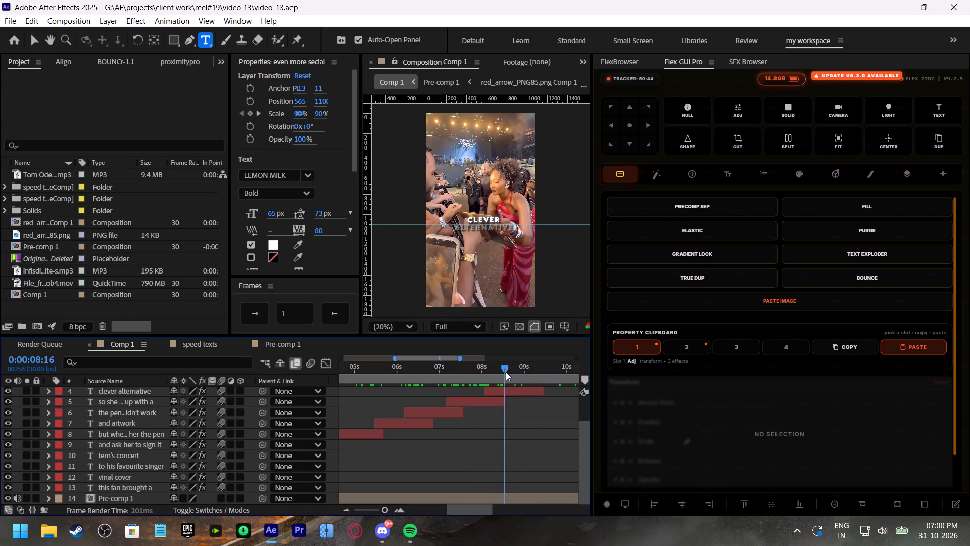
{"action": "left_click_drag", "start_coordinate": [506, 372], "coordinate": [527, 398]}
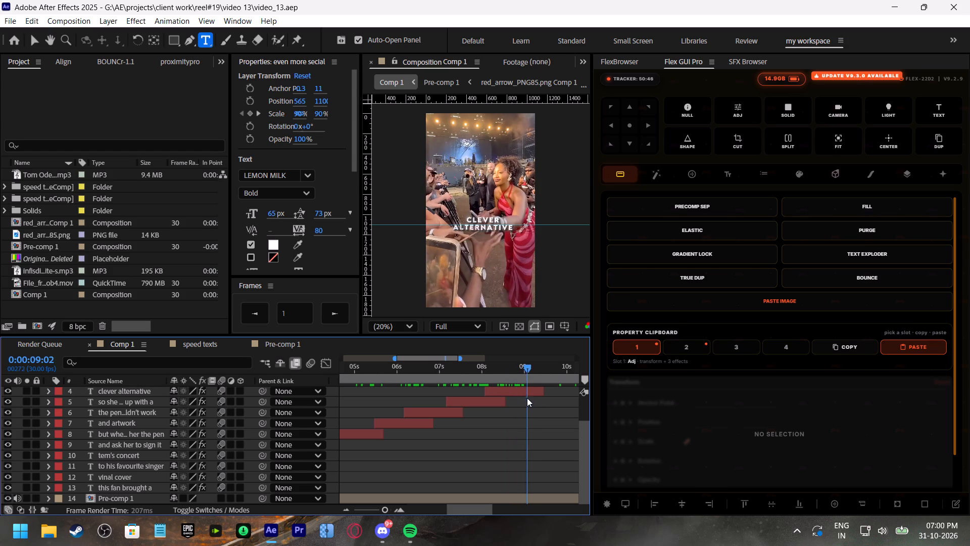
Find the shot change near the end of the "clever alternative" caption and split the Pre-comp 1 layer at 0:00:09:01.
{"action": "left_click_drag", "start_coordinate": [527, 398], "coordinate": [528, 402]}
{"action": "left_click", "coordinate": [248, 311]}
{"action": "left_click", "coordinate": [248, 311]}
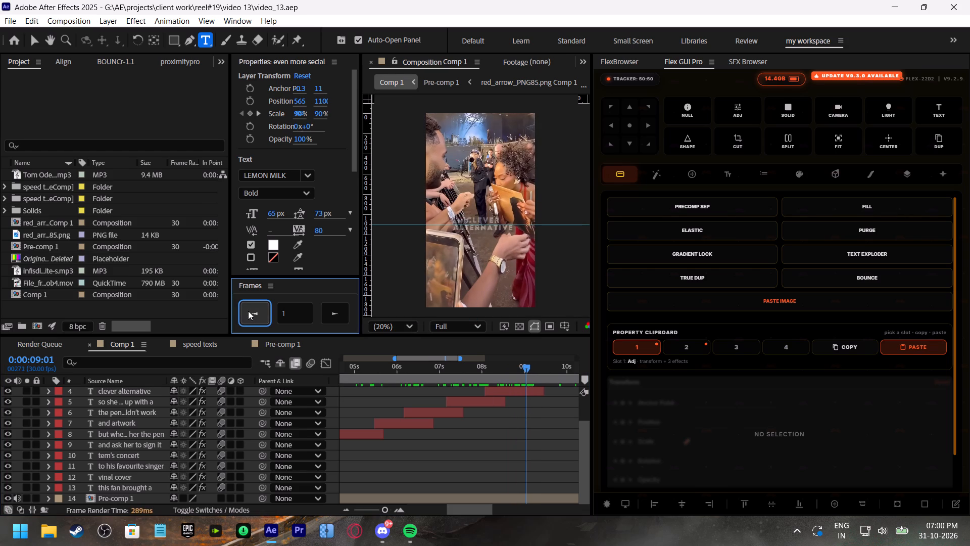
{"action": "left_click", "coordinate": [248, 311]}
{"action": "left_click", "coordinate": [348, 314]}
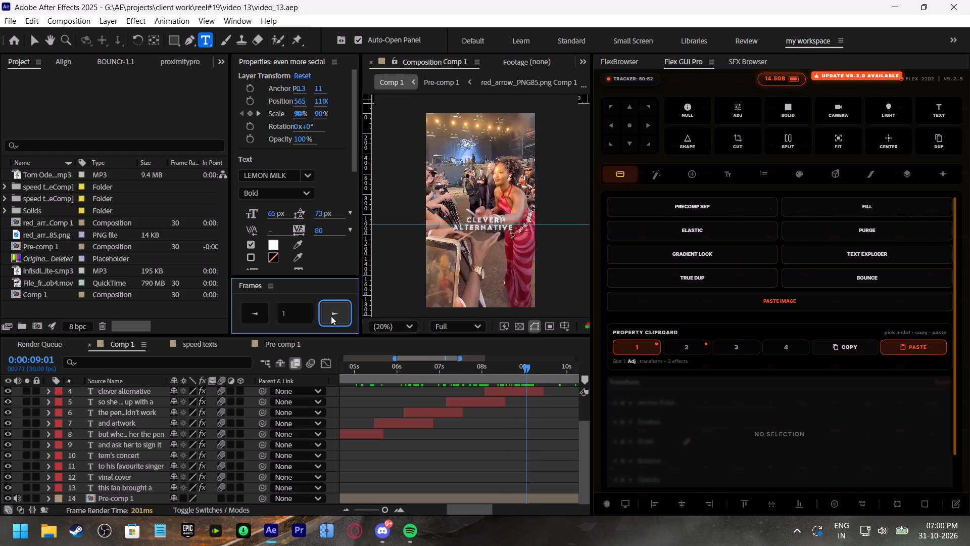
{"action": "left_click", "coordinate": [525, 494]}
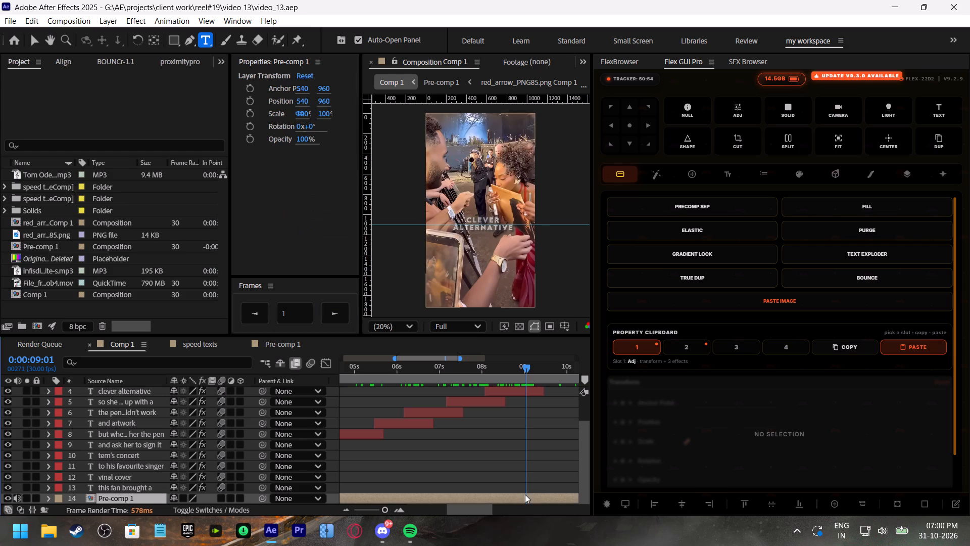
{"action": "key", "text": "ctrl+shift+d"}
{"action": "scroll", "coordinate": [528, 461], "scroll_direction": "down", "scroll_amount": 3}
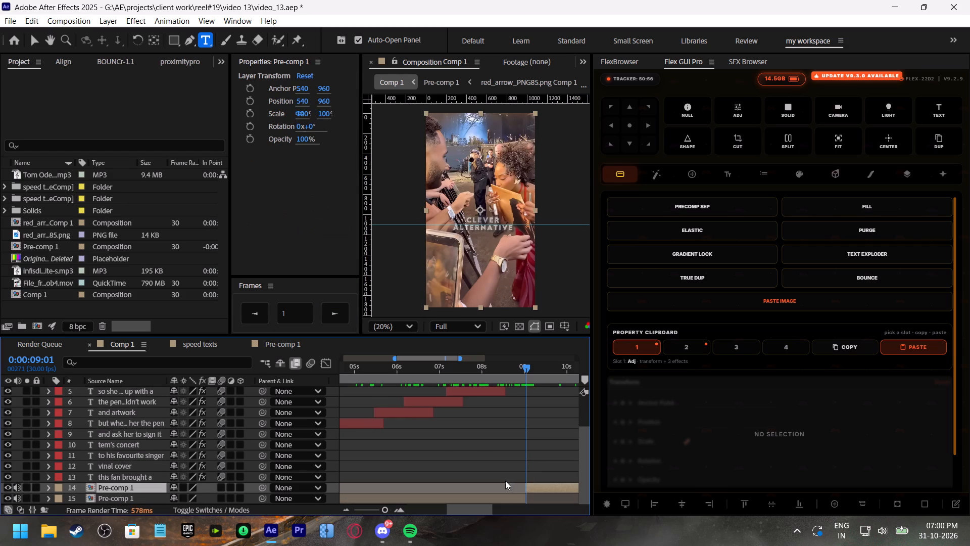
Scale the Pre-comp 1 segment before the split to about 117% and reposition it to 615, 800.
{"action": "left_click", "coordinate": [487, 499]}
{"action": "left_click", "coordinate": [513, 367]}
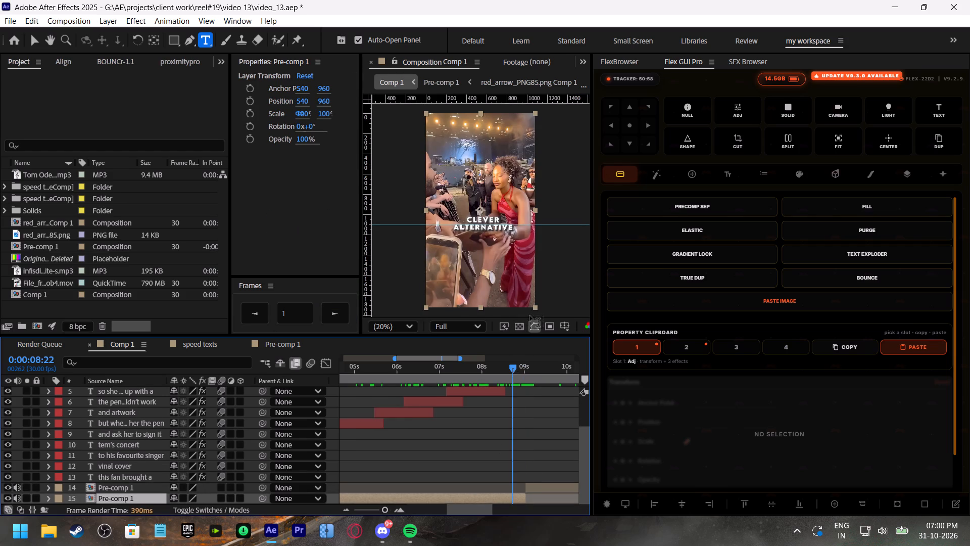
{"action": "key", "text": "v"}
{"action": "left_click_drag", "start_coordinate": [536, 307], "coordinate": [548, 322]}
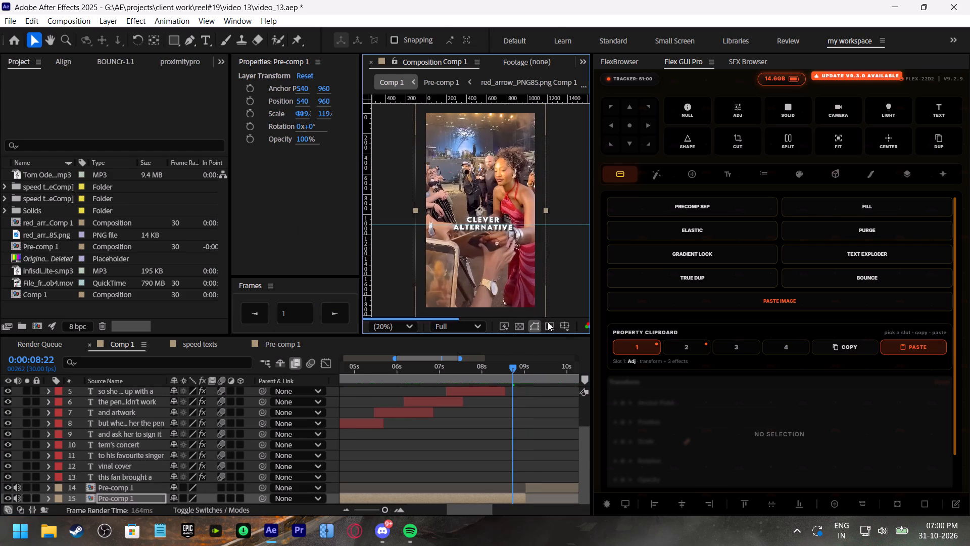
{"action": "left_click_drag", "start_coordinate": [548, 322], "coordinate": [545, 317]}
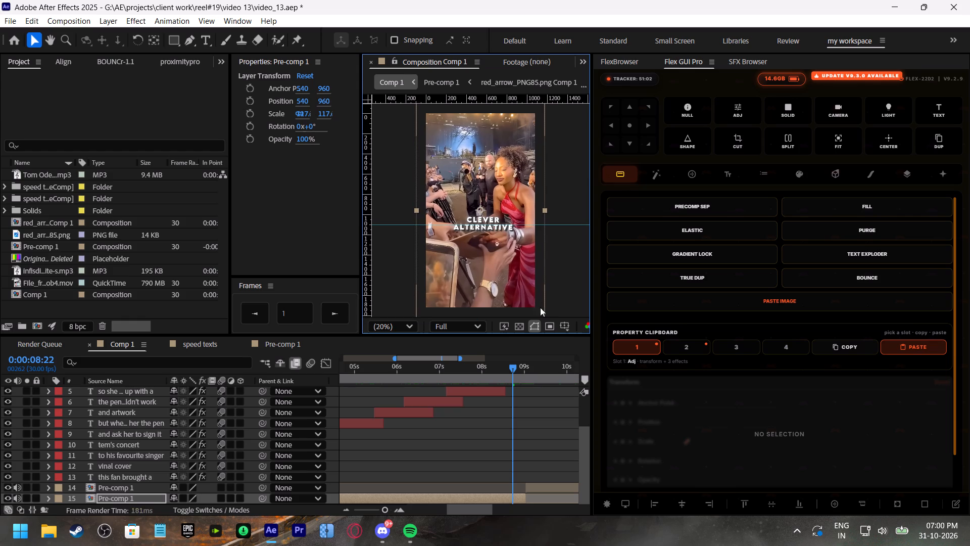
{"action": "left_click_drag", "start_coordinate": [530, 286], "coordinate": [529, 270]}
{"action": "left_click_drag", "start_coordinate": [519, 269], "coordinate": [522, 269]}
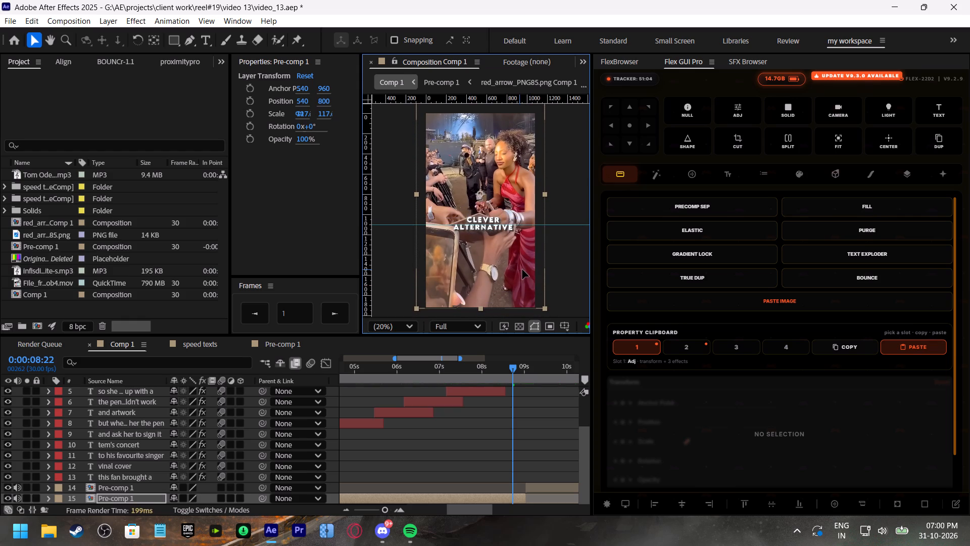
{"action": "left_click_drag", "start_coordinate": [522, 269], "coordinate": [527, 270]}
Play the composition from the start to review the reframed footage with its captions.
{"action": "left_click_drag", "start_coordinate": [466, 370], "coordinate": [292, 381]}
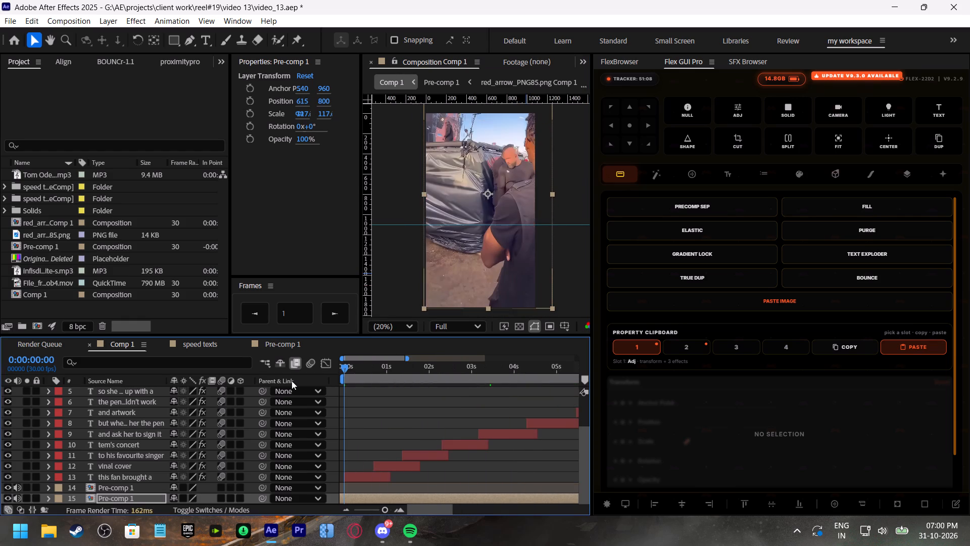
{"action": "key", "text": "space"}
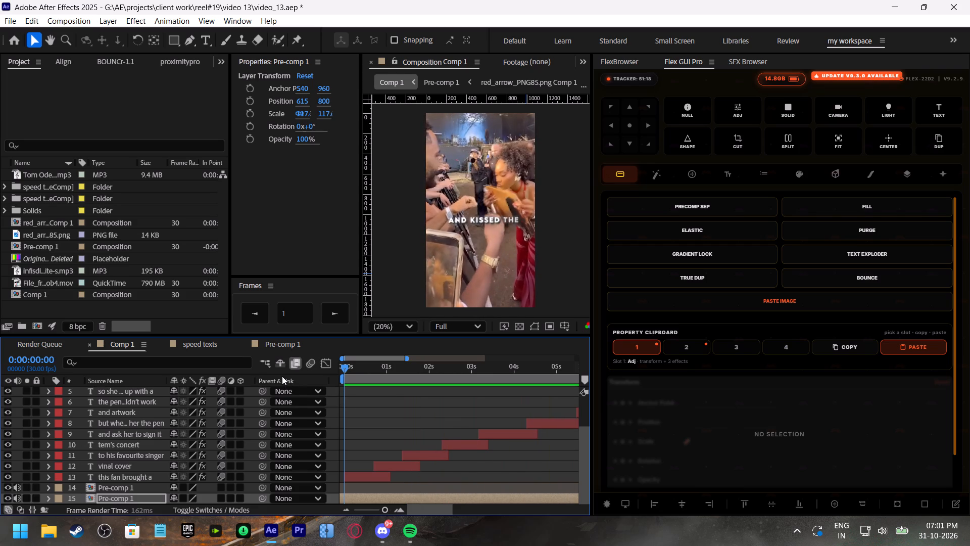
{"action": "scroll", "coordinate": [473, 426], "scroll_direction": "down", "scroll_amount": 3, "text": "shift"}
{"action": "scroll", "coordinate": [475, 429], "scroll_direction": "up", "scroll_amount": 1, "text": "shift"}
{"action": "scroll", "coordinate": [501, 414], "scroll_direction": "down", "scroll_amount": 3, "text": "shift"}
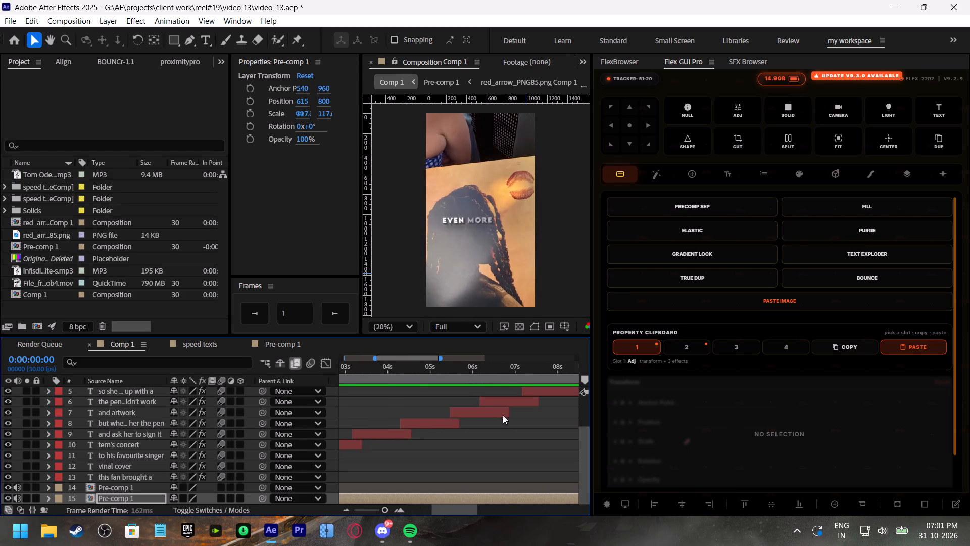
{"action": "left_click", "coordinate": [447, 361]}
{"action": "left_click", "coordinate": [438, 367]}
Replay the passage around the Pre-comp 1 split, between 0:00:08:00 and 0:00:09:02, to check the shot change.
{"action": "scroll", "coordinate": [514, 420], "scroll_direction": "down", "scroll_amount": 1}
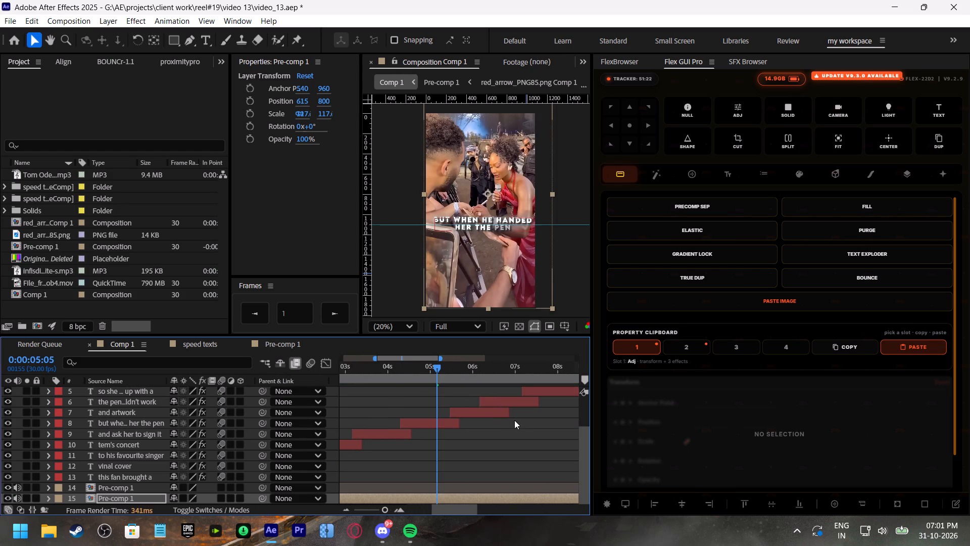
{"action": "scroll", "coordinate": [514, 420], "scroll_direction": "down", "scroll_amount": 14}
{"action": "left_click", "coordinate": [385, 367]}
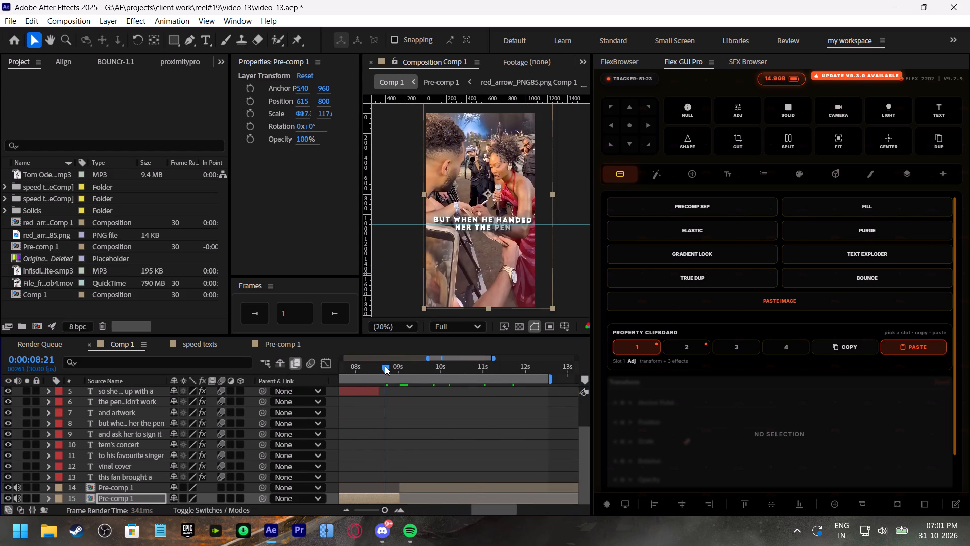
{"action": "key", "text": "space"}
{"action": "left_click_drag", "start_coordinate": [407, 367], "coordinate": [398, 365]}
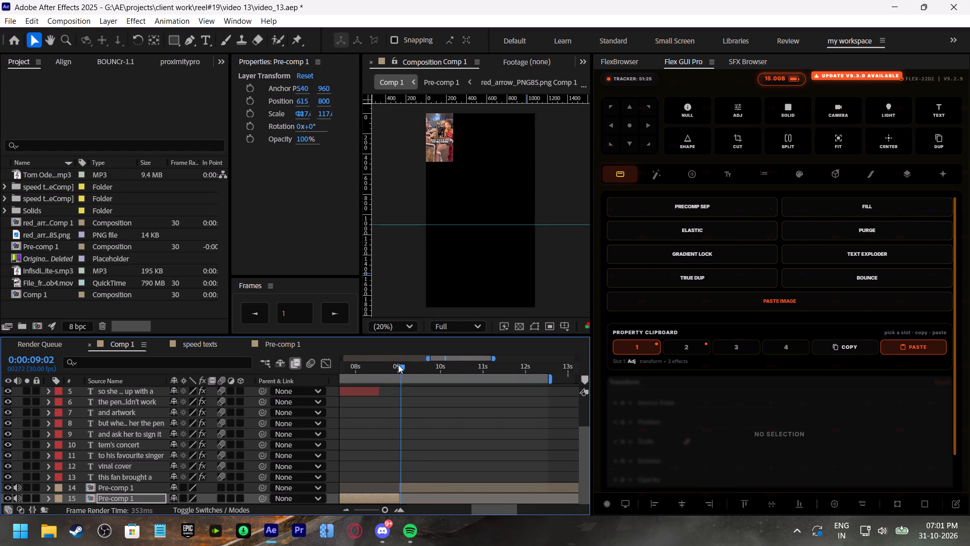
{"action": "left_click_drag", "start_coordinate": [398, 365], "coordinate": [395, 363]}
{"action": "key", "text": "space"}
{"action": "left_click_drag", "start_coordinate": [395, 363], "coordinate": [386, 363]}
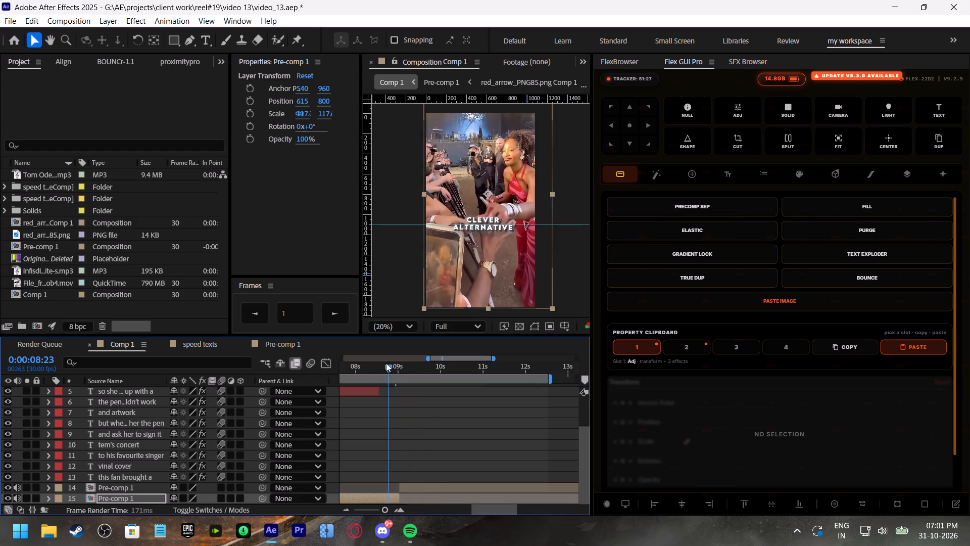
{"action": "left_click_drag", "start_coordinate": [386, 363], "coordinate": [384, 363]}
{"action": "key", "text": "space"}
{"action": "left_click_drag", "start_coordinate": [384, 363], "coordinate": [383, 363]}
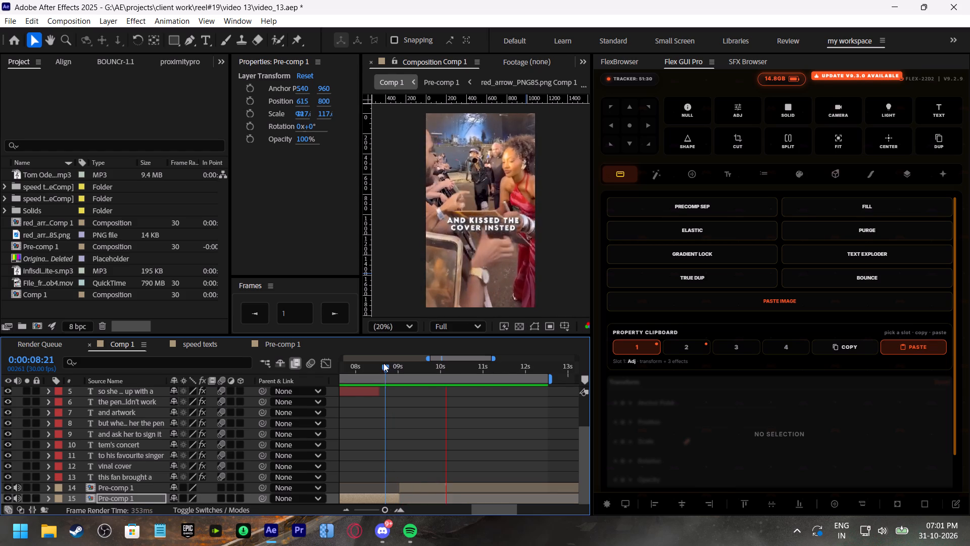
{"action": "left_click_drag", "start_coordinate": [383, 363], "coordinate": [355, 367]}
{"action": "key", "text": "space"}
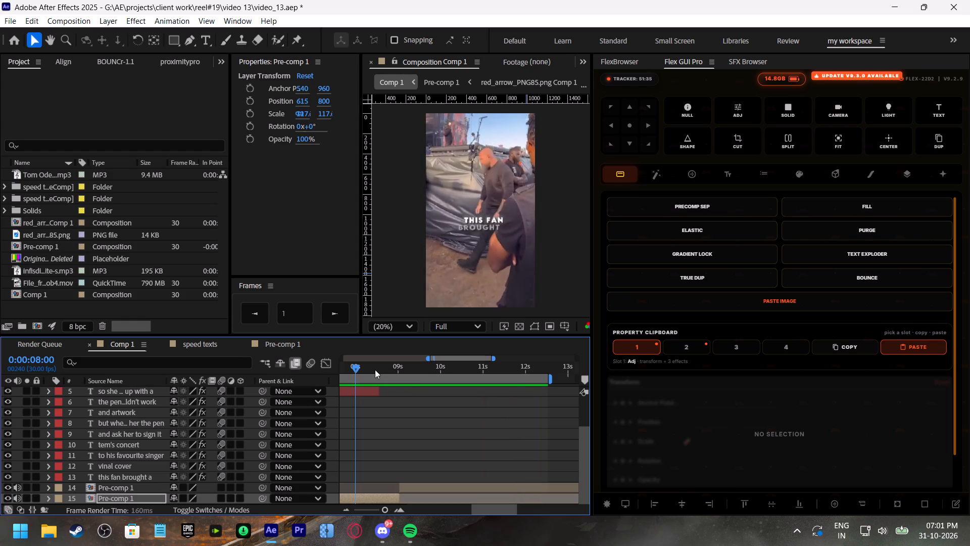
Return to the start of the composition and save the project.
{"action": "left_click_drag", "start_coordinate": [375, 370], "coordinate": [161, 394]}
{"action": "key", "text": "ctrl+s"}
Check the spelling in the "this fan brought a" caption by searching the web for "brought".
{"action": "key", "text": "space"}
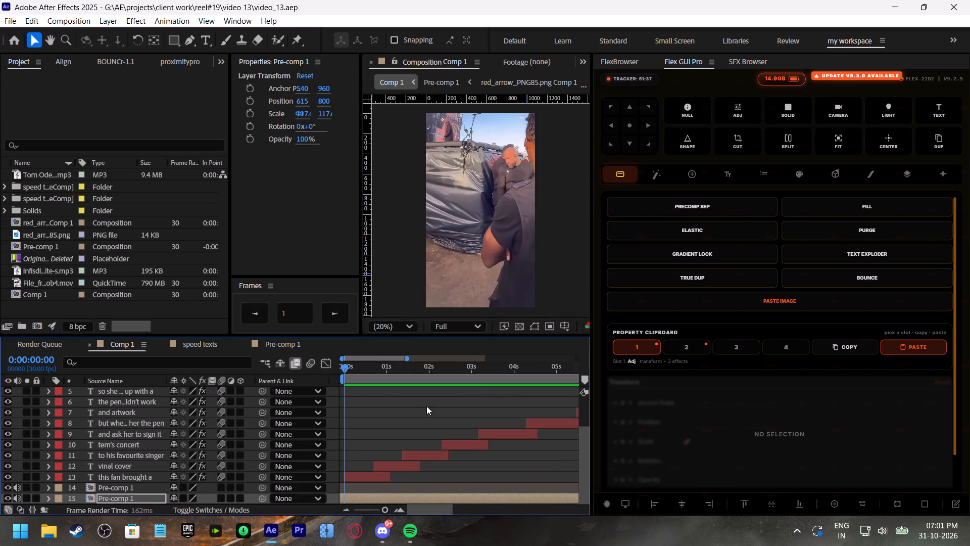
{"action": "left_click", "coordinate": [355, 370]}
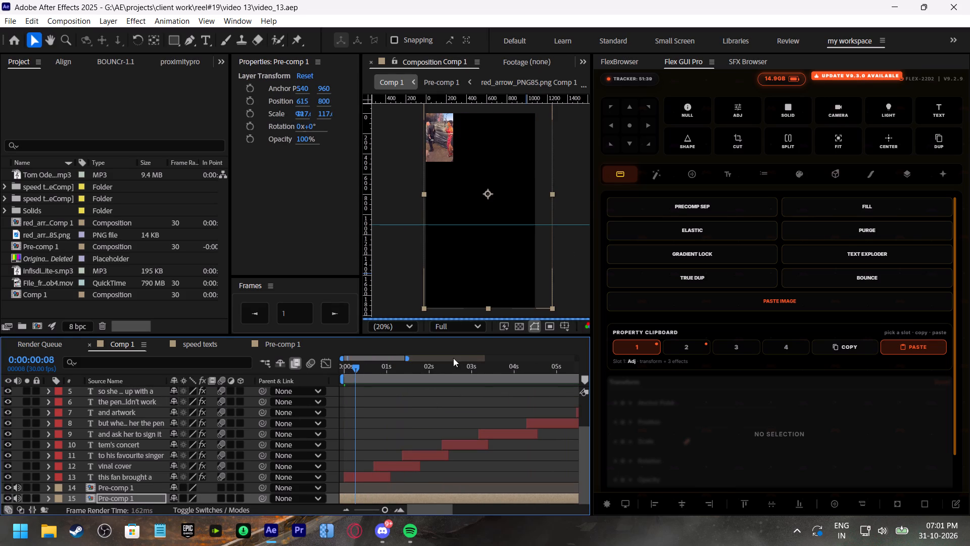
{"action": "left_click", "coordinate": [625, 62]}
{"action": "left_click", "coordinate": [694, 92]}
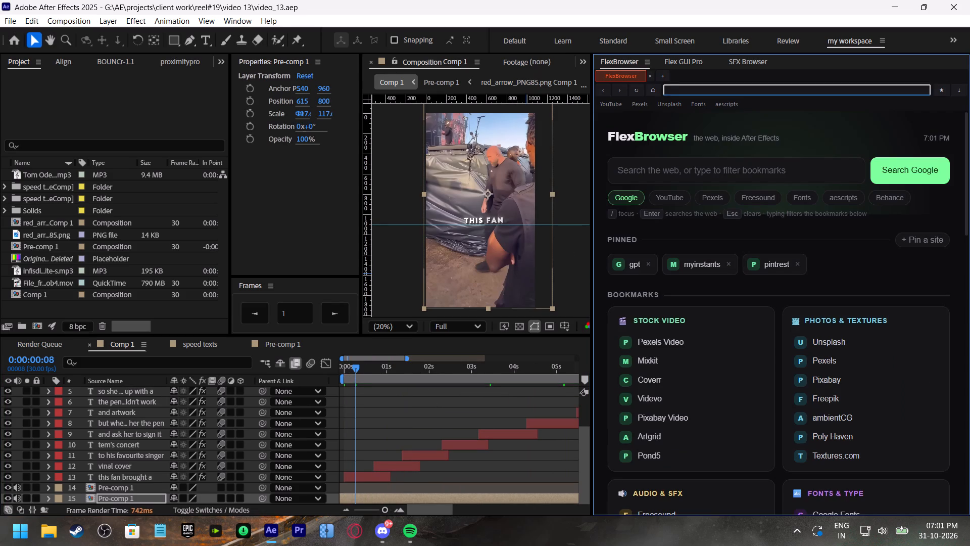
{"action": "key", "text": "b"}
{"action": "type", "text": "rought"}
{"action": "key", "text": "Return"}
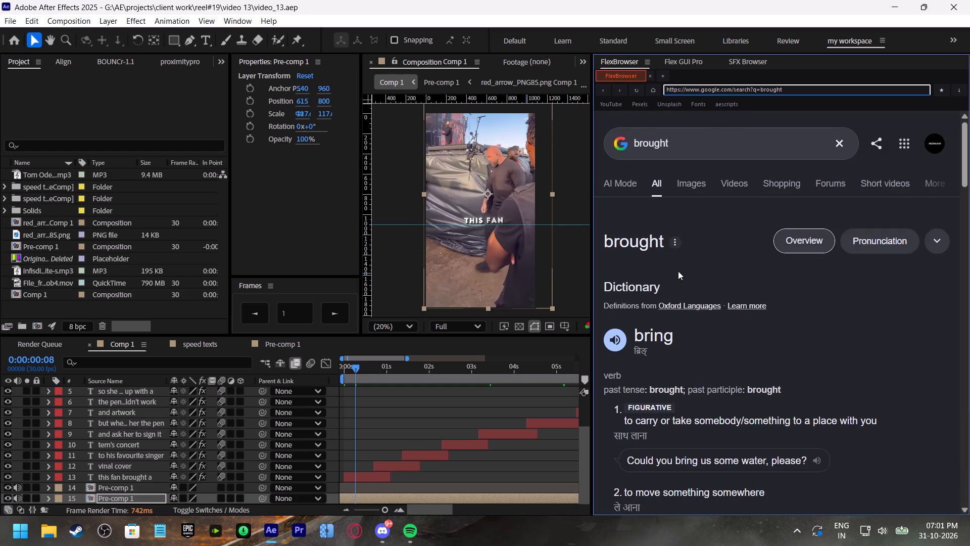
Step on to the "vinal cover" caption at 0:00:01:06 and search the web for "vinal coverart".
{"action": "left_click_drag", "start_coordinate": [362, 371], "coordinate": [363, 371]}
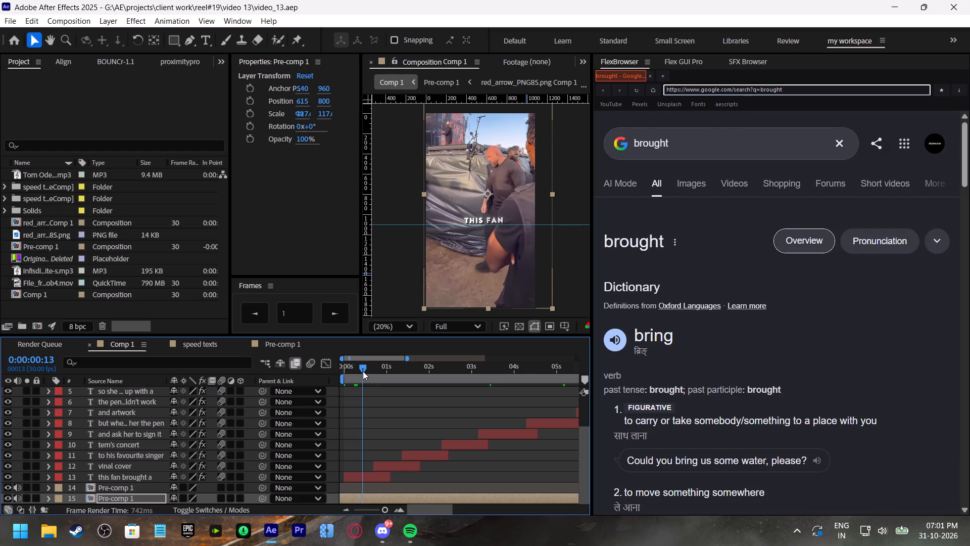
{"action": "left_click_drag", "start_coordinate": [363, 371], "coordinate": [378, 378]}
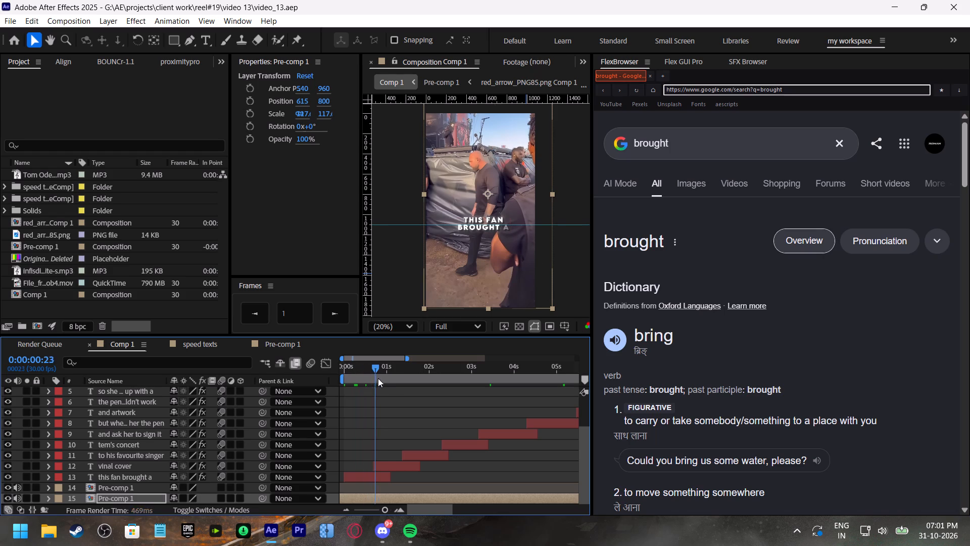
{"action": "left_click_drag", "start_coordinate": [378, 378], "coordinate": [395, 395]}
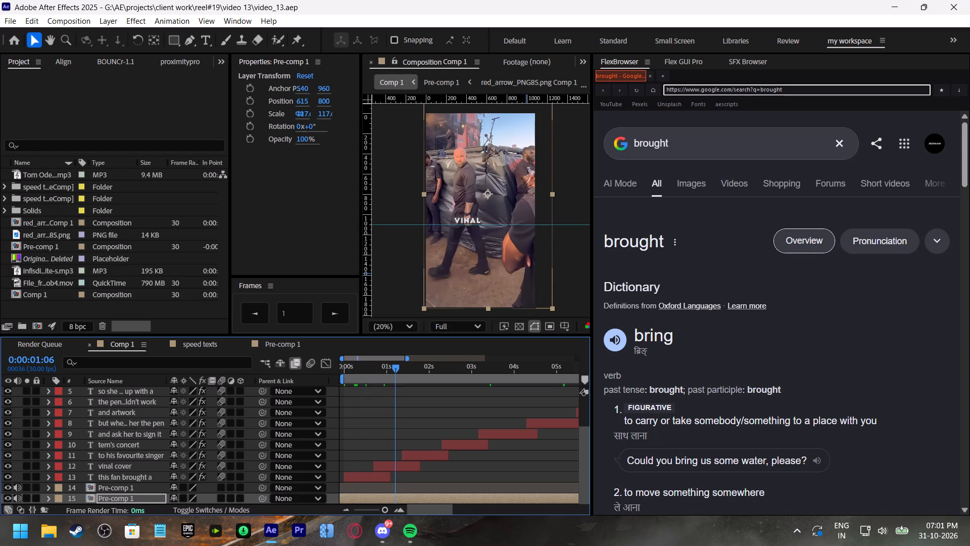
{"action": "double_click", "coordinate": [639, 144]}
{"action": "type", "text": "vinal"}
{"action": "key", "text": "space"}
{"action": "type", "text": "coverart"}
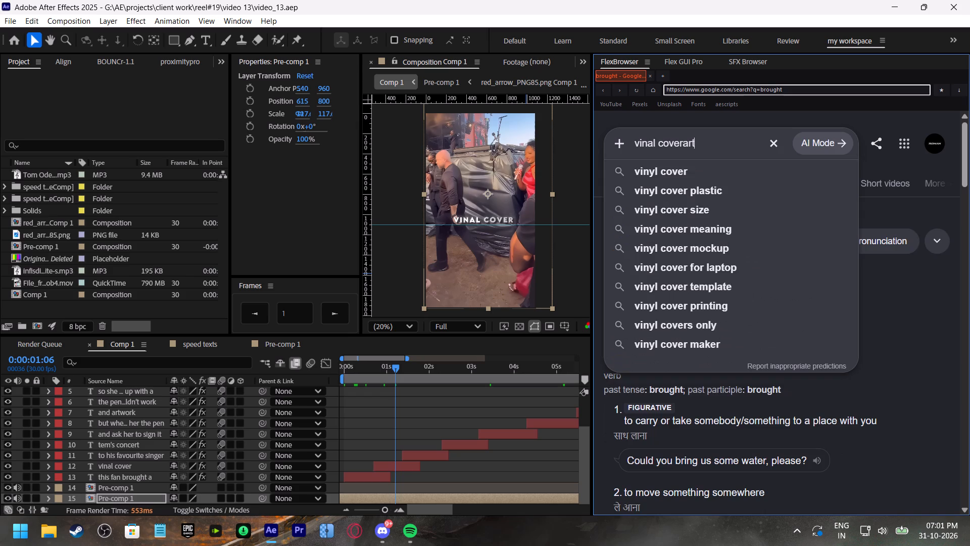
{"action": "key", "text": "Return"}
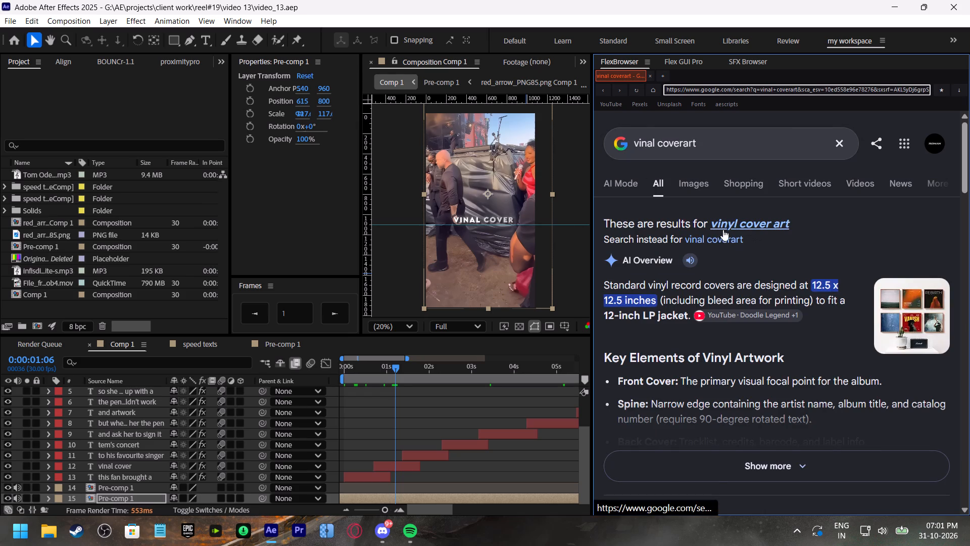
Correct the "vinal cover" caption text in Comp 1 to "vinyl cover".
{"action": "double_click", "coordinate": [472, 215]}
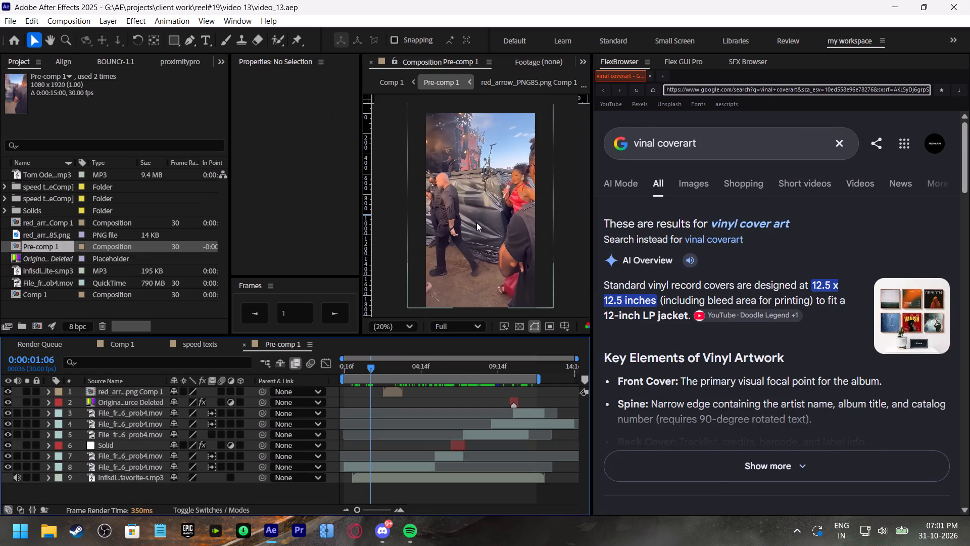
{"action": "left_click", "coordinate": [136, 343]}
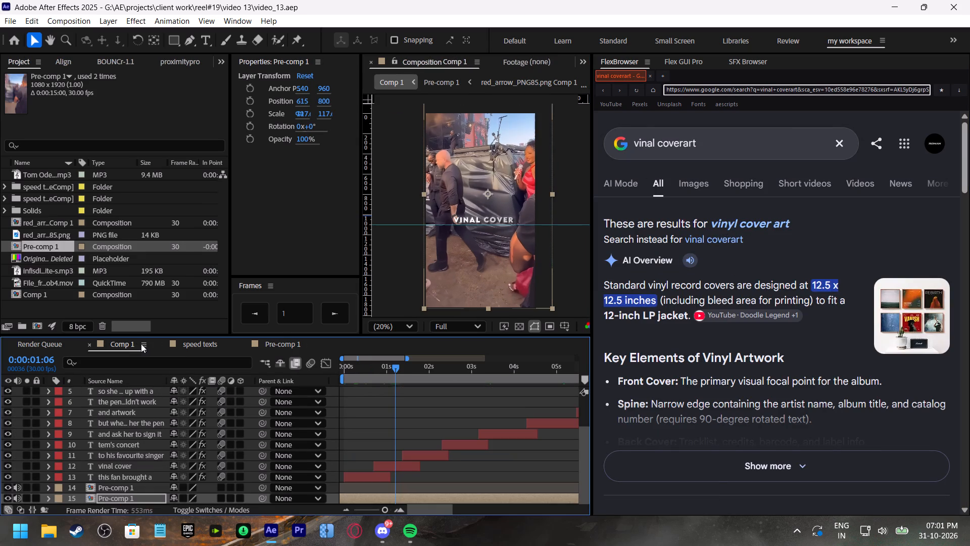
{"action": "double_click", "coordinate": [403, 467]}
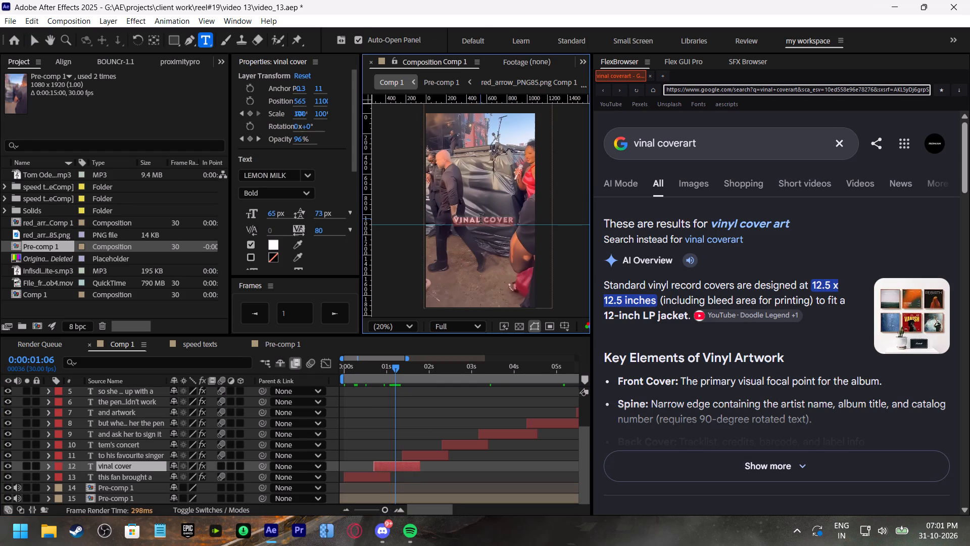
{"action": "left_click", "coordinate": [480, 218]}
{"action": "key", "text": "BackSpace"}
{"action": "key", "text": "BackSpace"}
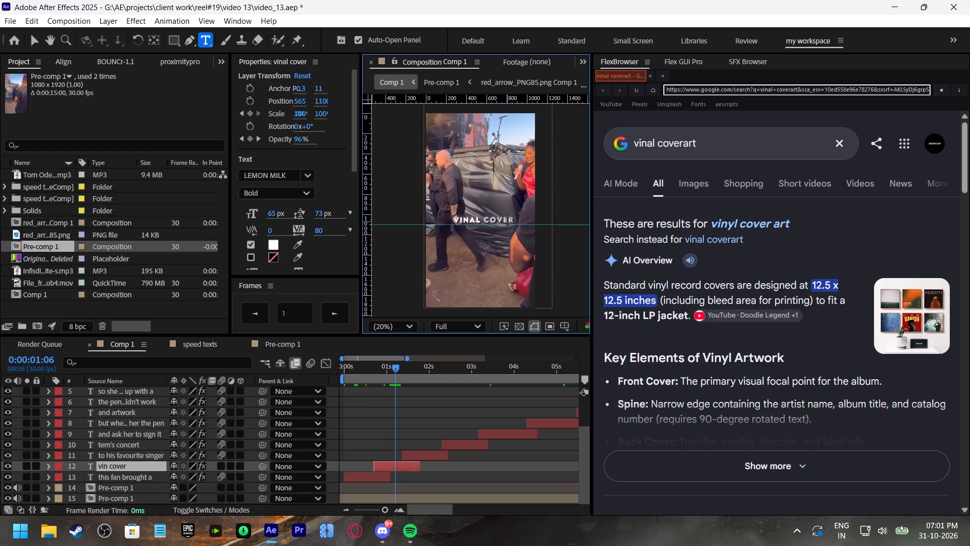
{"action": "type", "text": "yle"}
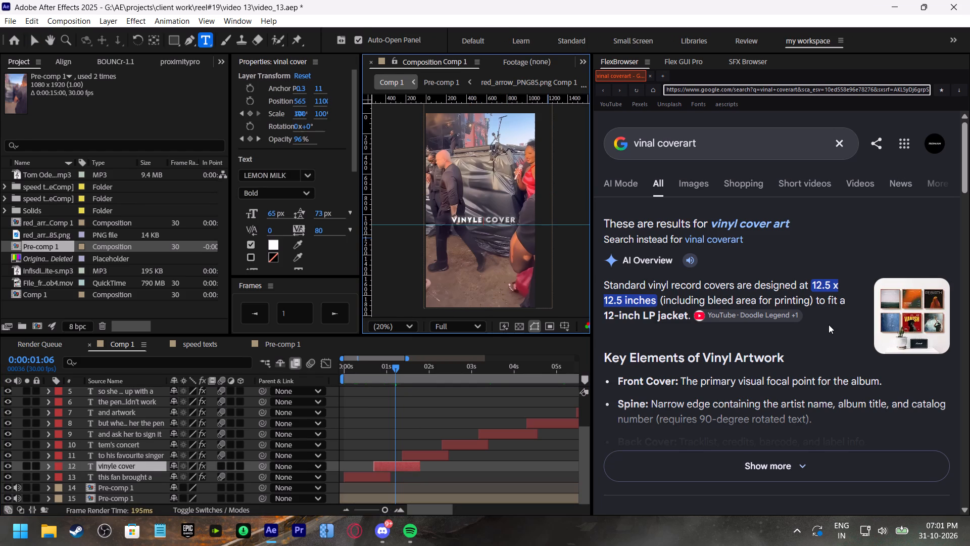
{"action": "key", "text": "BackSpace"}
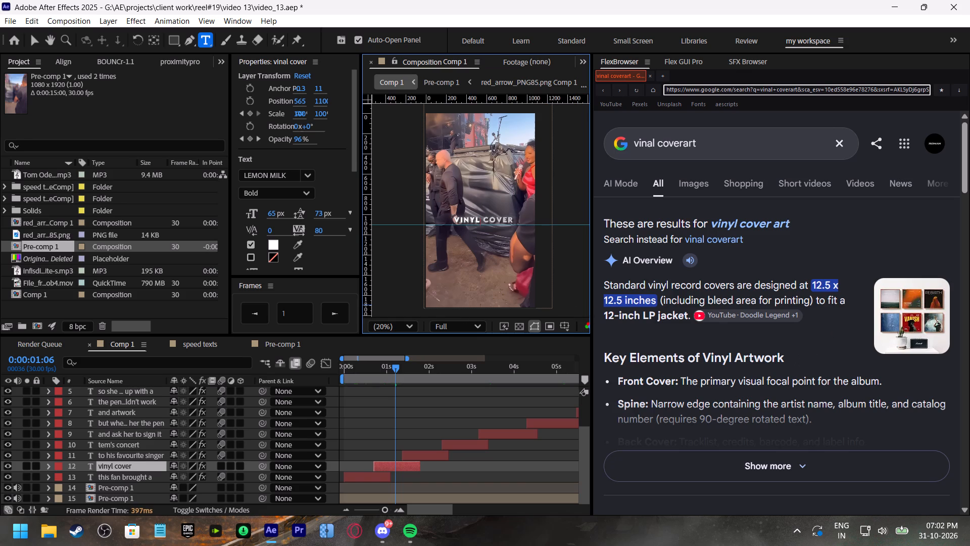
Check the "to his favourite singer" caption at 0:00:01:23 by searching the web for "favourite".
{"action": "left_click", "coordinate": [841, 317]}
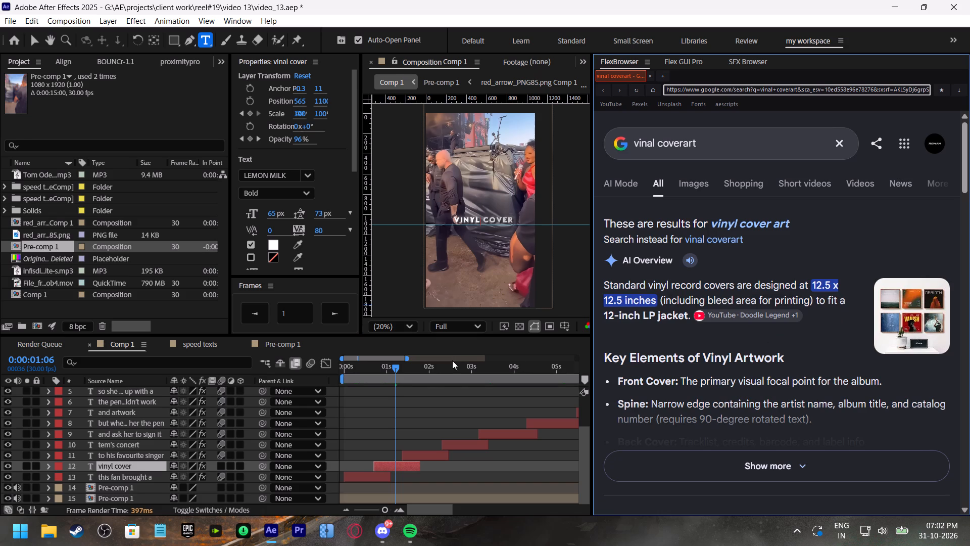
{"action": "scroll", "coordinate": [796, 374], "scroll_direction": "down", "scroll_amount": 4}
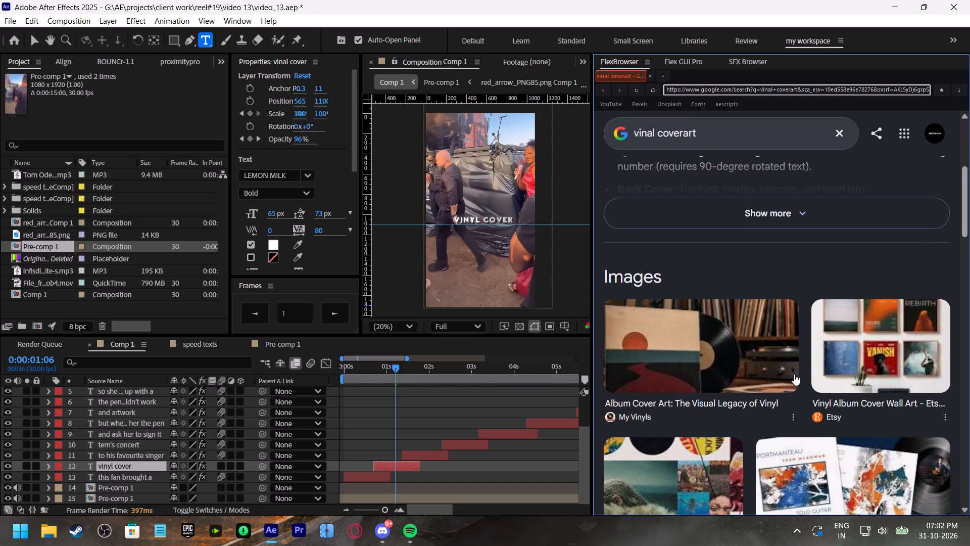
{"action": "scroll", "coordinate": [795, 374], "scroll_direction": "up", "scroll_amount": 2}
{"action": "scroll", "coordinate": [430, 357], "scroll_direction": "up", "scroll_amount": 1}
{"action": "left_click", "coordinate": [406, 367]}
{"action": "key", "text": "space"}
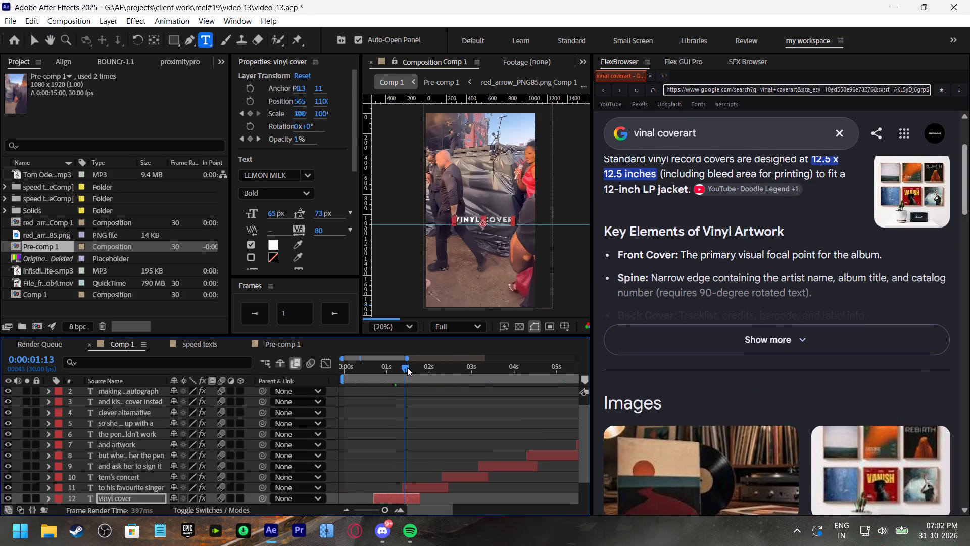
{"action": "left_click", "coordinate": [415, 368]}
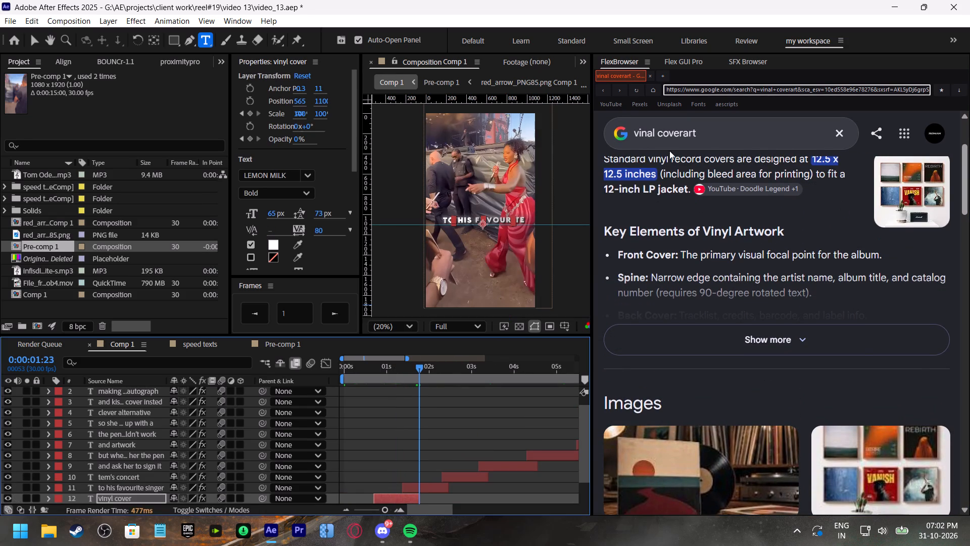
{"action": "triple_click", "coordinate": [678, 136]}
{"action": "type", "text": "favoi="}
{"action": "key", "text": "BackSpace"}
{"action": "key", "text": "BackSpace"}
{"action": "key", "text": "u"}
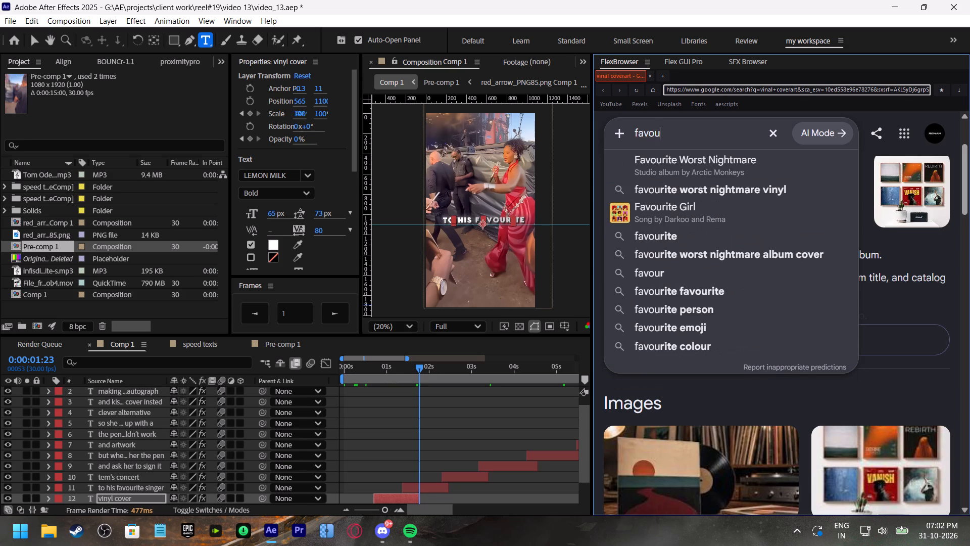
{"action": "type", "text": "rite"}
{"action": "key", "text": "Return"}
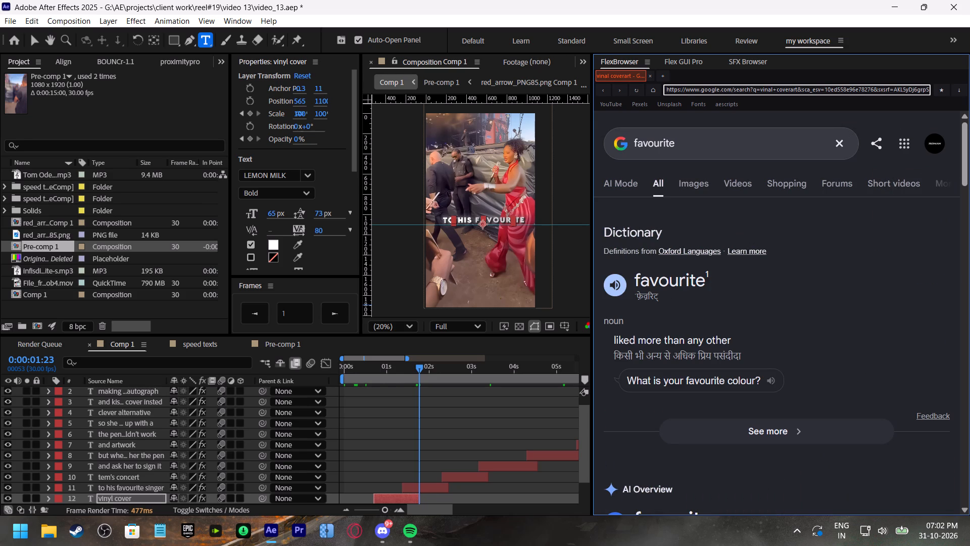
{"action": "left_click", "coordinate": [428, 408]}
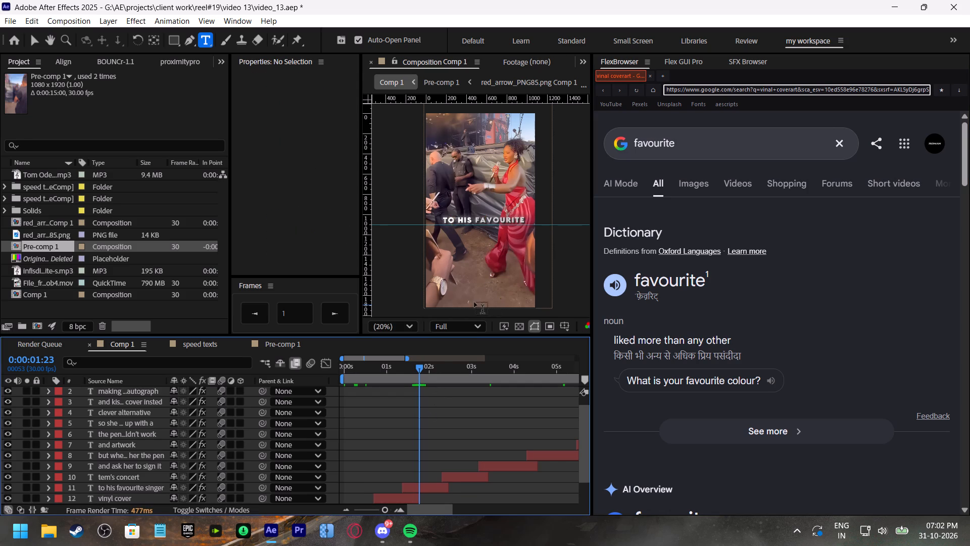
Check the "tem's concert" caption at 0:00:02:28 by searching the web for "tem's consert".
{"action": "left_click", "coordinate": [433, 368]}
{"action": "left_click", "coordinate": [458, 369]}
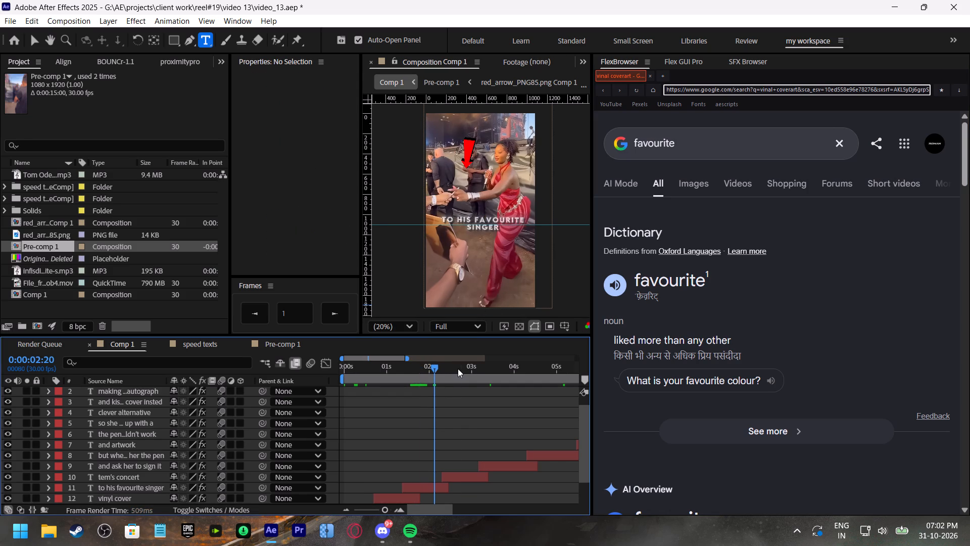
{"action": "left_click", "coordinate": [469, 368]}
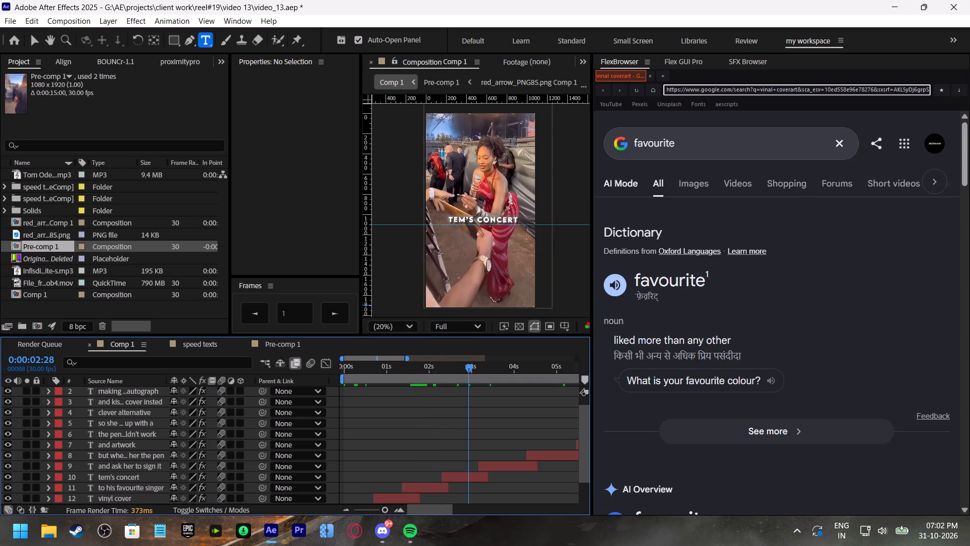
{"action": "double_click", "coordinate": [658, 143]}
{"action": "type", "text": "tem"}
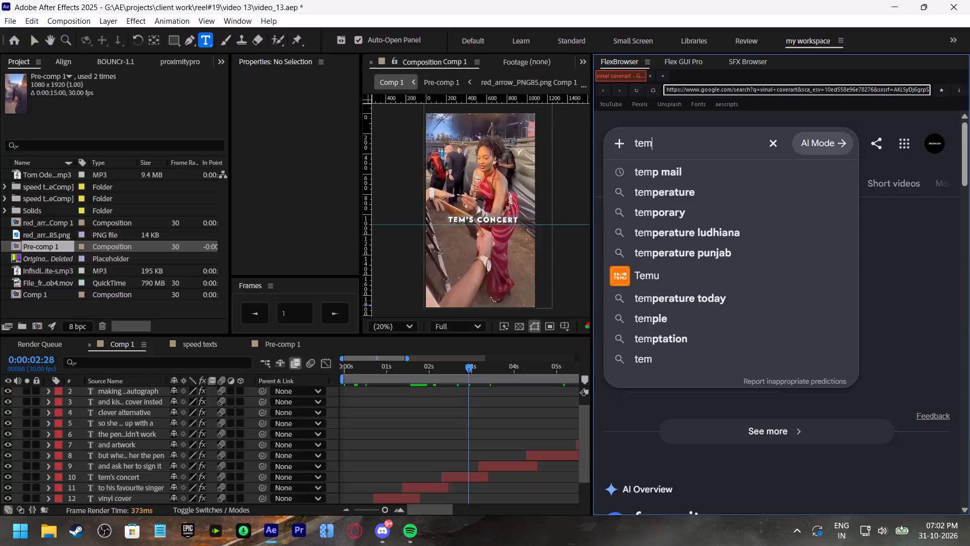
{"action": "type", "text": "'s cpm"}
{"action": "key", "text": "BackSpace"}
{"action": "key", "text": "BackSpace"}
{"action": "key", "text": "BackSpace"}
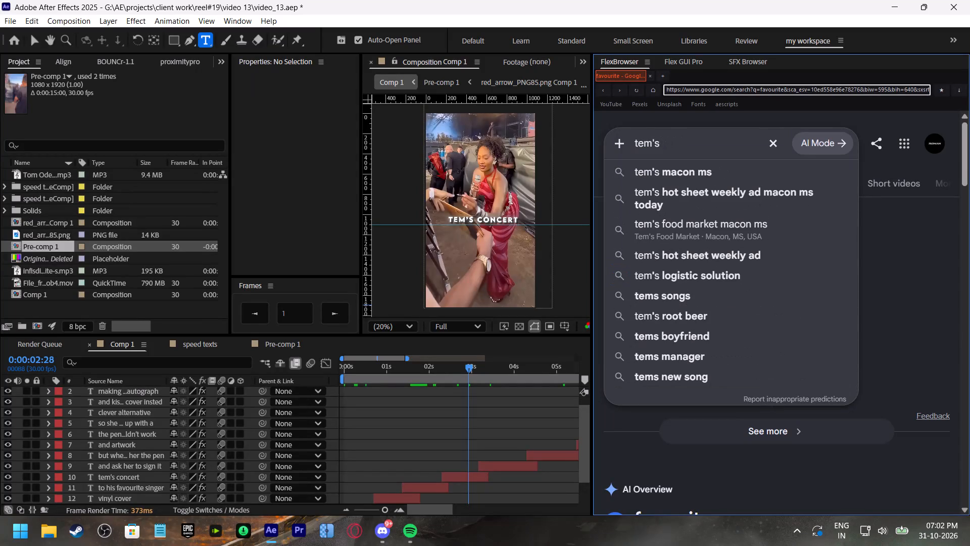
{"action": "type", "text": "consert"}
{"action": "key", "text": "Return"}
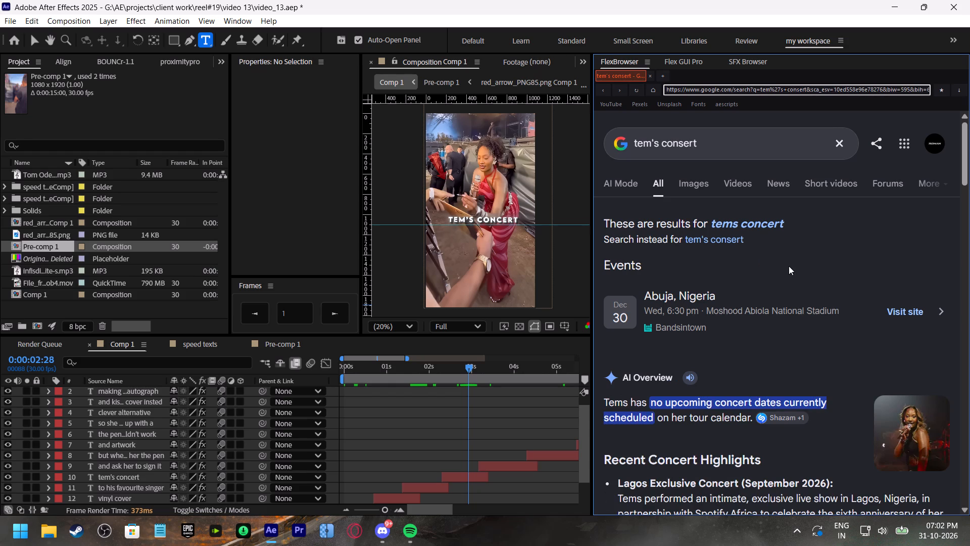
{"action": "scroll", "coordinate": [789, 266], "scroll_direction": "down", "scroll_amount": 5}
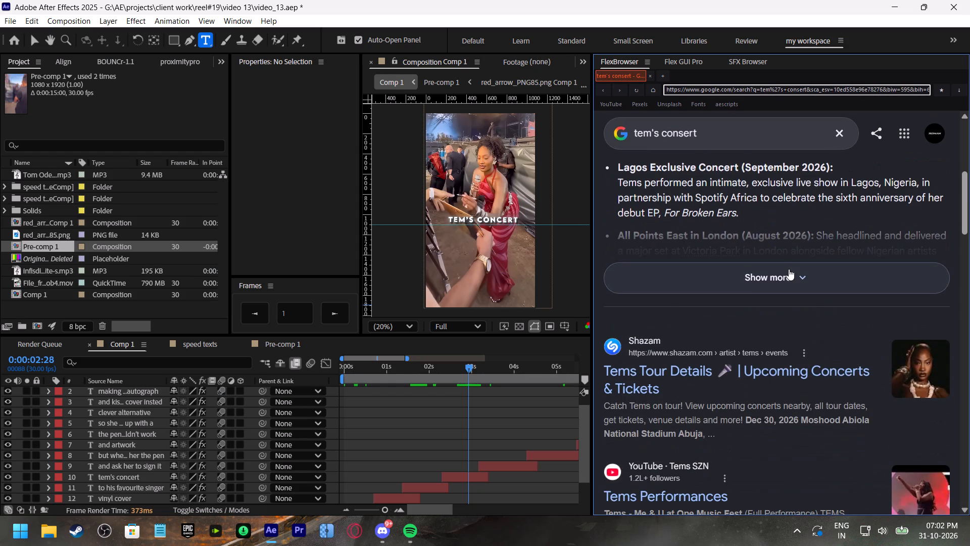
{"action": "scroll", "coordinate": [789, 269], "scroll_direction": "up", "scroll_amount": 5}
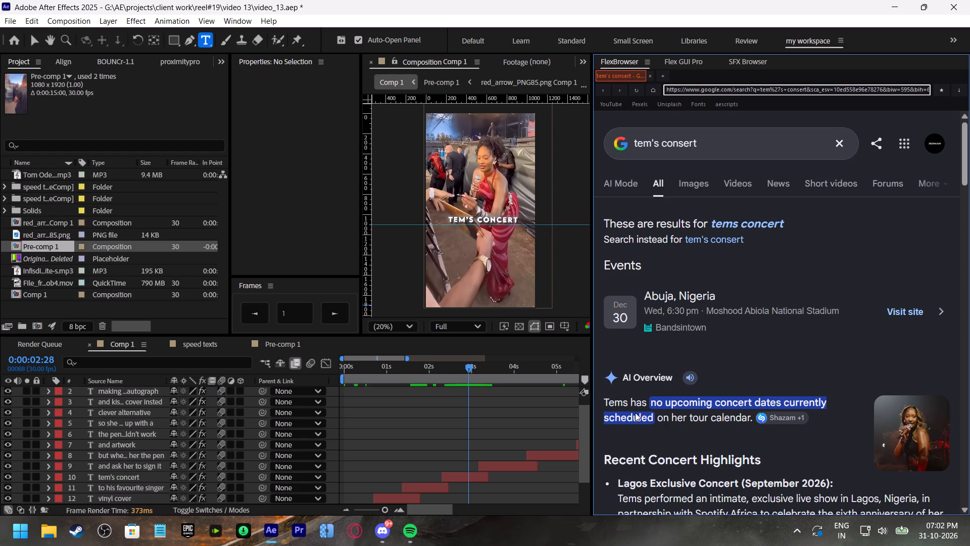
Remove the apostrophe from the "tem's concert" caption in Comp 1 so it reads "tems concert".
{"action": "left_click", "coordinate": [464, 479]}
{"action": "double_click", "coordinate": [464, 479]}
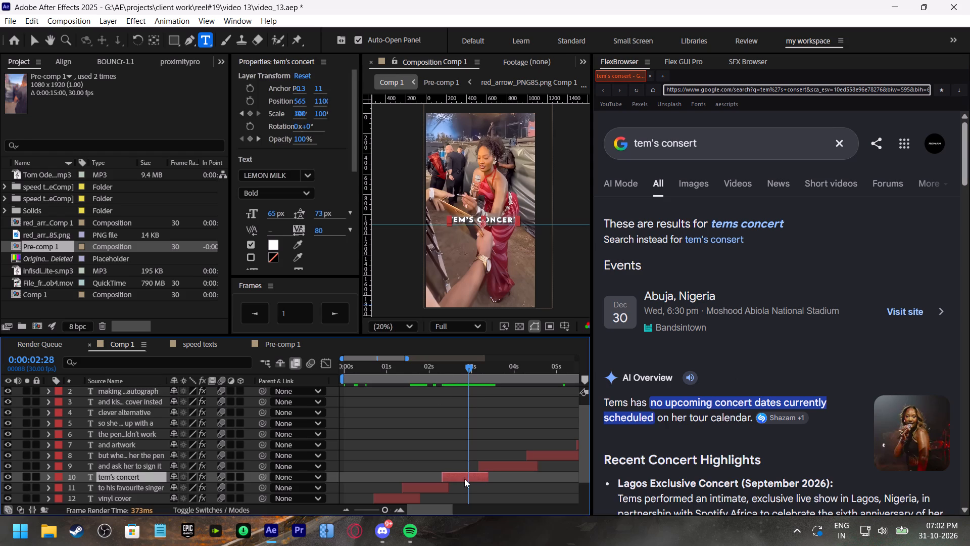
{"action": "left_click", "coordinate": [470, 220]}
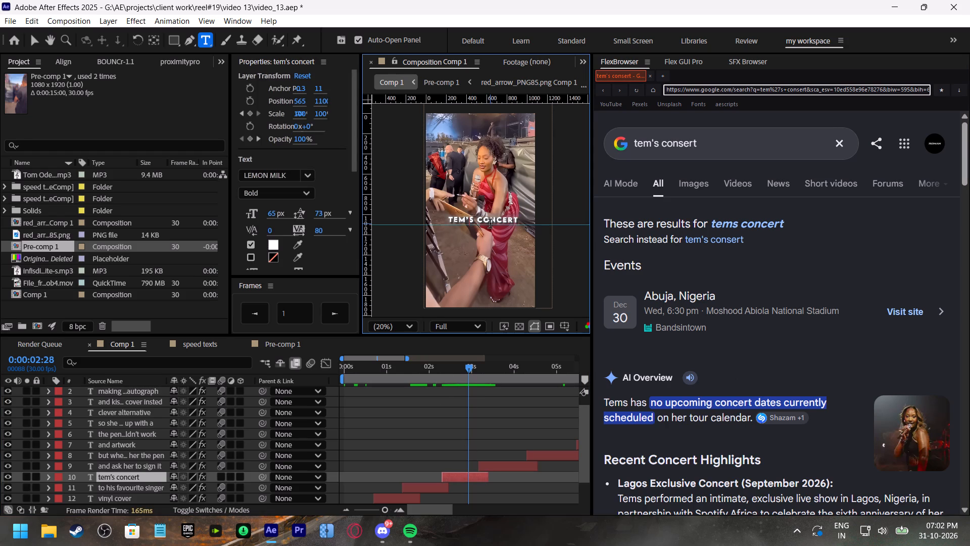
{"action": "key", "text": "BackSpace"}
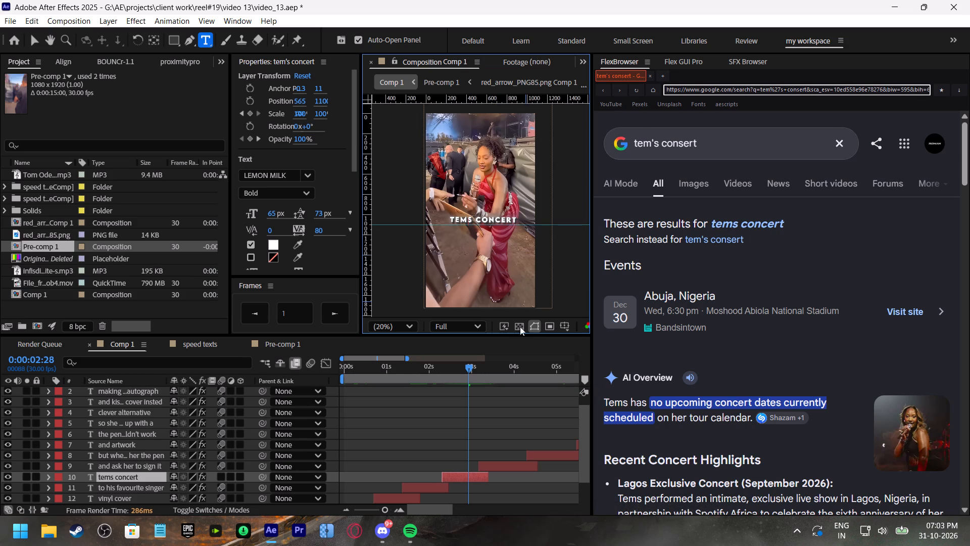
Review the captions from "and ask her to sign it" through "but when he handed her the pen" for spelling and timing.
{"action": "left_click_drag", "start_coordinate": [490, 363], "coordinate": [510, 368]}
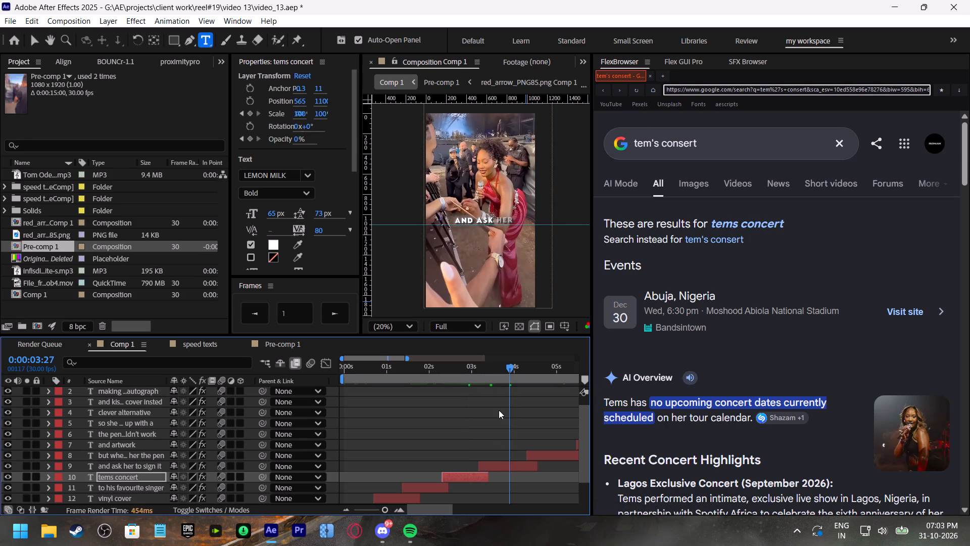
{"action": "key", "text": "space"}
{"action": "scroll", "coordinate": [500, 409], "scroll_direction": "down", "scroll_amount": 2, "text": "shift"}
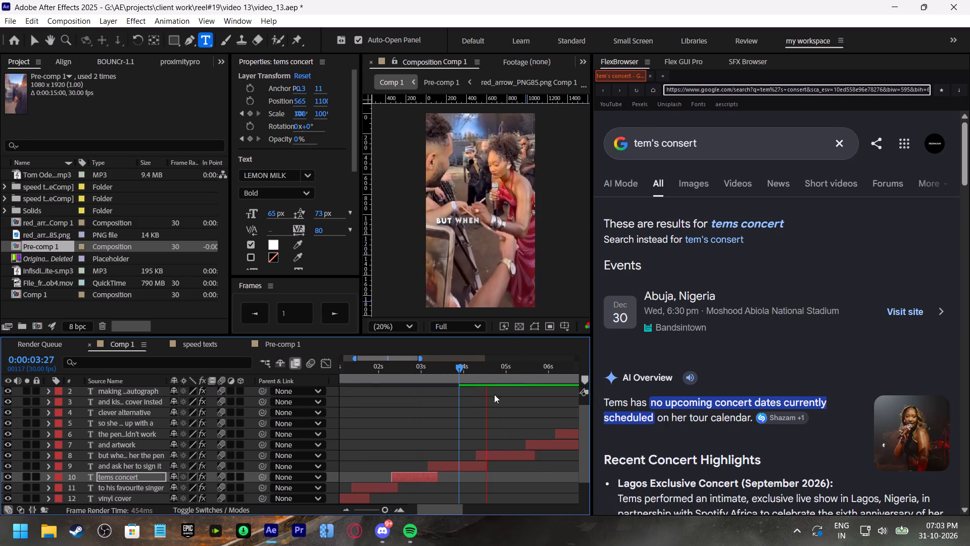
{"action": "left_click_drag", "start_coordinate": [496, 365], "coordinate": [503, 366]}
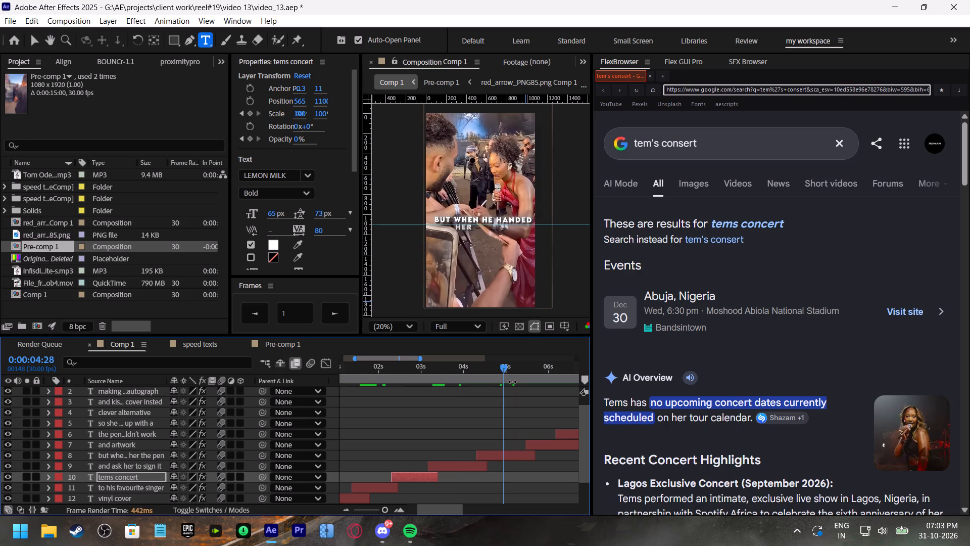
{"action": "scroll", "coordinate": [516, 399], "scroll_direction": "down", "scroll_amount": 1, "text": "shift"}
{"action": "scroll", "coordinate": [516, 400], "scroll_direction": "up", "scroll_amount": 2, "text": "shift"}
{"action": "left_click_drag", "start_coordinate": [520, 365], "coordinate": [520, 365]}
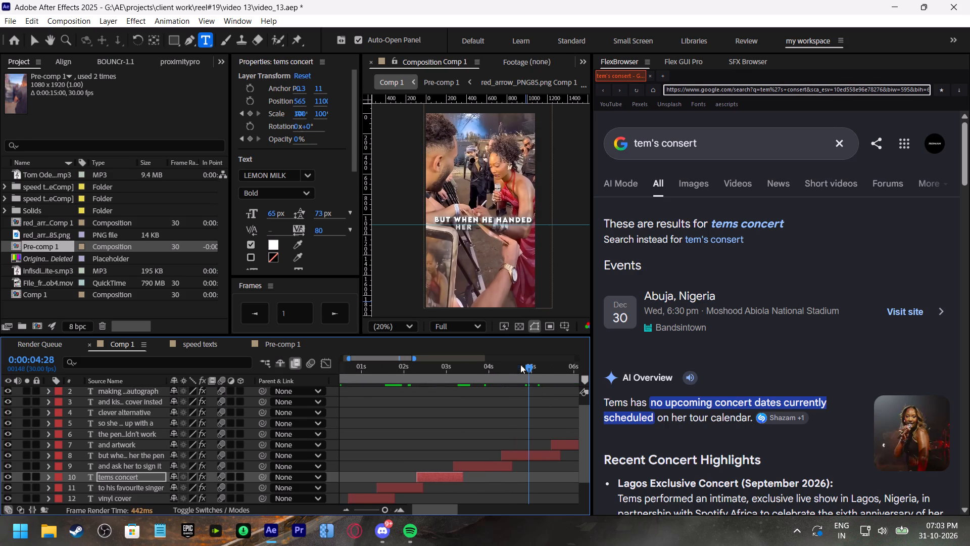
{"action": "left_click_drag", "start_coordinate": [520, 365], "coordinate": [535, 373]}
{"action": "scroll", "coordinate": [520, 404], "scroll_direction": "down", "scroll_amount": 3, "text": "shift"}
{"action": "key", "text": "space"}
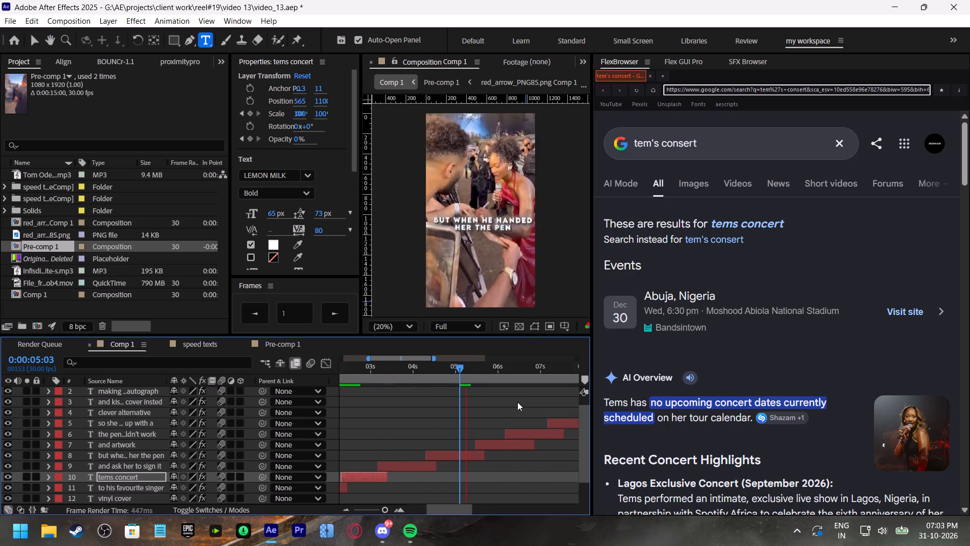
{"action": "key", "text": "space"}
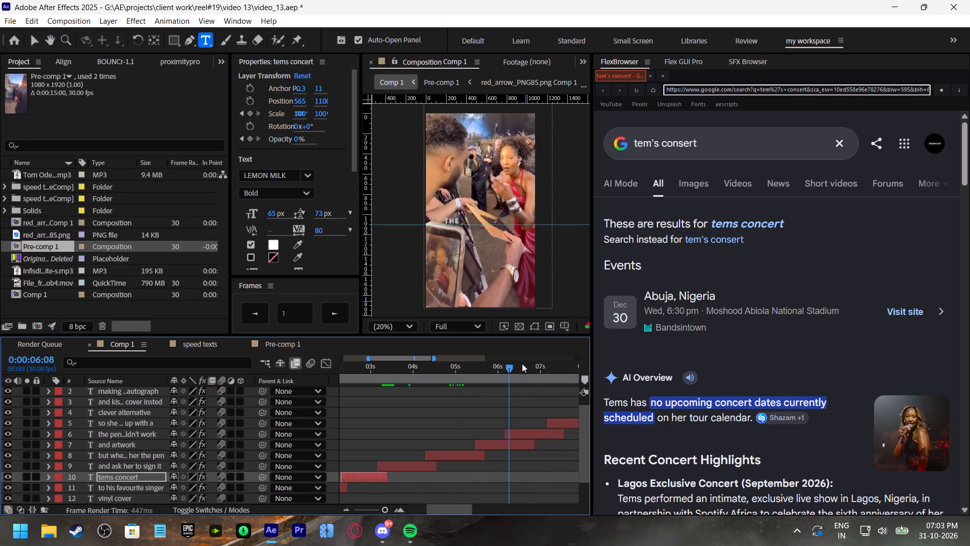
Check the spelling in the "and artwork" caption by searching the web for "artwork".
{"action": "double_click", "coordinate": [666, 148]}
{"action": "key", "text": "a"}
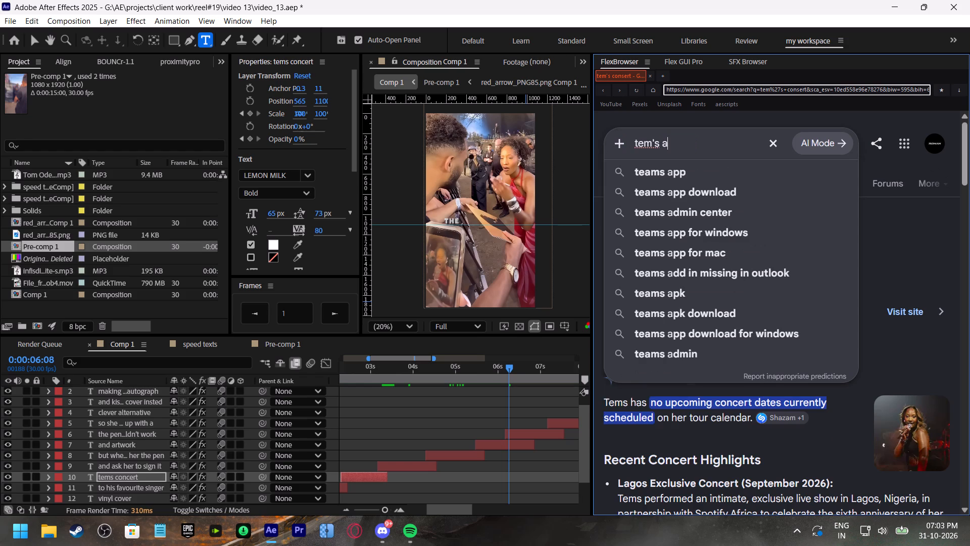
{"action": "key", "text": "BackSpace"}
{"action": "key", "text": "BackSpace"}
{"action": "key", "text": "BackSpace"}
{"action": "key", "text": "BackSpace"}
{"action": "key", "text": "BackSpace"}
{"action": "key", "text": "BackSpace"}
{"action": "key", "text": "BackSpace"}
{"action": "key", "text": "BackSpace"}
{"action": "key", "text": "BackSpace"}
{"action": "key", "text": "BackSpace"}
{"action": "key", "text": "BackSpace"}
{"action": "key", "text": "BackSpace"}
{"action": "type", "text": "artwork"}
{"action": "key", "text": "Return"}
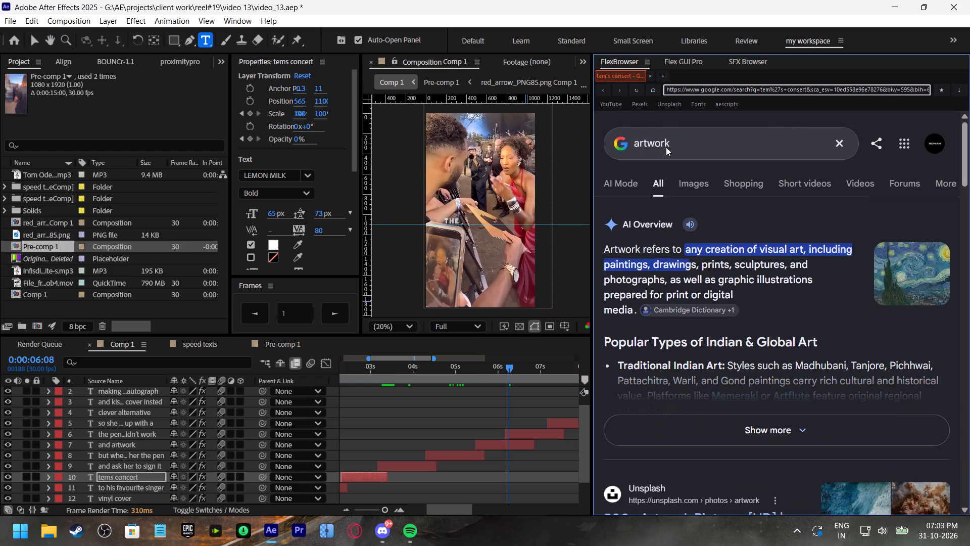
Play on to the "the pen wouldn't work" caption at 0:00:06:28 and search the web for "wouldn't".
{"action": "left_click", "coordinate": [471, 366]}
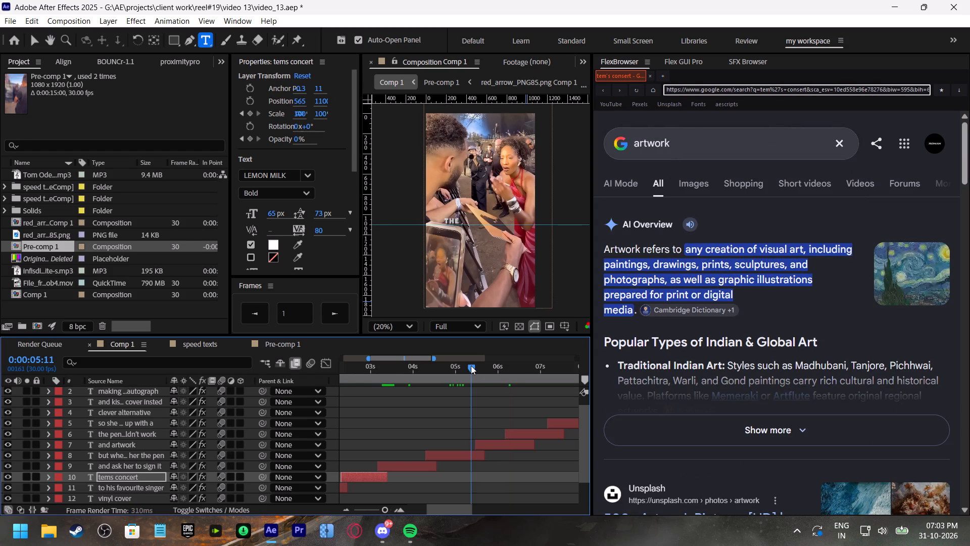
{"action": "key", "text": "space"}
{"action": "left_click_drag", "start_coordinate": [493, 368], "coordinate": [497, 370]}
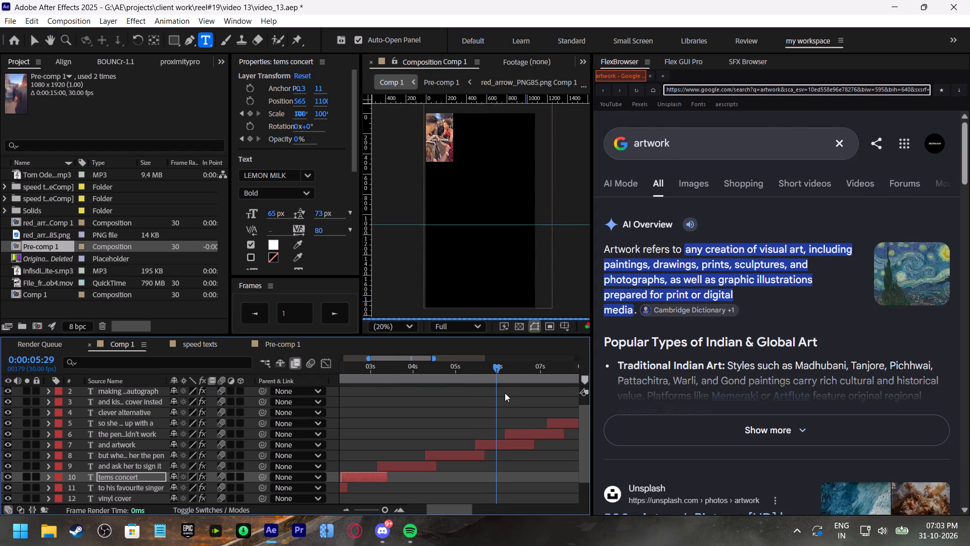
{"action": "key", "text": "space"}
{"action": "scroll", "coordinate": [505, 393], "scroll_direction": "down", "scroll_amount": 4, "text": "shift"}
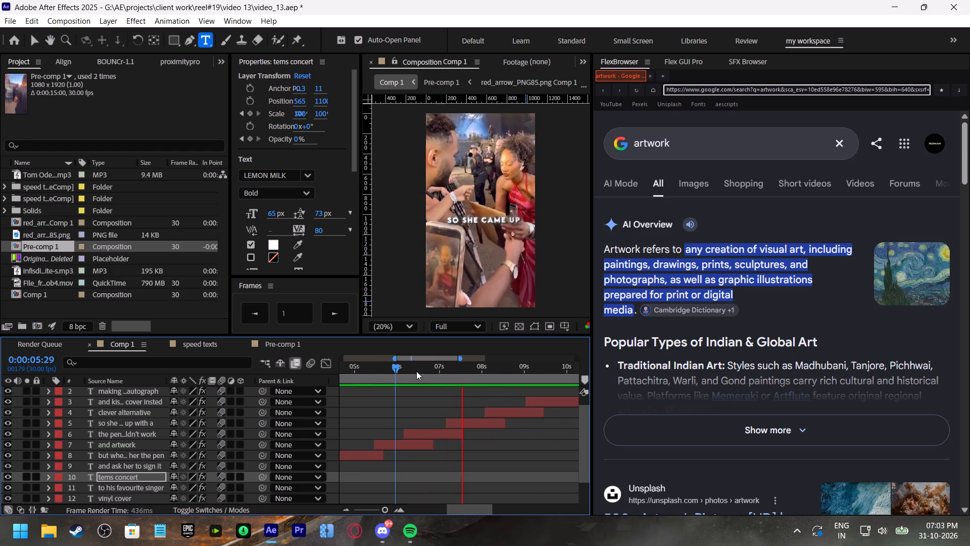
{"action": "left_click", "coordinate": [416, 371]}
{"action": "left_click_drag", "start_coordinate": [416, 371], "coordinate": [436, 379]}
{"action": "double_click", "coordinate": [688, 147]}
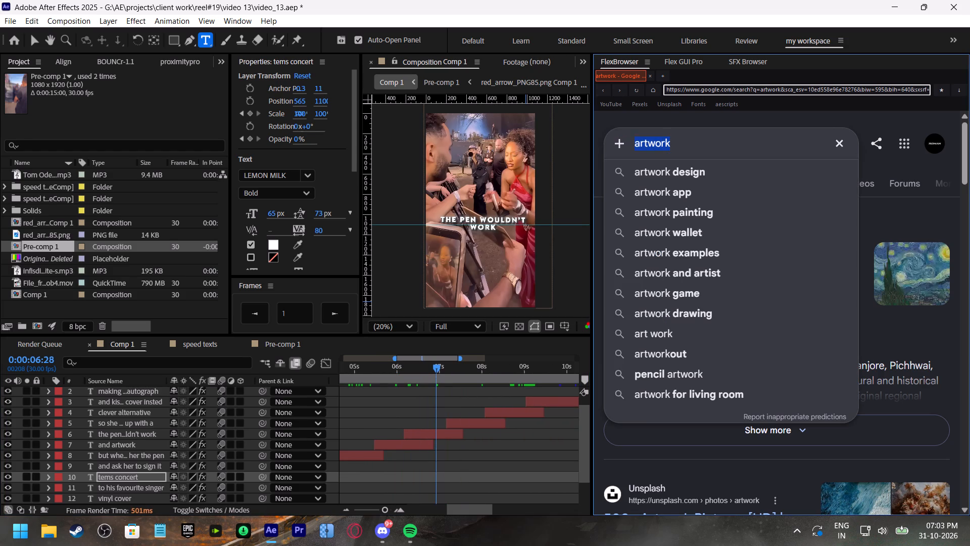
{"action": "type", "text": "wouldn't"}
{"action": "key", "text": "Return"}
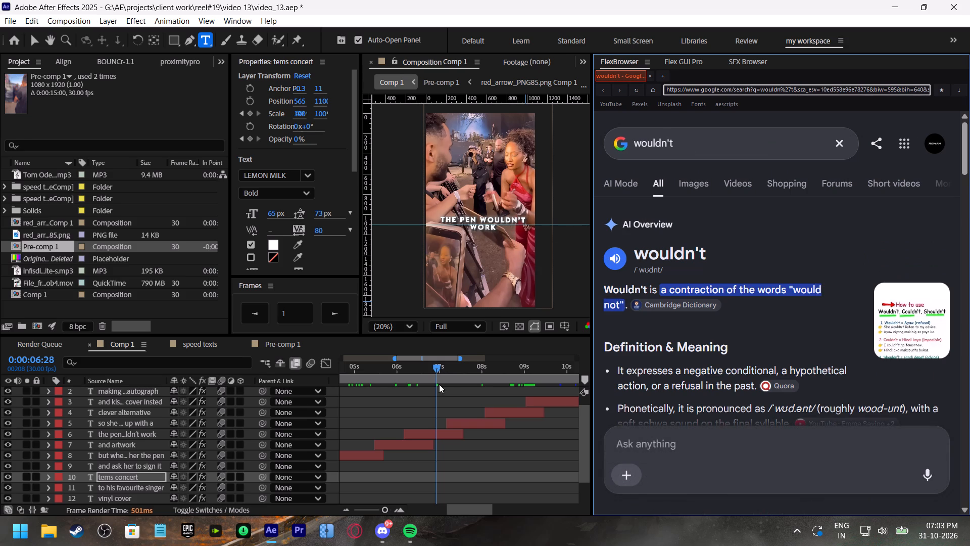
Check the "clever alternative" caption at 0:00:08:22 by searching the web for "clever" and "alternative".
{"action": "left_click_drag", "start_coordinate": [469, 367], "coordinate": [478, 370]}
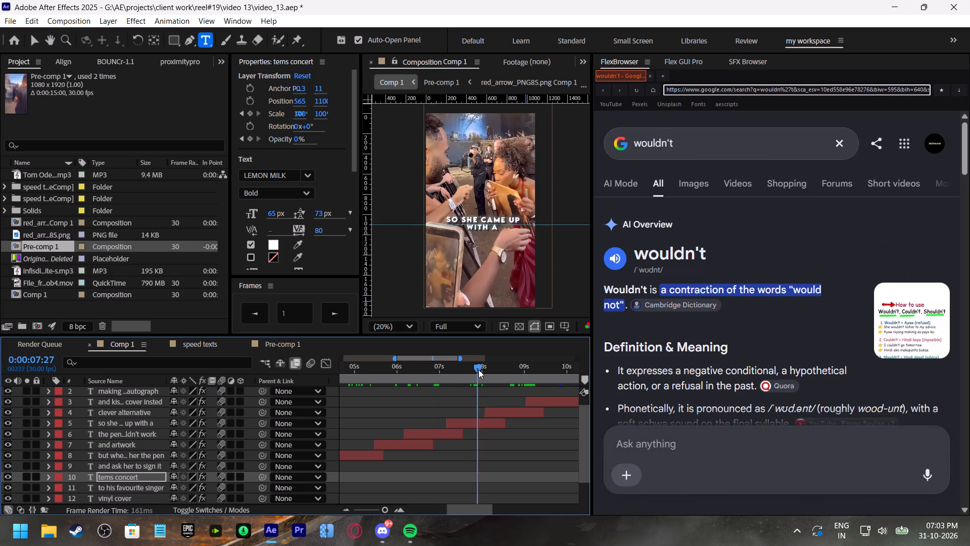
{"action": "left_click_drag", "start_coordinate": [478, 370], "coordinate": [513, 388]}
{"action": "double_click", "coordinate": [666, 142]}
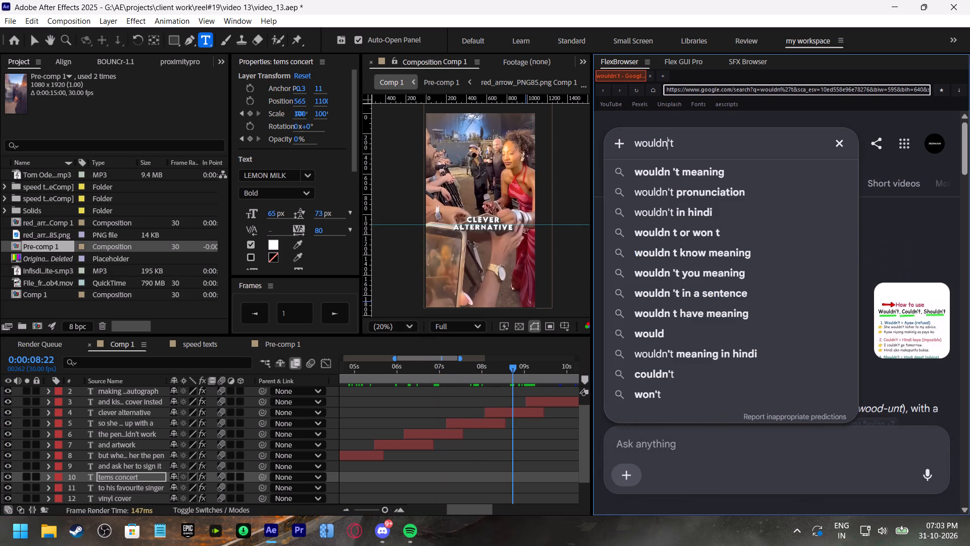
{"action": "type", "text": "clever"}
{"action": "key", "text": "Return"}
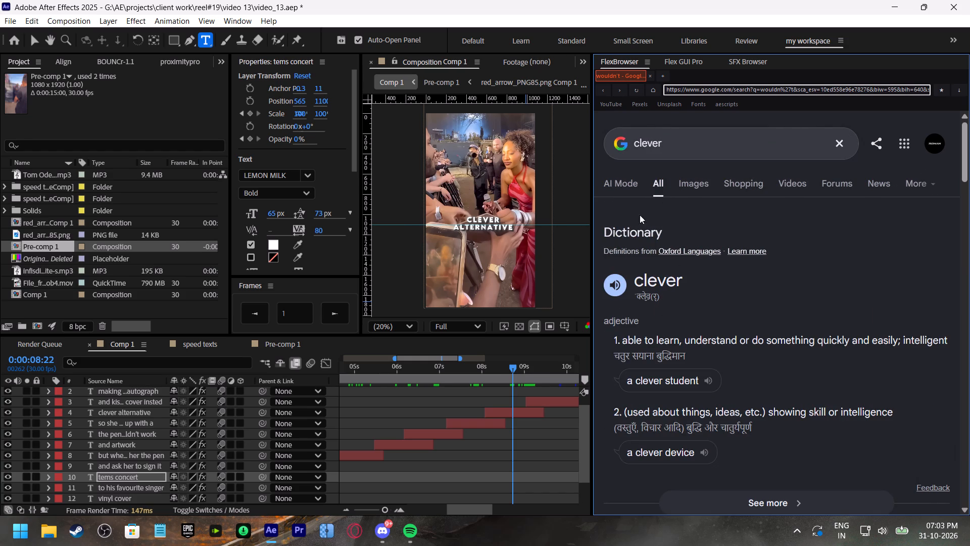
{"action": "double_click", "coordinate": [653, 143]}
{"action": "type", "text": "al"}
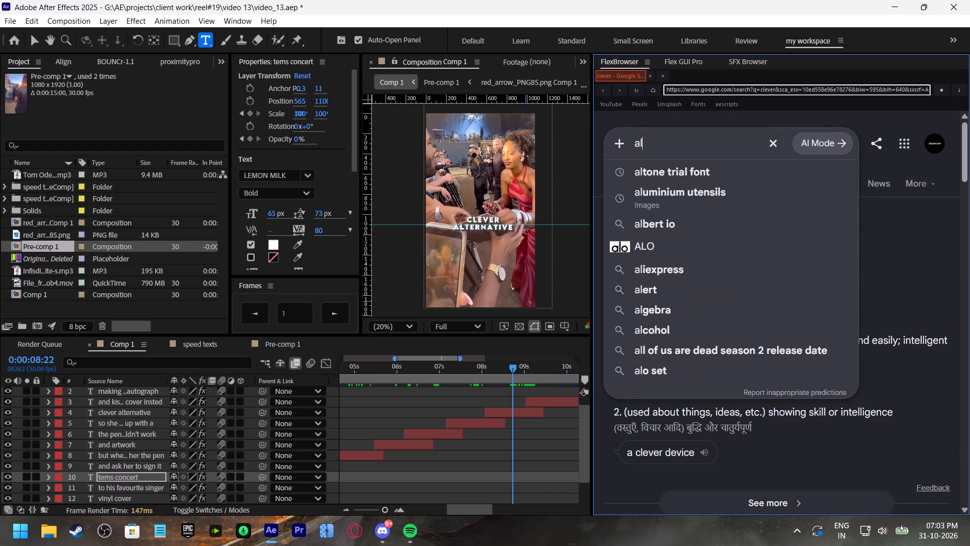
{"action": "type", "text": "ternative"}
{"action": "key", "text": "Return"}
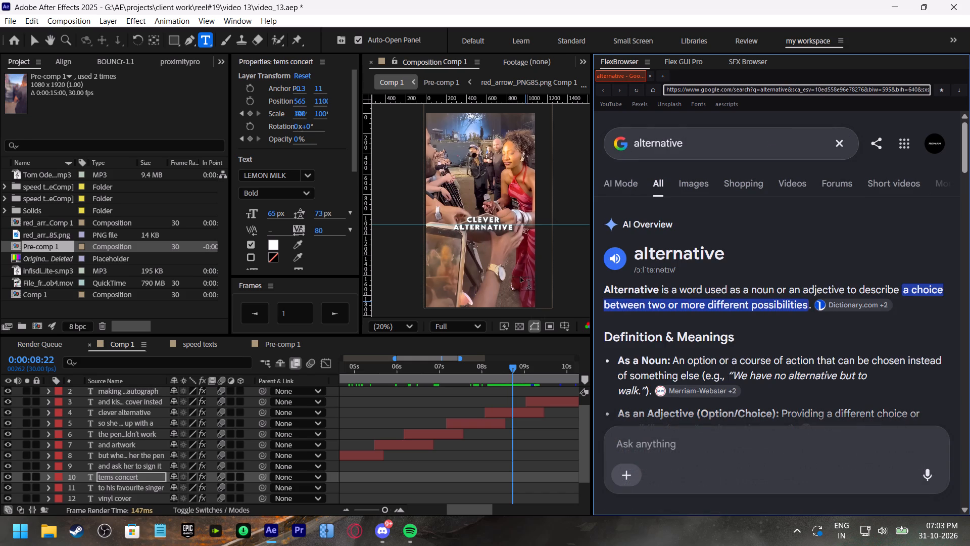
Change "kissed" to "kiss" in the "and kissed the cover insted" caption in Comp 1.
{"action": "scroll", "coordinate": [527, 381], "scroll_direction": "down", "scroll_amount": 3, "text": "shift"}
{"action": "left_click", "coordinate": [455, 359]}
{"action": "left_click_drag", "start_coordinate": [472, 369], "coordinate": [490, 369]}
{"action": "left_click", "coordinate": [460, 363]}
{"action": "key", "text": "space"}
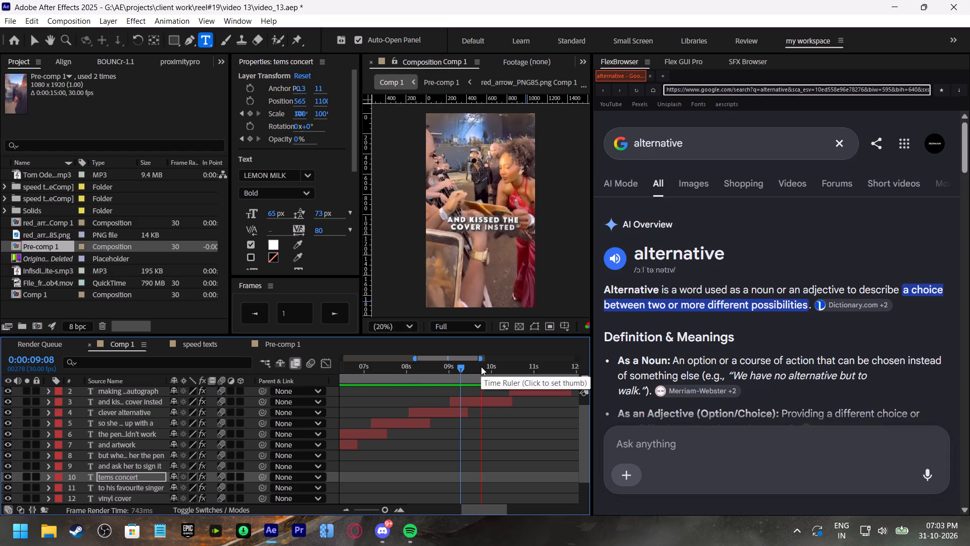
{"action": "left_click", "coordinate": [437, 363]}
{"action": "key", "text": "space"}
{"action": "left_click", "coordinate": [471, 369]}
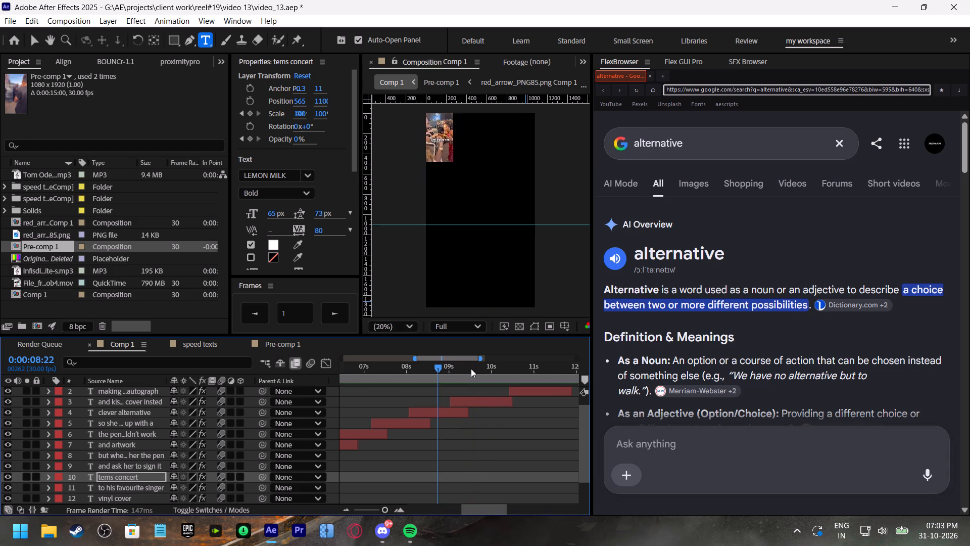
{"action": "double_click", "coordinate": [488, 399]}
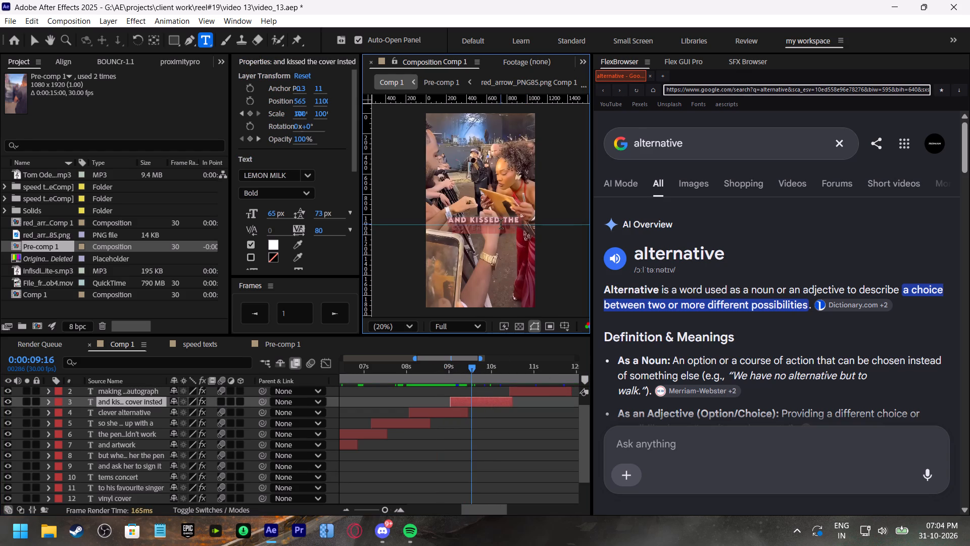
{"action": "left_click", "coordinate": [501, 224]}
{"action": "left_click", "coordinate": [500, 222]}
{"action": "key", "text": "BackSpace"}
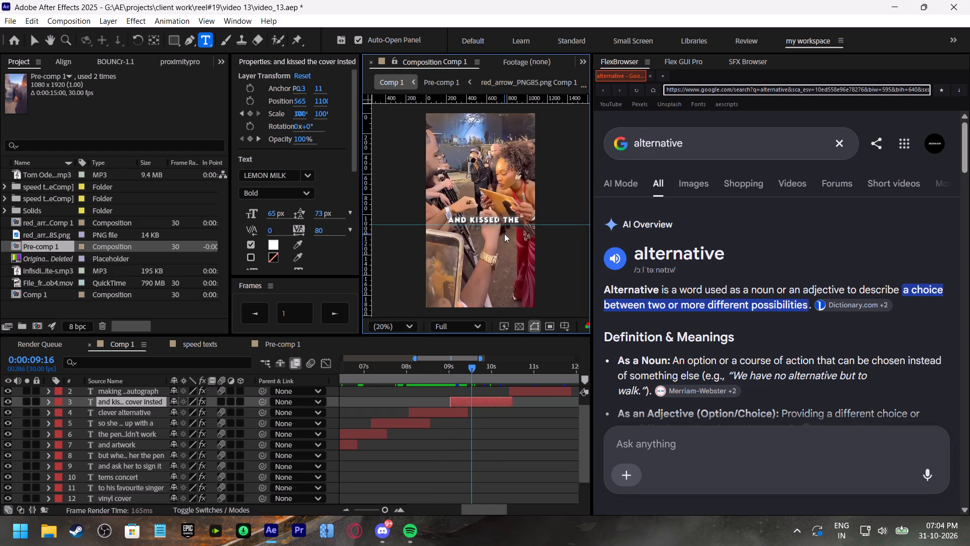
{"action": "key", "text": "BackSpace"}
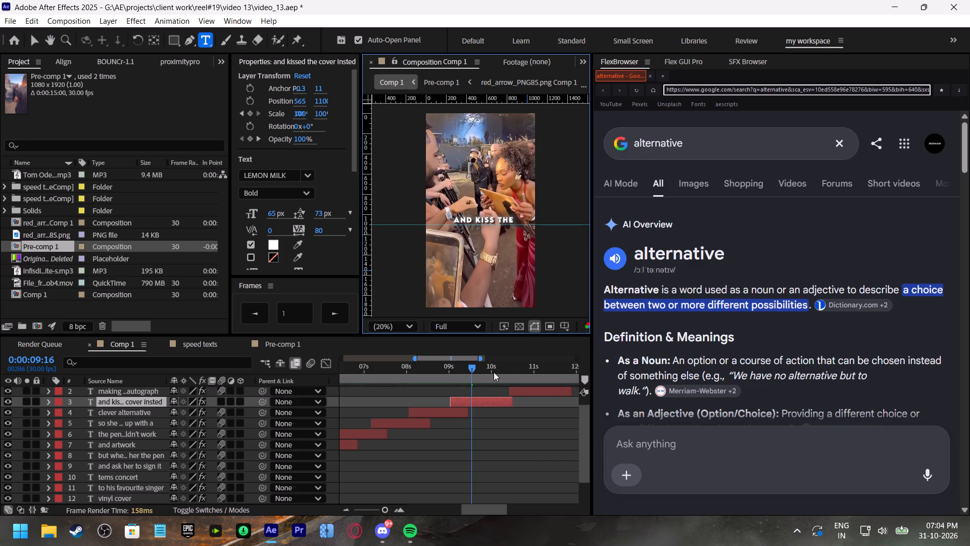
Play on to the "making the autograph" caption at 0:00:10:28 and search the web for "autograph".
{"action": "left_click", "coordinate": [490, 367]}
{"action": "key", "text": "space"}
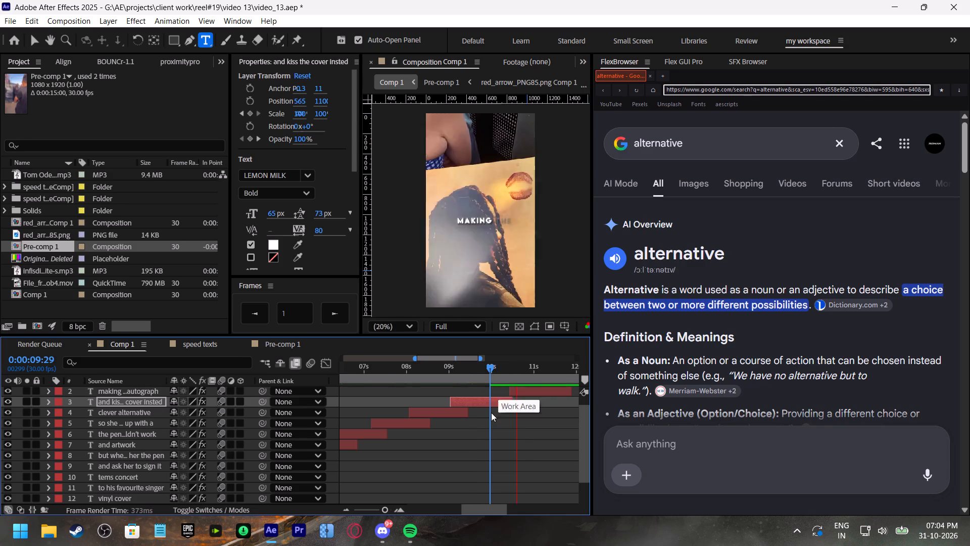
{"action": "scroll", "coordinate": [487, 430], "scroll_direction": "down", "scroll_amount": 2, "text": "shift"}
{"action": "left_click", "coordinate": [481, 367]}
{"action": "double_click", "coordinate": [692, 144]}
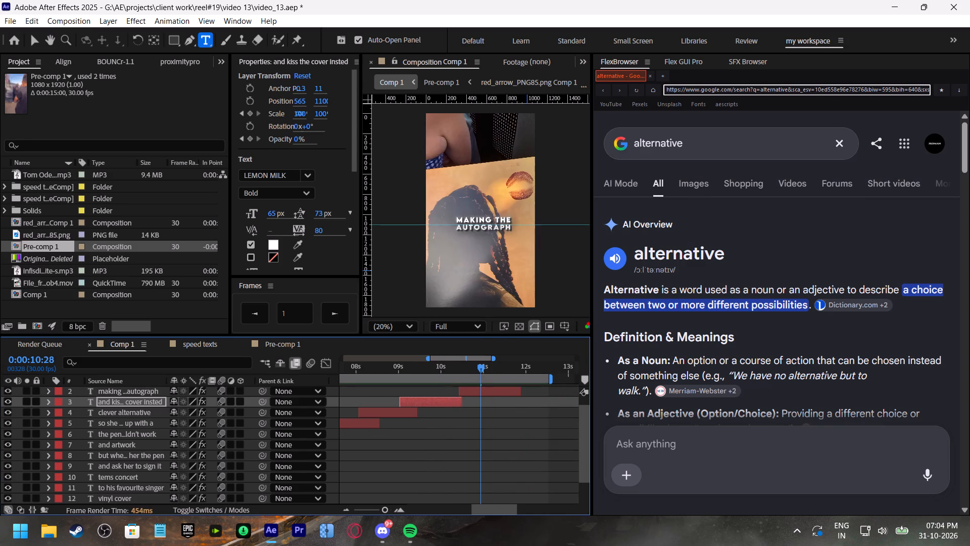
{"action": "type", "text": "autograph"}
{"action": "key", "text": "Return"}
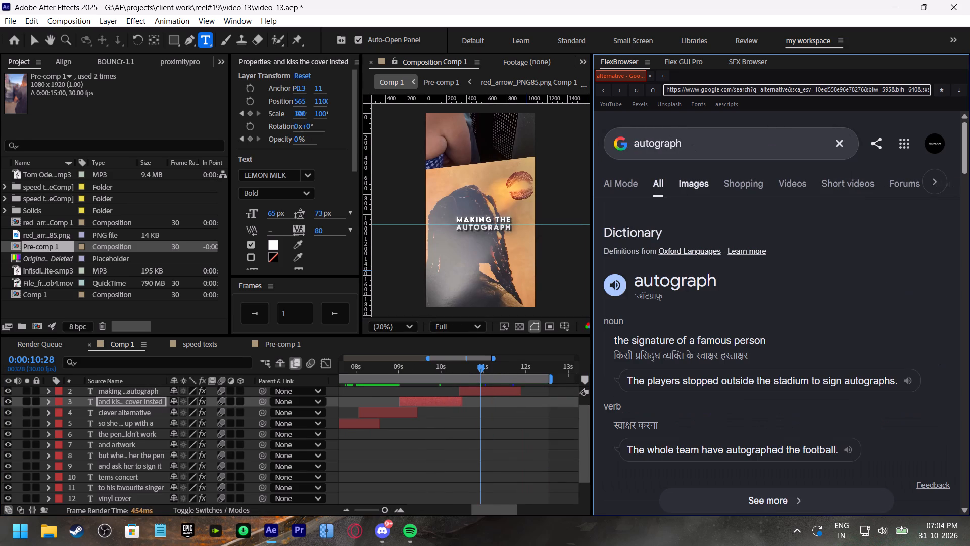
Correct "secial" to "special" in the "even more secial" caption at 0:00:11:23.
{"action": "left_click", "coordinate": [503, 365]}
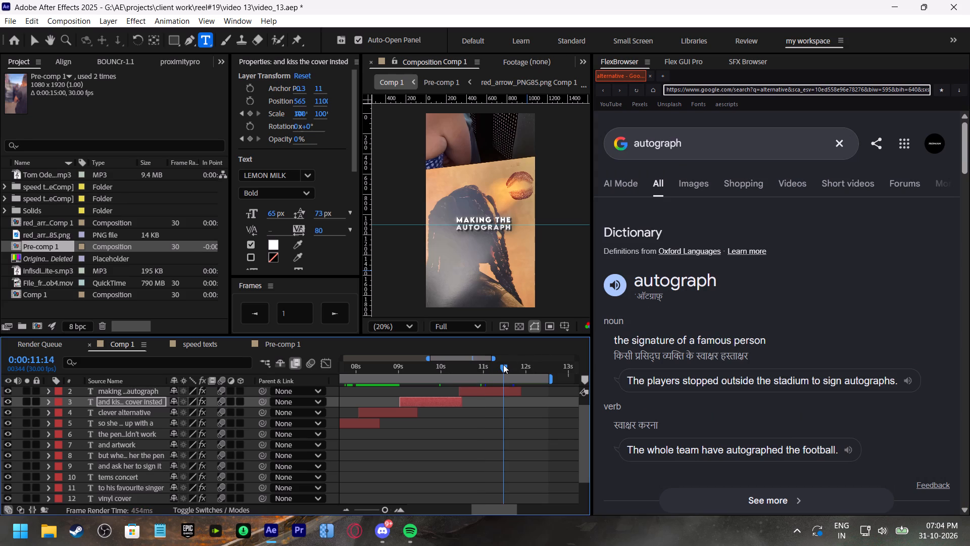
{"action": "key", "text": "space"}
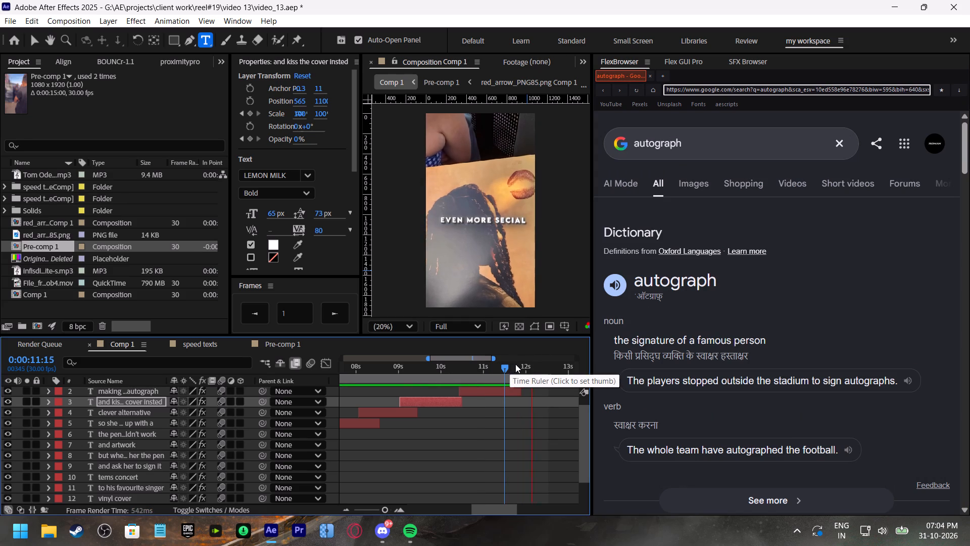
{"action": "left_click", "coordinate": [515, 364]}
{"action": "left_click", "coordinate": [504, 219]}
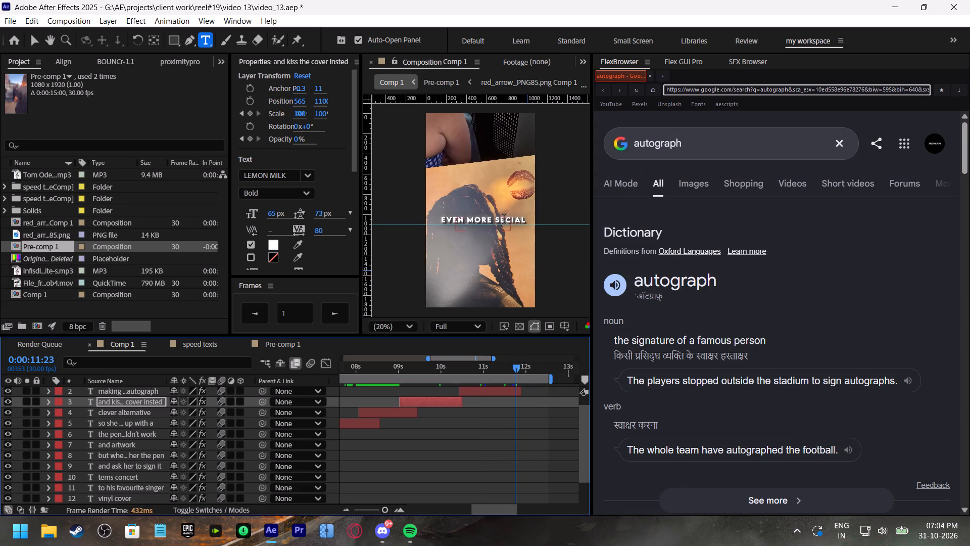
{"action": "key", "text": "Left"}
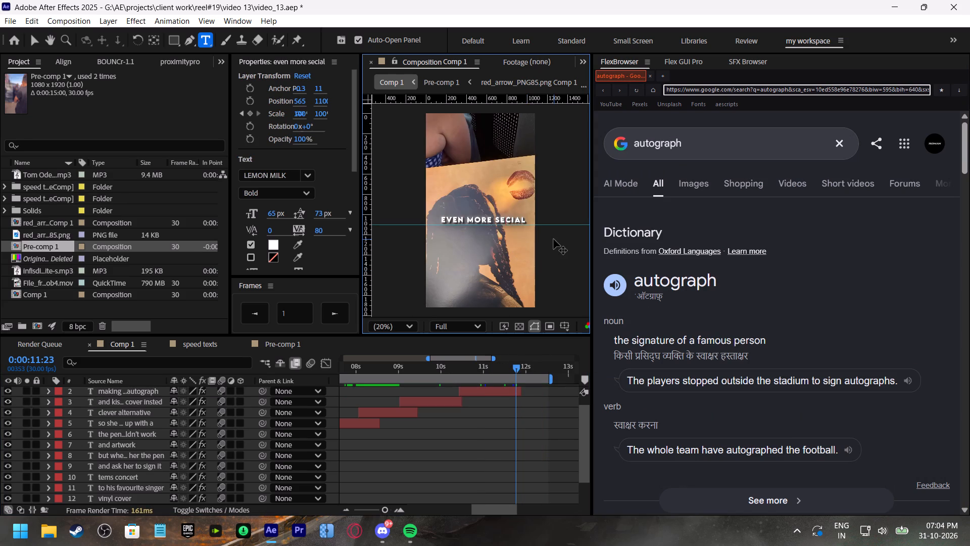
{"action": "key", "text": "p"}
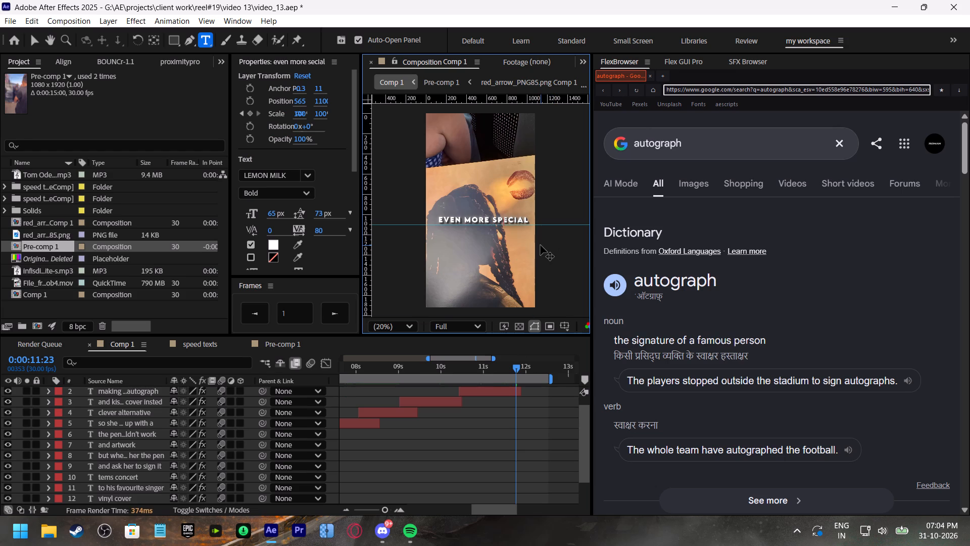
Select all the caption text layers, from "this fan brought a" through "even more special", and align them to the horizontal centre.
{"action": "left_click", "coordinate": [537, 417]}
{"action": "left_click", "coordinate": [508, 391]}
{"action": "left_click_drag", "start_coordinate": [370, 509], "coordinate": [362, 510]}
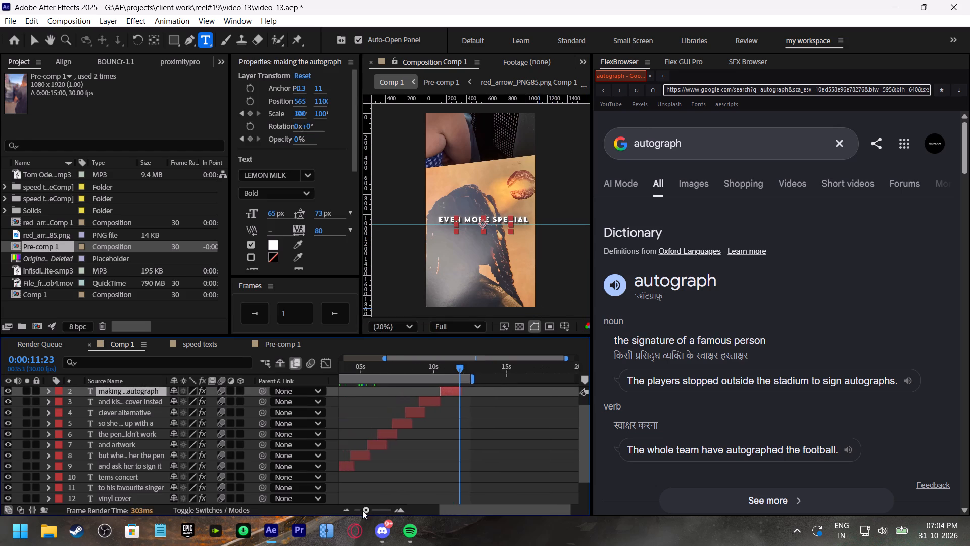
{"action": "left_click_drag", "start_coordinate": [362, 510], "coordinate": [350, 511]}
{"action": "scroll", "coordinate": [418, 455], "scroll_direction": "down", "scroll_amount": 3}
{"action": "left_click", "coordinate": [353, 483], "text": "shift"}
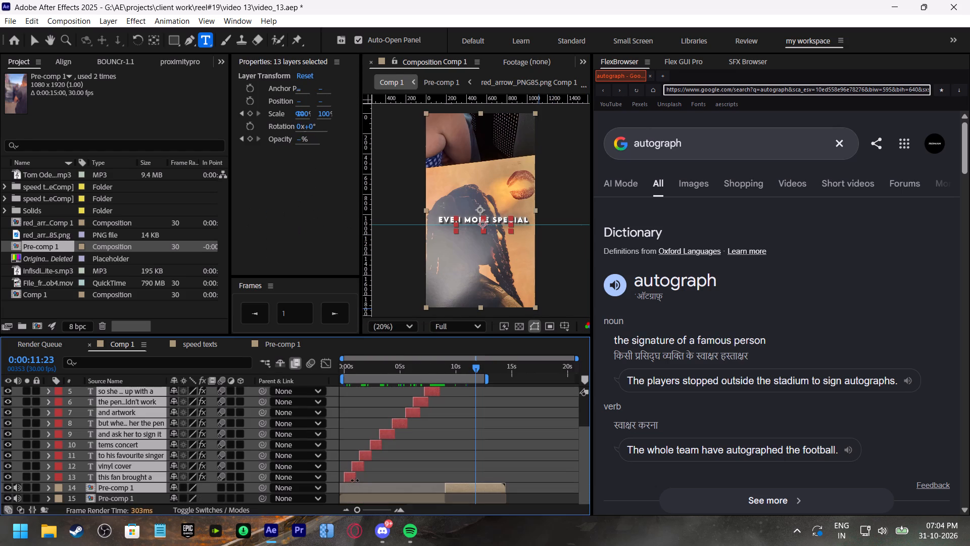
{"action": "left_click", "coordinate": [355, 476], "text": "shift"}
{"action": "scroll", "coordinate": [451, 425], "scroll_direction": "up", "scroll_amount": 5}
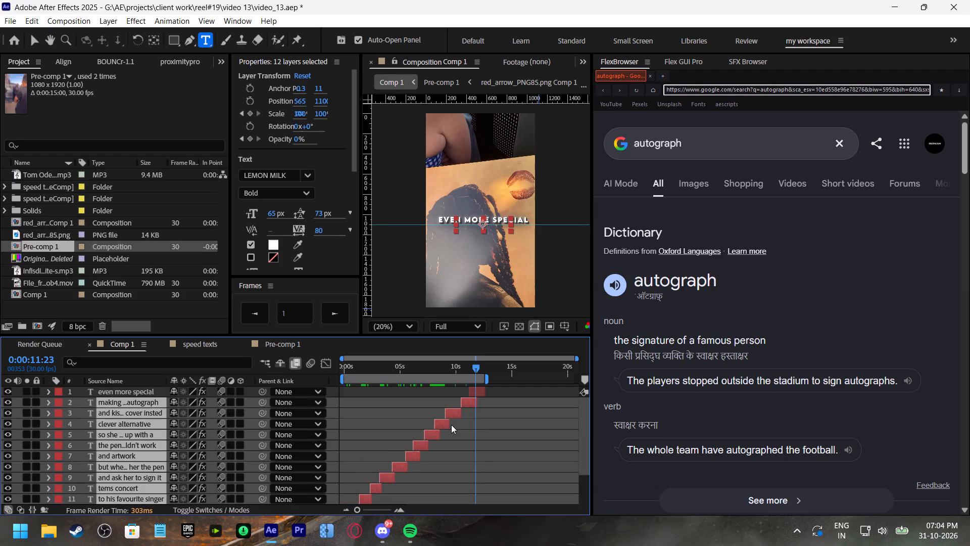
{"action": "left_click", "coordinate": [477, 391], "text": "ctrl"}
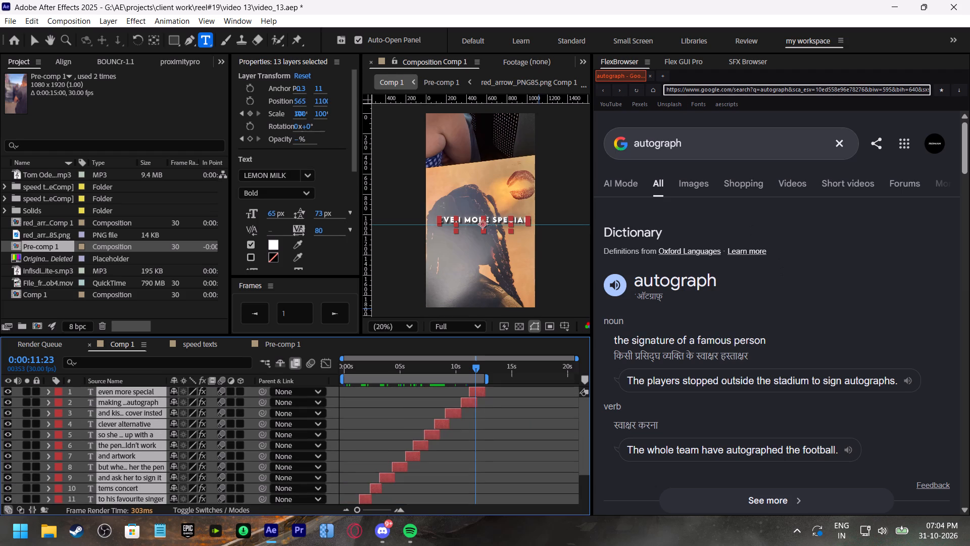
{"action": "left_click", "coordinate": [685, 61]}
{"action": "left_click", "coordinate": [682, 507]}
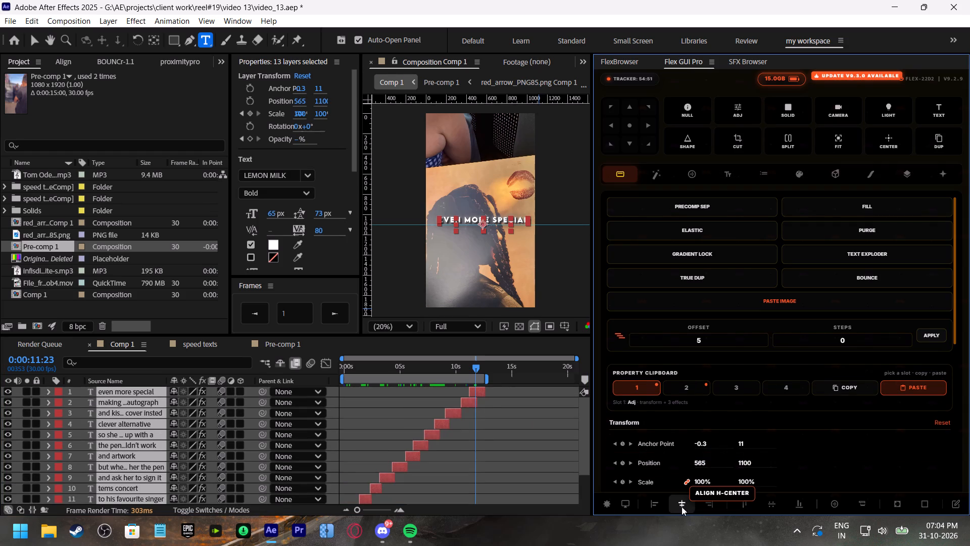
Play Comp 1 from the beginning to review the aligned captions.
{"action": "left_click_drag", "start_coordinate": [378, 369], "coordinate": [321, 380]}
{"action": "left_click", "coordinate": [354, 418]}
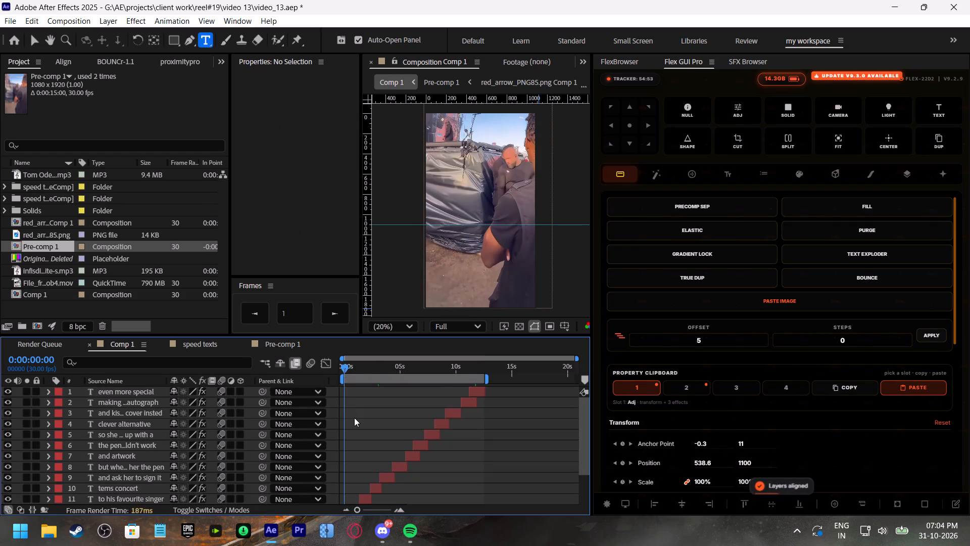
{"action": "key", "text": "space"}
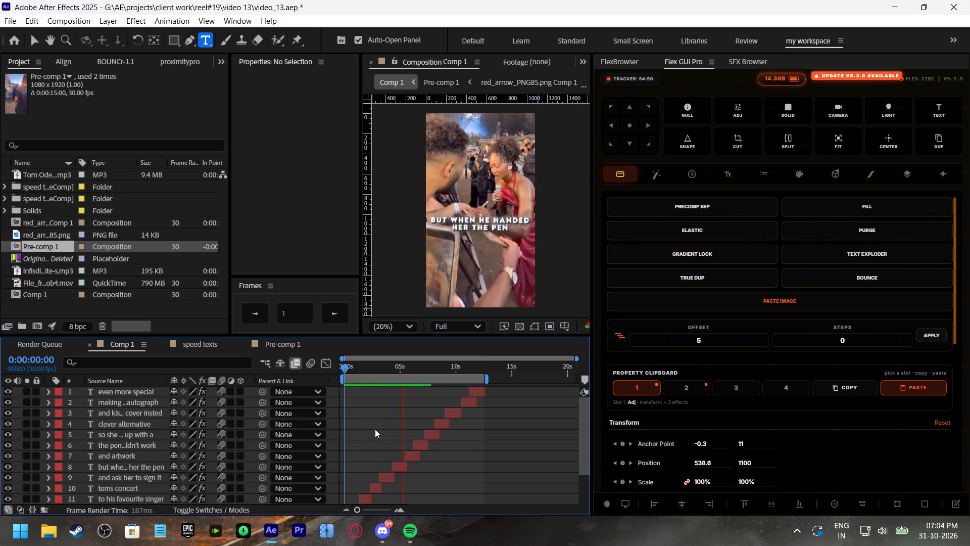
{"action": "left_click_drag", "start_coordinate": [359, 511], "coordinate": [351, 511]}
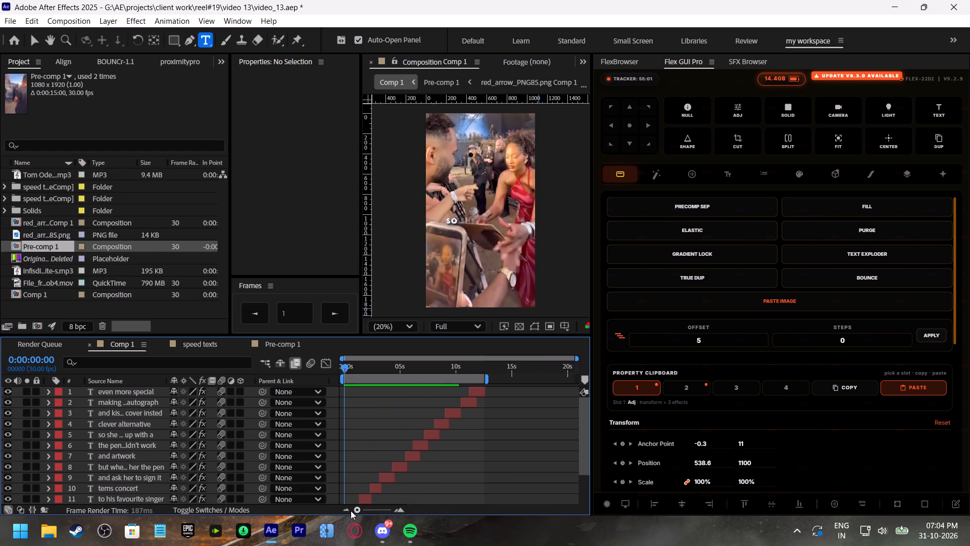
{"action": "left_click_drag", "start_coordinate": [351, 511], "coordinate": [373, 520]}
{"action": "left_click", "coordinate": [368, 372]}
{"action": "scroll", "coordinate": [383, 446], "scroll_direction": "down", "scroll_amount": 2}
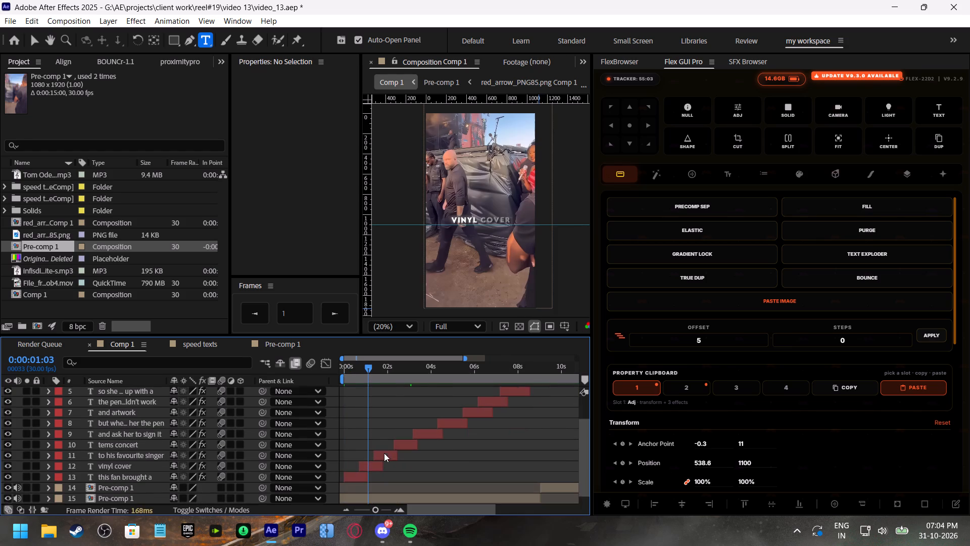
{"action": "scroll", "coordinate": [384, 453], "scroll_direction": "down", "scroll_amount": 2}
{"action": "left_click_drag", "start_coordinate": [359, 363], "coordinate": [335, 367]}
{"action": "key", "text": "space"}
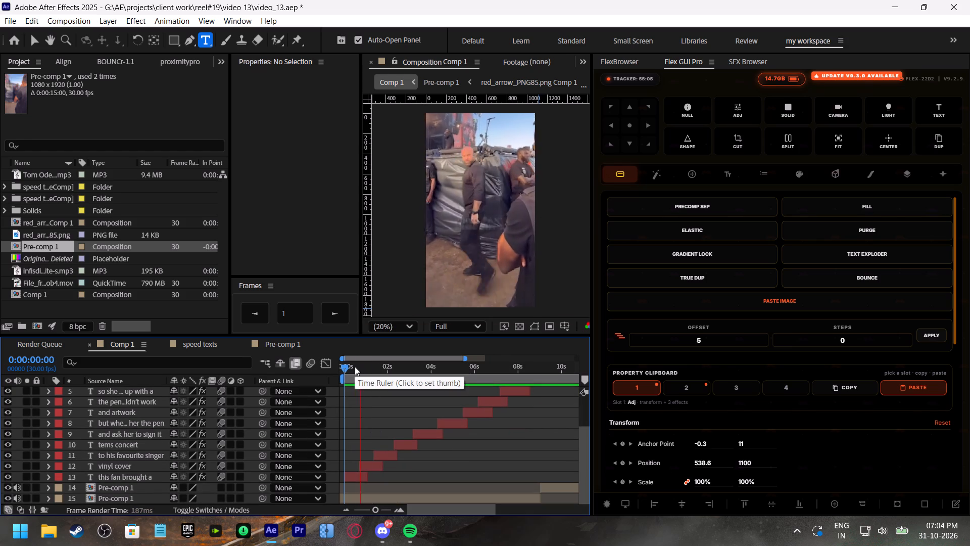
Colour the "brought a" line of the "this fan brought a" caption with a yellow fill.
{"action": "left_click", "coordinate": [355, 367]}
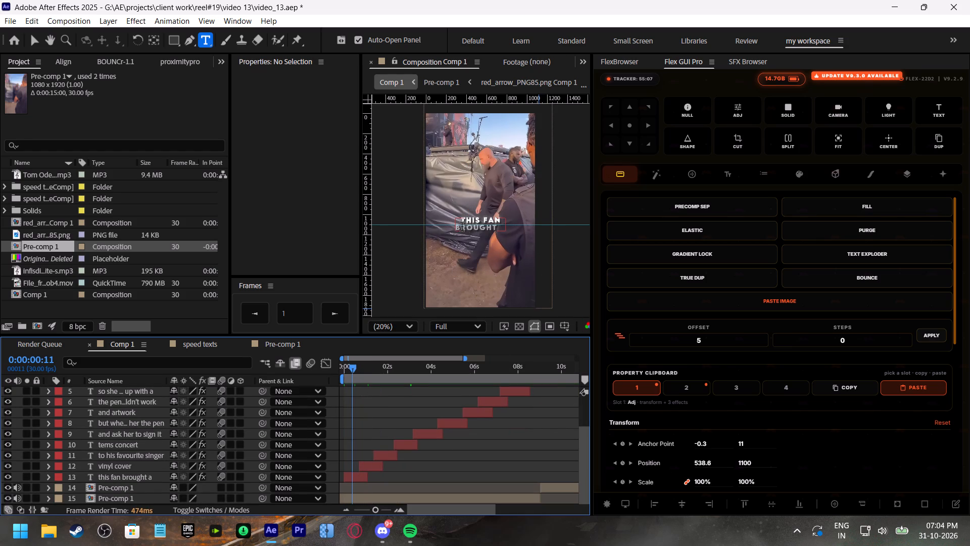
{"action": "left_click_drag", "start_coordinate": [456, 226], "coordinate": [509, 227]}
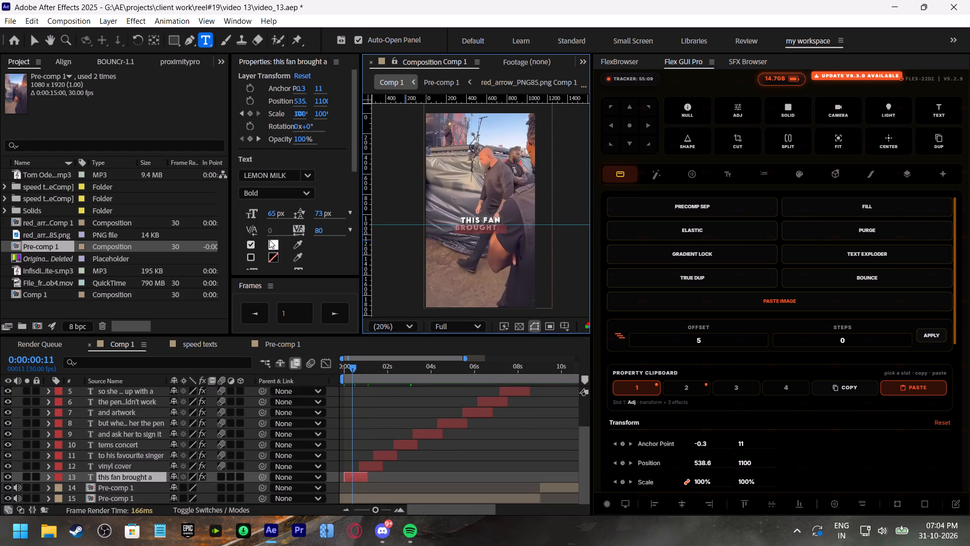
{"action": "left_click", "coordinate": [276, 241]}
{"action": "left_click_drag", "start_coordinate": [434, 170], "coordinate": [720, 161]}
{"action": "left_click_drag", "start_coordinate": [748, 230], "coordinate": [847, 130]}
{"action": "left_click_drag", "start_coordinate": [807, 288], "coordinate": [807, 310]}
{"action": "left_click", "coordinate": [893, 182]}
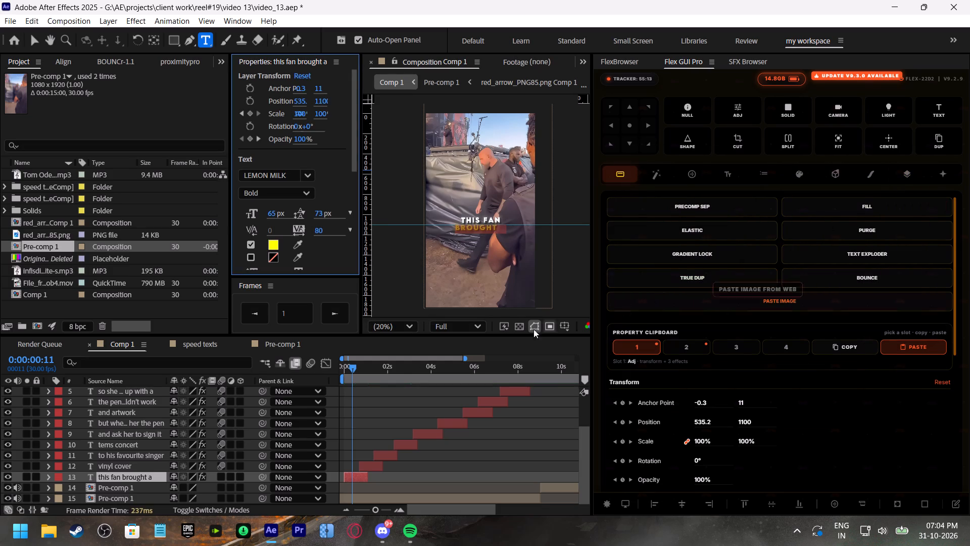
Set the fill of the word "vinyl" in the "vinyl cover" caption to turquoise 00FFE2.
{"action": "left_click", "coordinate": [373, 366]}
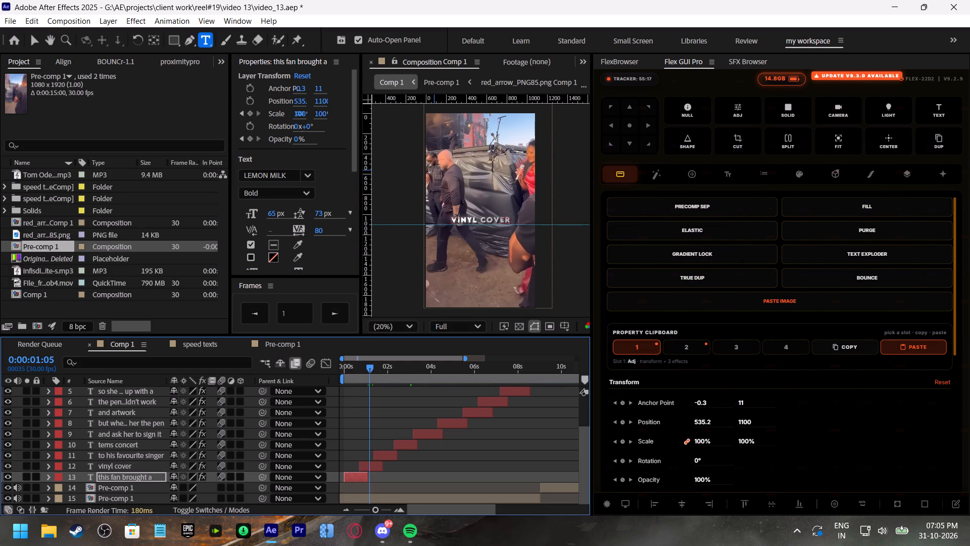
{"action": "left_click_drag", "start_coordinate": [451, 218], "coordinate": [474, 219]}
{"action": "double_click", "coordinate": [472, 218]}
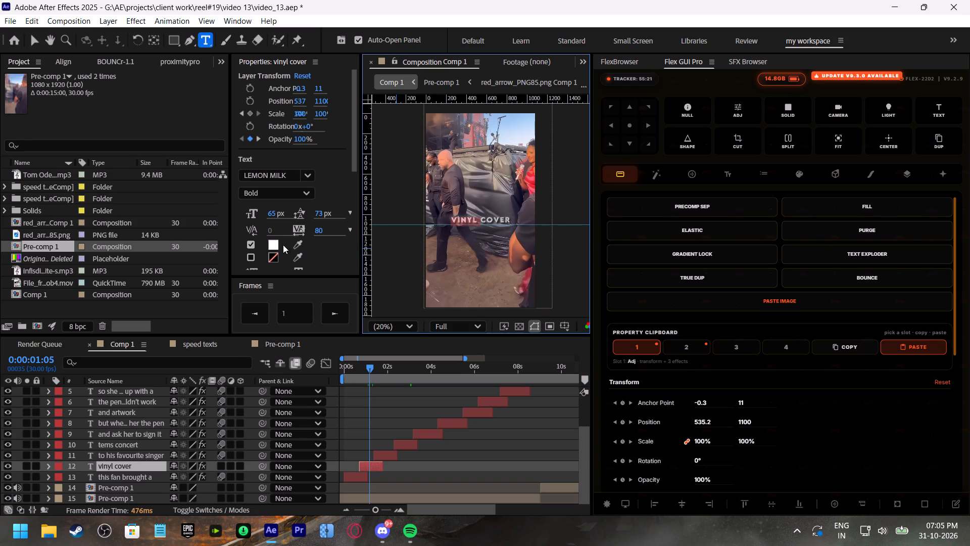
{"action": "left_click", "coordinate": [274, 242]}
{"action": "left_click_drag", "start_coordinate": [450, 158], "coordinate": [748, 147]}
{"action": "left_click_drag", "start_coordinate": [748, 198], "coordinate": [806, 157]}
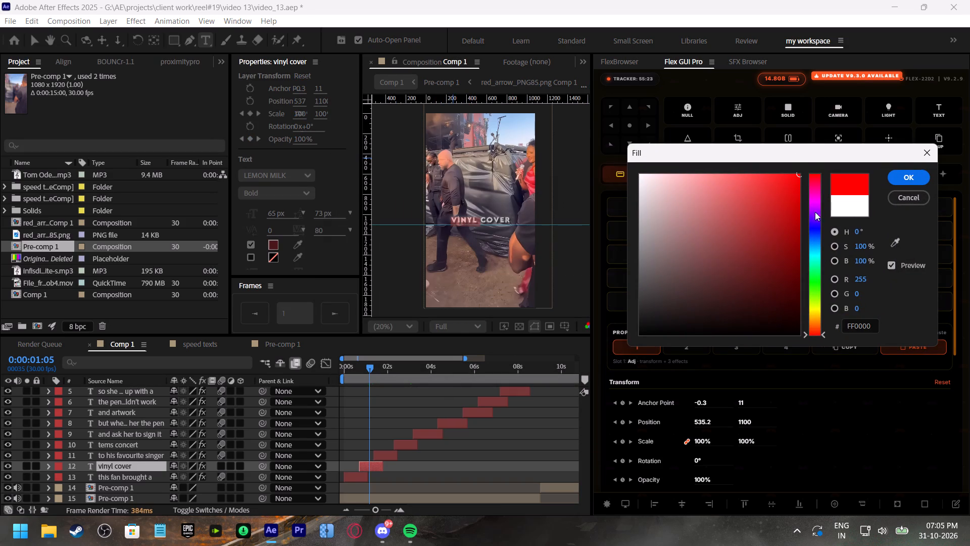
{"action": "left_click_drag", "start_coordinate": [817, 221], "coordinate": [821, 257]}
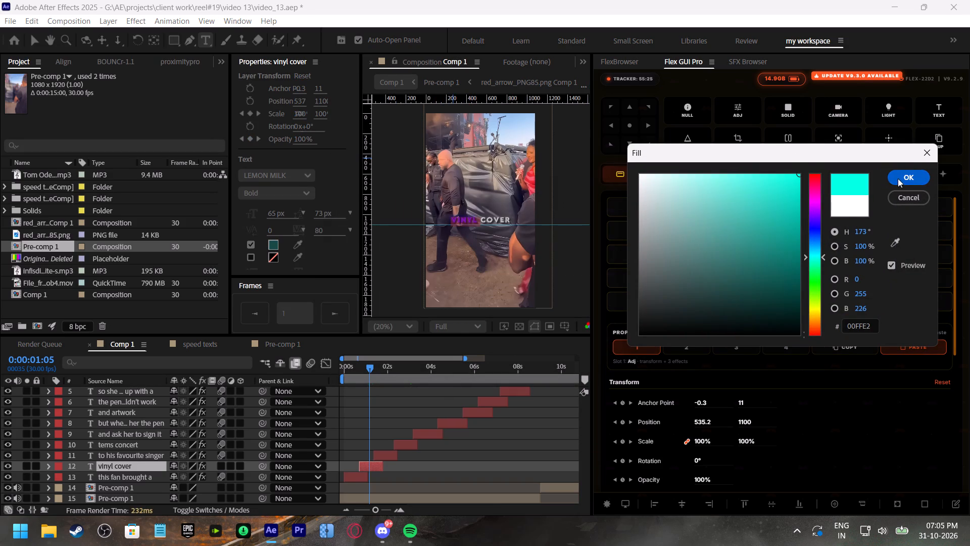
{"action": "left_click", "coordinate": [898, 178]}
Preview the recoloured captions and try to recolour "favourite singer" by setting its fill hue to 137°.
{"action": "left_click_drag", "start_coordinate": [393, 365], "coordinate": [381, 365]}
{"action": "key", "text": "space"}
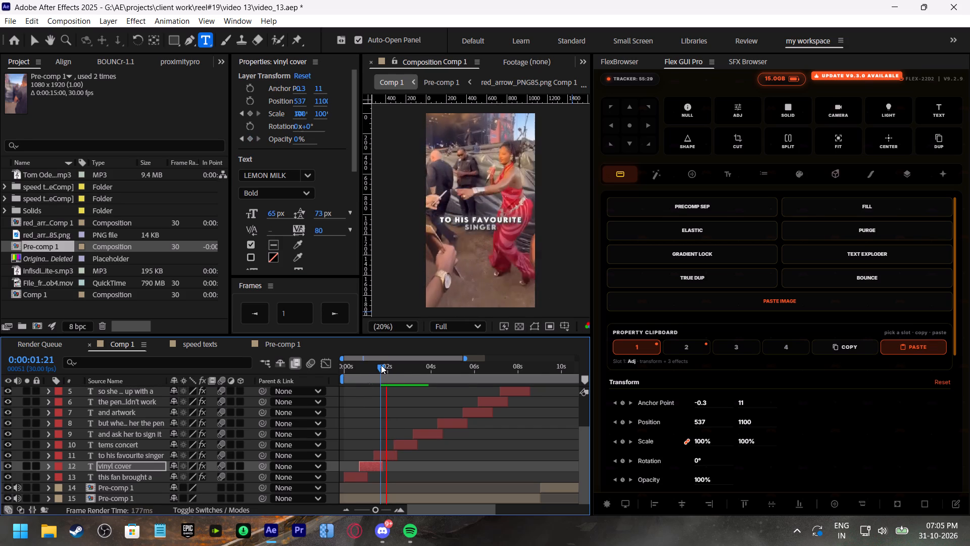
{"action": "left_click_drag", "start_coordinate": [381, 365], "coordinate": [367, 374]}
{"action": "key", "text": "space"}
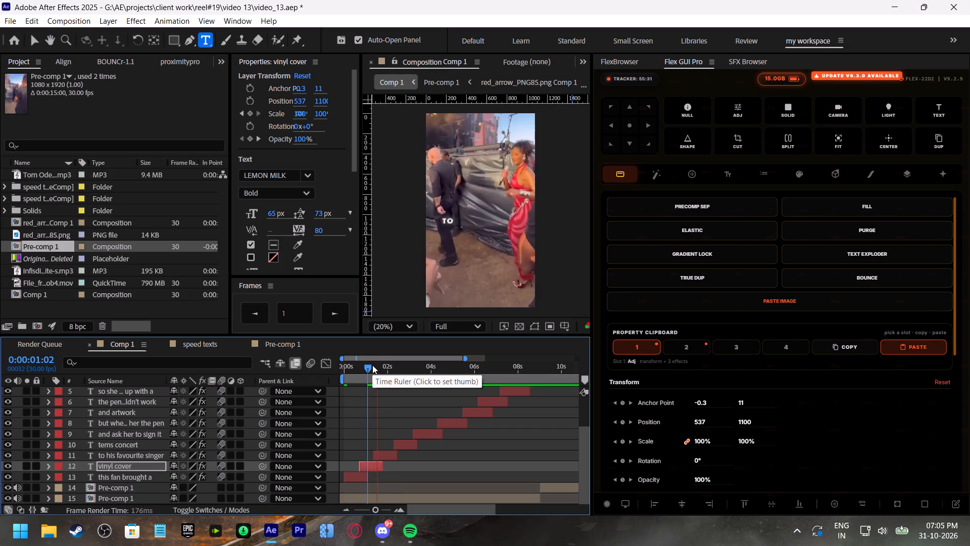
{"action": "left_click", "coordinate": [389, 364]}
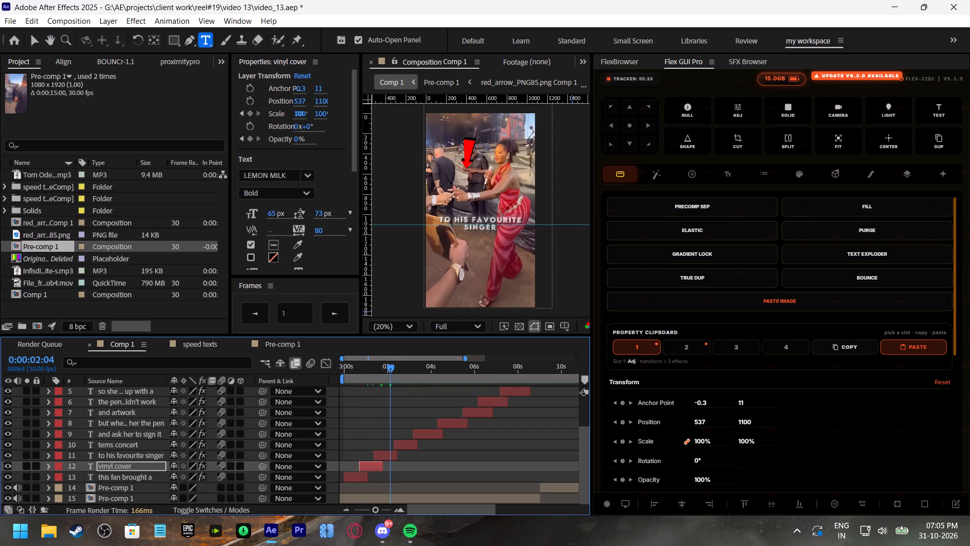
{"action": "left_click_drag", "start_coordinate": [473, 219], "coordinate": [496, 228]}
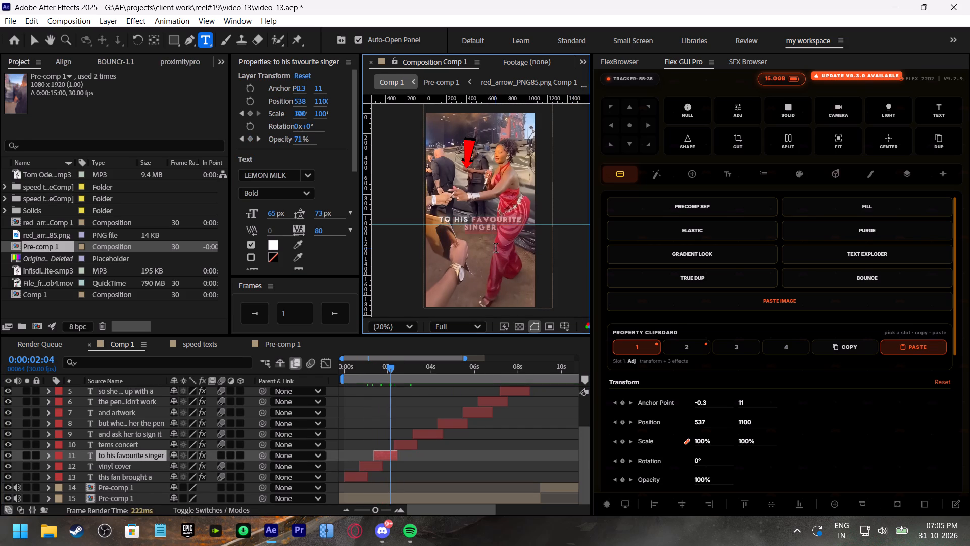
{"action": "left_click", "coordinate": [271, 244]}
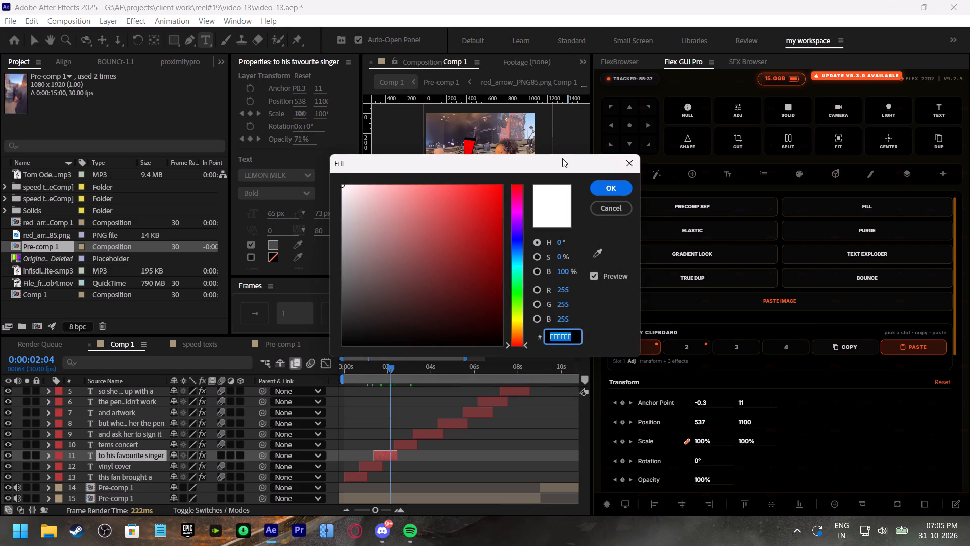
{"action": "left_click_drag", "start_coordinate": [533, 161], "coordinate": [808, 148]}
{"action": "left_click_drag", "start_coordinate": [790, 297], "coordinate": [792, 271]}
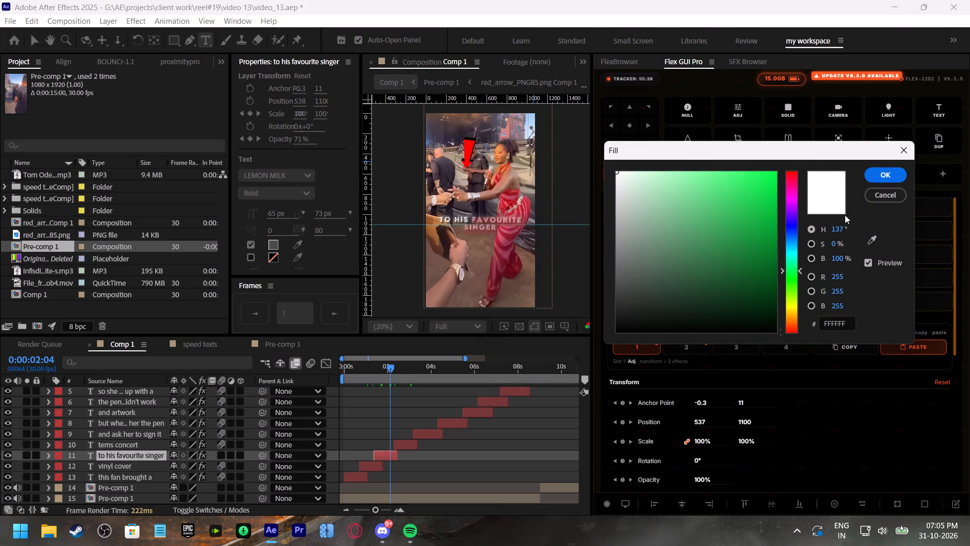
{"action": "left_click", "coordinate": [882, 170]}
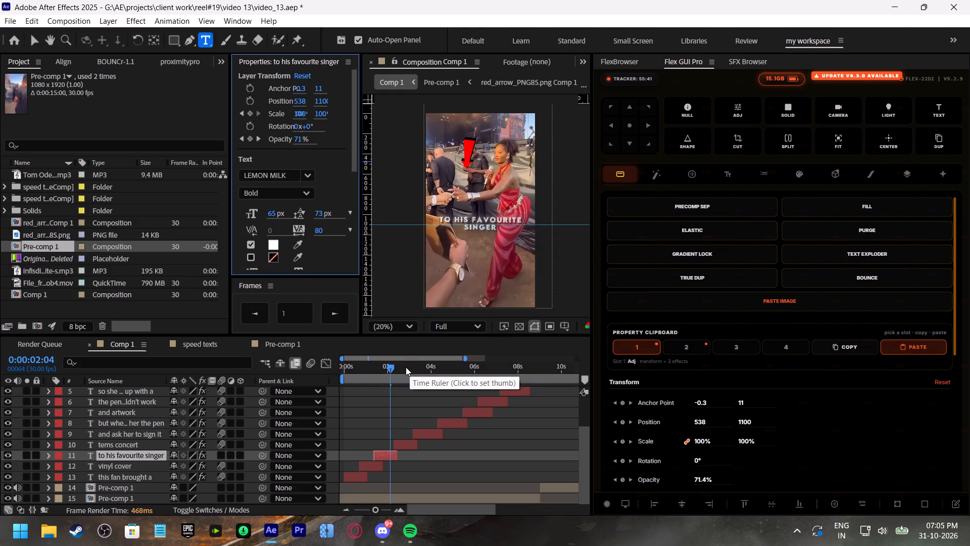
Set the fill of "favourite singer" in the "to his favourite singer" caption to green 00FF26.
{"action": "left_click", "coordinate": [406, 367]}
{"action": "left_click_drag", "start_coordinate": [405, 367], "coordinate": [387, 373]}
{"action": "left_click", "coordinate": [382, 455]}
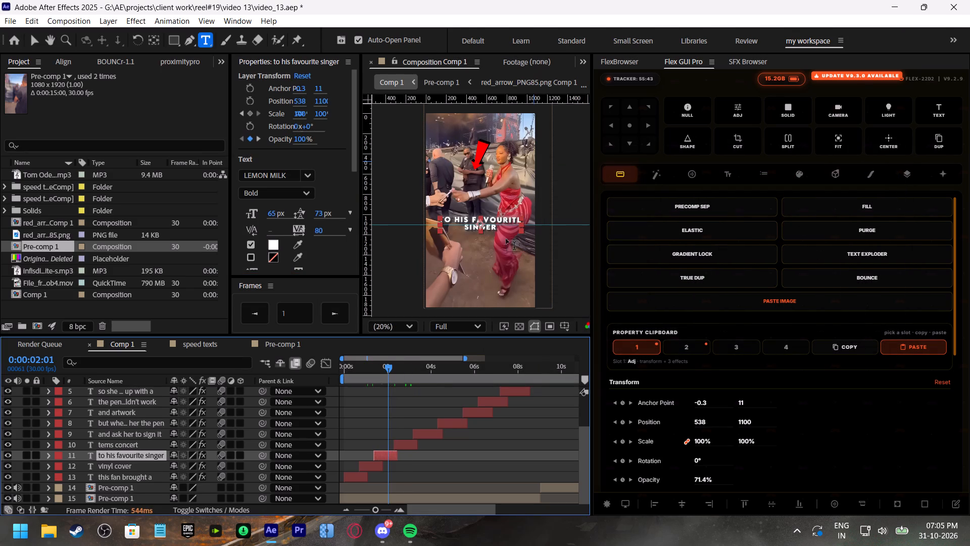
{"action": "left_click_drag", "start_coordinate": [472, 218], "coordinate": [501, 230]}
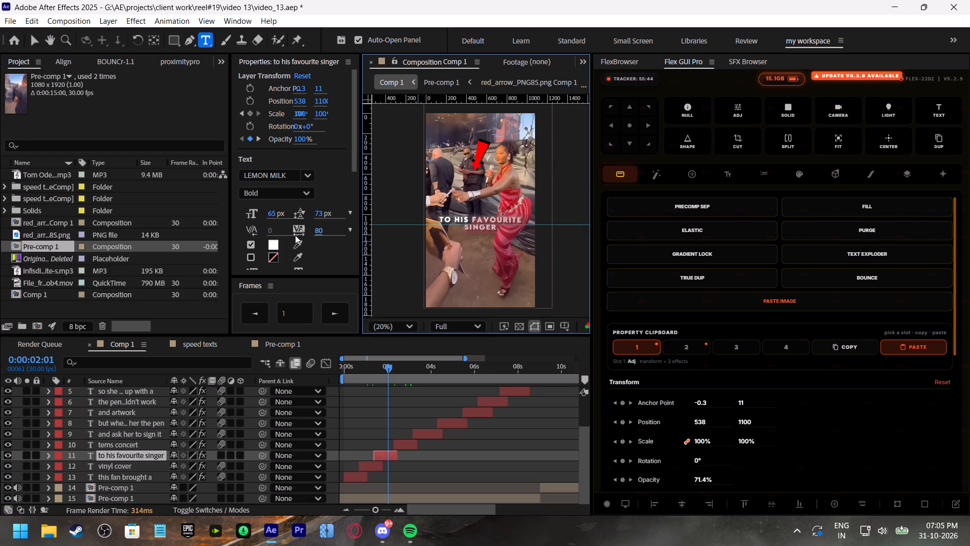
{"action": "left_click", "coordinate": [273, 247]}
{"action": "left_click_drag", "start_coordinate": [451, 234], "coordinate": [564, 149]}
{"action": "left_click", "coordinate": [517, 288]}
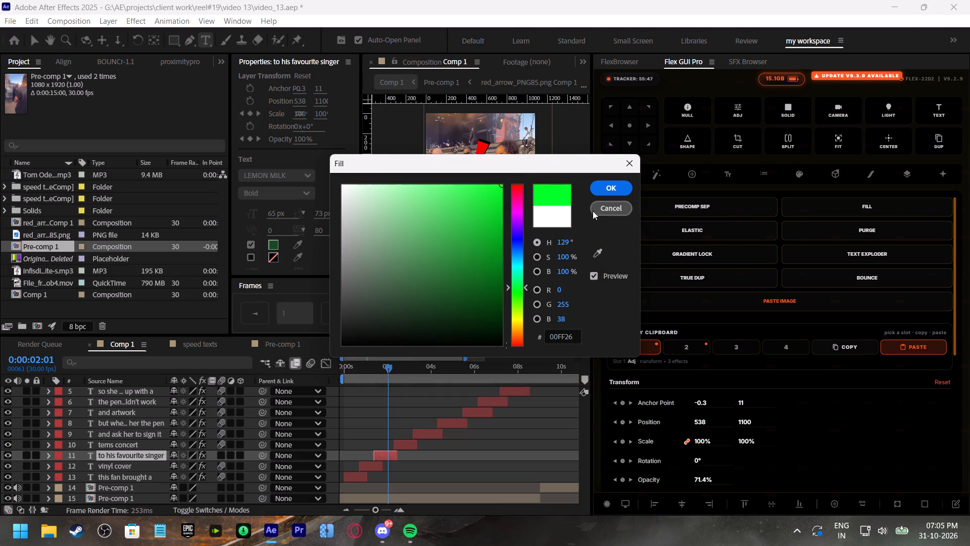
{"action": "left_click", "coordinate": [594, 190]}
Colour the word "tems" in the "tems concert" caption with a red fill.
{"action": "left_click", "coordinate": [409, 372]}
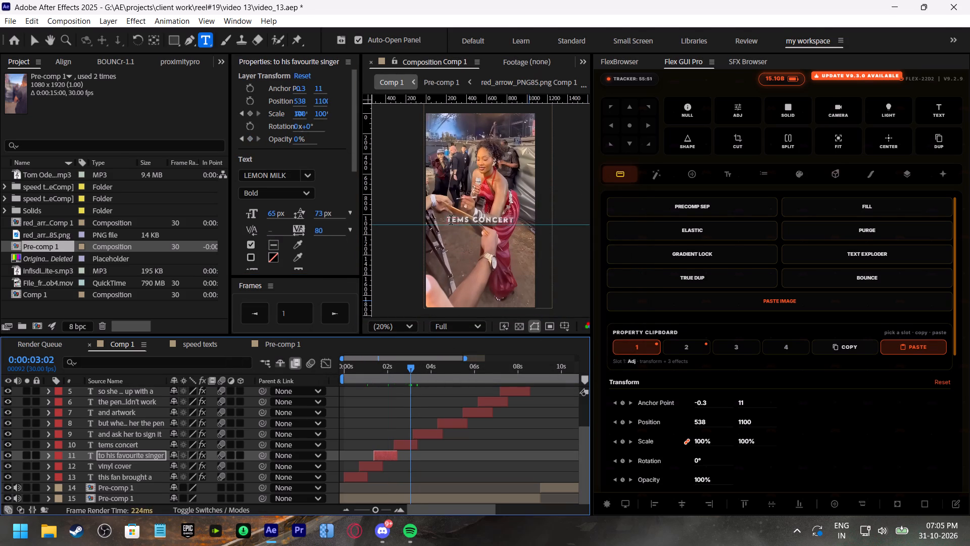
{"action": "left_click_drag", "start_coordinate": [447, 218], "coordinate": [487, 240]}
{"action": "key", "text": "ctrl+z"}
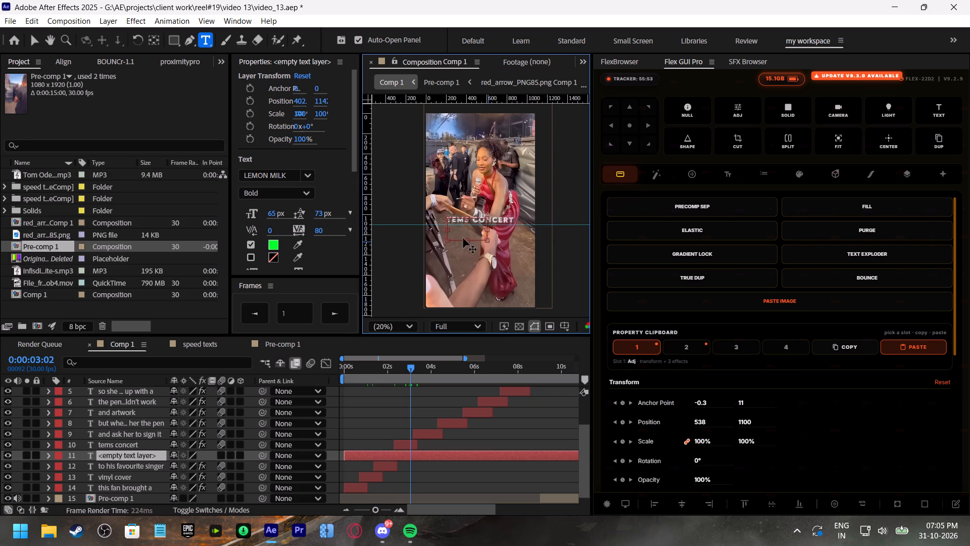
{"action": "left_click_drag", "start_coordinate": [448, 219], "coordinate": [469, 218]}
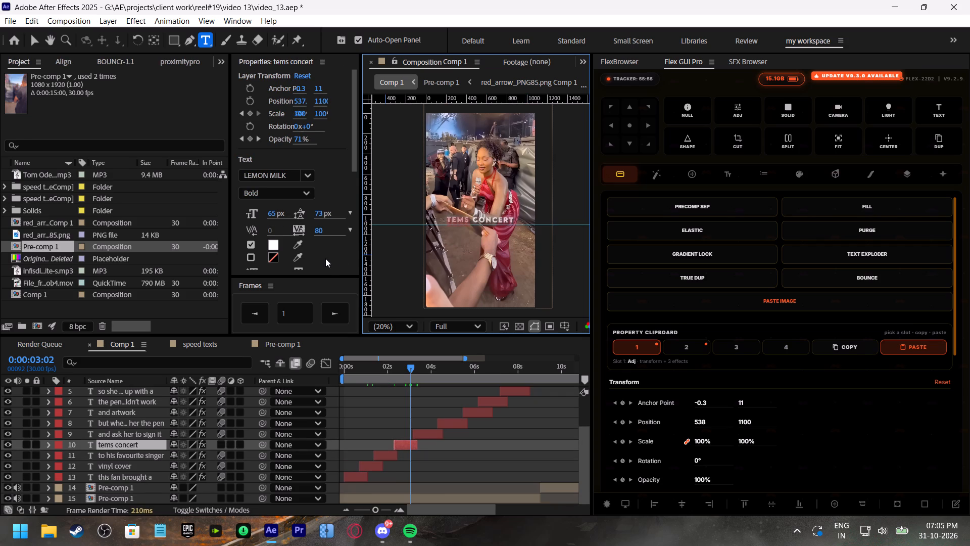
{"action": "left_click", "coordinate": [271, 245]}
{"action": "left_click_drag", "start_coordinate": [481, 166], "coordinate": [794, 157]}
{"action": "left_click_drag", "start_coordinate": [783, 218], "coordinate": [825, 186]}
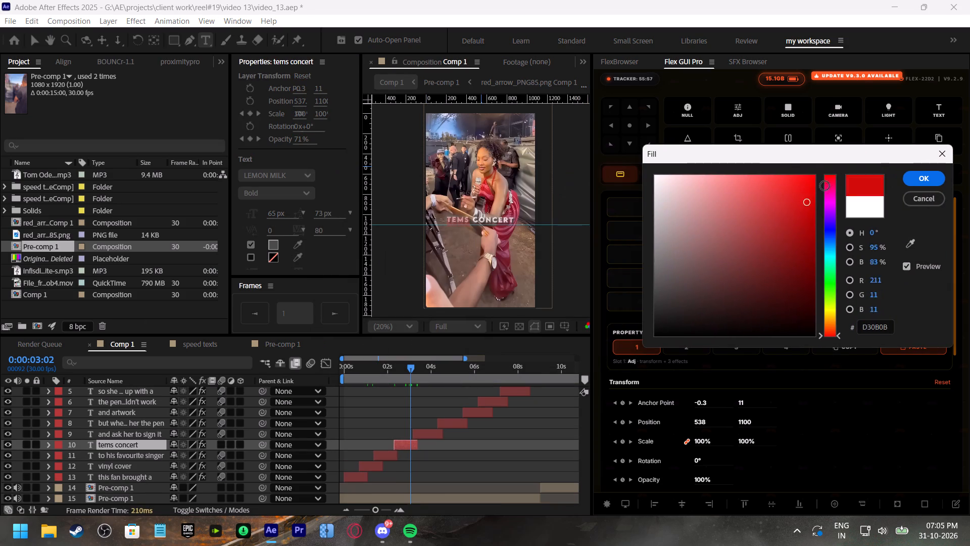
{"action": "left_click_drag", "start_coordinate": [825, 186], "coordinate": [850, 159]}
{"action": "left_click", "coordinate": [931, 180]}
{"action": "left_click", "coordinate": [438, 441]}
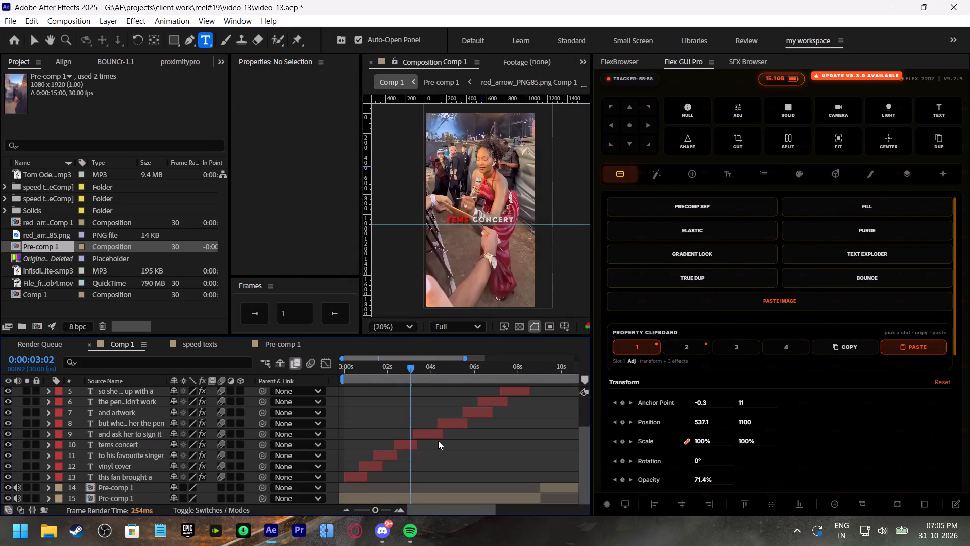
Colour the "to sign it" line of the "and ask her to sign it" caption with a yellow fill.
{"action": "key", "text": "space"}
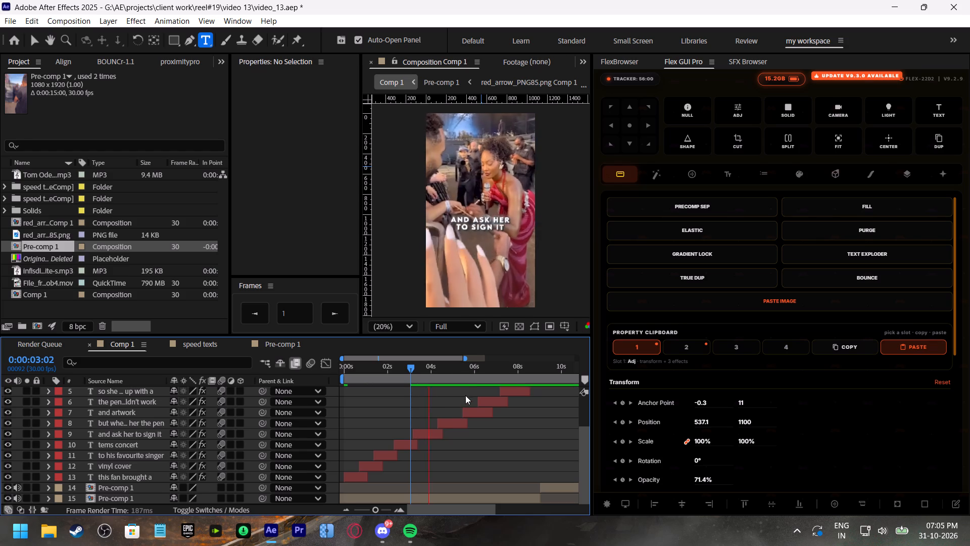
{"action": "left_click", "coordinate": [432, 372]}
{"action": "triple_click", "coordinate": [479, 230]}
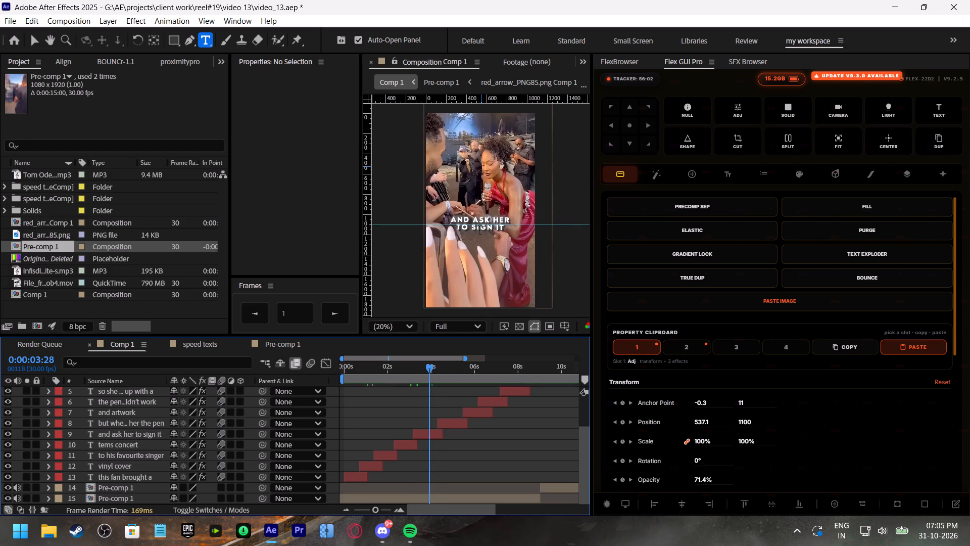
{"action": "left_click", "coordinate": [272, 248]}
{"action": "left_click_drag", "start_coordinate": [498, 231], "coordinate": [611, 166]}
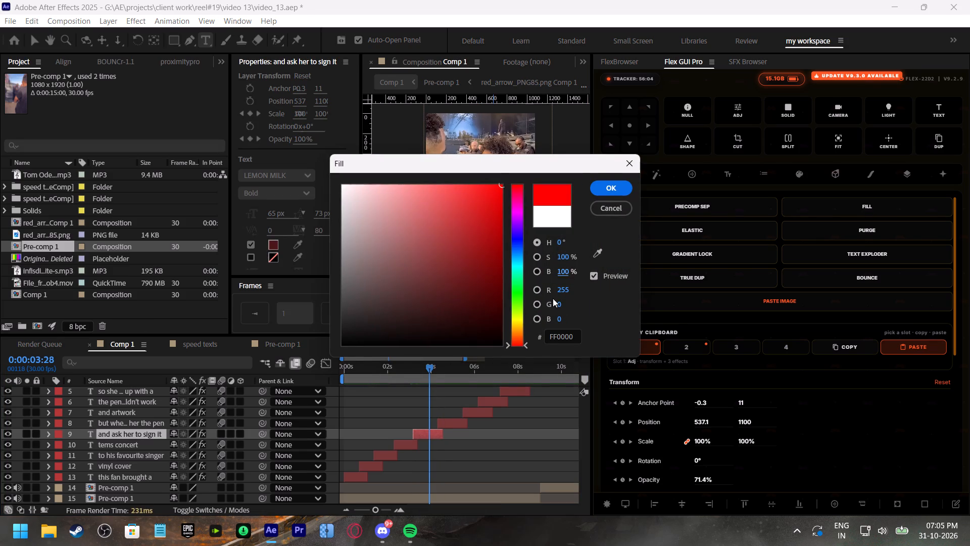
{"action": "left_click_drag", "start_coordinate": [519, 325], "coordinate": [519, 318]}
{"action": "left_click", "coordinate": [630, 178]}
{"action": "left_click", "coordinate": [620, 187]}
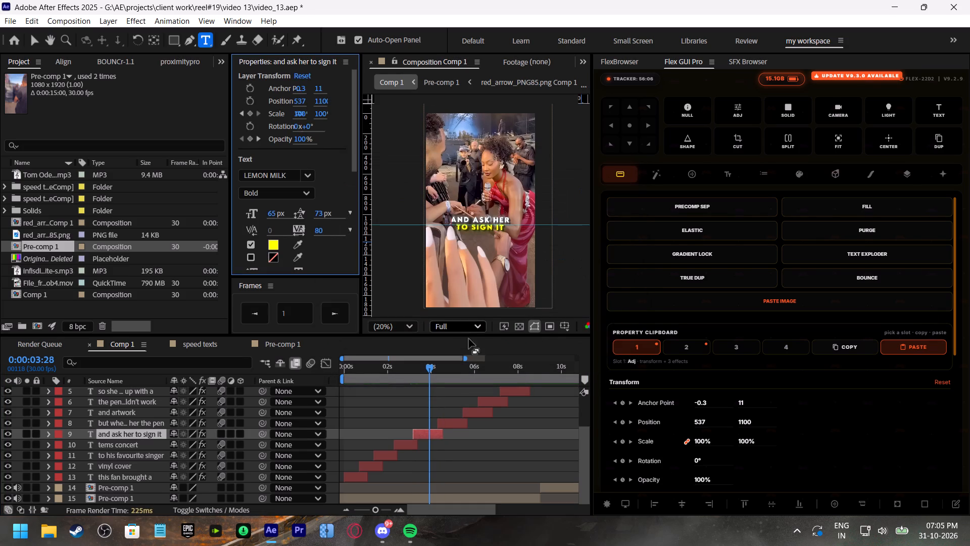
Set the fill of the "but when he handed" line in the "but when he handed her the pen" caption to blue 0091FF.
{"action": "left_click", "coordinate": [452, 366]}
{"action": "left_click", "coordinate": [452, 366]}
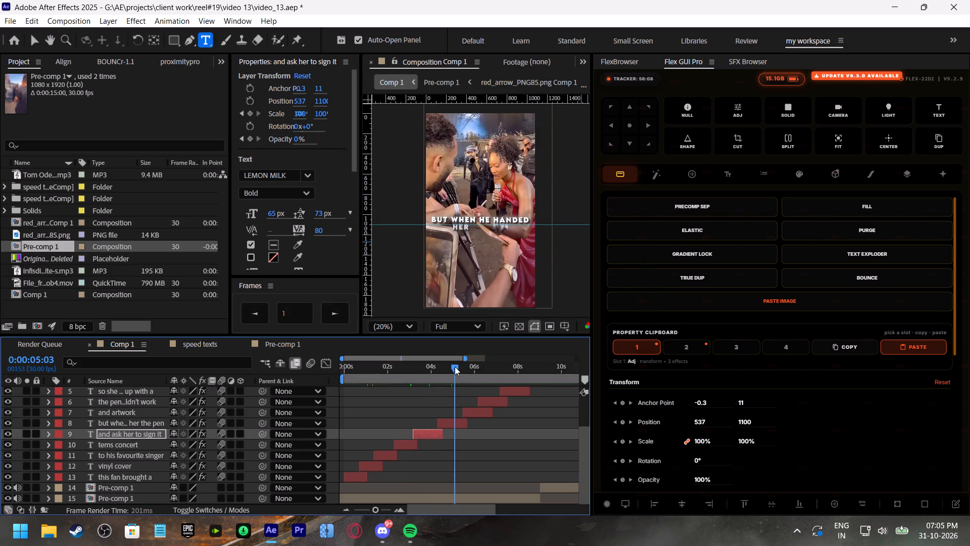
{"action": "key", "text": "space"}
{"action": "left_click", "coordinate": [455, 367]}
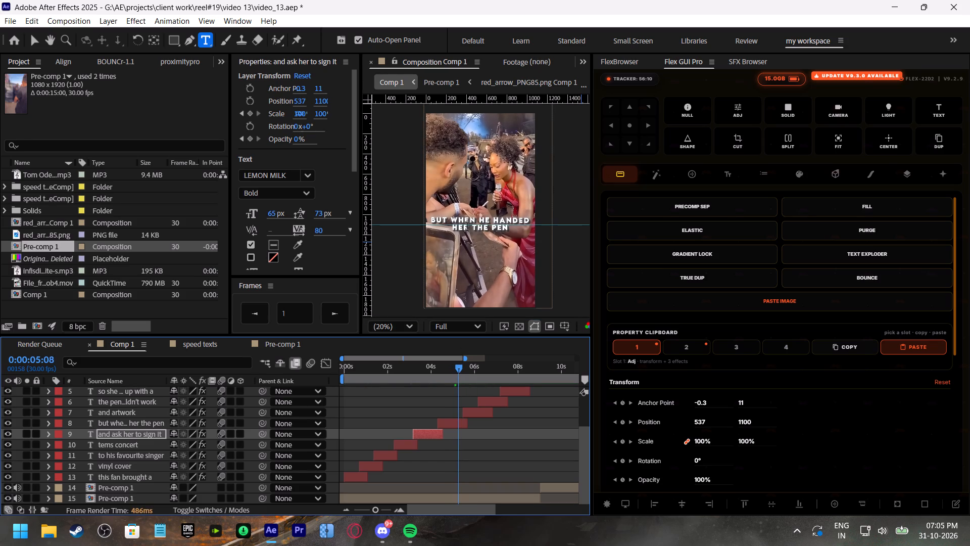
{"action": "triple_click", "coordinate": [450, 217]}
{"action": "left_click", "coordinate": [273, 239]}
{"action": "left_click", "coordinate": [273, 247]}
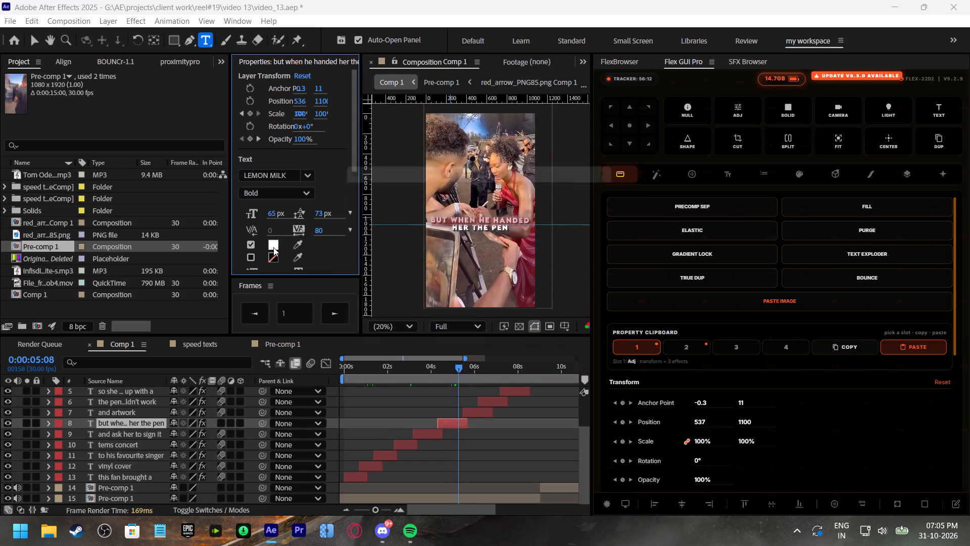
{"action": "left_click_drag", "start_coordinate": [497, 206], "coordinate": [573, 140]}
{"action": "left_click_drag", "start_coordinate": [515, 277], "coordinate": [523, 253]}
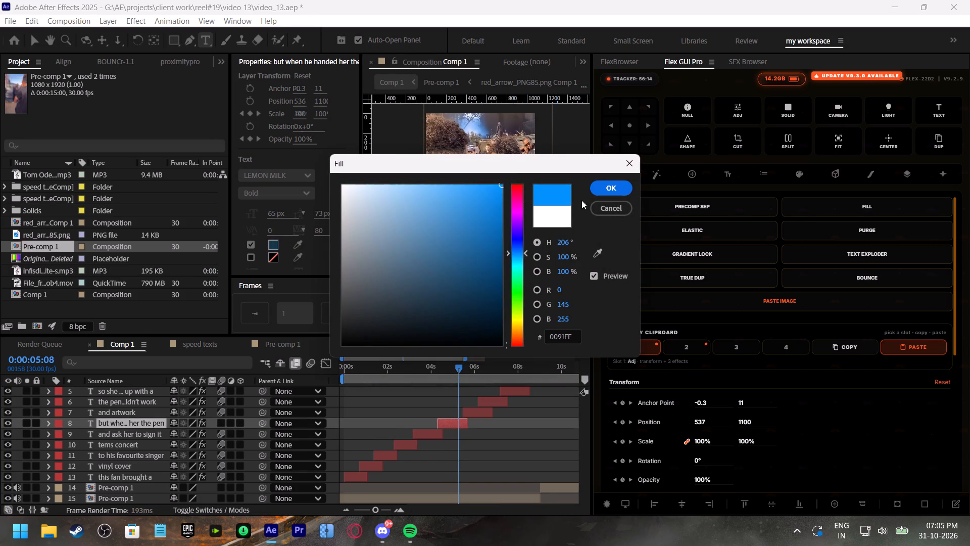
{"action": "left_click", "coordinate": [602, 186]}
Set the fill of "wouldn't work" in the "the pen wouldn't work" caption to red FF0000.
{"action": "left_click", "coordinate": [437, 367]}
{"action": "key", "text": "space"}
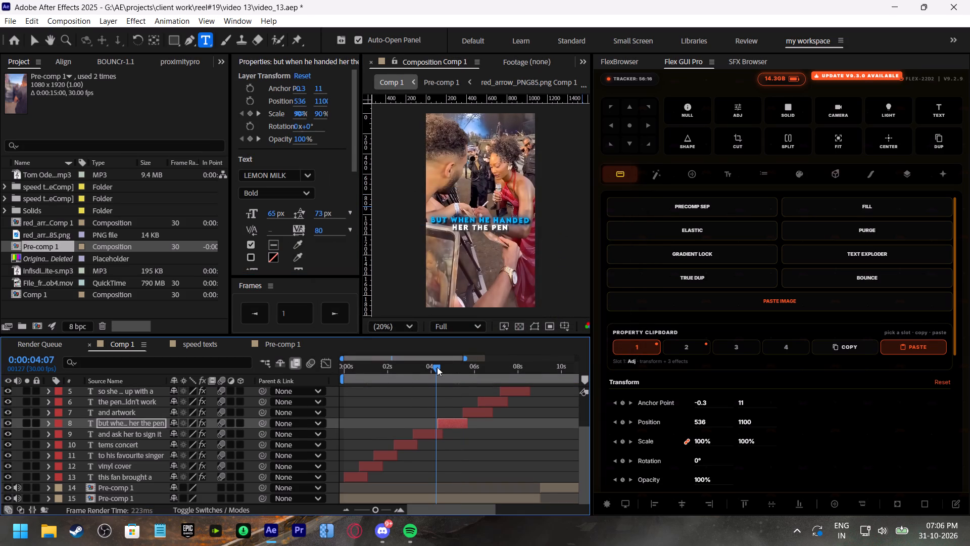
{"action": "left_click", "coordinate": [489, 366]}
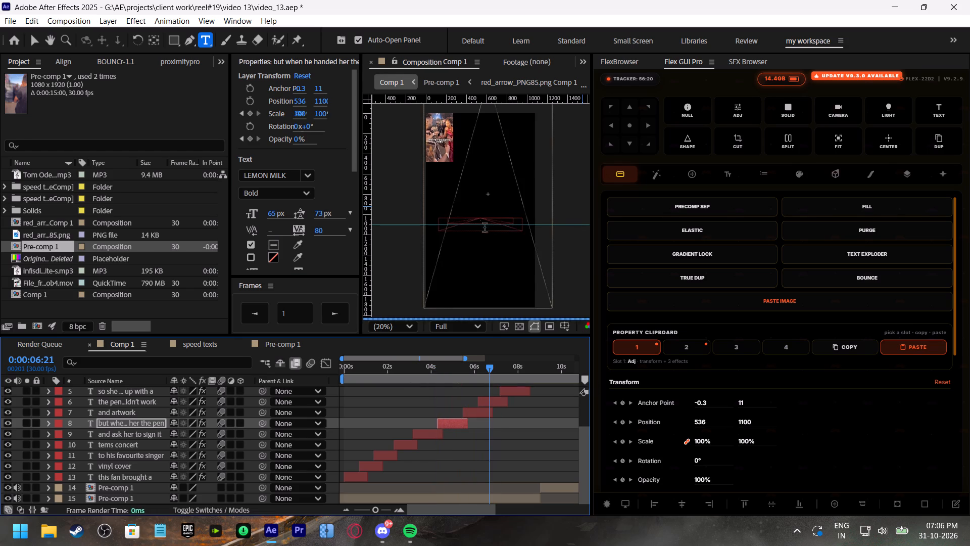
{"action": "left_click_drag", "start_coordinate": [477, 216], "coordinate": [491, 204]}
{"action": "key", "text": "ctrl+z"}
{"action": "left_click", "coordinate": [479, 411]}
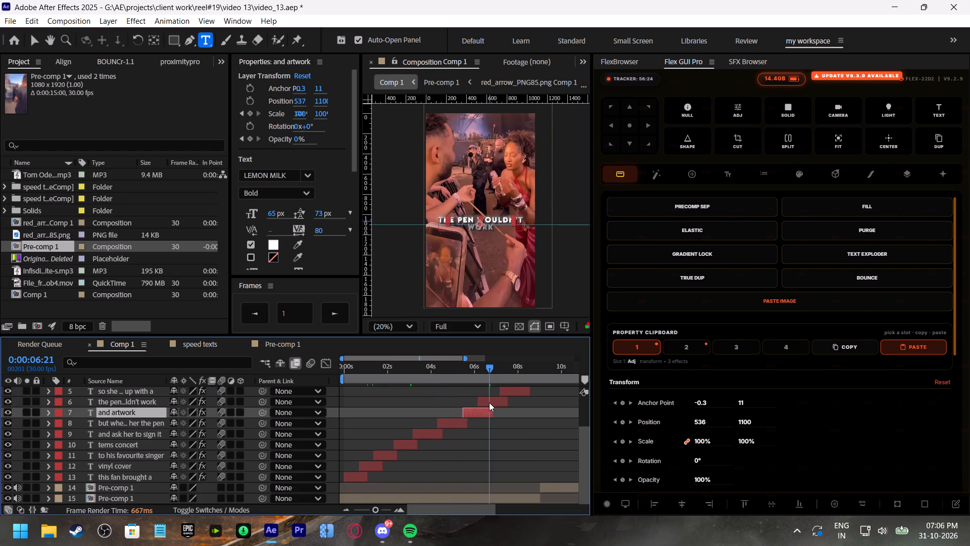
{"action": "left_click", "coordinate": [490, 401]}
{"action": "left_click_drag", "start_coordinate": [477, 218], "coordinate": [496, 230]}
{"action": "left_click", "coordinate": [277, 244]}
{"action": "left_click_drag", "start_coordinate": [427, 224], "coordinate": [600, 145]}
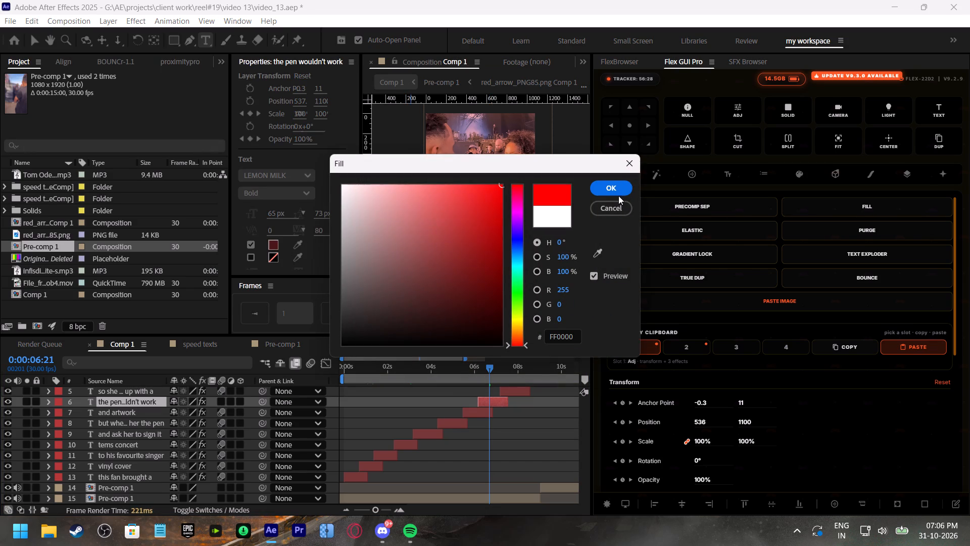
{"action": "left_click", "coordinate": [618, 196]}
{"action": "left_click", "coordinate": [615, 194]}
Colour the words "came up" in the "so she came up with a" caption with a yellow fill.
{"action": "left_click", "coordinate": [475, 367]}
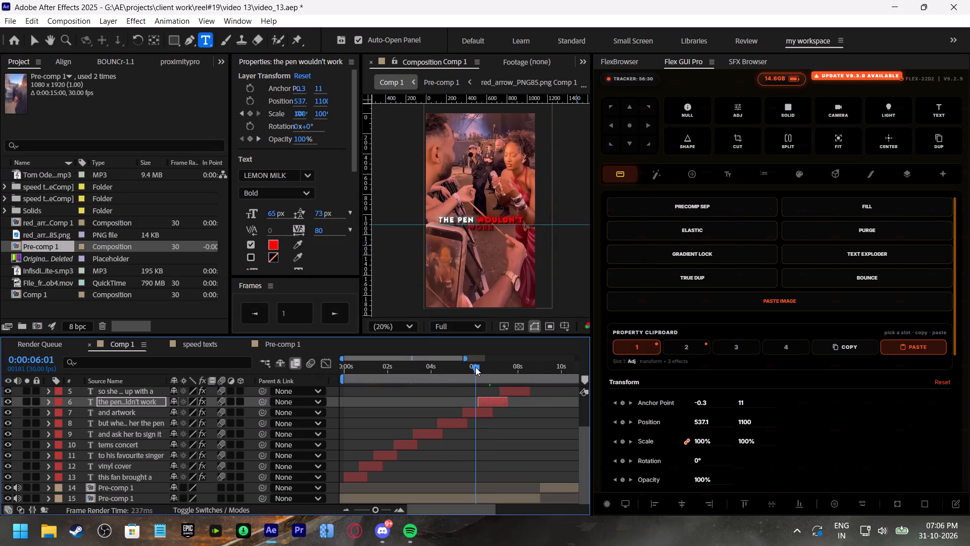
{"action": "key", "text": "space"}
{"action": "scroll", "coordinate": [503, 417], "scroll_direction": "down", "scroll_amount": 2, "text": "shift"}
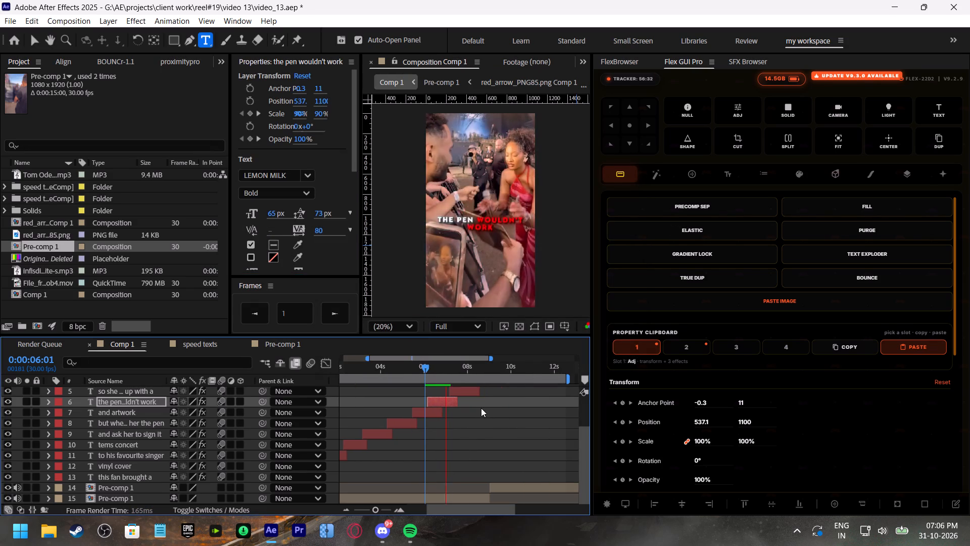
{"action": "left_click", "coordinate": [463, 371]}
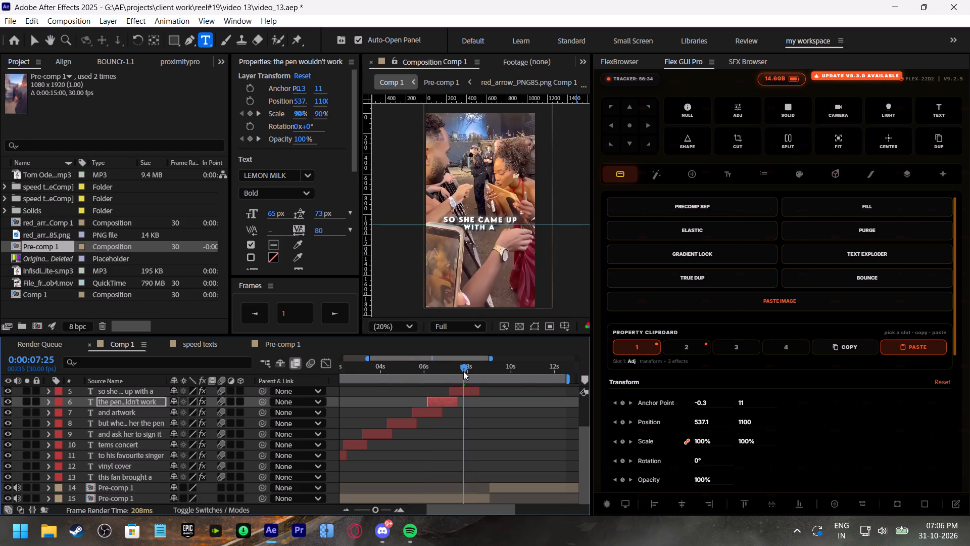
{"action": "left_click_drag", "start_coordinate": [479, 218], "coordinate": [516, 219]}
{"action": "left_click", "coordinate": [272, 244]}
{"action": "left_click_drag", "start_coordinate": [422, 239], "coordinate": [529, 171]}
{"action": "left_click_drag", "start_coordinate": [507, 310], "coordinate": [514, 316]}
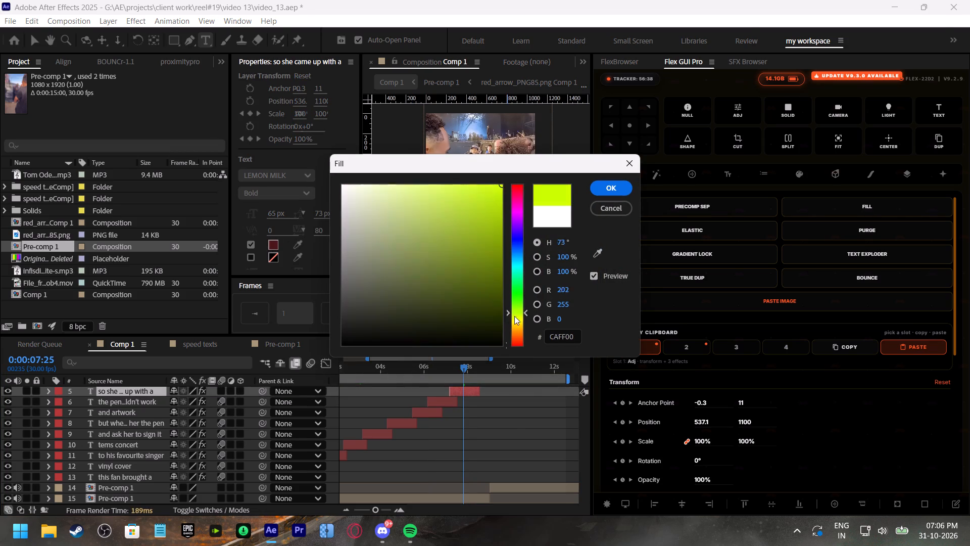
{"action": "left_click_drag", "start_coordinate": [514, 316], "coordinate": [519, 318]}
{"action": "left_click", "coordinate": [609, 190]}
Set the fill of the word "clever" in the "clever alternative" caption to green 00FF0A.
{"action": "scroll", "coordinate": [488, 411], "scroll_direction": "down", "scroll_amount": 3, "text": "shift"}
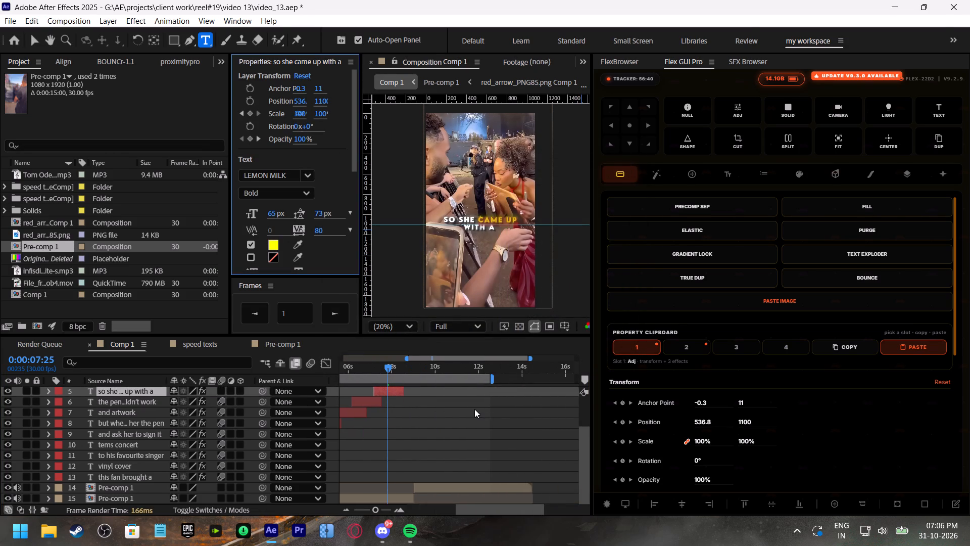
{"action": "scroll", "coordinate": [474, 409], "scroll_direction": "up", "scroll_amount": 2}
{"action": "left_click", "coordinate": [406, 363]}
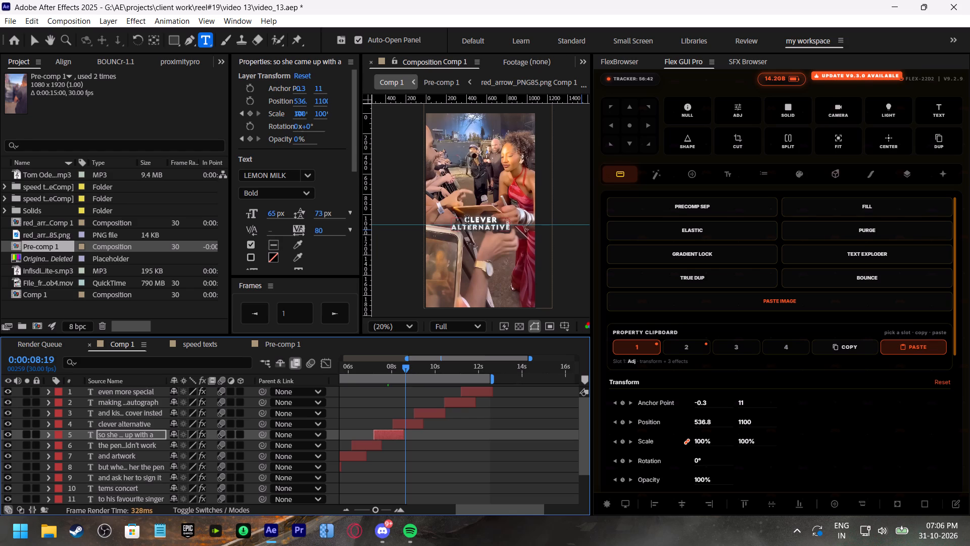
{"action": "left_click_drag", "start_coordinate": [466, 218], "coordinate": [499, 218]}
{"action": "left_click", "coordinate": [274, 243]}
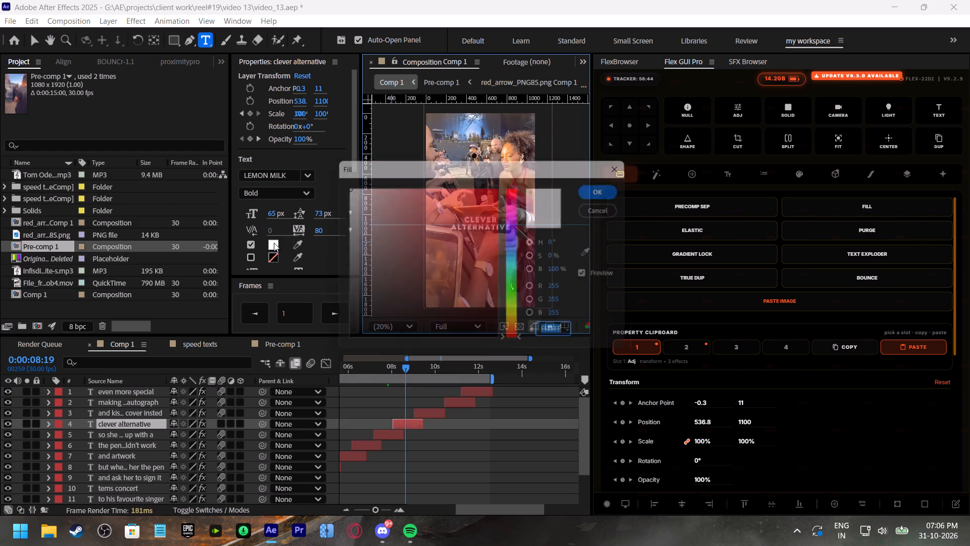
{"action": "left_click_drag", "start_coordinate": [452, 234], "coordinate": [554, 154]}
{"action": "left_click_drag", "start_coordinate": [524, 260], "coordinate": [523, 291]}
{"action": "left_click", "coordinate": [614, 190]}
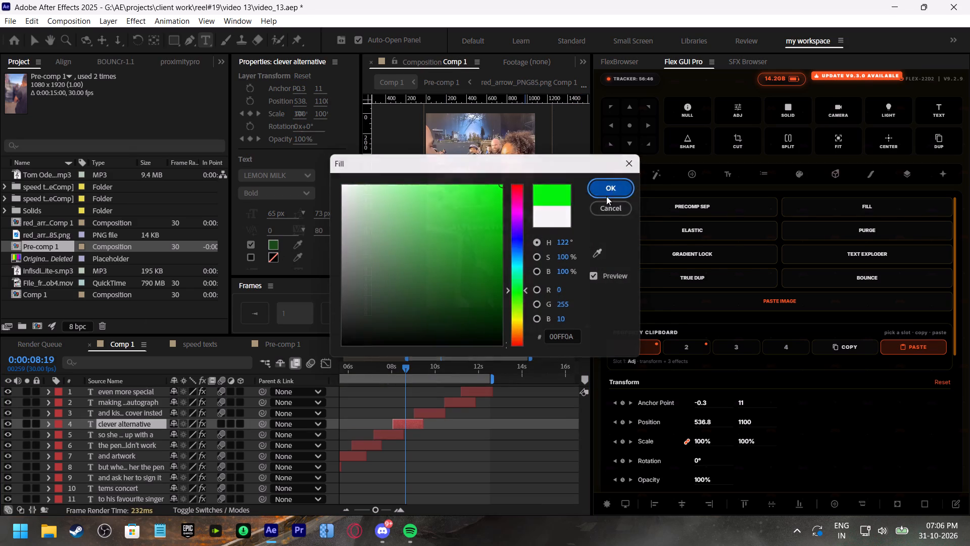
Set the fill of the "and kiss the" line in the "and kiss the cover insted" caption to magenta F400FF.
{"action": "left_click", "coordinate": [434, 369]}
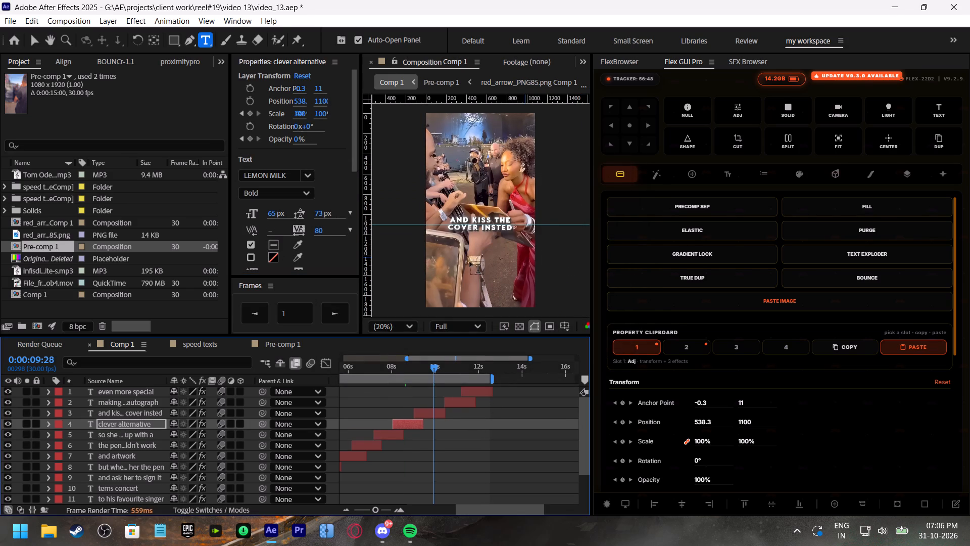
{"action": "left_click_drag", "start_coordinate": [452, 219], "coordinate": [507, 219]}
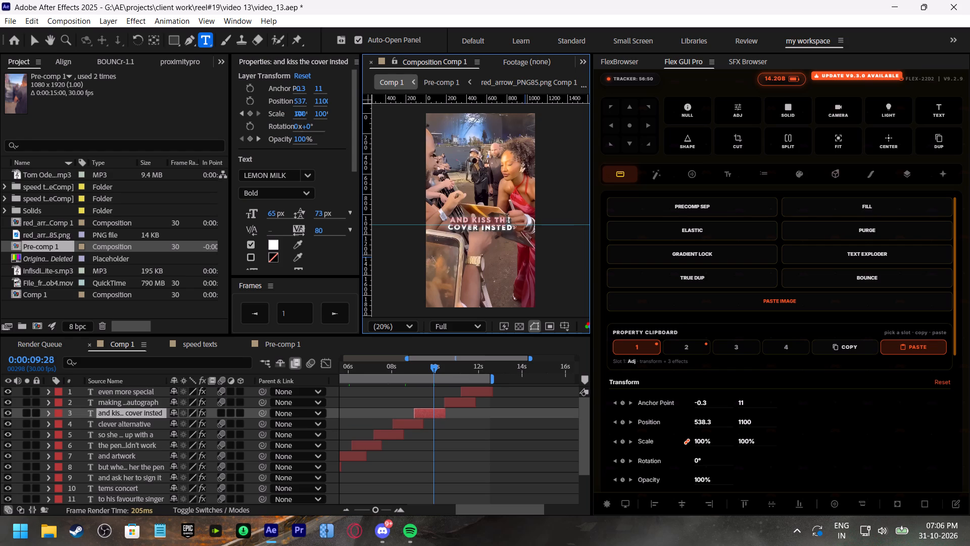
{"action": "left_click_drag", "start_coordinate": [507, 219], "coordinate": [511, 219]}
{"action": "left_click", "coordinate": [270, 249]}
{"action": "left_click", "coordinate": [273, 246]}
{"action": "left_click_drag", "start_coordinate": [469, 214], "coordinate": [539, 162]}
{"action": "left_click", "coordinate": [518, 216]}
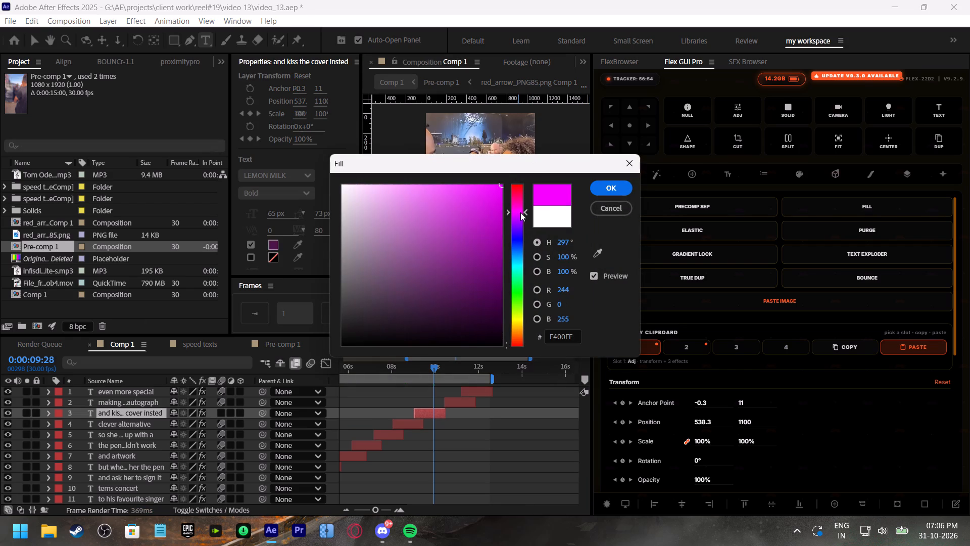
{"action": "left_click", "coordinate": [600, 186]}
Set the fill of the word "autograph" in the "making the autograph" caption to magenta.
{"action": "left_click_drag", "start_coordinate": [445, 364], "coordinate": [453, 367]}
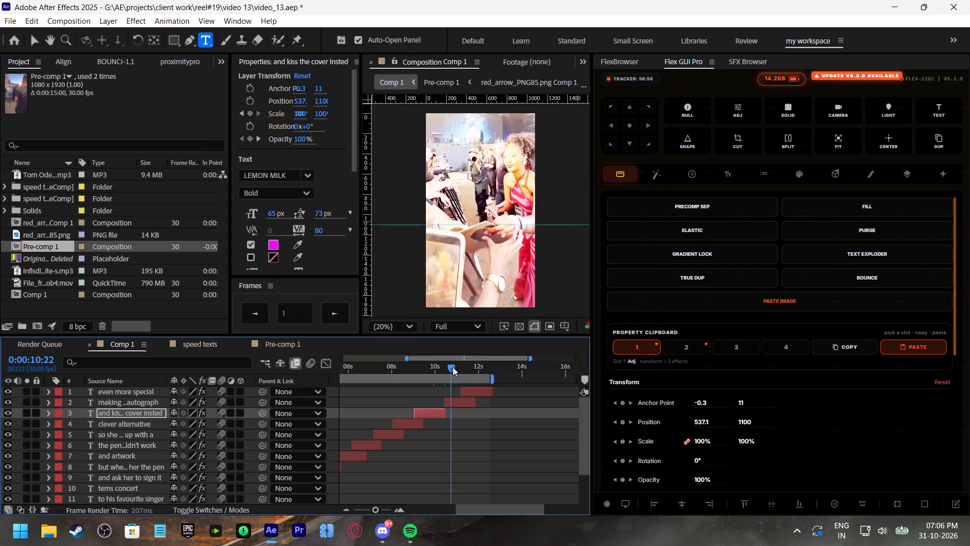
{"action": "left_click_drag", "start_coordinate": [453, 367], "coordinate": [459, 370]}
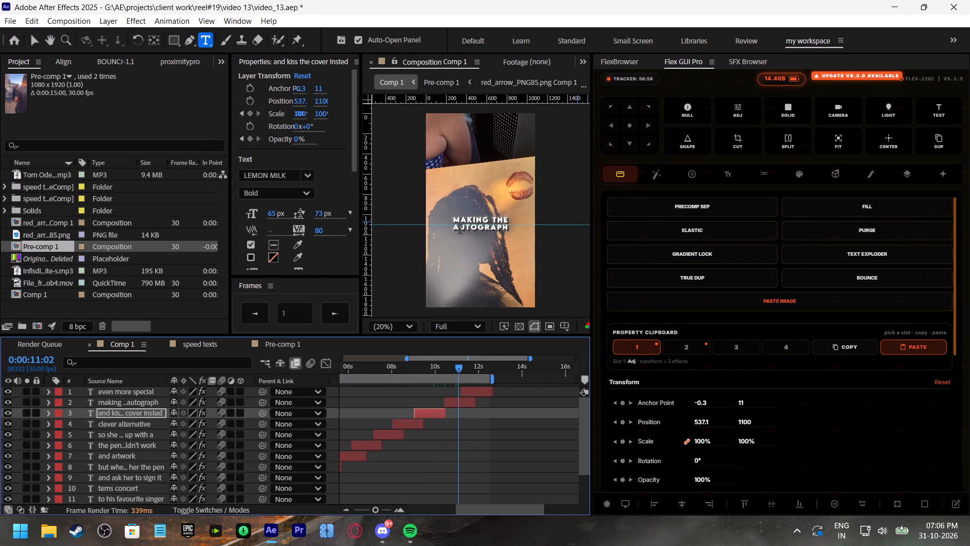
{"action": "double_click", "coordinate": [460, 229]}
{"action": "left_click", "coordinate": [270, 244]}
{"action": "left_click_drag", "start_coordinate": [448, 223], "coordinate": [603, 154]}
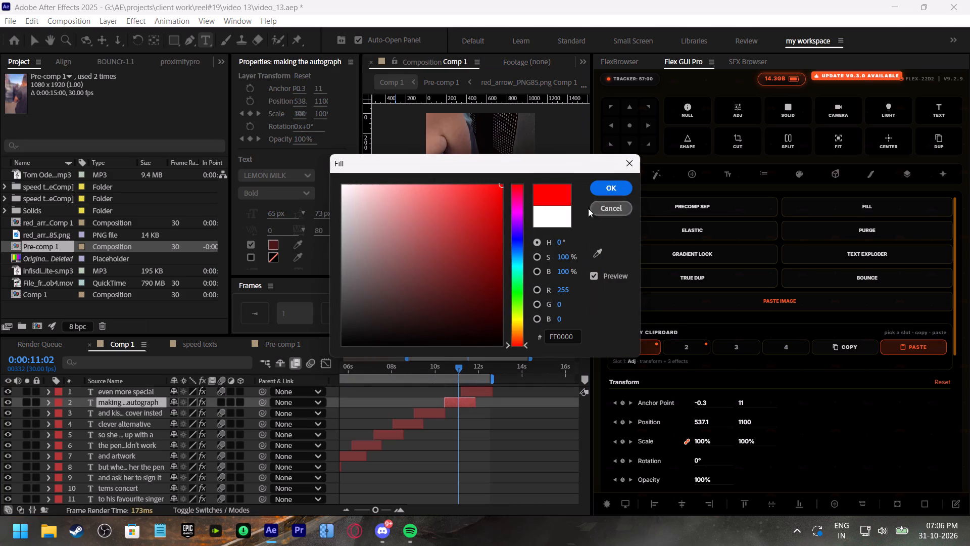
{"action": "left_click_drag", "start_coordinate": [519, 217], "coordinate": [519, 208]}
{"action": "left_click", "coordinate": [607, 195]}
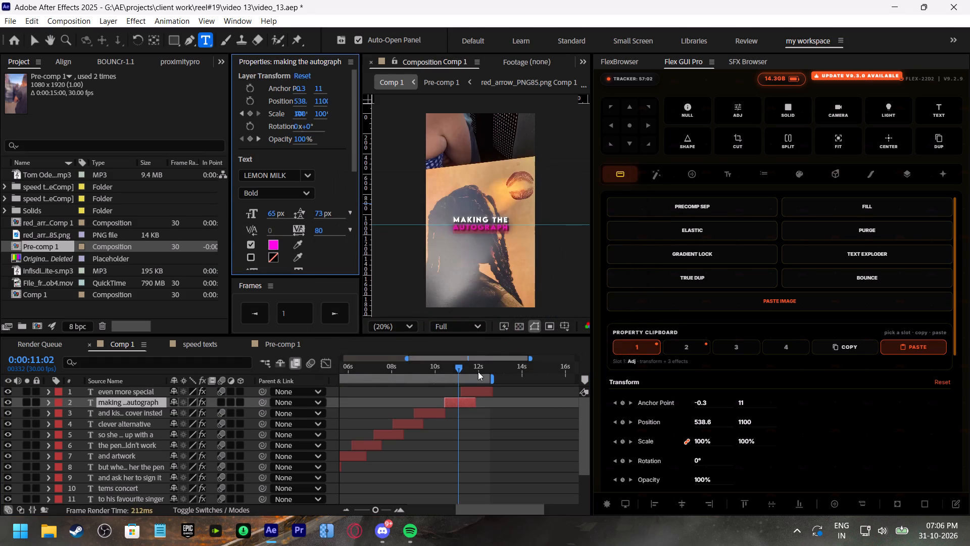
Set the fill of "more special" in the "even more special" caption to green and save the project.
{"action": "left_click", "coordinate": [478, 365]}
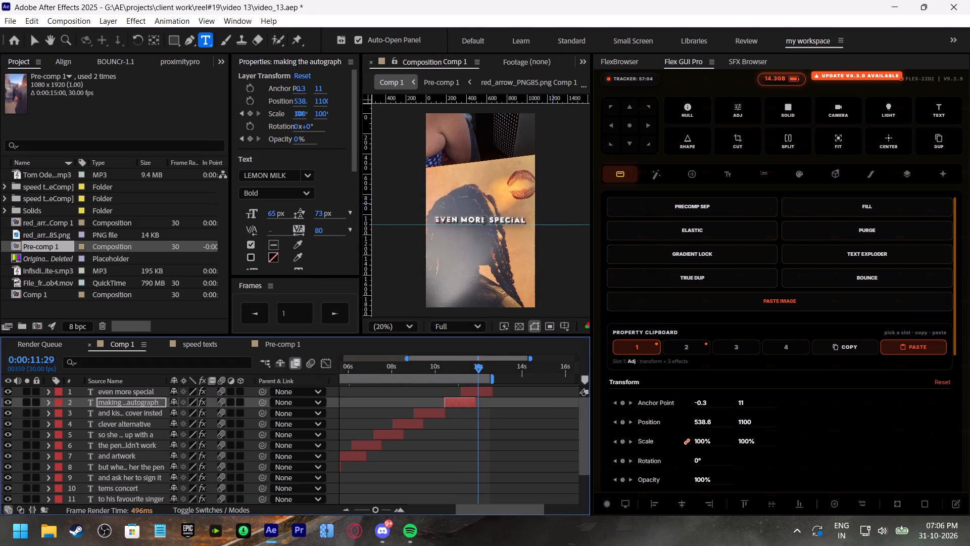
{"action": "left_click_drag", "start_coordinate": [461, 220], "coordinate": [533, 224]}
{"action": "left_click", "coordinate": [271, 246]}
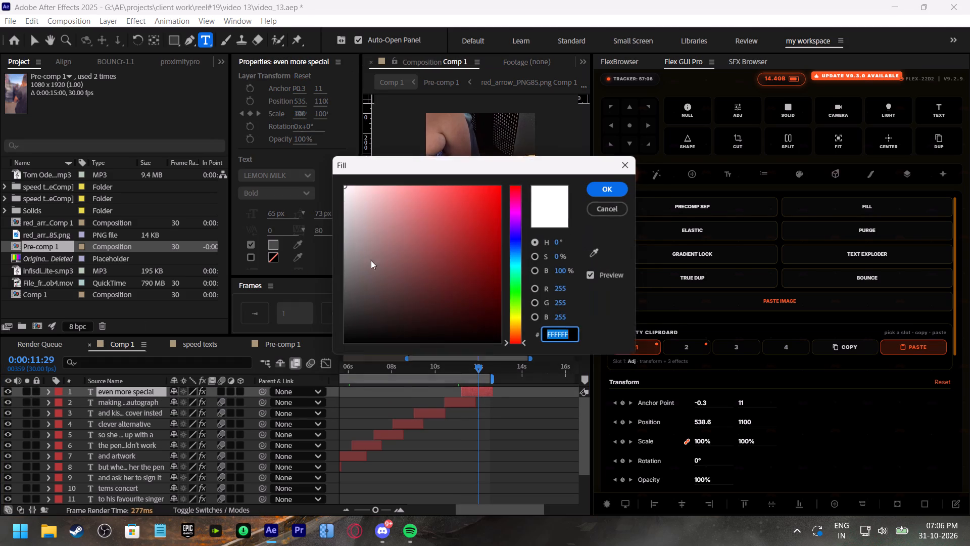
{"action": "left_click_drag", "start_coordinate": [458, 273], "coordinate": [572, 139]}
{"action": "left_click_drag", "start_coordinate": [510, 292], "coordinate": [524, 291]}
{"action": "left_click", "coordinate": [599, 186]}
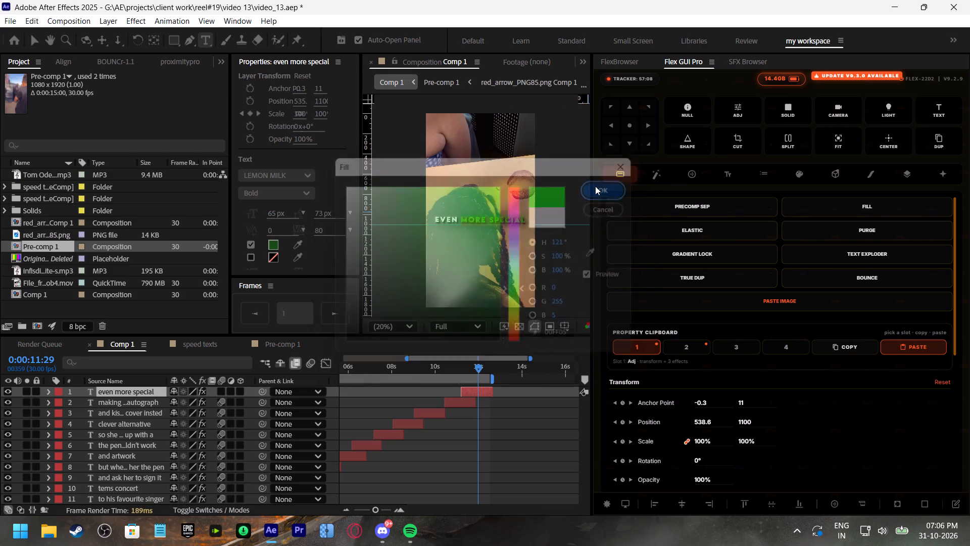
{"action": "key", "text": "ctrl+s"}
Play Comp 1 back from the start to review the coloured captions.
{"action": "left_click_drag", "start_coordinate": [438, 366], "coordinate": [244, 395]}
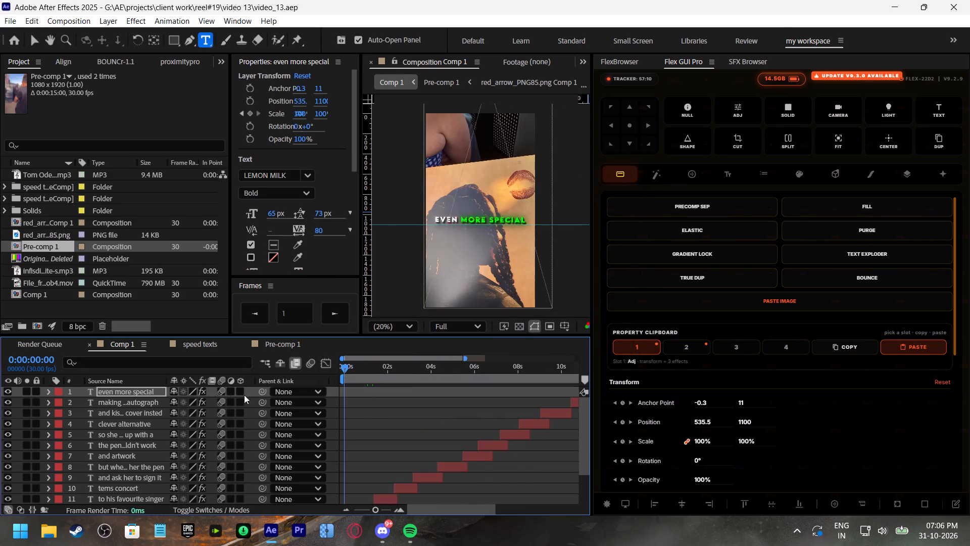
{"action": "left_click_drag", "start_coordinate": [244, 395], "coordinate": [187, 397]}
{"action": "key", "text": "ctrl+s"}
{"action": "left_click", "coordinate": [411, 467]}
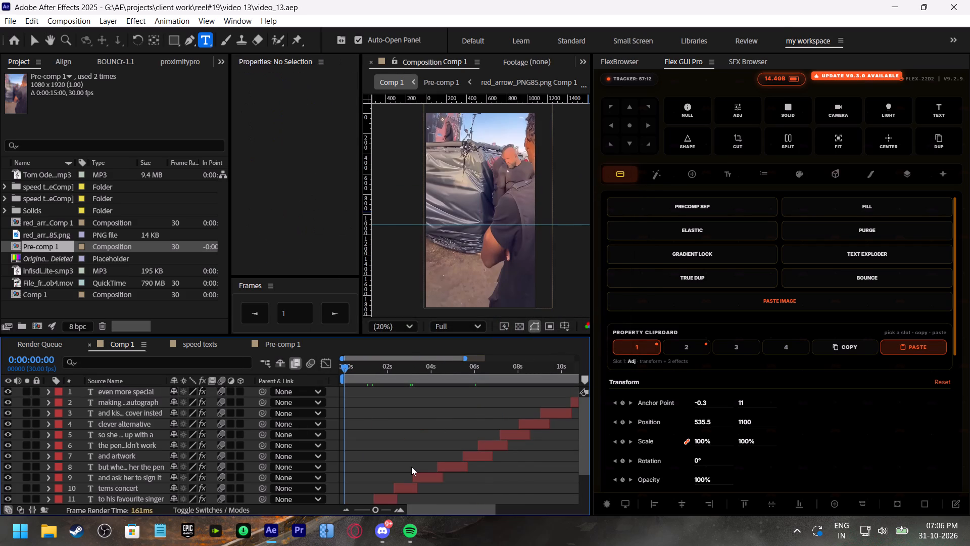
{"action": "key", "text": "space"}
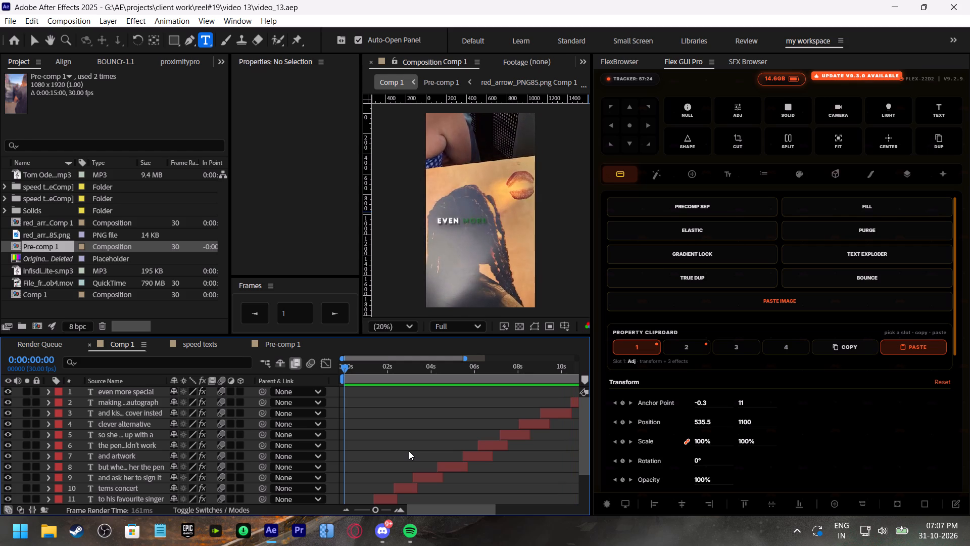
{"action": "left_click_drag", "start_coordinate": [361, 372], "coordinate": [305, 382]}
{"action": "key", "text": "ctrl+s"}
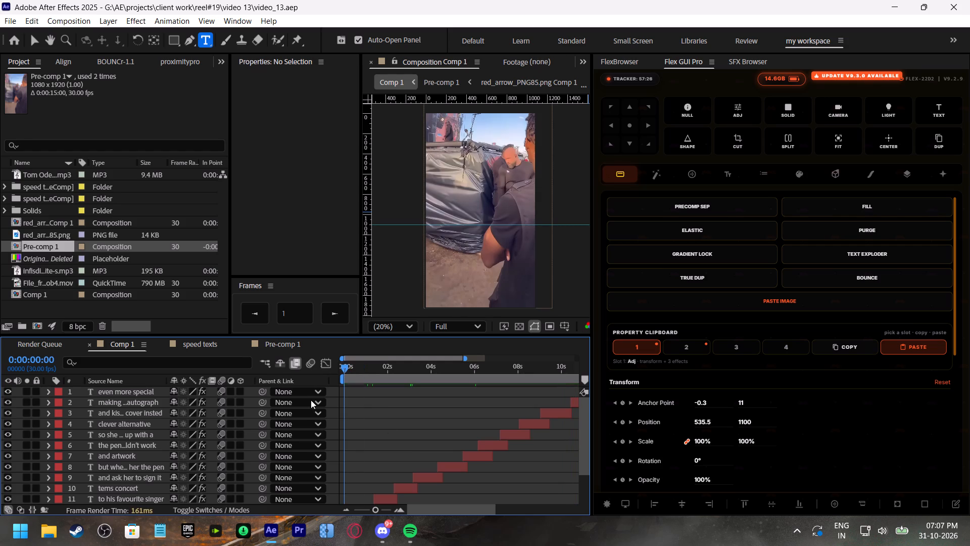
{"action": "left_click_drag", "start_coordinate": [372, 506], "coordinate": [380, 509]}
{"action": "left_click", "coordinate": [391, 475]}
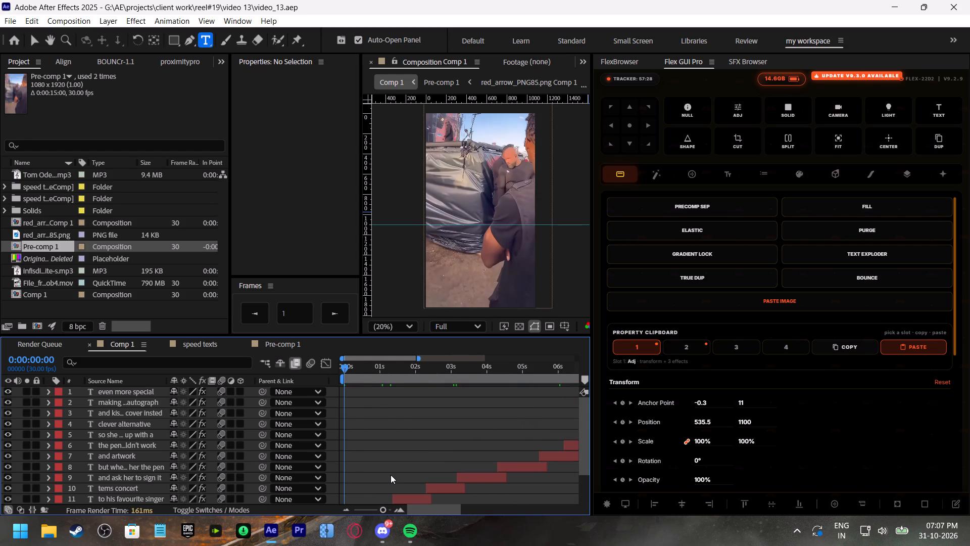
{"action": "key", "text": "space"}
{"action": "left_click", "coordinate": [757, 63]}
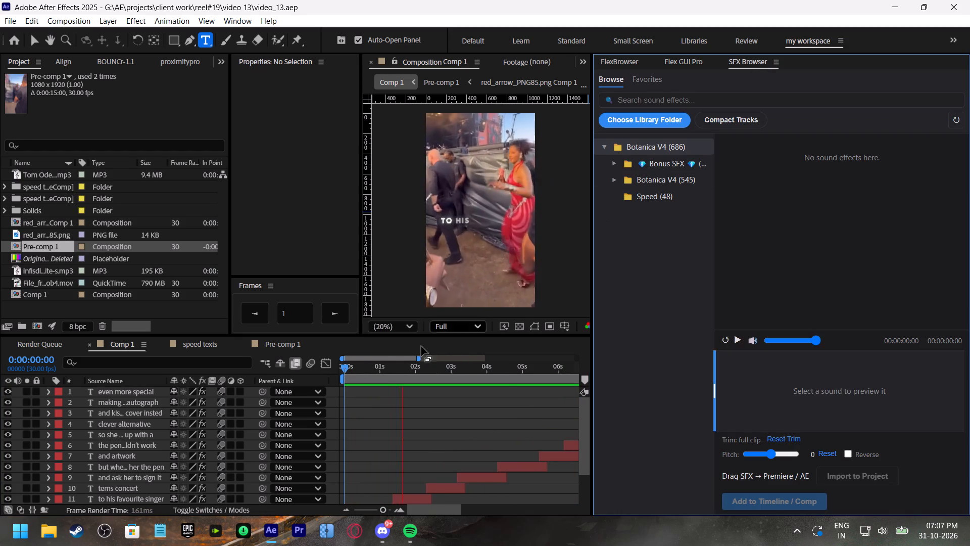
{"action": "left_click", "coordinate": [385, 366]}
Purge the memory cache with Flex GUI Pro.
{"action": "left_click", "coordinate": [687, 69]}
{"action": "left_click", "coordinate": [699, 57]}
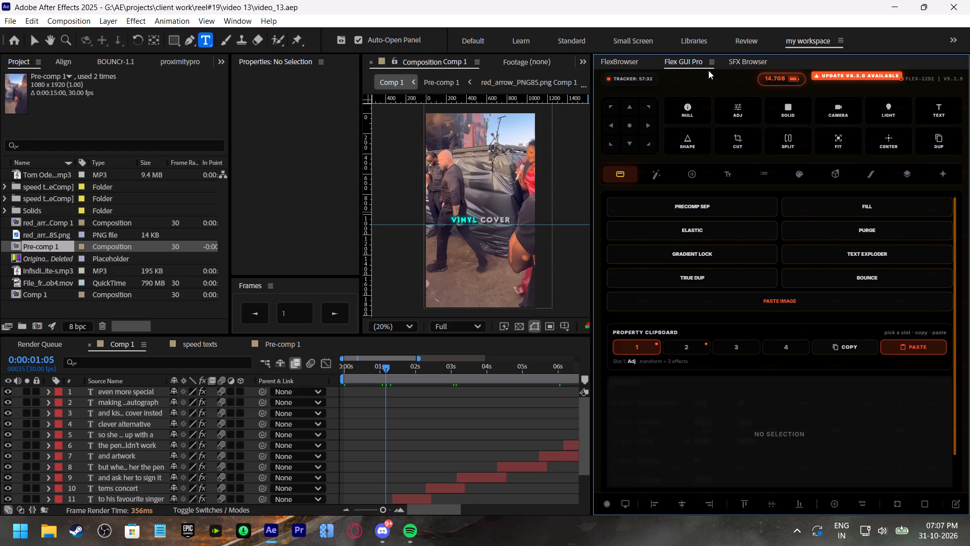
{"action": "left_click", "coordinate": [767, 79]}
{"action": "left_click", "coordinate": [800, 318]}
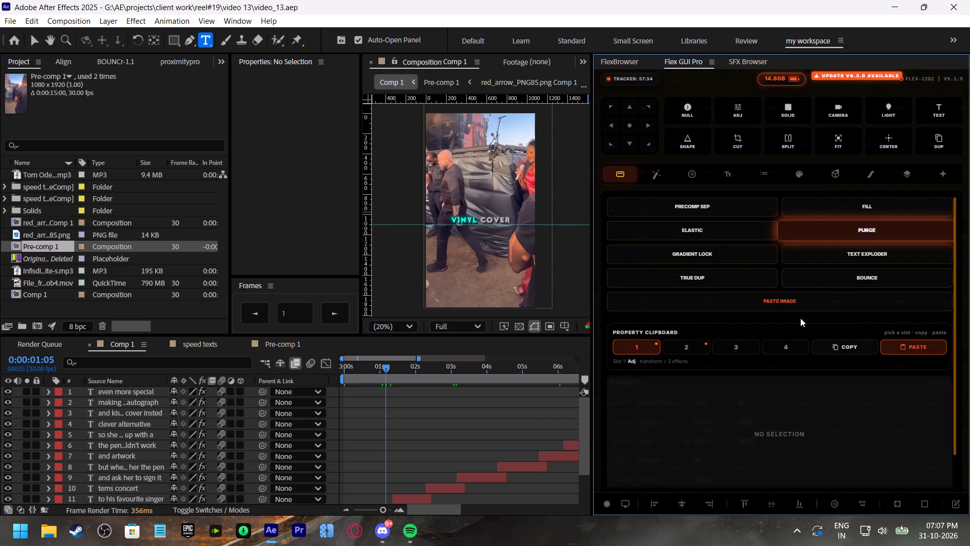
Find the ting.mp3 sound effect in the SFX Browser and add it to Comp 1 at 0:00:01:26, on the "to his favourite singer" caption.
{"action": "left_click", "coordinate": [754, 63]}
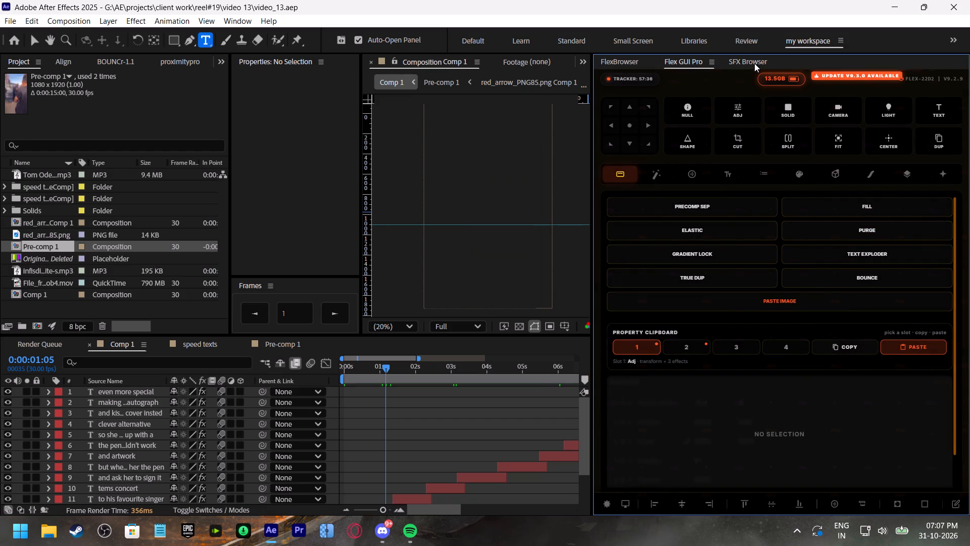
{"action": "left_click_drag", "start_coordinate": [378, 368], "coordinate": [300, 382]}
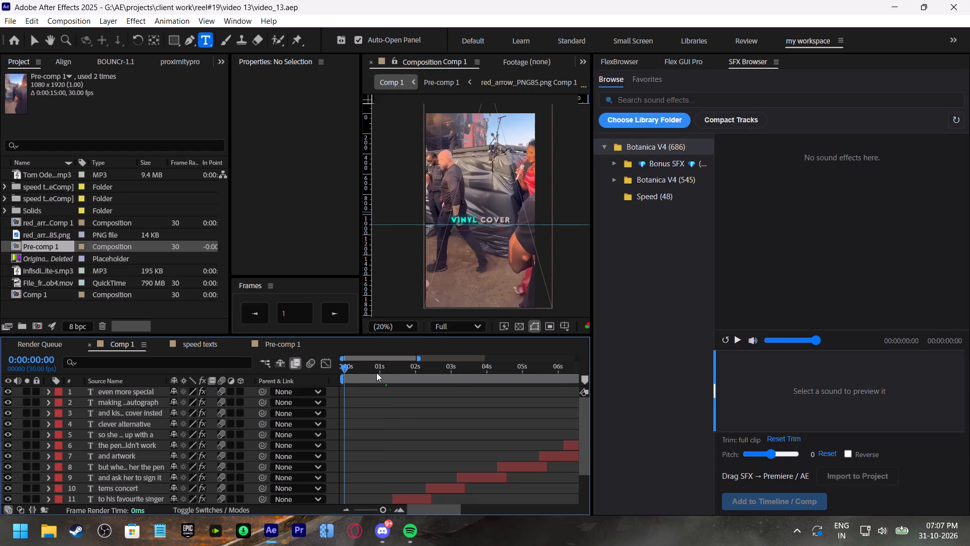
{"action": "key", "text": "space"}
{"action": "left_click", "coordinate": [370, 369]}
{"action": "key", "text": "space"}
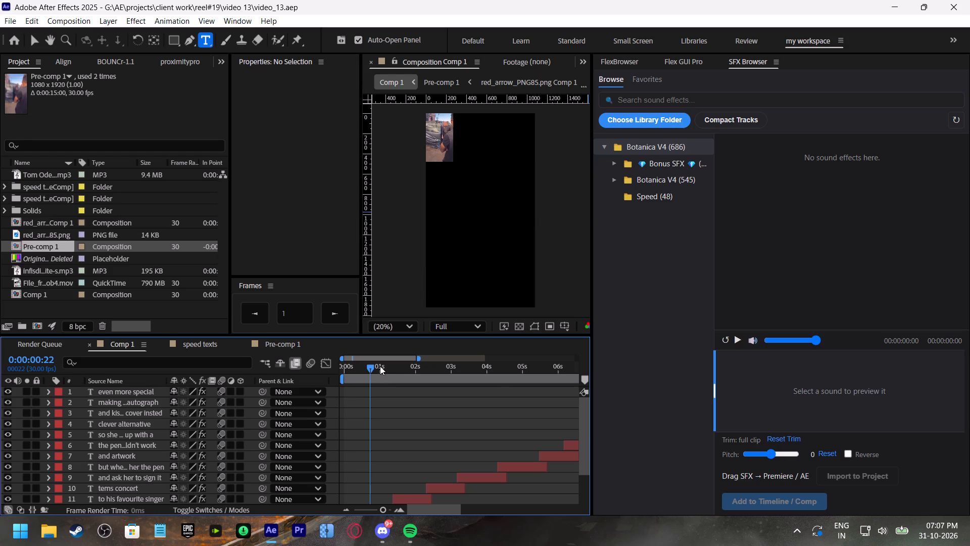
{"action": "left_click_drag", "start_coordinate": [405, 366], "coordinate": [345, 370]}
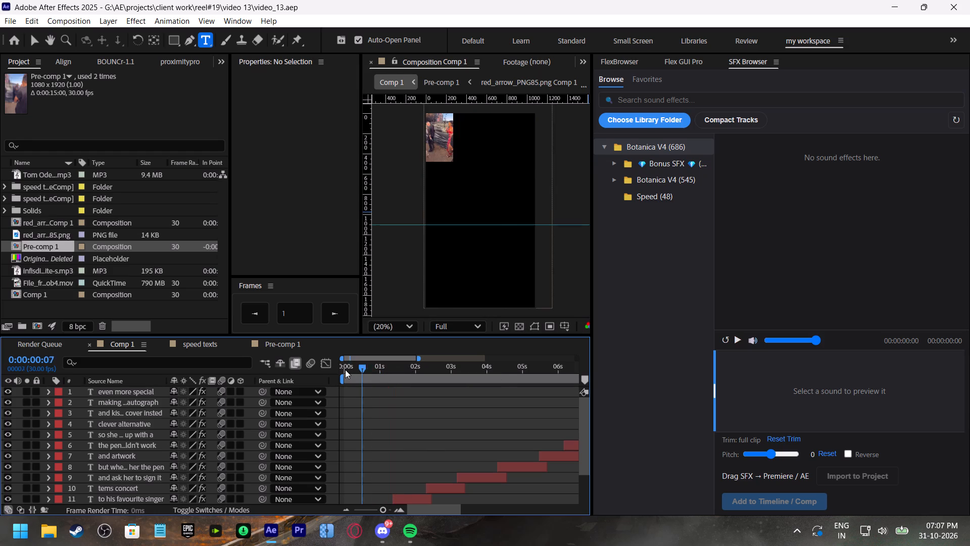
{"action": "left_click_drag", "start_coordinate": [345, 370], "coordinate": [326, 372]}
{"action": "key", "text": "space"}
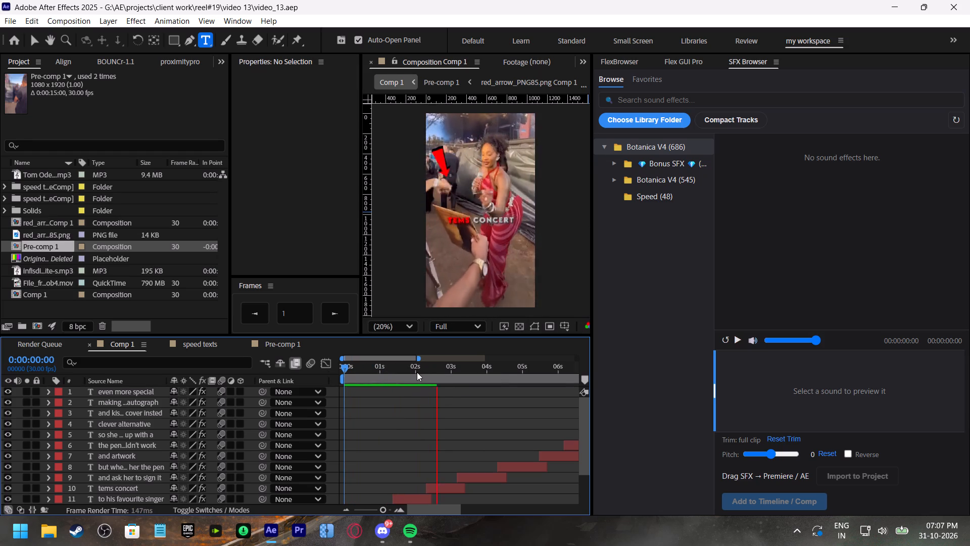
{"action": "left_click_drag", "start_coordinate": [416, 372], "coordinate": [405, 369]}
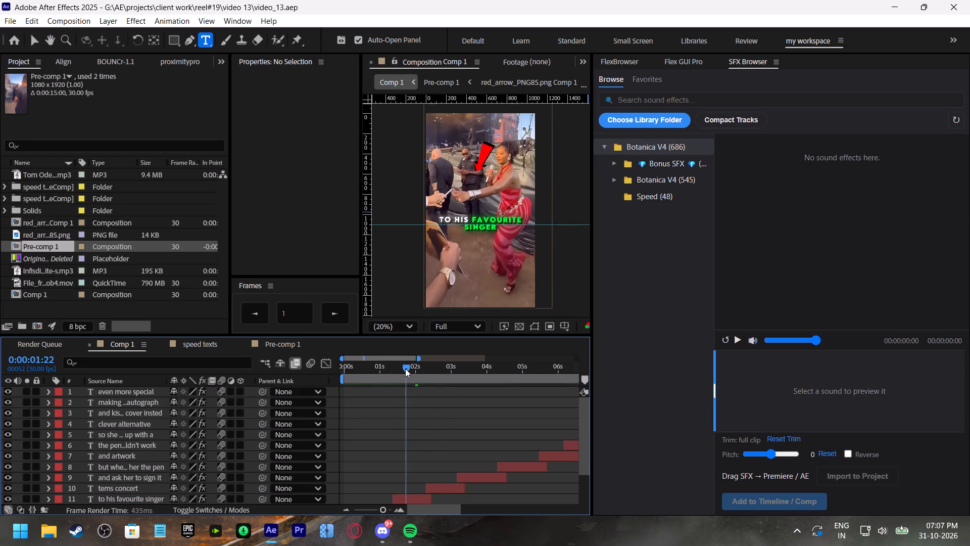
{"action": "left_click_drag", "start_coordinate": [405, 369], "coordinate": [410, 371]}
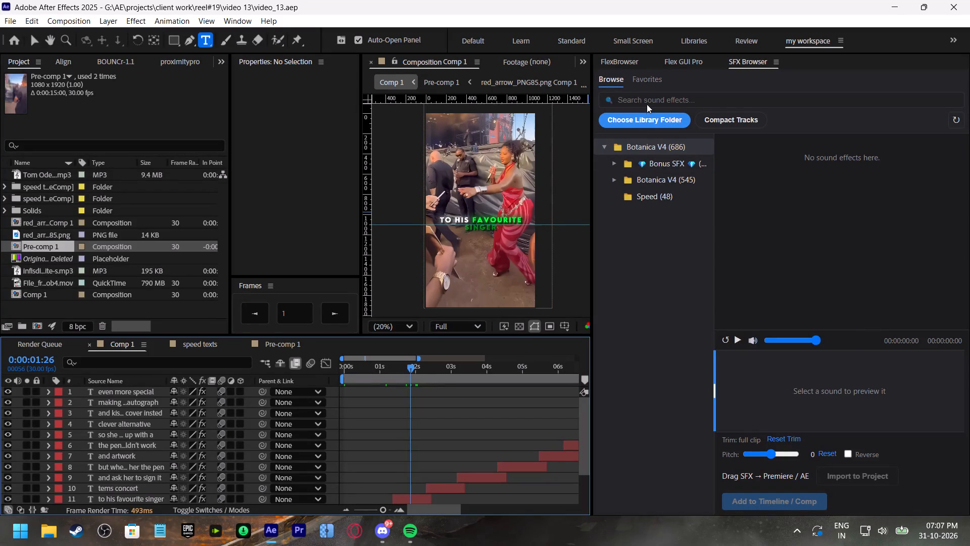
{"action": "left_click", "coordinate": [647, 104]}
{"action": "left_click", "coordinate": [652, 96]}
{"action": "type", "text": "ting"}
{"action": "left_click", "coordinate": [765, 207]}
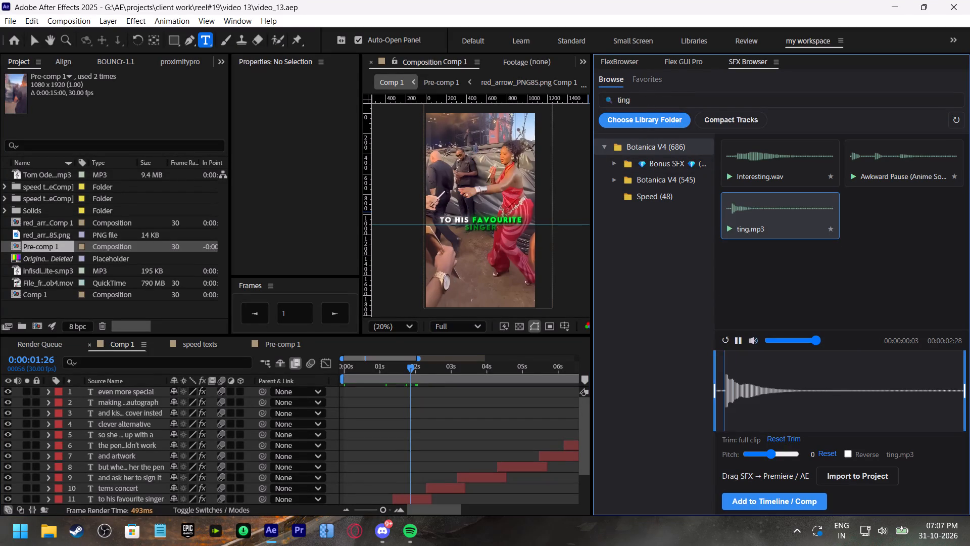
{"action": "left_click", "coordinate": [756, 496]}
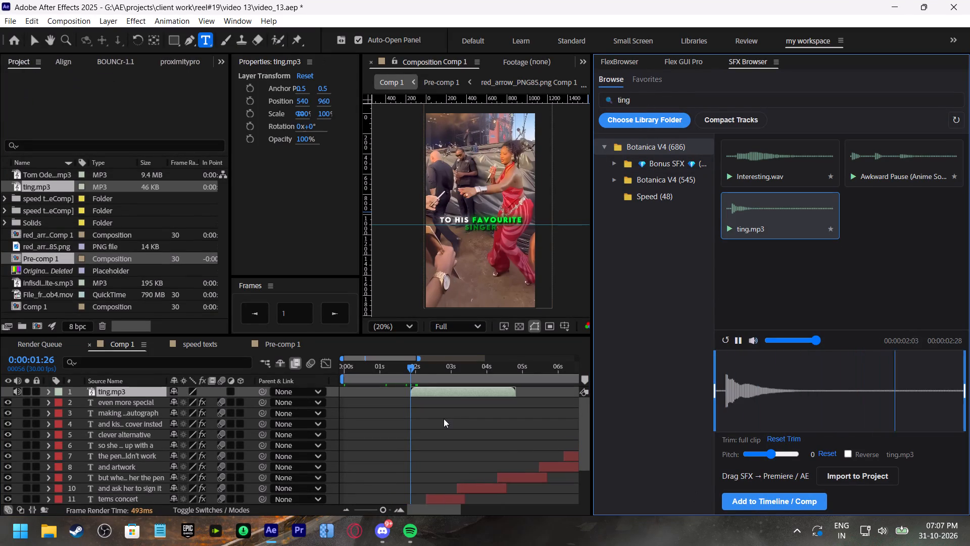
Set the Audio Levels of the ting.mp3 layer to -5 dB.
{"action": "left_click", "coordinate": [413, 415]}
{"action": "left_click", "coordinate": [421, 393]}
{"action": "key", "text": "l"}
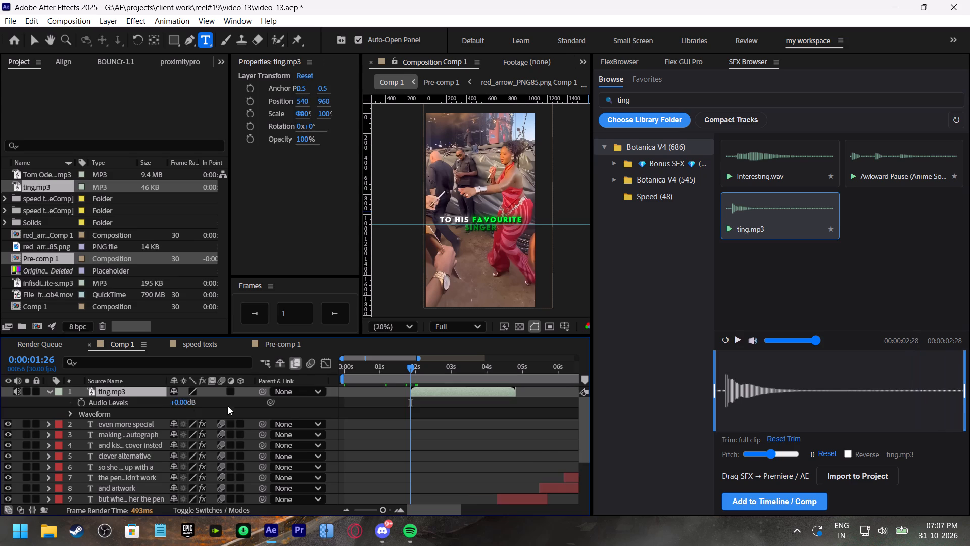
{"action": "left_click", "coordinate": [180, 403]}
{"action": "key", "text": "minus"}
{"action": "key", "text": "5"}
{"action": "left_click", "coordinate": [275, 406]}
{"action": "left_click", "coordinate": [306, 405]}
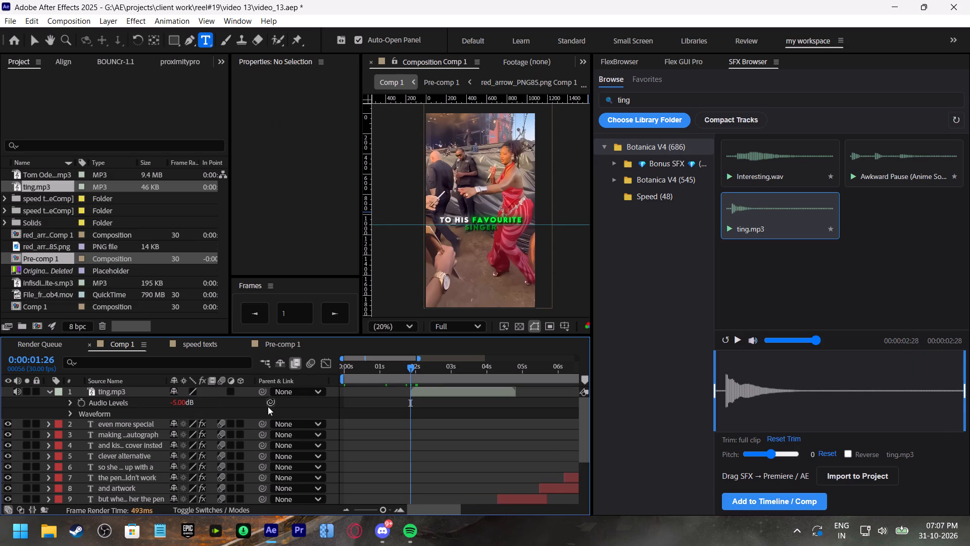
{"action": "left_click", "coordinate": [271, 405]}
{"action": "left_click", "coordinate": [271, 403]}
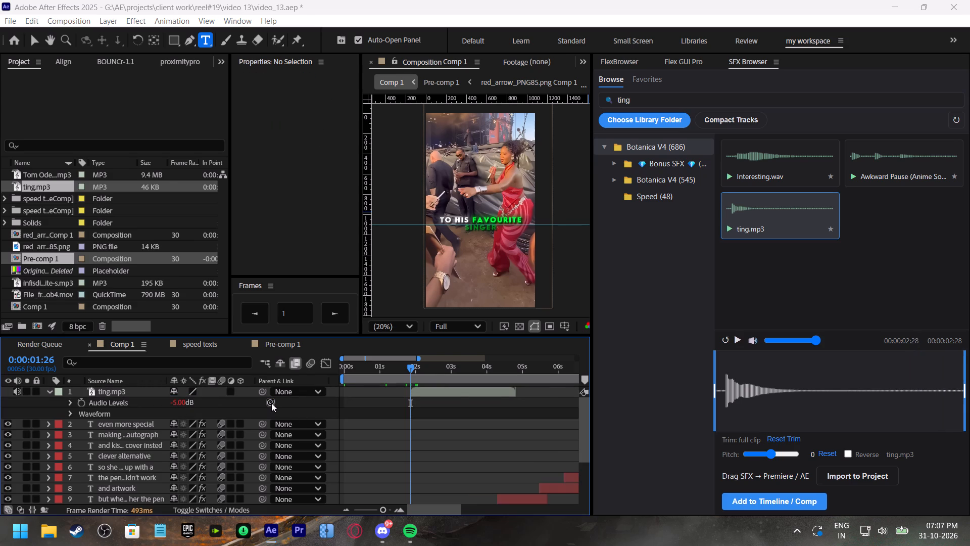
{"action": "left_click", "coordinate": [271, 403], "text": "alt"}
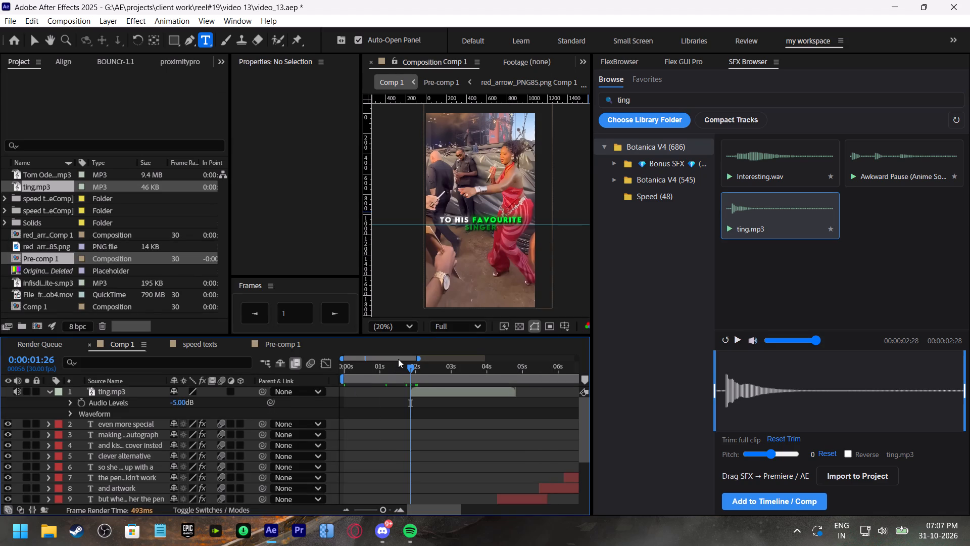
Play Comp 1 from 0:00:01:17 to check the ting sound and the captions that follow it.
{"action": "left_click", "coordinate": [398, 359]}
{"action": "left_click", "coordinate": [400, 372]}
{"action": "key", "text": "space"}
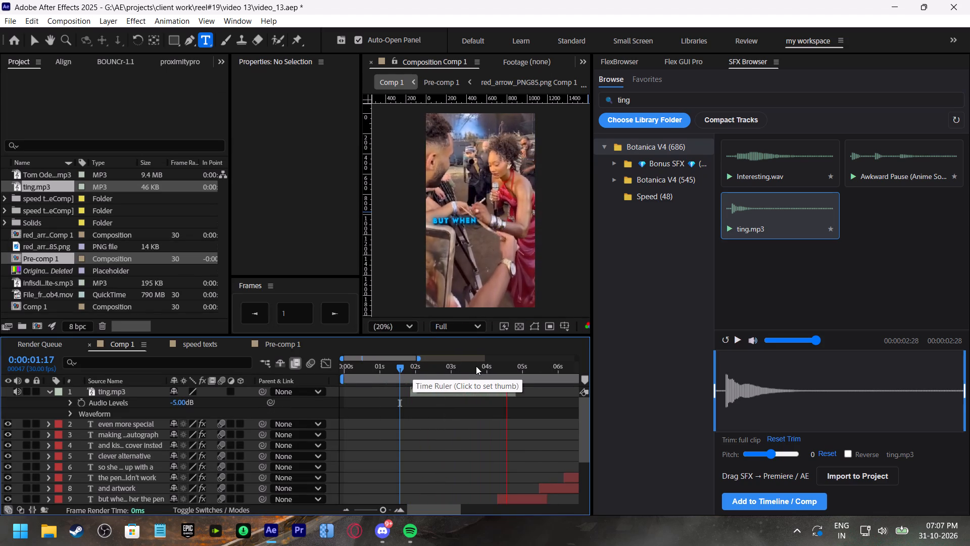
{"action": "scroll", "coordinate": [485, 421], "scroll_direction": "down", "scroll_amount": 2, "text": "shift"}
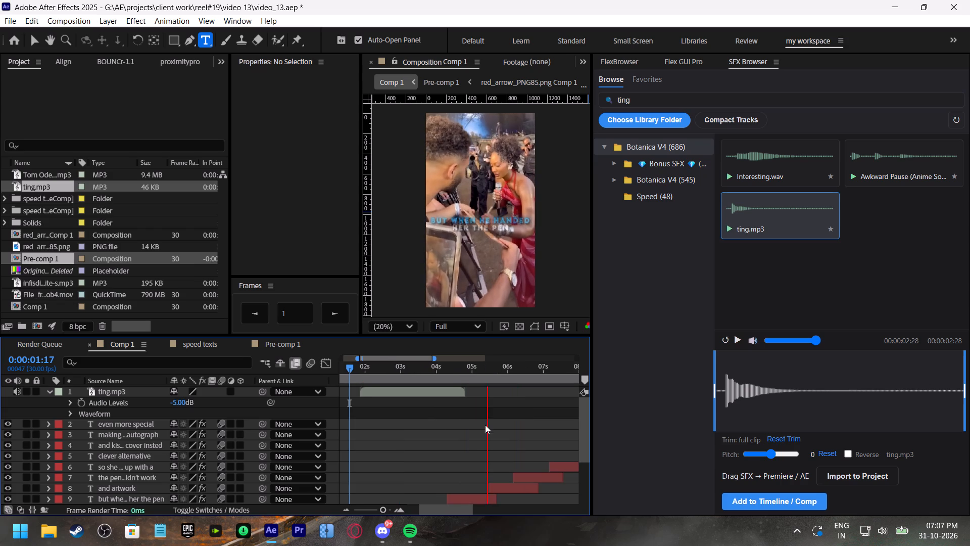
{"action": "scroll", "coordinate": [484, 430], "scroll_direction": "down", "scroll_amount": 5, "text": "shift"}
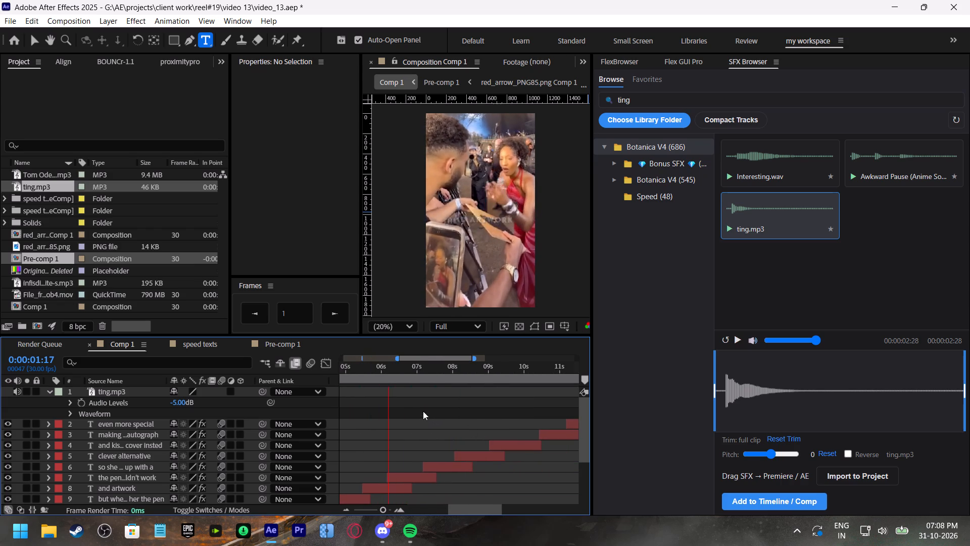
Find Hit Impact (No FX) (2).wav in the SFX Browser and add it to Comp 1 at 0:00:06:12, under "the pen wouldn't work" caption.
{"action": "left_click", "coordinate": [396, 372]}
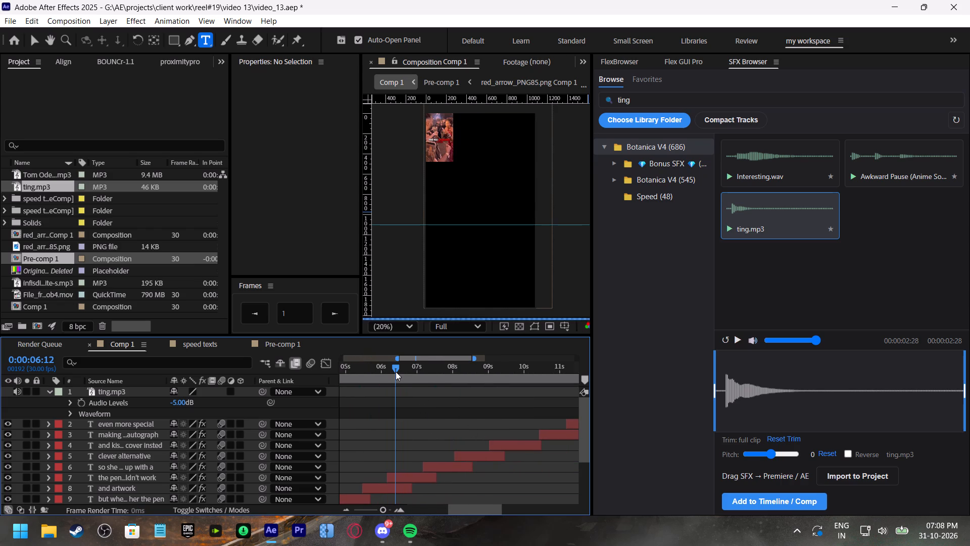
{"action": "double_click", "coordinate": [675, 96]}
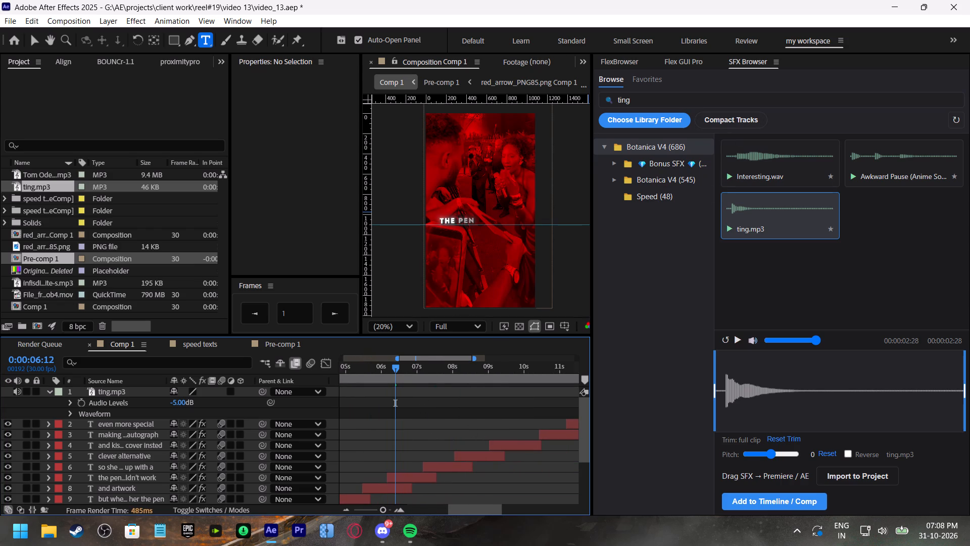
{"action": "type", "text": "hit"}
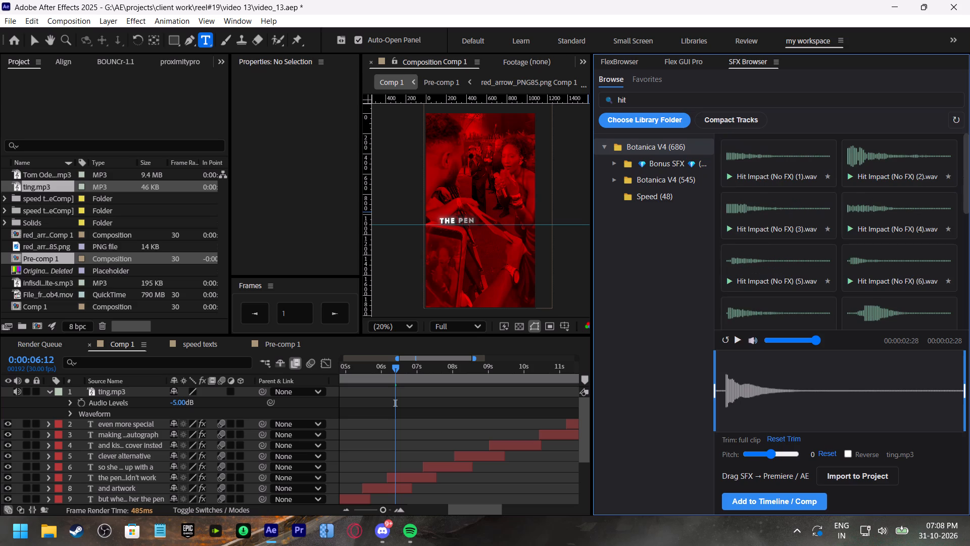
{"action": "left_click", "coordinate": [898, 169]}
{"action": "left_click", "coordinate": [777, 506]}
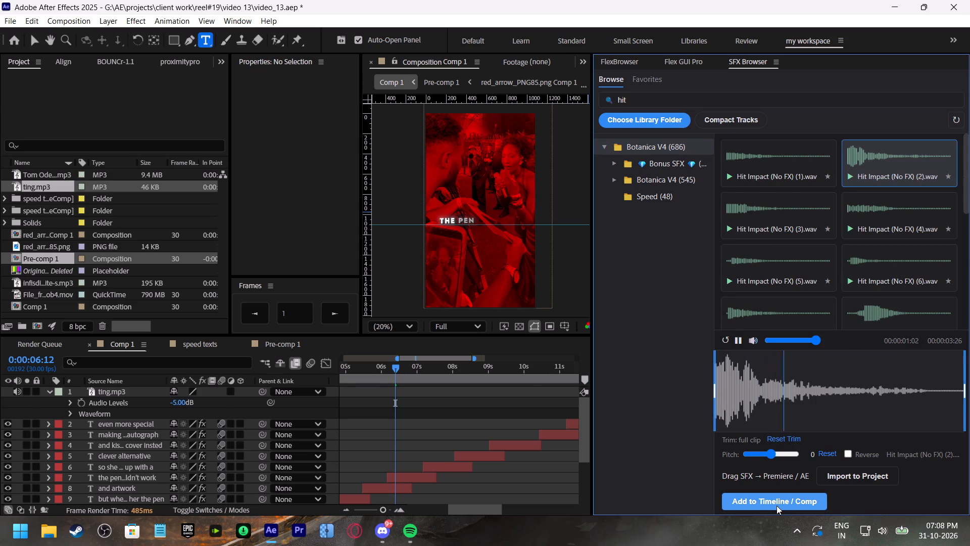
{"action": "left_click", "coordinate": [382, 369]}
{"action": "key", "text": "space"}
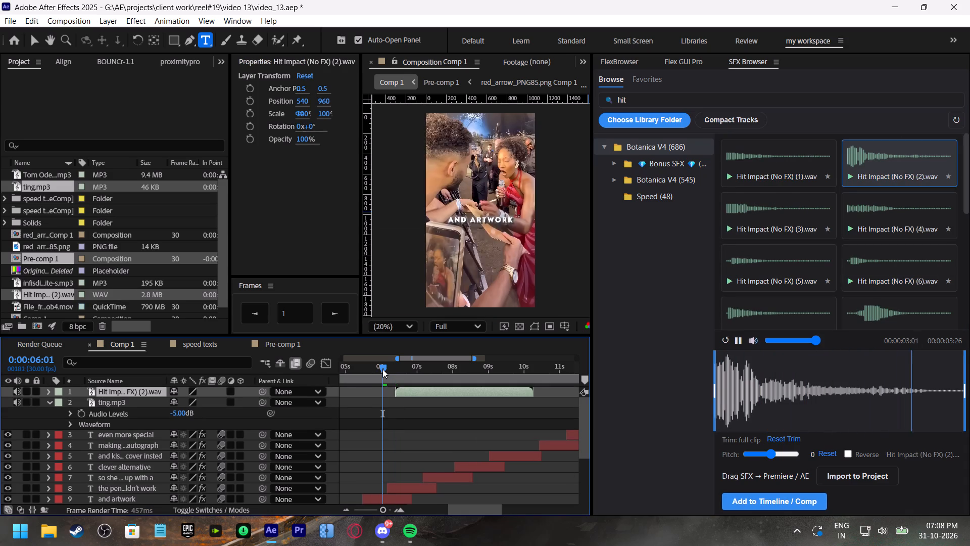
{"action": "left_click", "coordinate": [384, 368]}
Set the Audio Levels of the Hit Impact (No FX) (2).wav layer to -15 dB.
{"action": "left_click", "coordinate": [407, 388]}
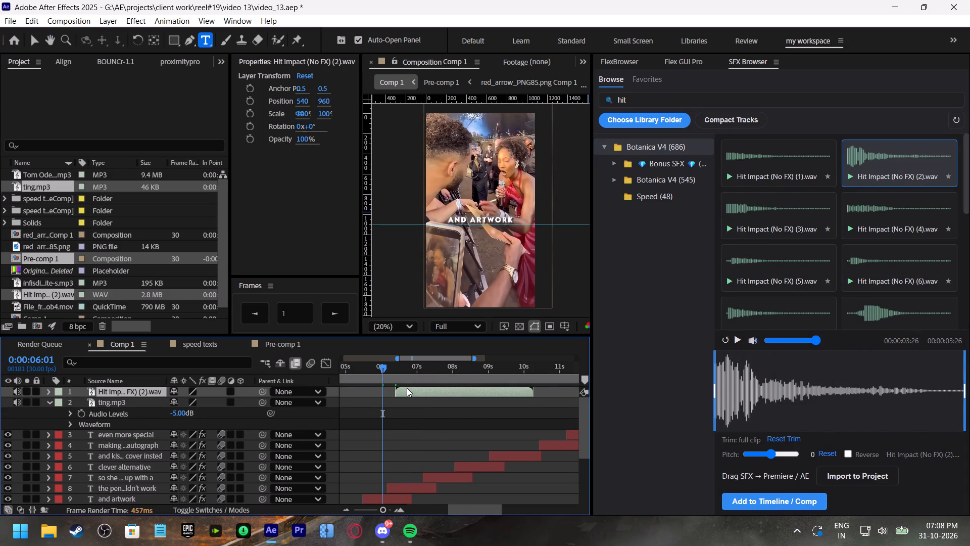
{"action": "key", "text": "l"}
{"action": "left_click", "coordinate": [180, 401]}
{"action": "type", "text": "-1"}
{"action": "key", "text": "5"}
{"action": "left_click", "coordinate": [244, 409]}
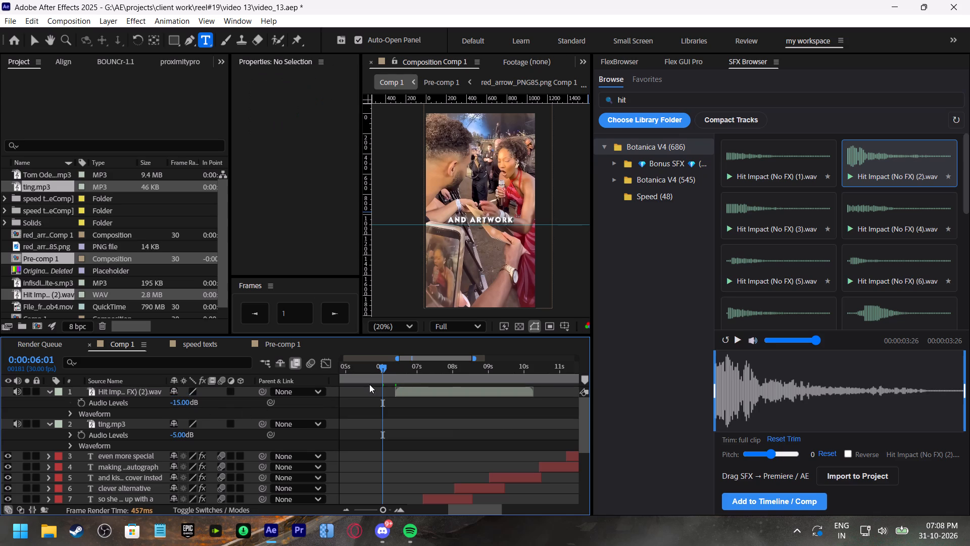
Play Comp 1 from 0:00:05:21 to check the hit sound and the captions through "and kiss the cover" around 0:00:09:00.
{"action": "left_click", "coordinate": [370, 370]}
{"action": "key", "text": "space"}
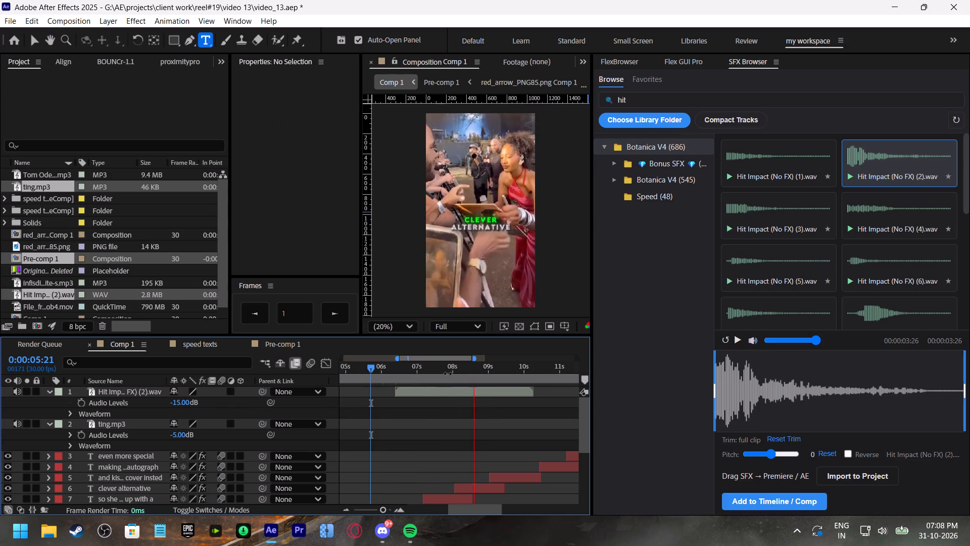
{"action": "left_click", "coordinate": [435, 370]}
{"action": "key", "text": "space"}
{"action": "scroll", "coordinate": [470, 399], "scroll_direction": "down", "scroll_amount": 2, "text": "shift"}
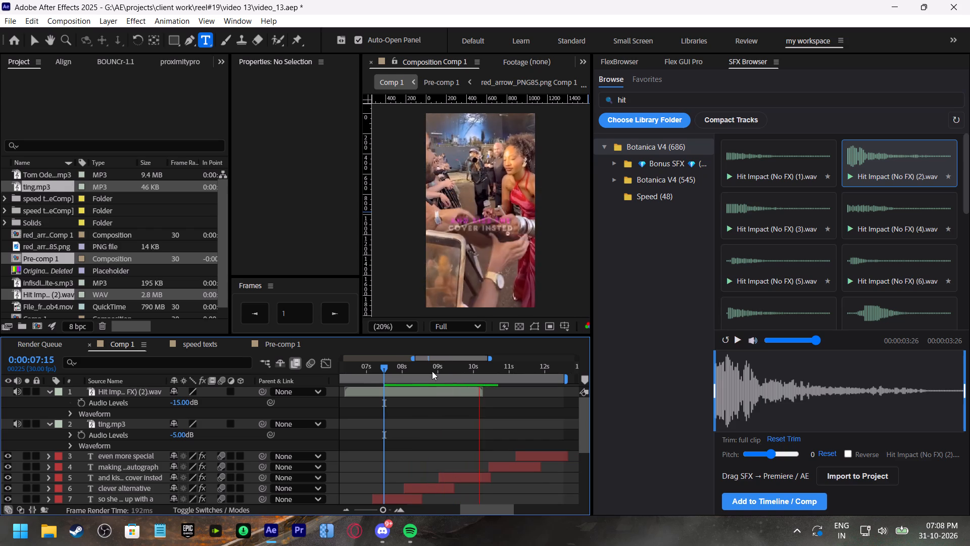
{"action": "left_click_drag", "start_coordinate": [432, 371], "coordinate": [437, 375]}
{"action": "key", "text": "space"}
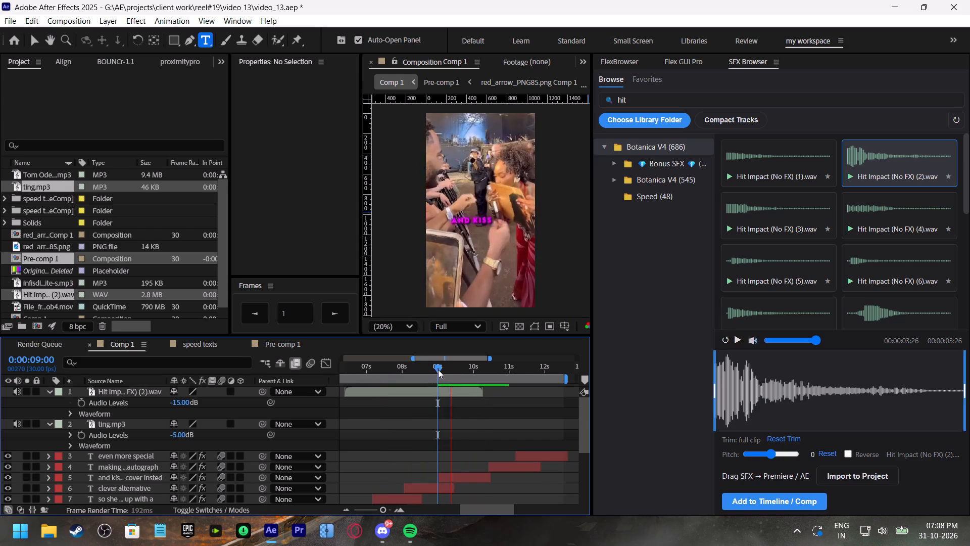
{"action": "left_click", "coordinate": [438, 369]}
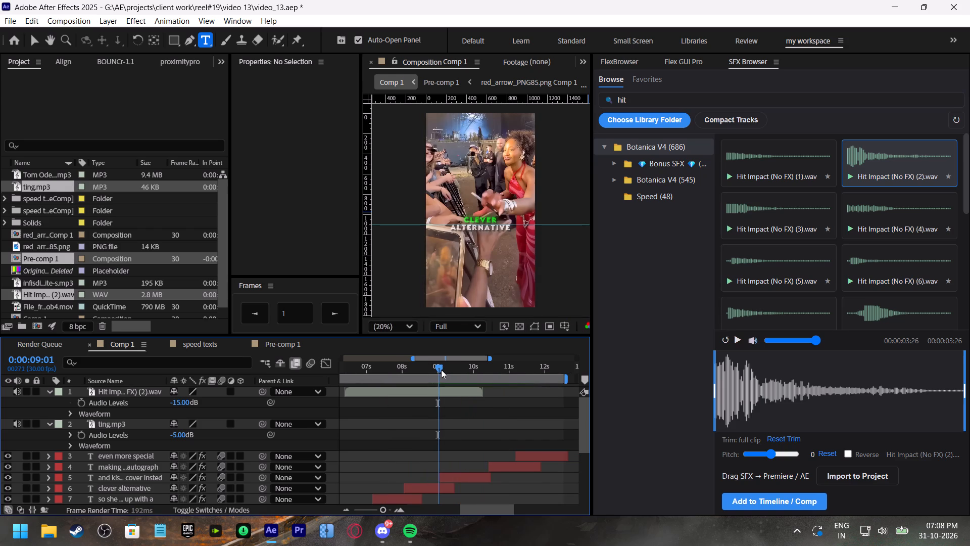
In Pre-comp 1, duplicate the red-tinted Solid layer and stack the copy directly above the clip that starts at 0:00:09:01.
{"action": "left_click", "coordinate": [50, 391]}
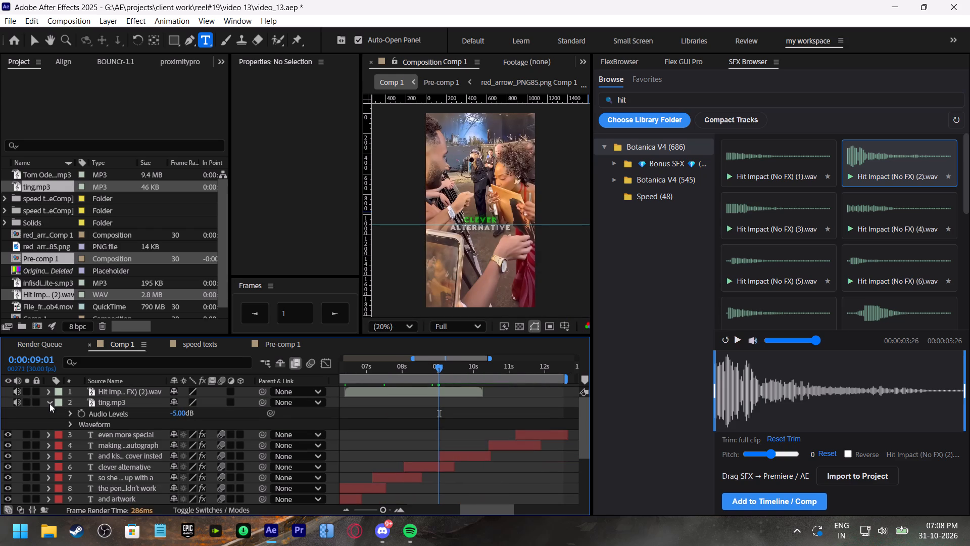
{"action": "left_click", "coordinate": [50, 404]}
{"action": "left_click", "coordinate": [274, 350]}
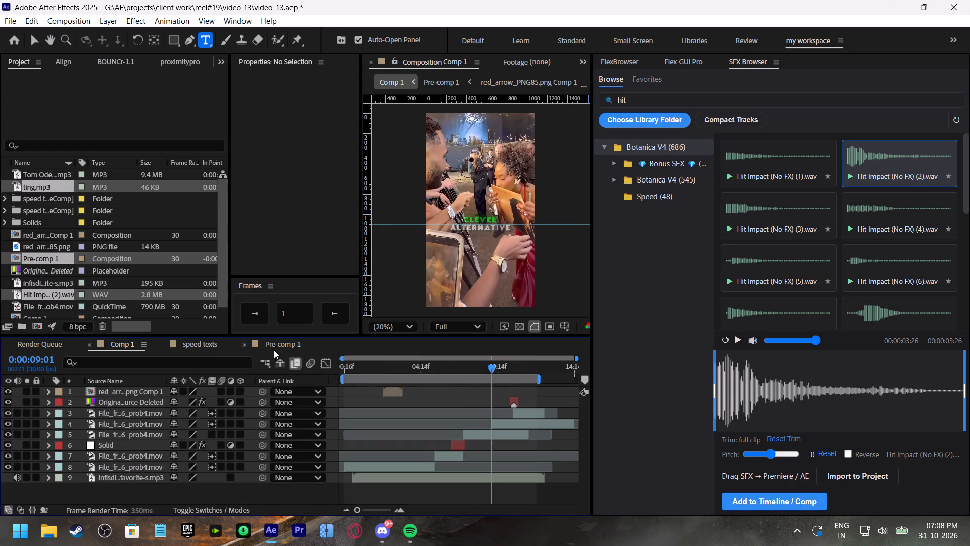
{"action": "left_click_drag", "start_coordinate": [509, 370], "coordinate": [513, 371]}
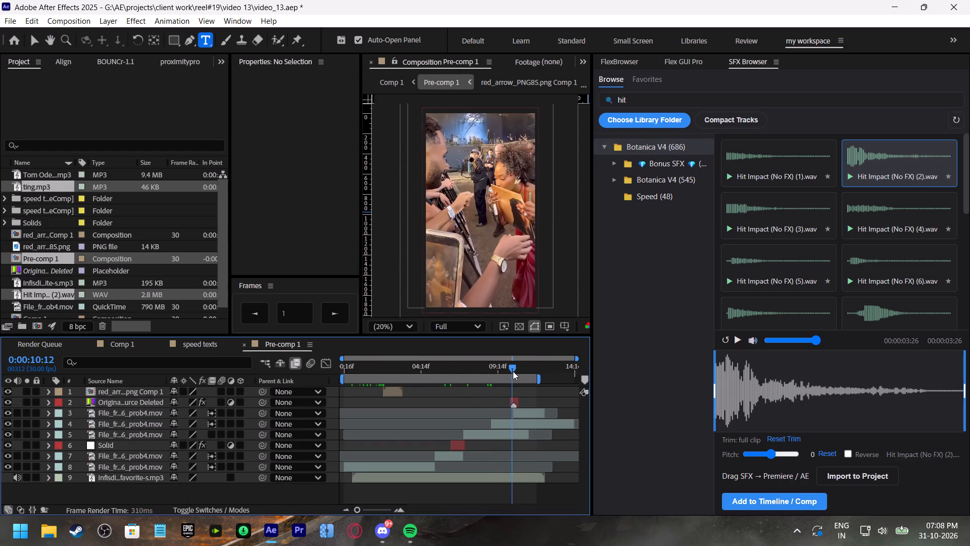
{"action": "left_click_drag", "start_coordinate": [513, 371], "coordinate": [495, 372]}
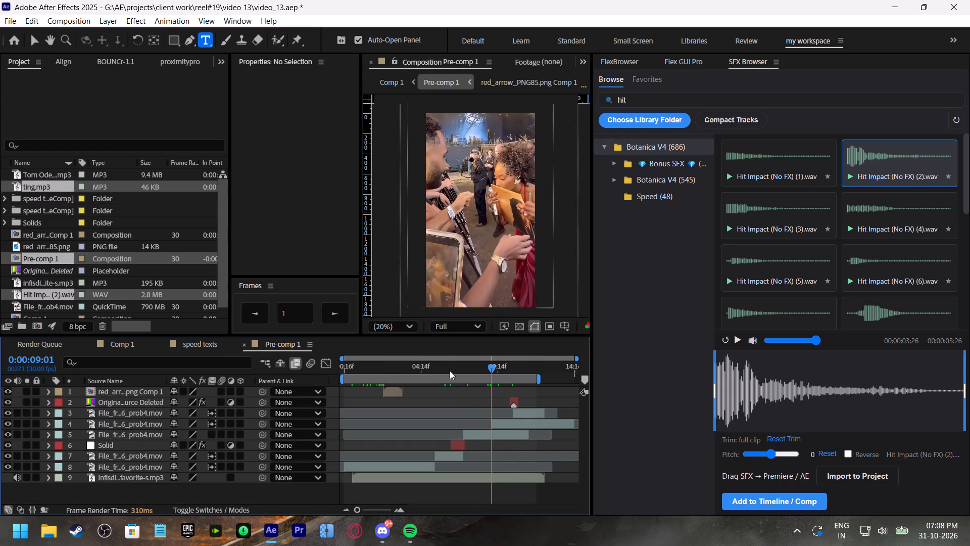
{"action": "left_click", "coordinate": [447, 366]}
{"action": "key", "text": "space"}
{"action": "left_click_drag", "start_coordinate": [476, 367], "coordinate": [484, 370]}
{"action": "left_click", "coordinate": [461, 447]}
{"action": "key", "text": "ctrl+d"}
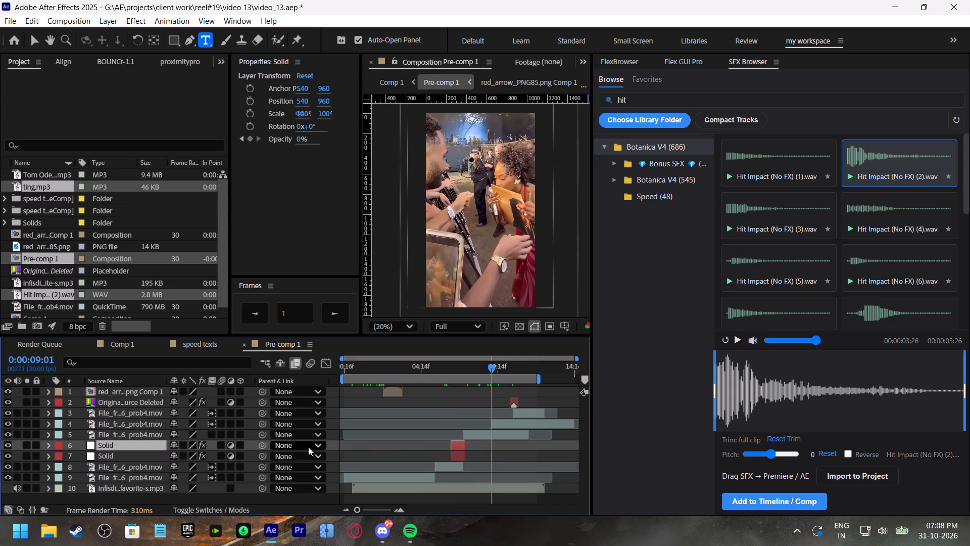
{"action": "left_click_drag", "start_coordinate": [140, 443], "coordinate": [141, 421]}
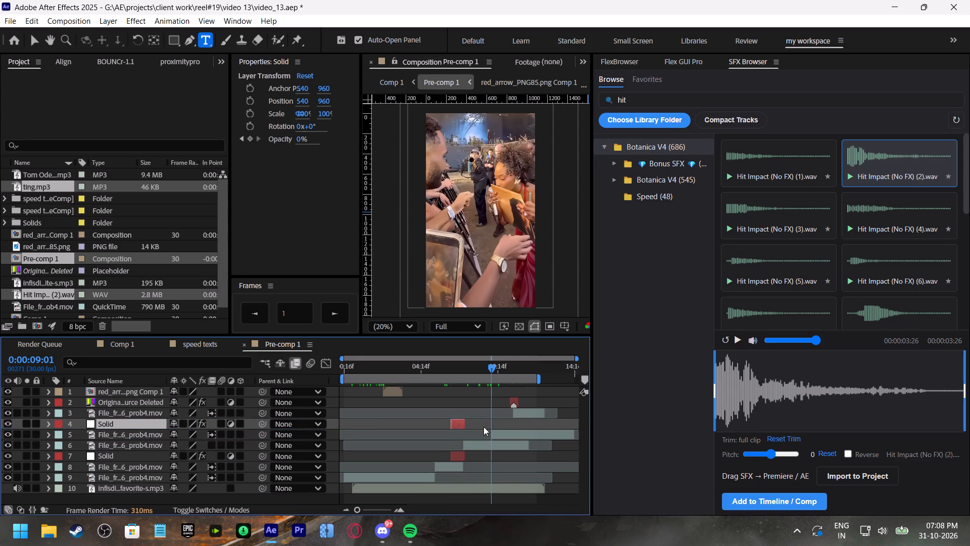
Move the copied Solid along the timeline so it starts at 0:00:09:01, at the cut to the kiss clip.
{"action": "left_click_drag", "start_coordinate": [451, 423], "coordinate": [458, 424]}
{"action": "key", "text": "ctrl+z"}
{"action": "left_click_drag", "start_coordinate": [456, 424], "coordinate": [510, 431]}
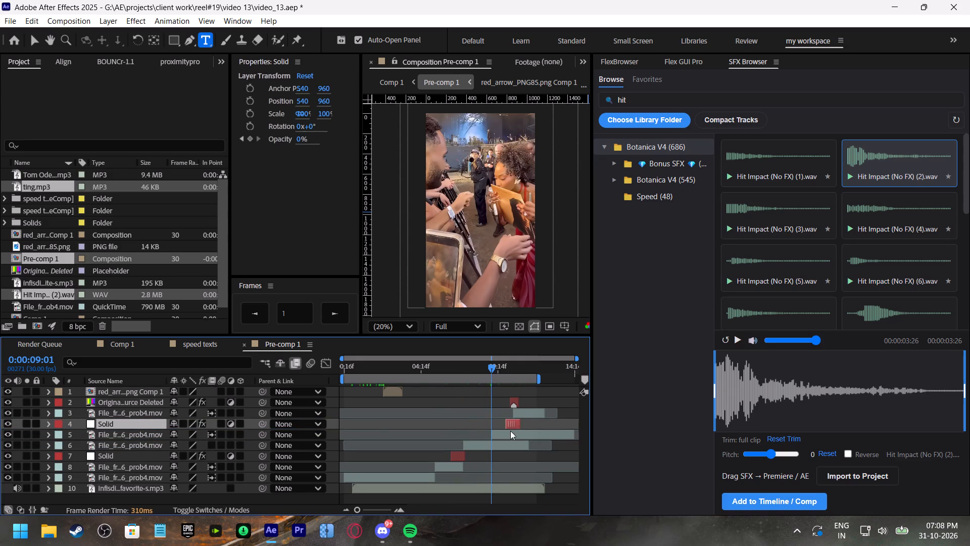
{"action": "left_click_drag", "start_coordinate": [510, 431], "coordinate": [497, 425]}
{"action": "left_click", "coordinate": [497, 425]}
Change the Map White To colour of the copied Solid's Tint effect to magenta and preview the flash from 0:00:08:21.
{"action": "scroll", "coordinate": [124, 41], "scroll_direction": "down", "scroll_amount": 6}
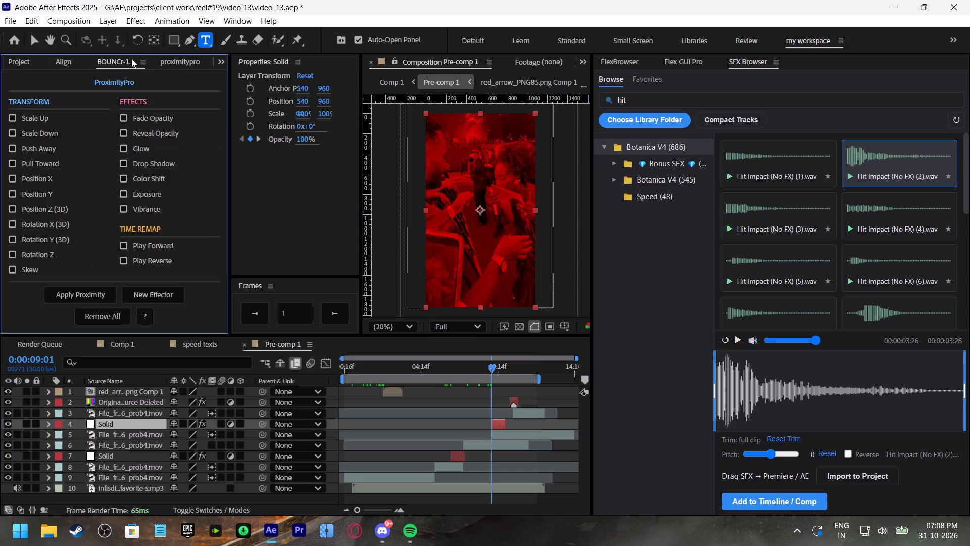
{"action": "scroll", "coordinate": [131, 59], "scroll_direction": "down", "scroll_amount": 6}
{"action": "left_click", "coordinate": [134, 122]}
{"action": "left_click_drag", "start_coordinate": [365, 212], "coordinate": [567, 148]}
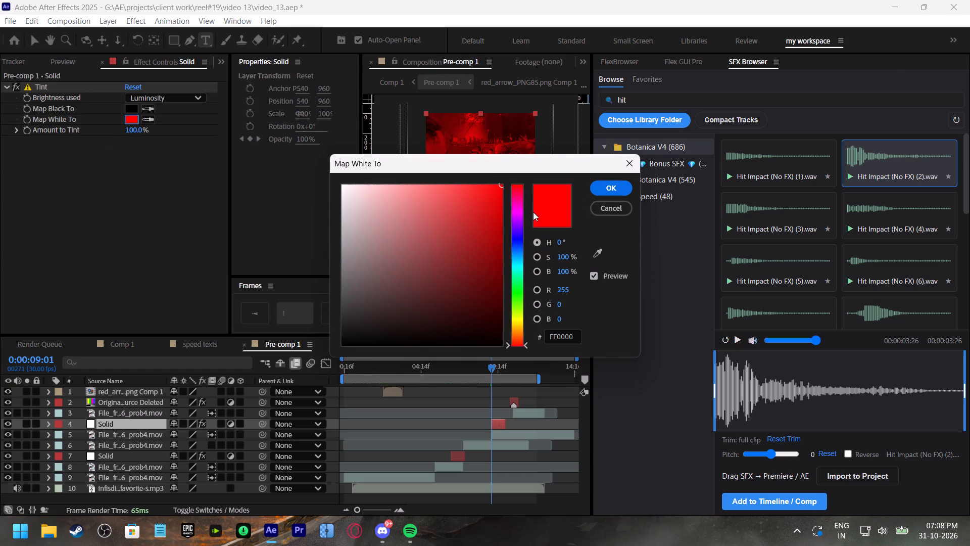
{"action": "double_click", "coordinate": [517, 210]}
{"action": "left_click", "coordinate": [603, 192]}
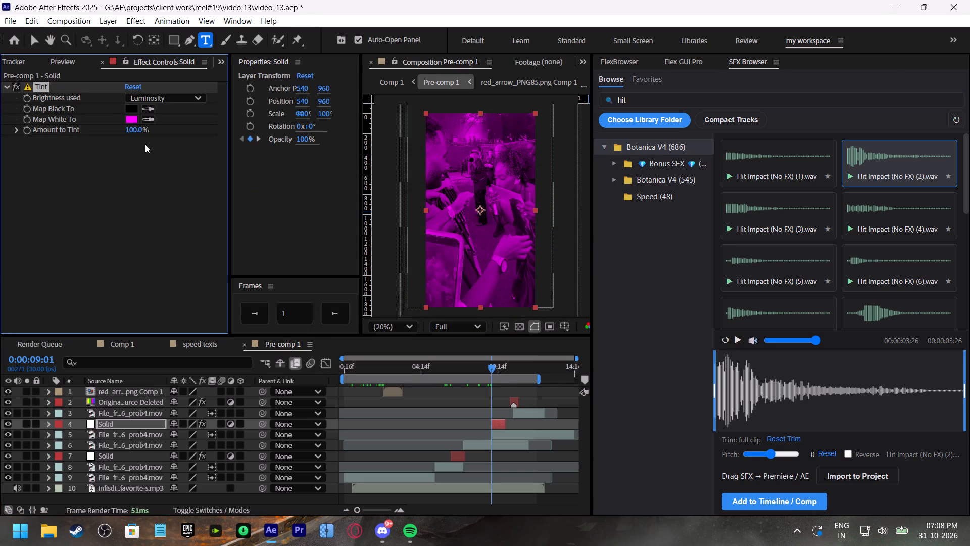
{"action": "left_click_drag", "start_coordinate": [135, 128], "coordinate": [234, 134]}
{"action": "left_click", "coordinate": [487, 367]}
{"action": "key", "text": "space"}
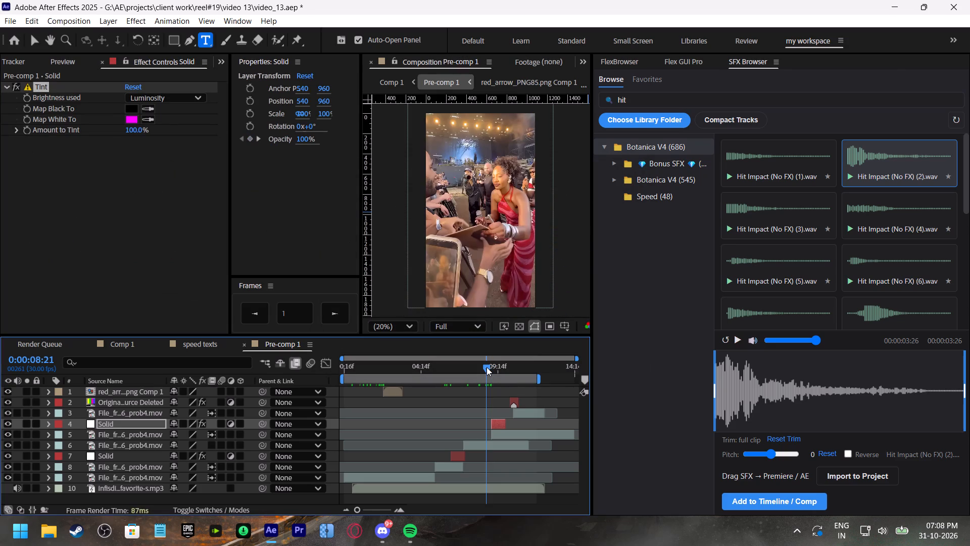
{"action": "left_click_drag", "start_coordinate": [487, 367], "coordinate": [492, 368]}
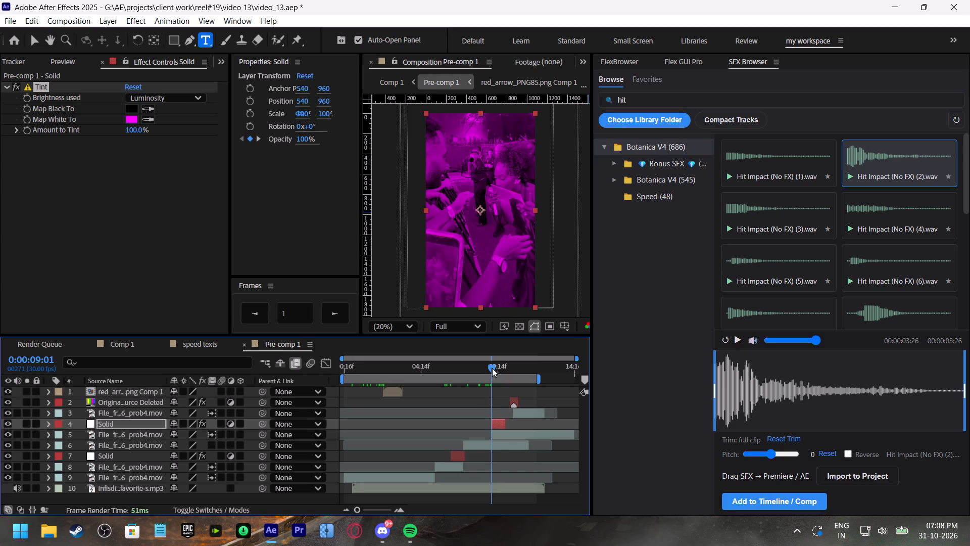
Save the video_13 project.
{"action": "key", "text": "ctrl+s"}
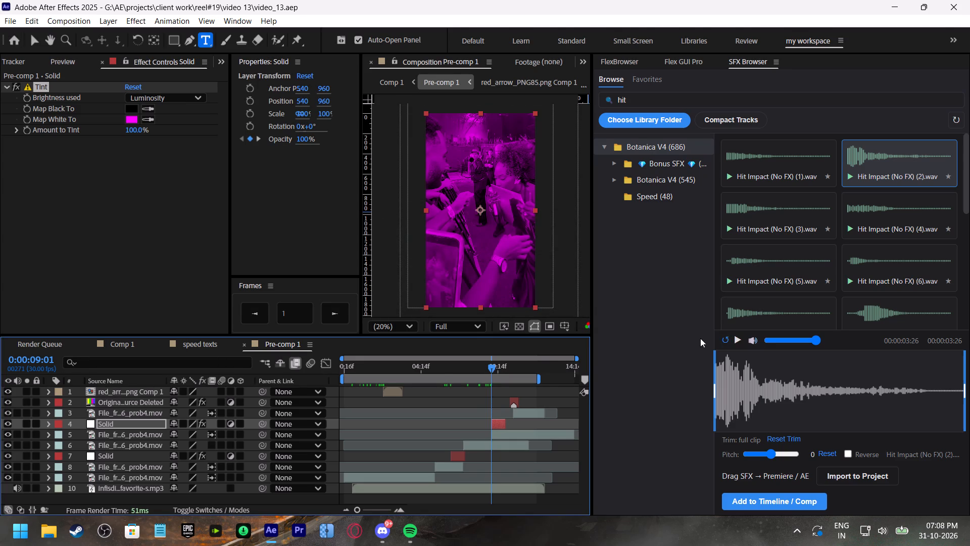
Play Comp 1 from the beginning to review the captions, tint flashes and sound effects up to "making the autograph".
{"action": "left_click_drag", "start_coordinate": [465, 368], "coordinate": [290, 376]}
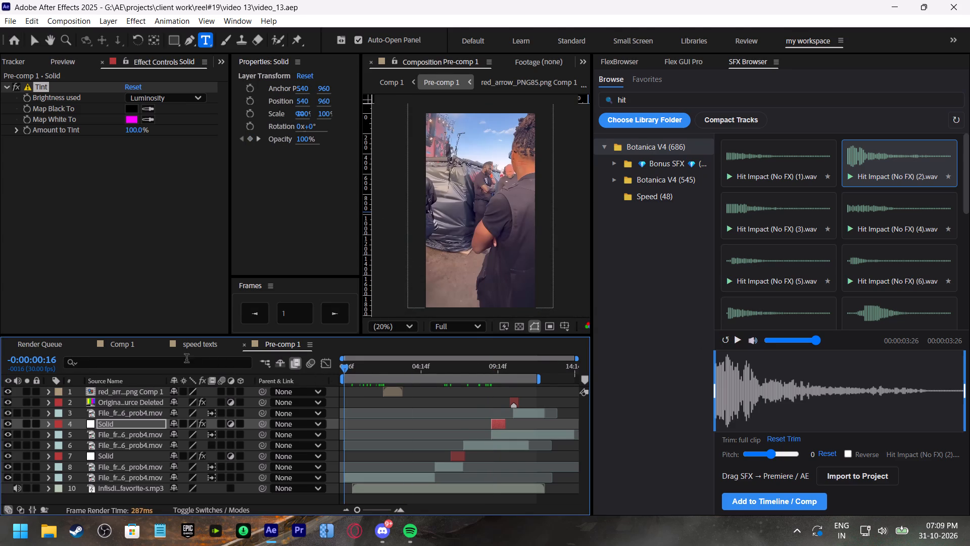
{"action": "left_click", "coordinate": [122, 345]}
{"action": "key", "text": "space"}
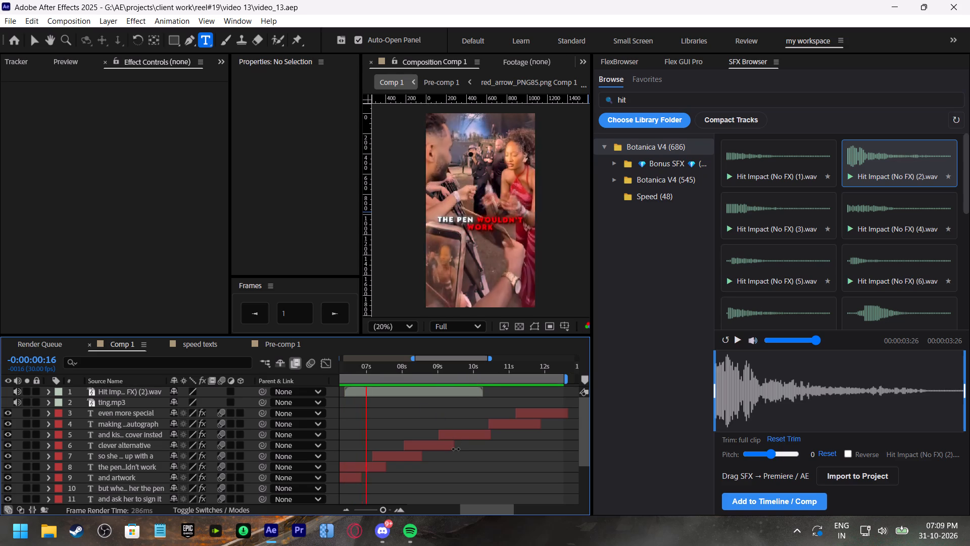
{"action": "scroll", "coordinate": [460, 451], "scroll_direction": "down", "scroll_amount": 2, "text": "shift"}
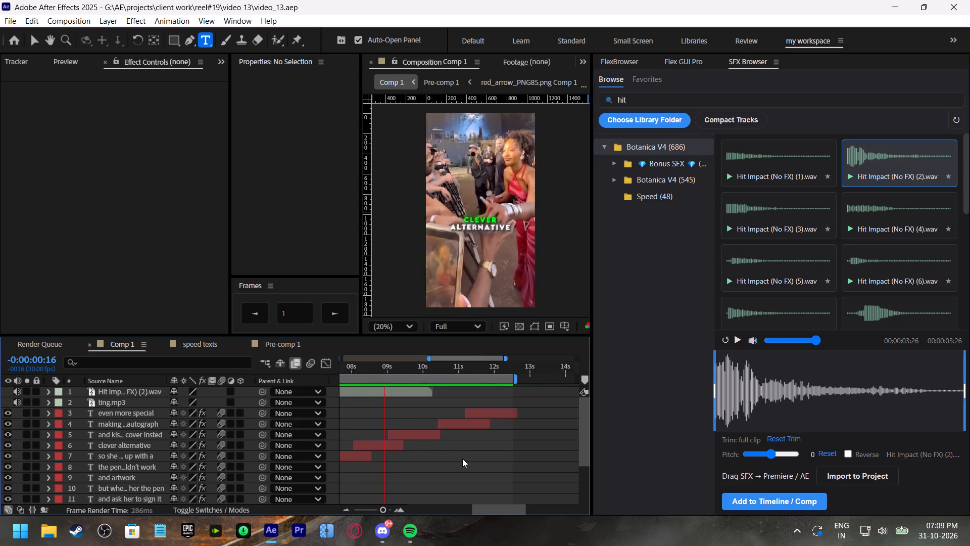
{"action": "scroll", "coordinate": [462, 459], "scroll_direction": "up", "scroll_amount": 1, "text": "shift"}
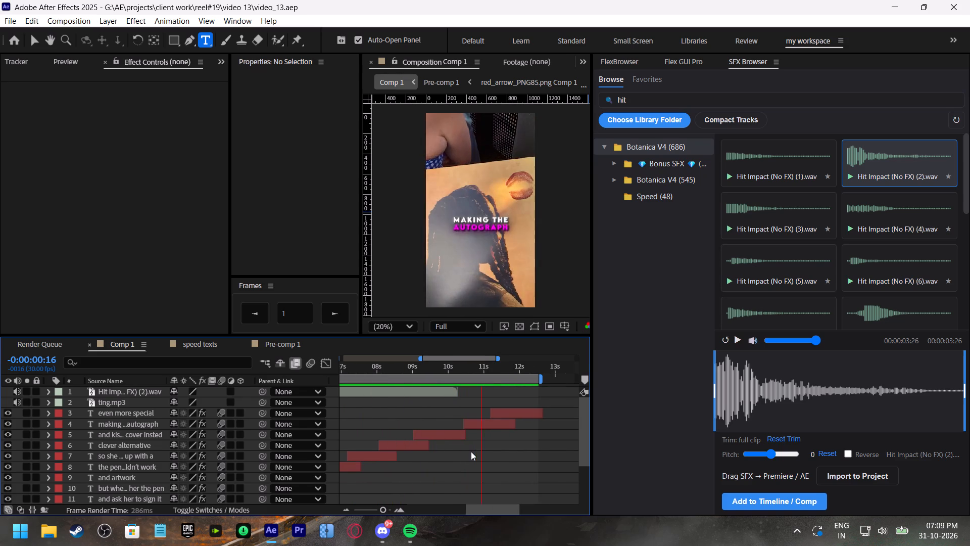
{"action": "scroll", "coordinate": [471, 451], "scroll_direction": "up", "scroll_amount": 1}
Examine the Comp 1 layers around the bright flash at 0:00:10:13, where the "making the autograph" caption starts.
{"action": "left_click", "coordinate": [464, 368]}
{"action": "scroll", "coordinate": [500, 428], "scroll_direction": "down", "scroll_amount": 1}
{"action": "scroll", "coordinate": [500, 428], "scroll_direction": "up", "scroll_amount": 1}
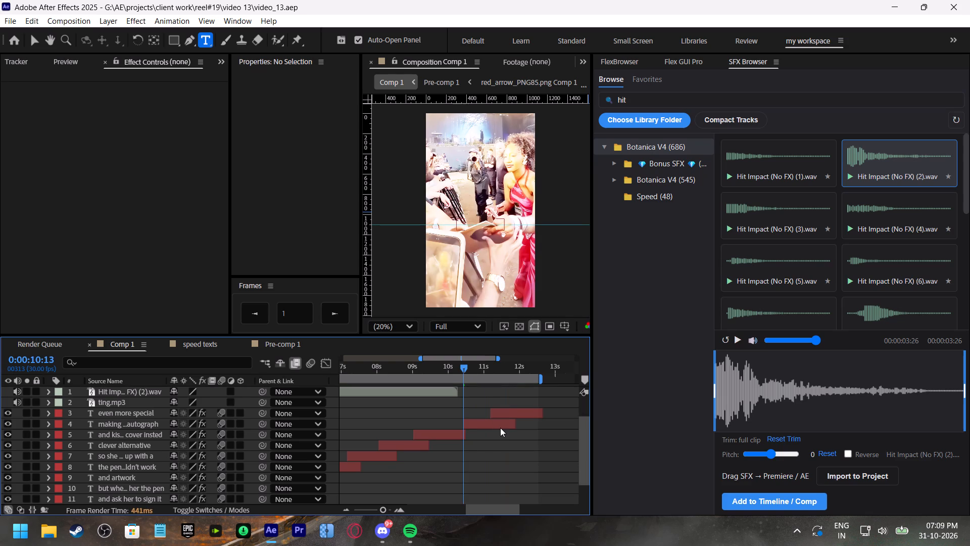
{"action": "scroll", "coordinate": [500, 428], "scroll_direction": "down", "scroll_amount": 2}
{"action": "scroll", "coordinate": [500, 428], "scroll_direction": "up", "scroll_amount": 3}
{"action": "scroll", "coordinate": [495, 447], "scroll_direction": "down", "scroll_amount": 1}
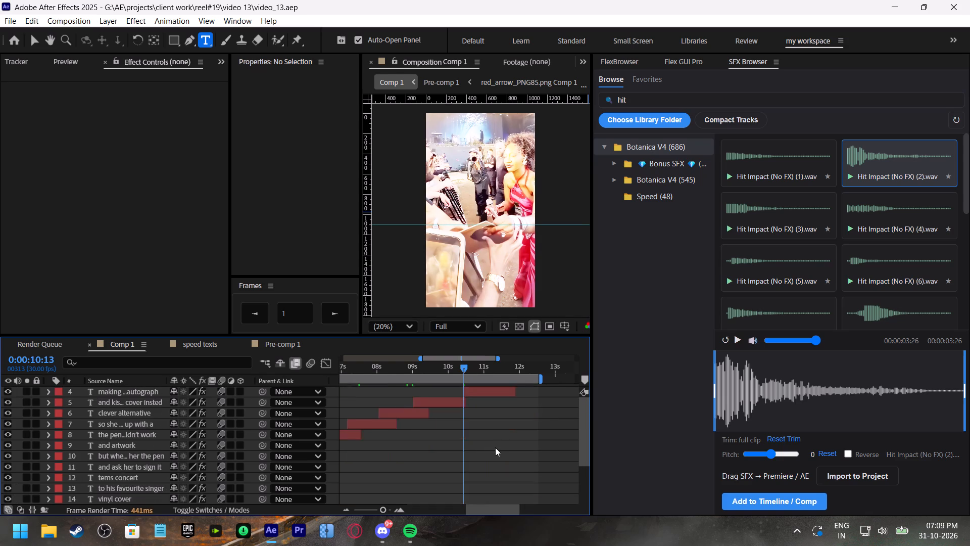
{"action": "scroll", "coordinate": [495, 447], "scroll_direction": "down", "scroll_amount": 1}
{"action": "scroll", "coordinate": [495, 447], "scroll_direction": "up", "scroll_amount": 1, "text": "shift"}
{"action": "scroll", "coordinate": [495, 447], "scroll_direction": "down", "scroll_amount": 1, "text": "shift"}
{"action": "scroll", "coordinate": [495, 447], "scroll_direction": "up", "scroll_amount": 4}
Find Camera Shutter Sound Effect.mp3 with a "shutter" search, add it to Comp 1 at 0:00:10:12, and shift it slightly earlier over the flash.
{"action": "left_click", "coordinate": [441, 366]}
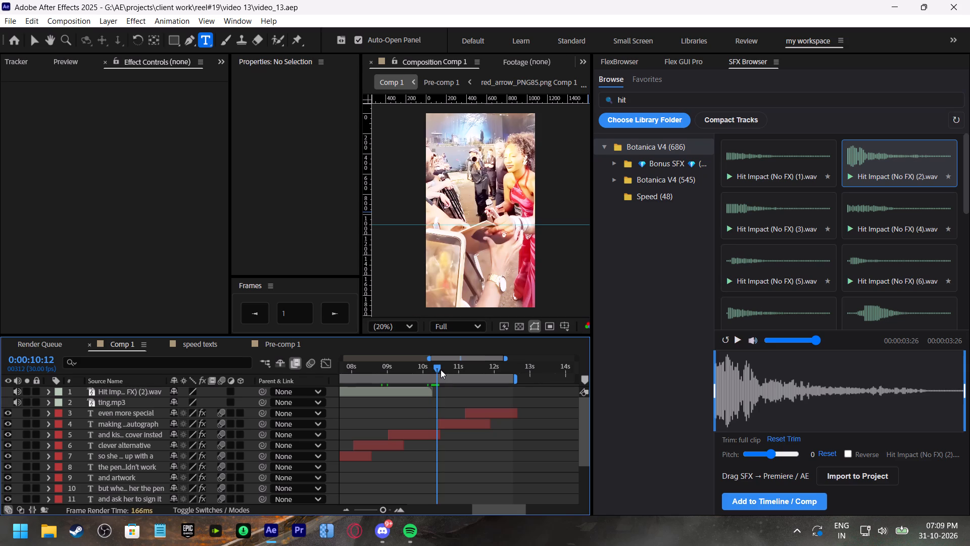
{"action": "double_click", "coordinate": [684, 102]}
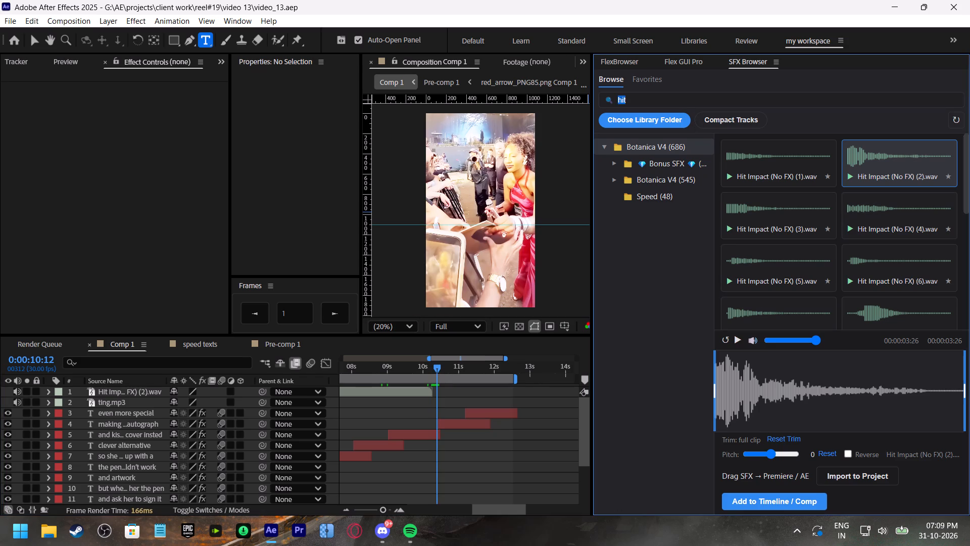
{"action": "type", "text": "shutter"}
{"action": "key", "text": "Return"}
{"action": "left_click", "coordinate": [823, 222]}
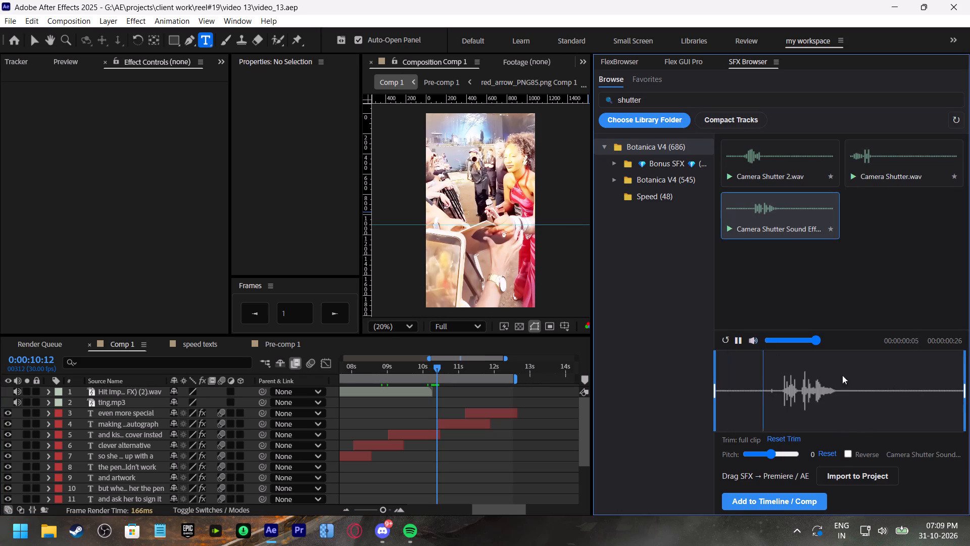
{"action": "left_click", "coordinate": [789, 498]}
{"action": "left_click_drag", "start_coordinate": [451, 392], "coordinate": [443, 391]}
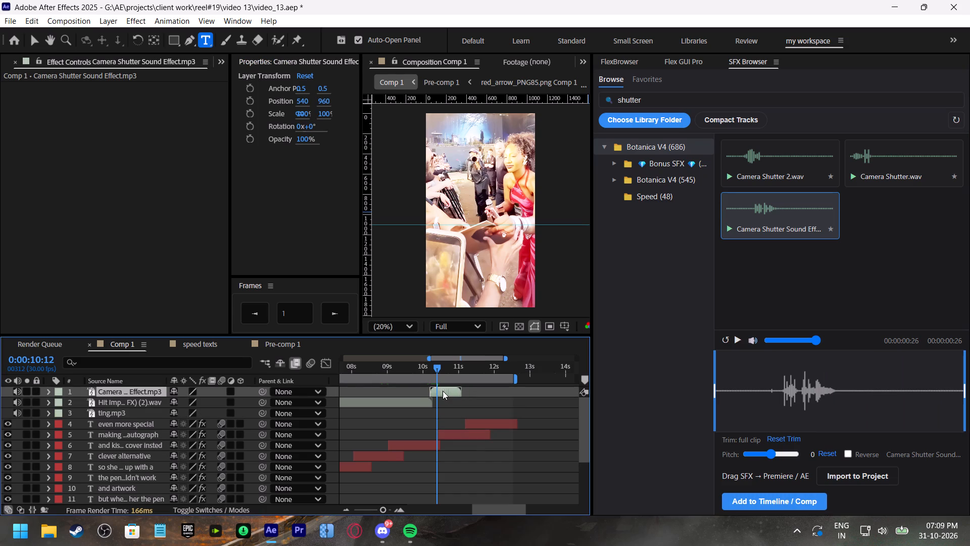
{"action": "left_click_drag", "start_coordinate": [443, 391], "coordinate": [440, 390]}
Fine-tune the Camera Shutter Sound Effect.mp3 layer's timing by replaying from about 0:00:09:22 and nudging it to start at about 0:00:10:07.
{"action": "left_click", "coordinate": [414, 368]}
{"action": "key", "text": "space"}
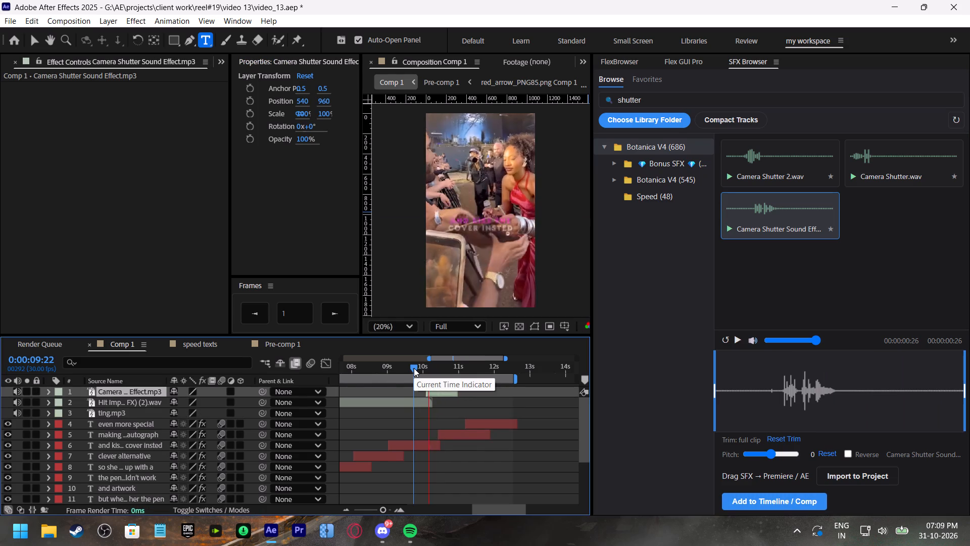
{"action": "left_click", "coordinate": [414, 368]}
{"action": "key", "text": "space"}
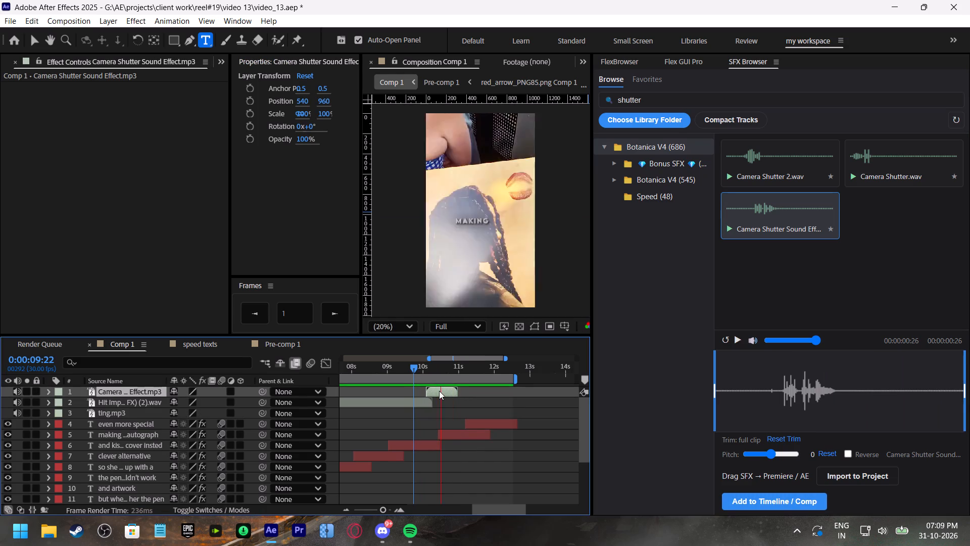
{"action": "left_click", "coordinate": [442, 394]}
{"action": "key", "text": "space"}
{"action": "left_click", "coordinate": [423, 372]}
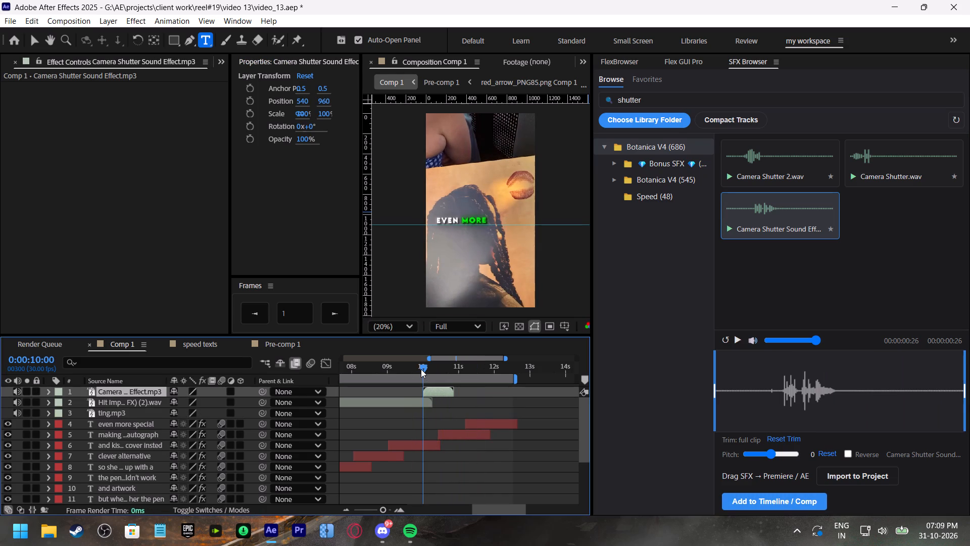
{"action": "key", "text": "space"}
{"action": "left_click", "coordinate": [421, 368]}
{"action": "left_click", "coordinate": [436, 395]}
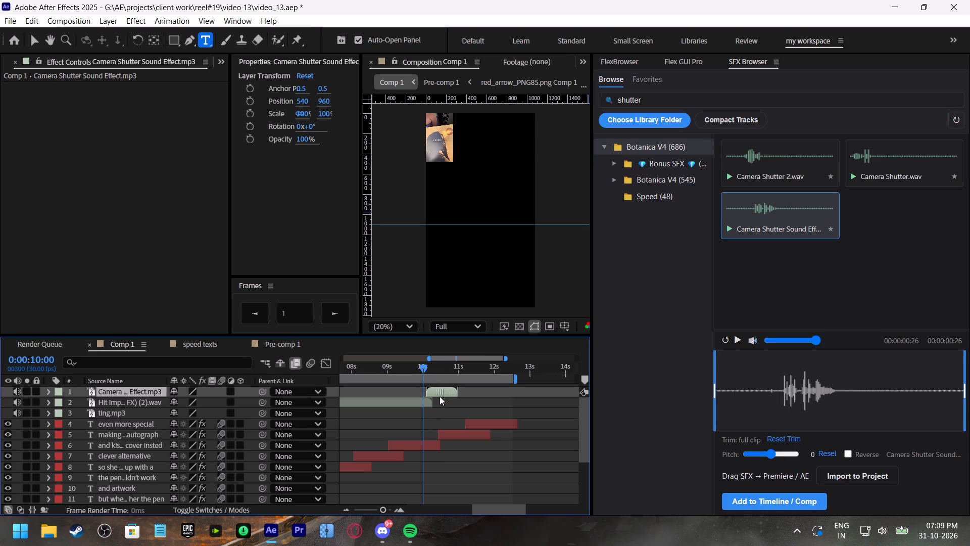
{"action": "key", "text": "space"}
{"action": "left_click", "coordinate": [426, 370]}
{"action": "left_click", "coordinate": [439, 390]}
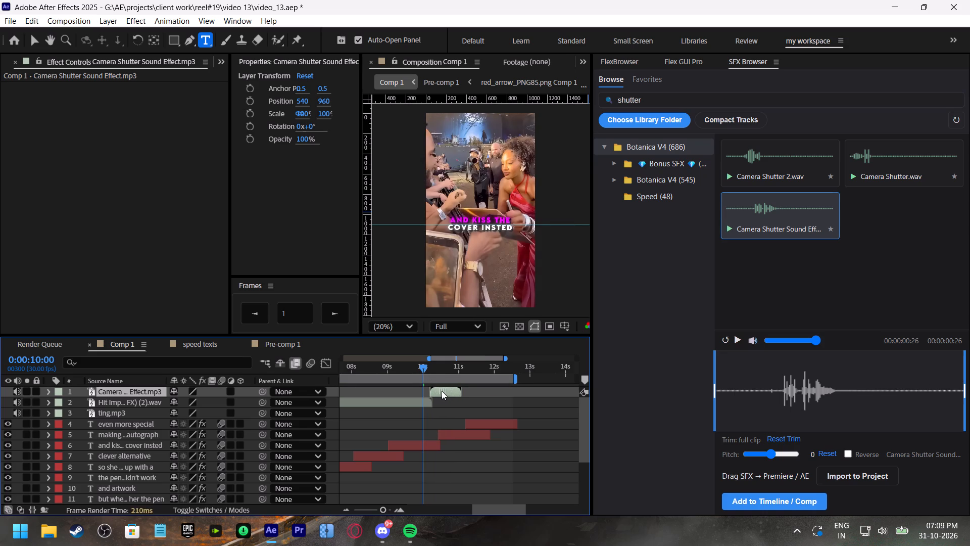
Replay the camera shutter sound from about 0:00:10:00 and 0:00:10:02 to check its timing, toggling the Spotify music in between.
{"action": "key", "text": "space"}
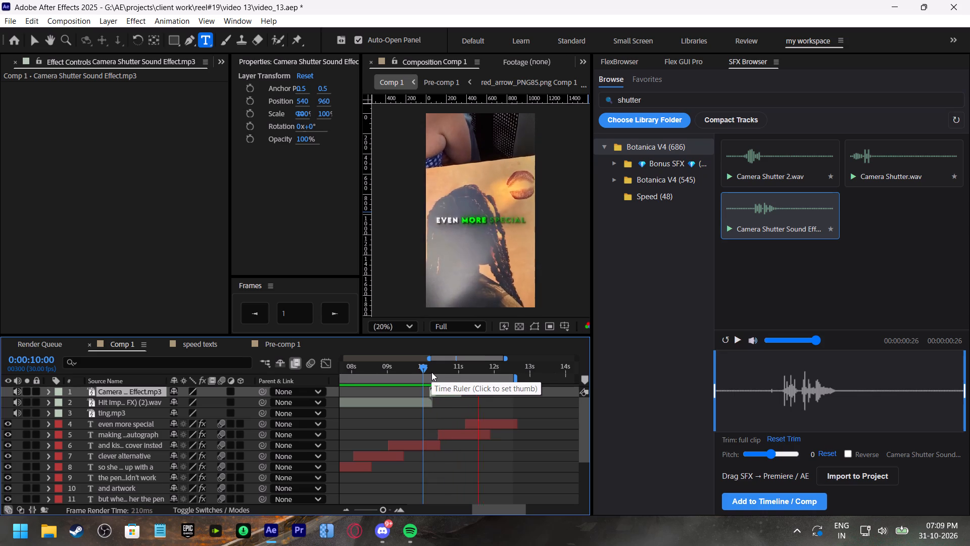
{"action": "left_click", "coordinate": [431, 372]}
{"action": "left_click", "coordinate": [416, 498]}
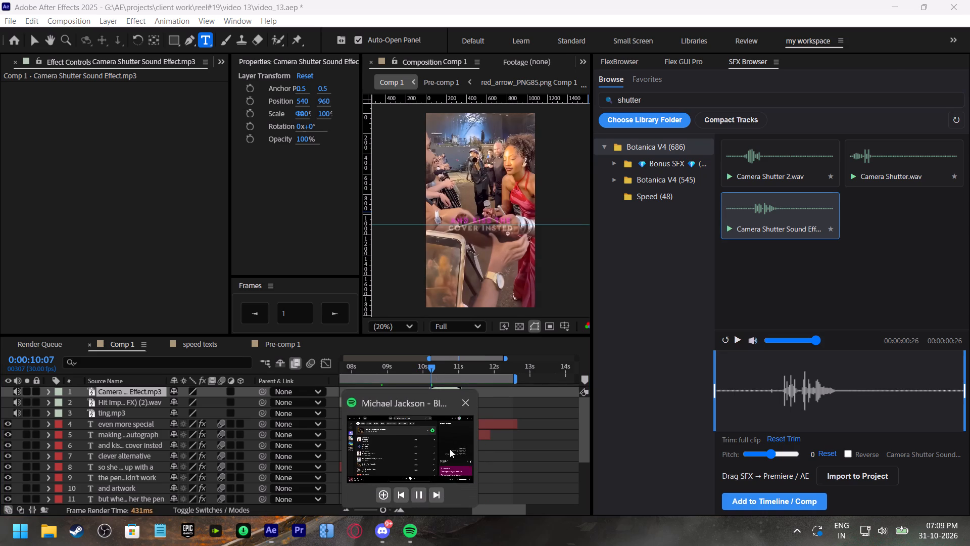
{"action": "left_click", "coordinate": [425, 362]}
{"action": "key", "text": "space"}
{"action": "left_click", "coordinate": [427, 365]}
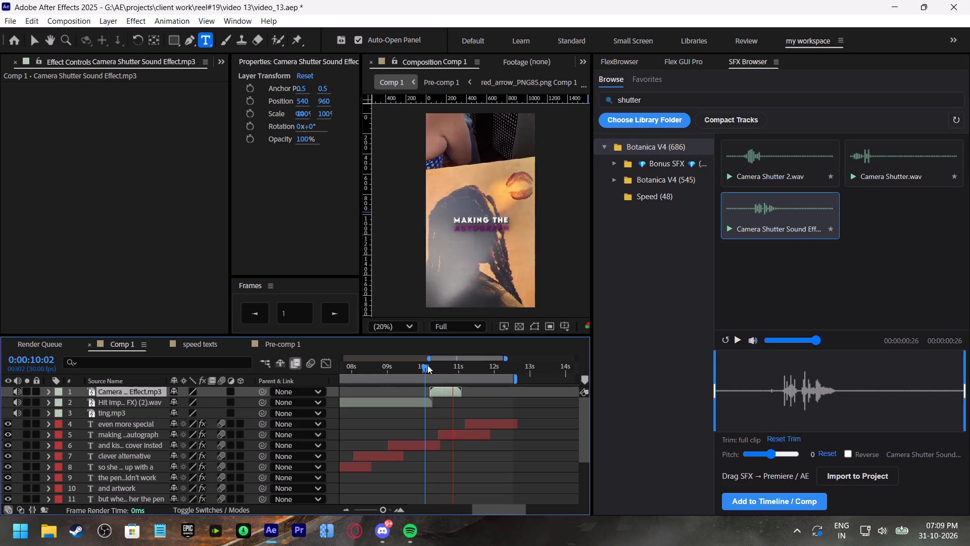
Set the Camera Shutter Sound Effect.mp3 layer's Audio Levels to -5 dB.
{"action": "left_click", "coordinate": [440, 394]}
{"action": "key", "text": "l"}
{"action": "left_click", "coordinate": [180, 404]}
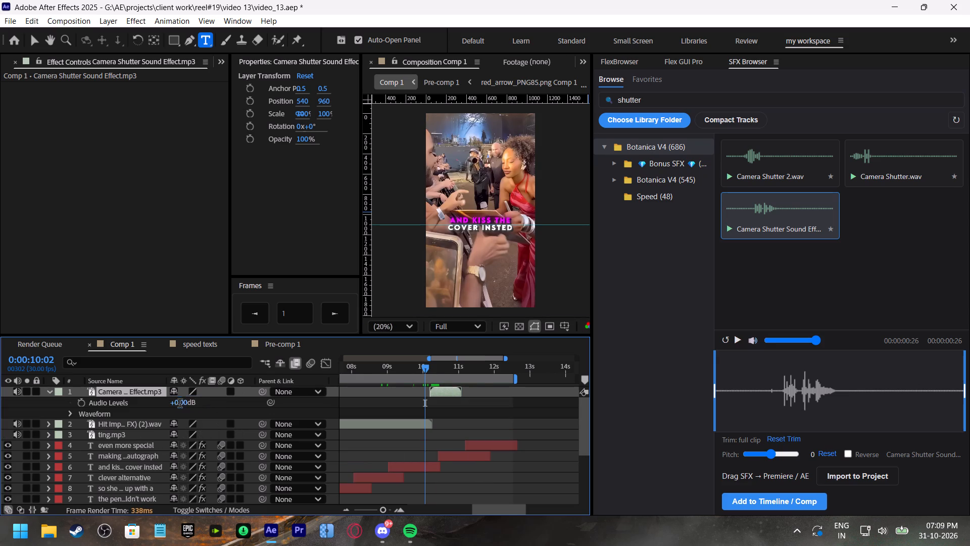
{"action": "key", "text": "minus"}
{"action": "key", "text": "5"}
{"action": "left_click", "coordinate": [219, 407]}
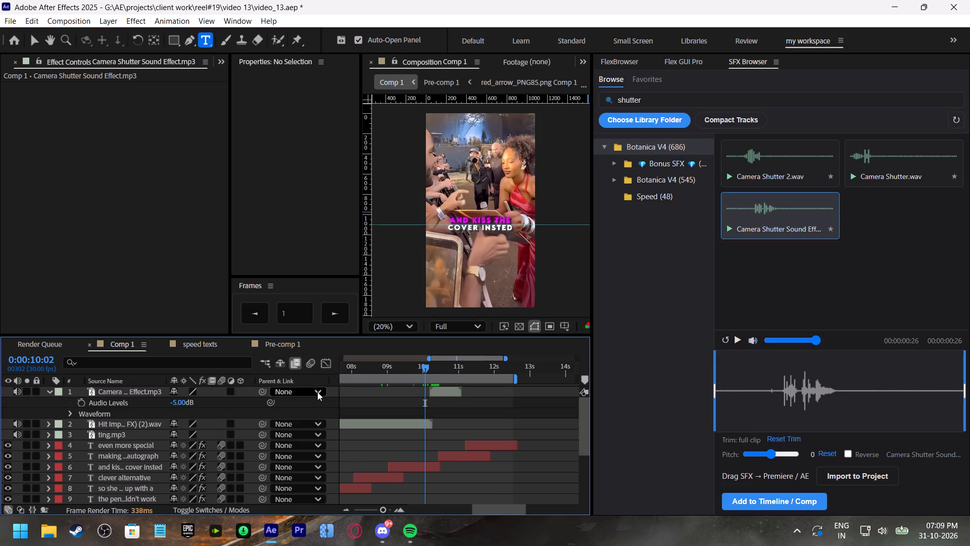
Start playback of Comp 1 from the beginning, collapse the camera shutter layer's properties, and save the project.
{"action": "left_click_drag", "start_coordinate": [353, 366], "coordinate": [222, 373]}
{"action": "key", "text": "space"}
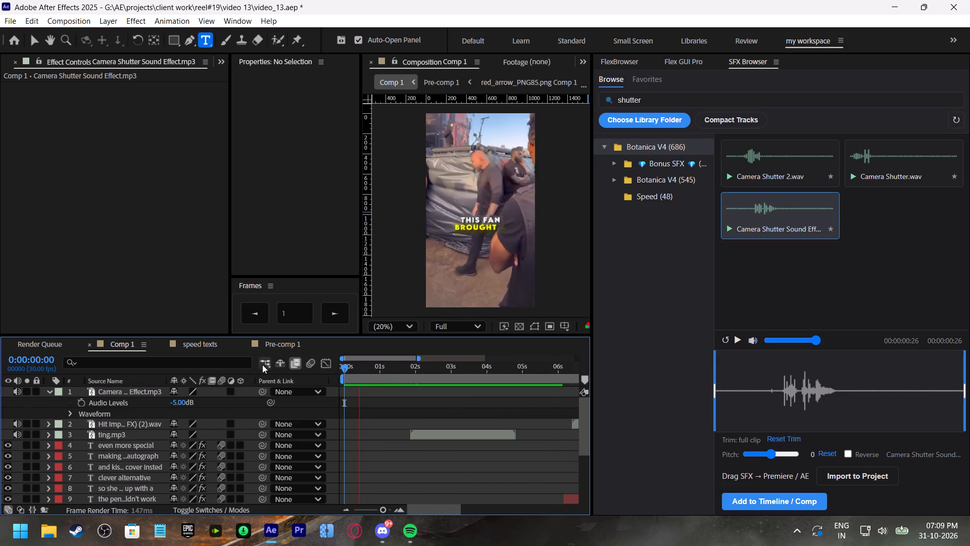
{"action": "left_click", "coordinate": [43, 394]}
{"action": "left_click", "coordinate": [51, 392]}
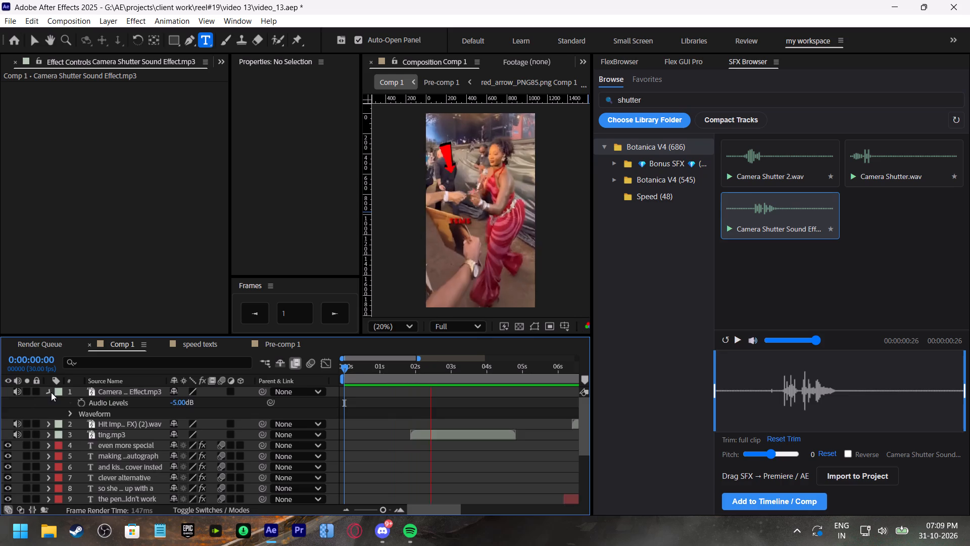
{"action": "key", "text": "ctrl+s"}
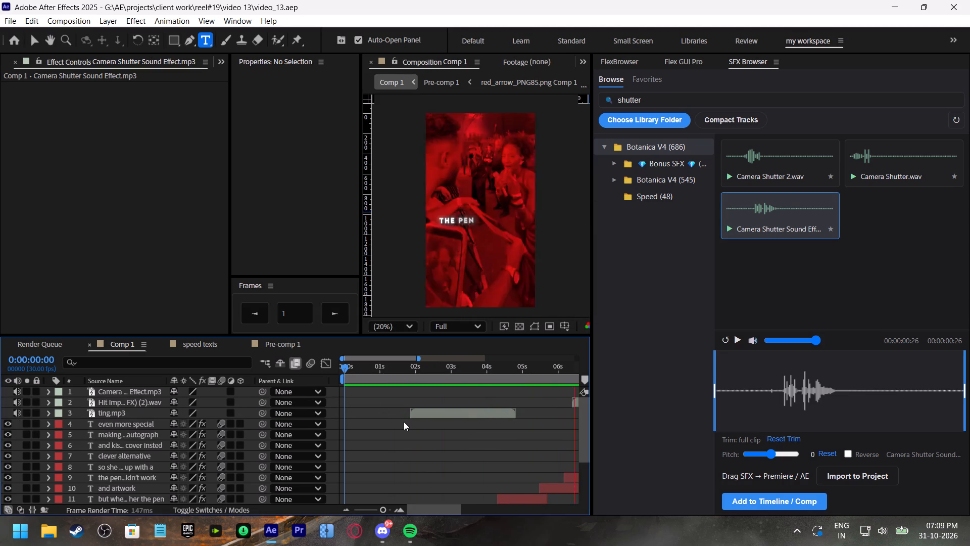
Review Comp 1's sound effects and captions, replaying from about 0:00:01:22 through "even more special", return to the start and save.
{"action": "scroll", "coordinate": [472, 431], "scroll_direction": "down", "scroll_amount": 1, "text": "shift"}
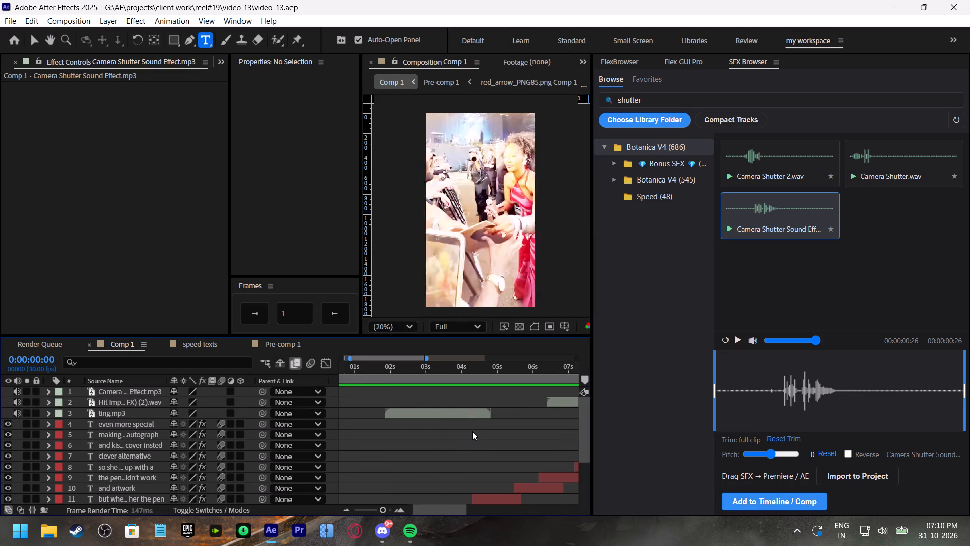
{"action": "scroll", "coordinate": [536, 415], "scroll_direction": "down", "scroll_amount": 3, "text": "shift"}
{"action": "left_click_drag", "start_coordinate": [400, 369], "coordinate": [405, 391]}
{"action": "key", "text": "space"}
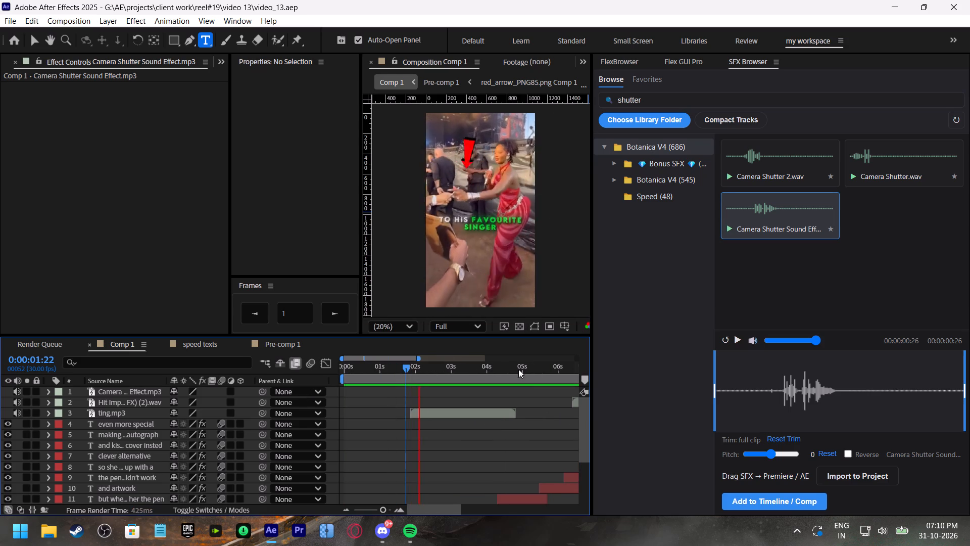
{"action": "scroll", "coordinate": [492, 422], "scroll_direction": "down", "scroll_amount": 8, "text": "shift"}
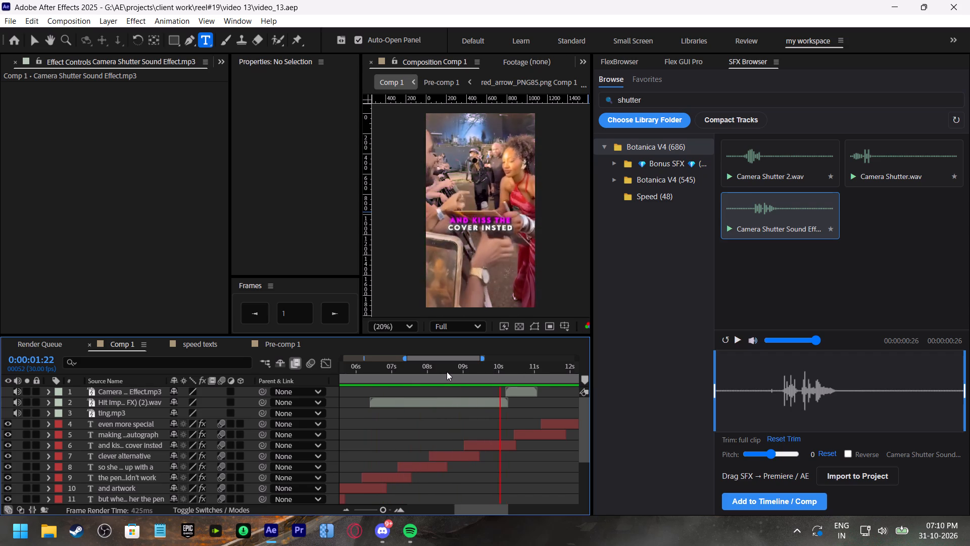
{"action": "left_click_drag", "start_coordinate": [405, 367], "coordinate": [400, 367]}
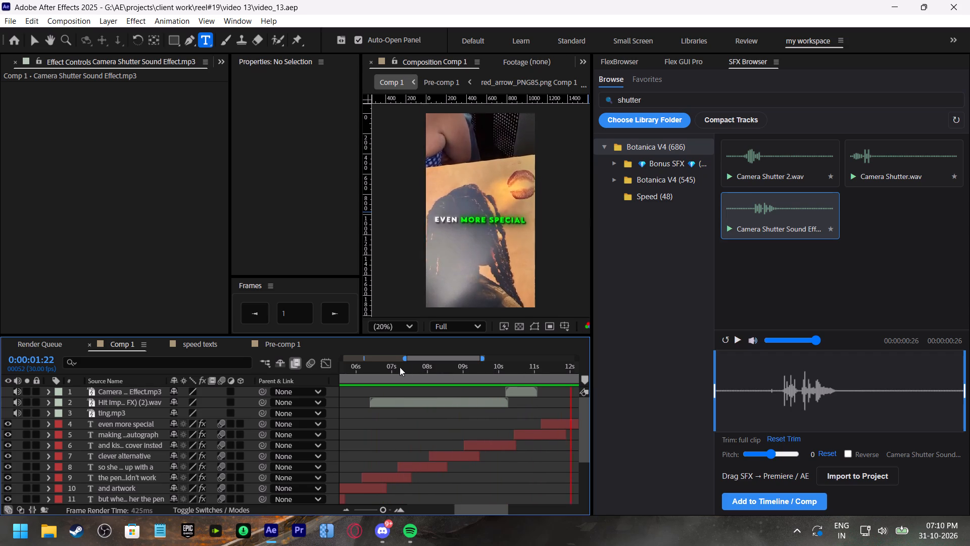
{"action": "left_click_drag", "start_coordinate": [400, 367], "coordinate": [237, 390]}
{"action": "key", "text": "ctrl+s"}
Add the Tom Odell Another Love mp3 from the project items to the top of Comp 1, sliding it to cover the composition's start.
{"action": "scroll", "coordinate": [119, 60], "scroll_direction": "up", "scroll_amount": 5}
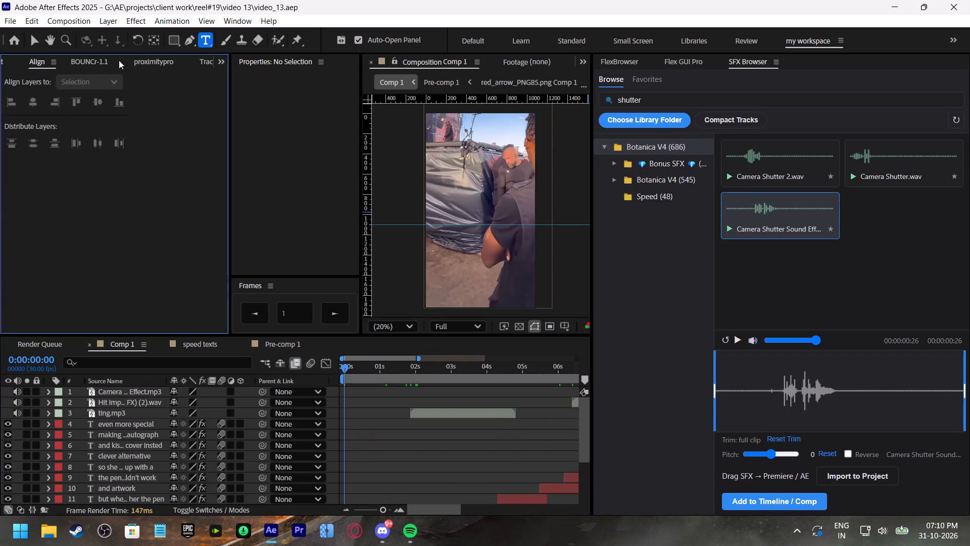
{"action": "scroll", "coordinate": [119, 60], "scroll_direction": "up", "scroll_amount": 6}
{"action": "left_click", "coordinate": [39, 184]}
{"action": "left_click", "coordinate": [42, 177]}
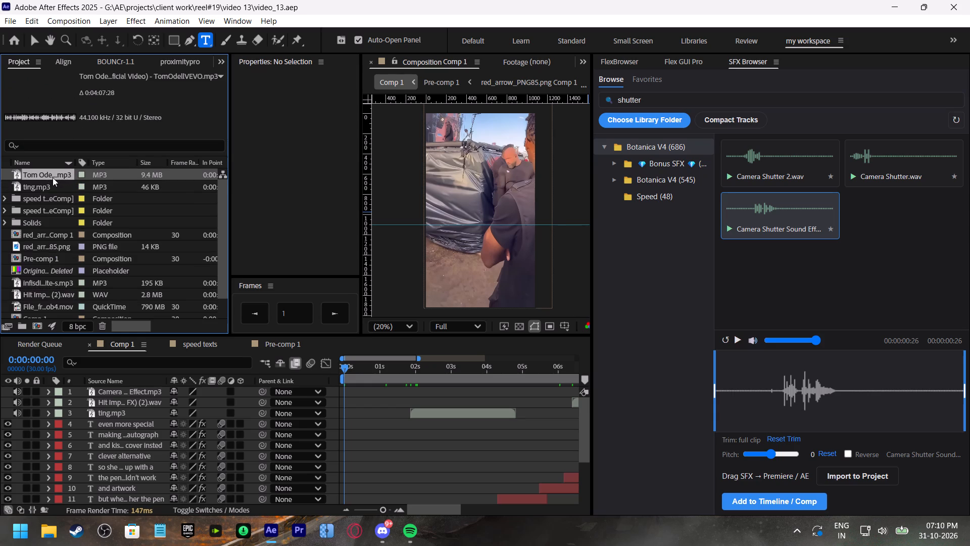
{"action": "left_click_drag", "start_coordinate": [53, 177], "coordinate": [352, 388]}
{"action": "key", "text": "space"}
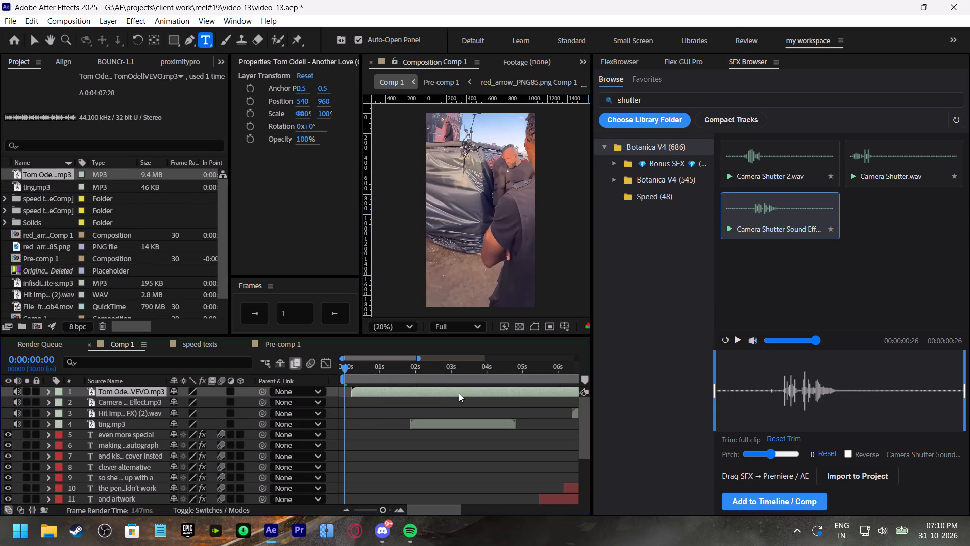
{"action": "left_click_drag", "start_coordinate": [460, 393], "coordinate": [335, 386]}
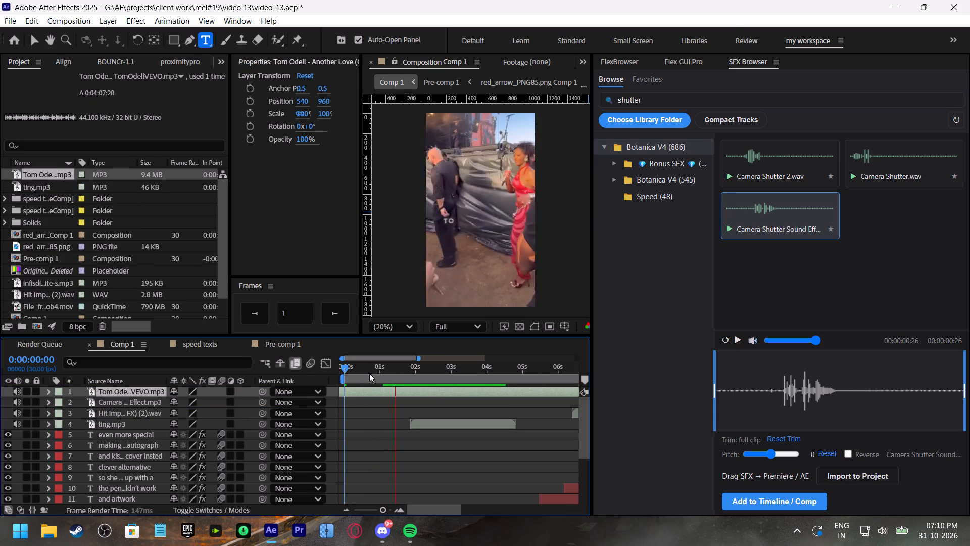
Slide the Tom Odell music layer earlier in several passes, auditioning the song from about 0:00:00:19 and 0:00:00:11.
{"action": "left_click", "coordinate": [367, 370]}
{"action": "key", "text": "space"}
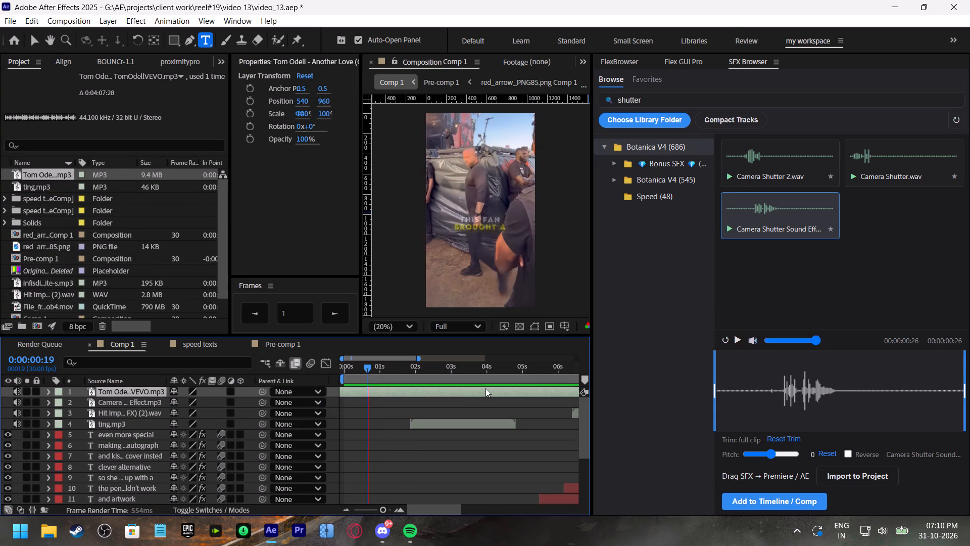
{"action": "left_click_drag", "start_coordinate": [489, 392], "coordinate": [305, 396]}
{"action": "left_click_drag", "start_coordinate": [488, 393], "coordinate": [319, 391]}
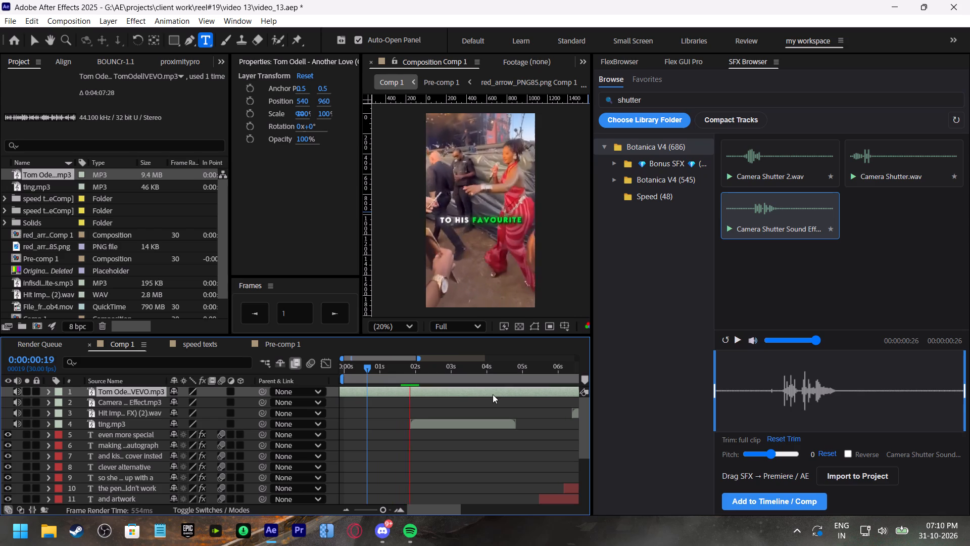
{"action": "left_click_drag", "start_coordinate": [493, 394], "coordinate": [280, 400]}
{"action": "left_click", "coordinate": [357, 371]}
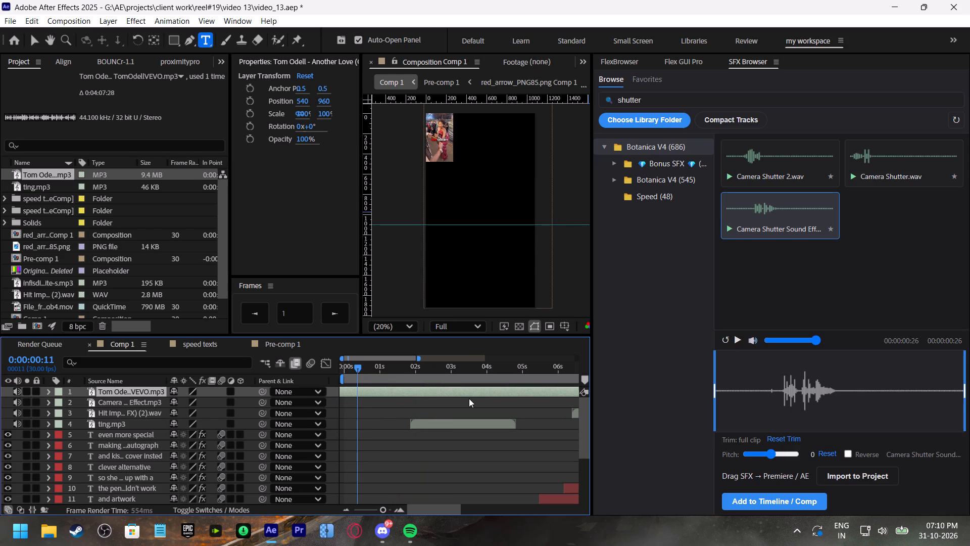
{"action": "left_click_drag", "start_coordinate": [469, 394], "coordinate": [406, 393]}
{"action": "key", "text": "space"}
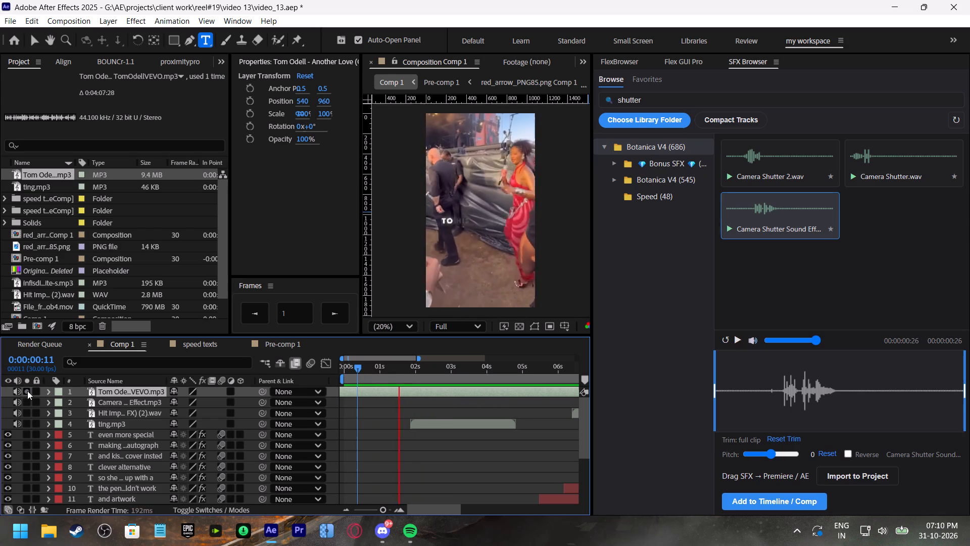
Solo the Tom Odell music layer and keep sliding it earlier during playback from 0:00:00:22 to reach later parts of the song.
{"action": "left_click", "coordinate": [27, 391]}
{"action": "left_click_drag", "start_coordinate": [504, 392], "coordinate": [363, 394]}
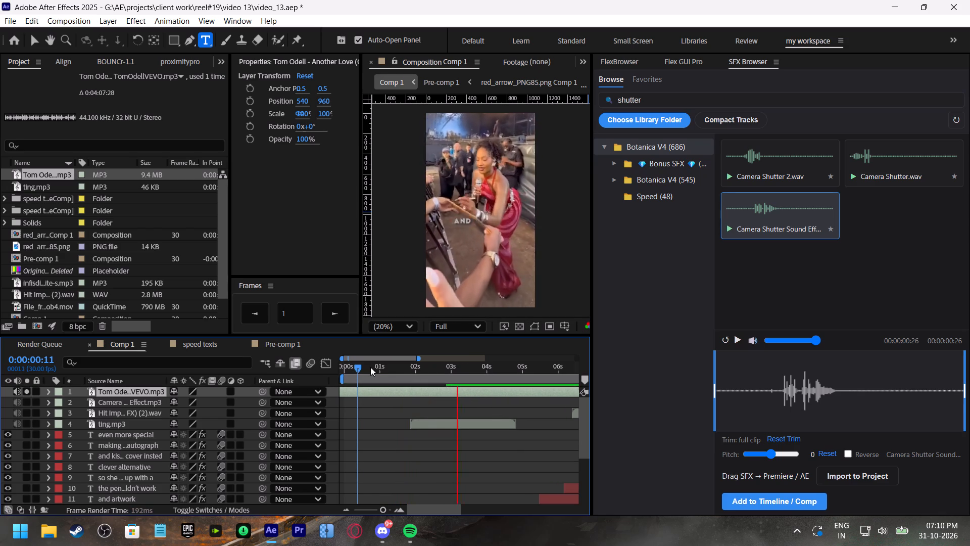
{"action": "left_click", "coordinate": [370, 367]}
{"action": "key", "text": "space"}
{"action": "left_click_drag", "start_coordinate": [497, 395], "coordinate": [390, 394]}
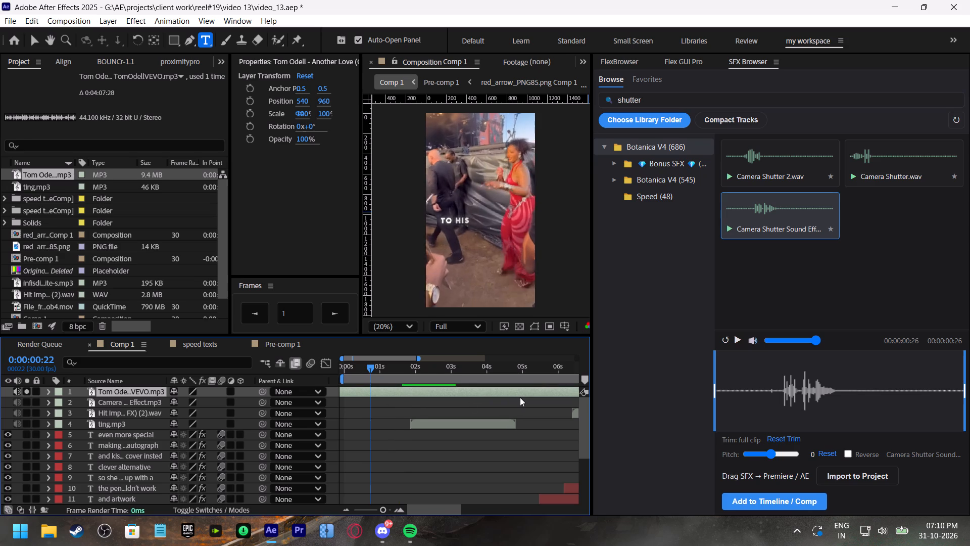
{"action": "left_click_drag", "start_coordinate": [520, 392], "coordinate": [441, 392]}
{"action": "left_click_drag", "start_coordinate": [379, 509], "coordinate": [319, 511]}
{"action": "left_click_drag", "start_coordinate": [539, 392], "coordinate": [409, 394]}
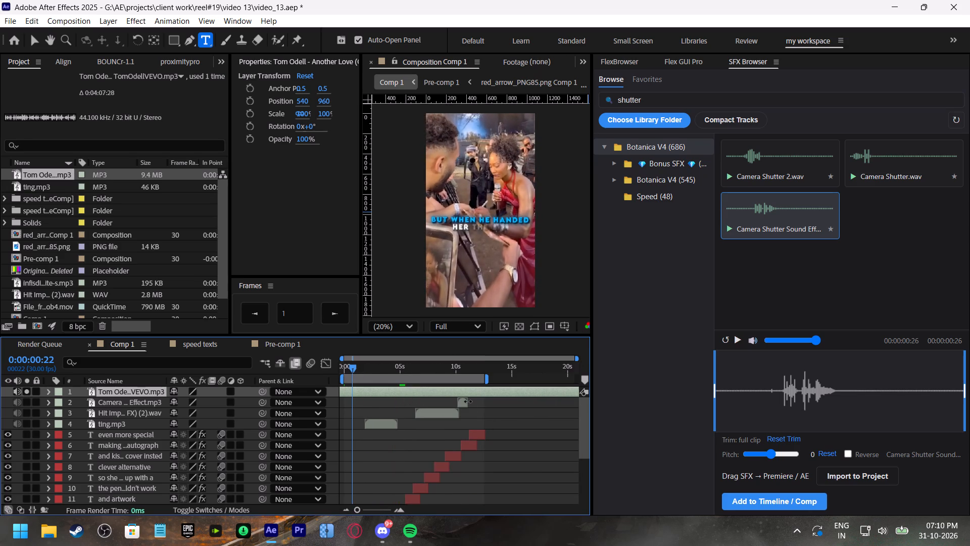
{"action": "left_click_drag", "start_coordinate": [553, 390], "coordinate": [496, 391]}
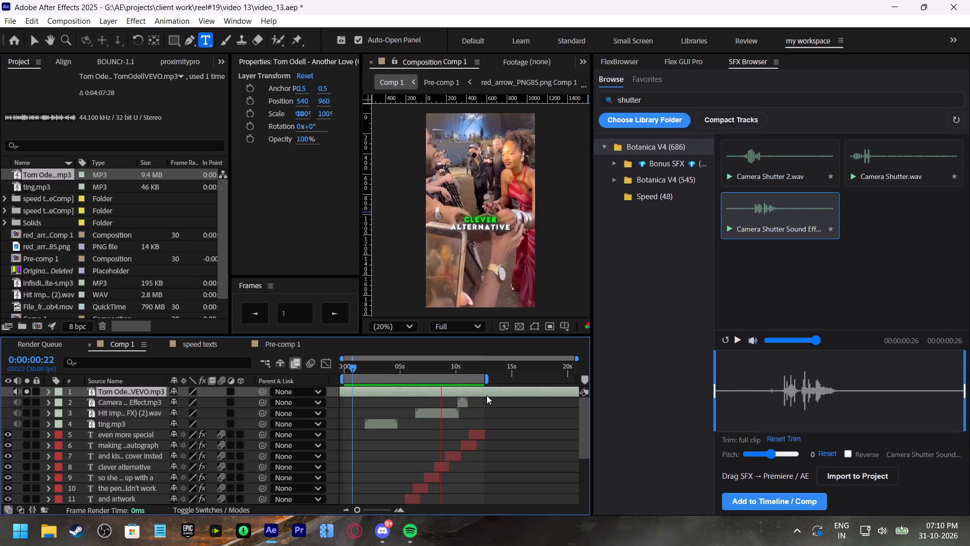
{"action": "left_click_drag", "start_coordinate": [490, 395], "coordinate": [403, 396]}
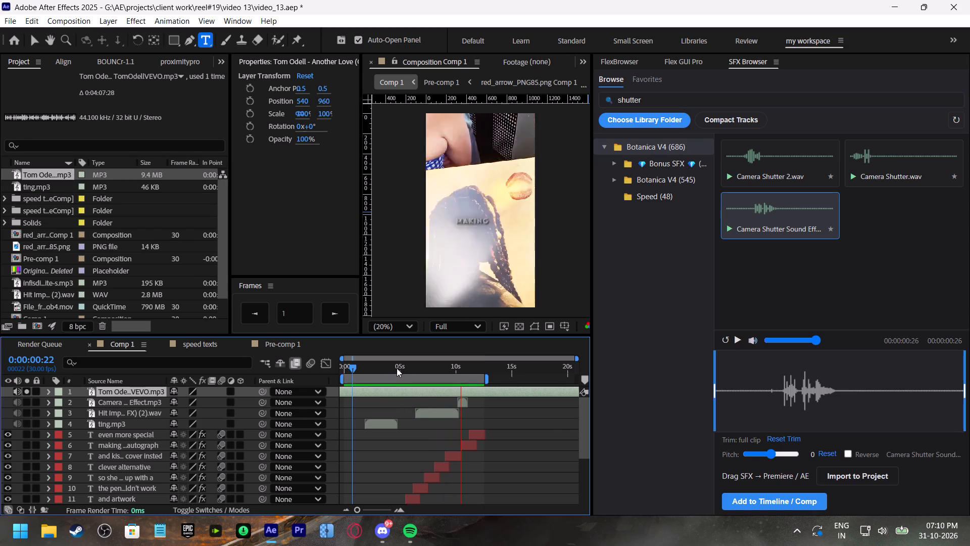
{"action": "left_click_drag", "start_coordinate": [524, 394], "coordinate": [401, 394]}
Audition the Tom Odell music from 0:00:03:27 while sliding its layer further earlier in smaller shifts.
{"action": "left_click", "coordinate": [388, 369]}
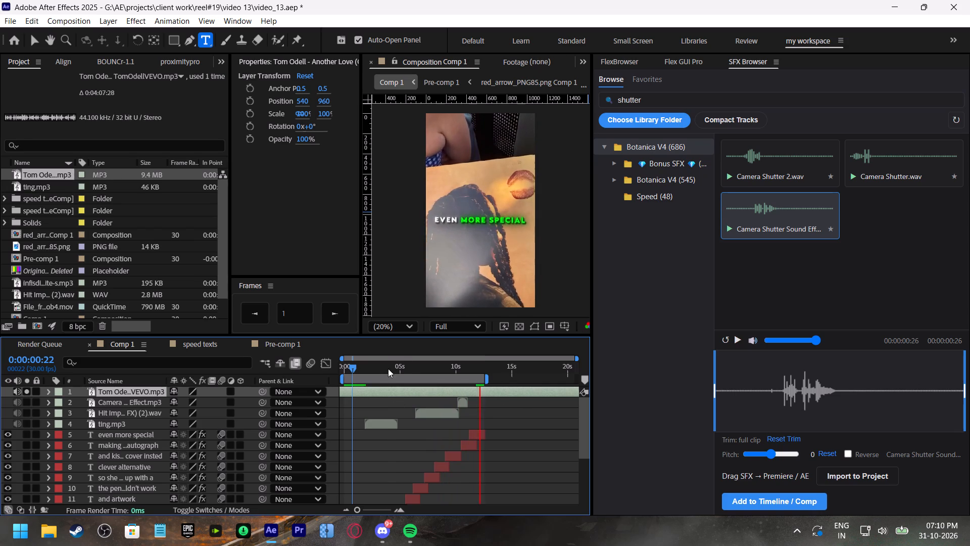
{"action": "key", "text": "space"}
{"action": "left_click_drag", "start_coordinate": [518, 394], "coordinate": [440, 394]}
{"action": "left_click_drag", "start_coordinate": [496, 392], "coordinate": [430, 396]}
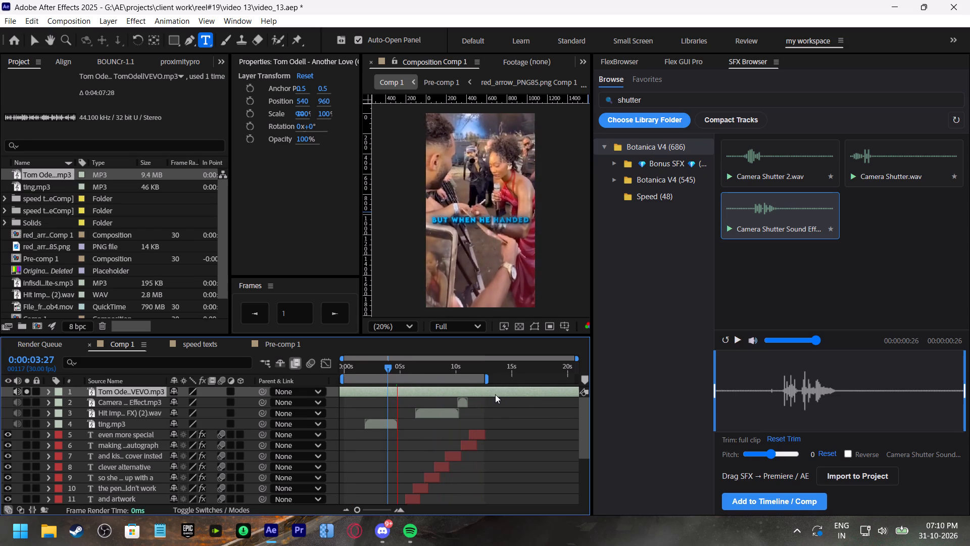
{"action": "left_click_drag", "start_coordinate": [496, 391], "coordinate": [452, 392]}
{"action": "left_click_drag", "start_coordinate": [496, 391], "coordinate": [445, 397]}
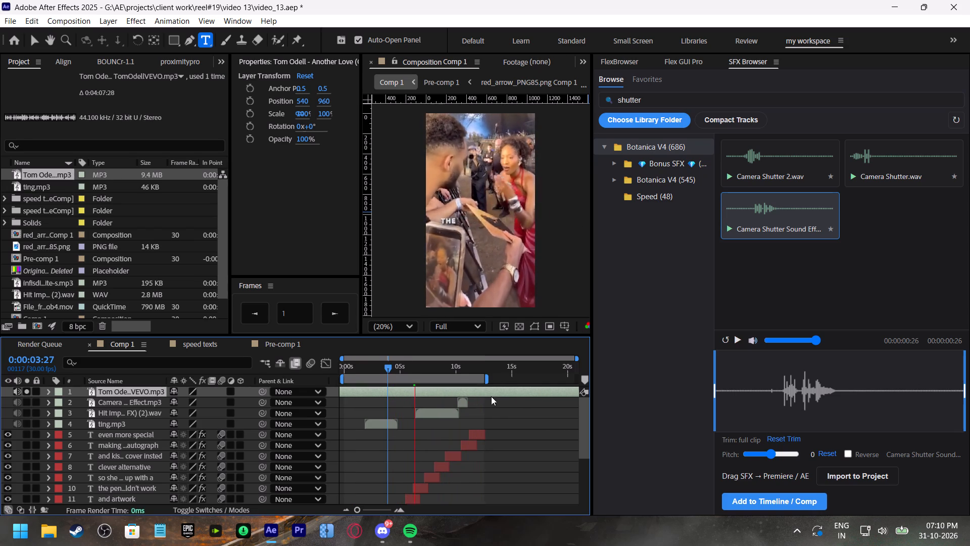
{"action": "left_click_drag", "start_coordinate": [494, 396], "coordinate": [434, 400]}
{"action": "left_click_drag", "start_coordinate": [493, 394], "coordinate": [460, 394]}
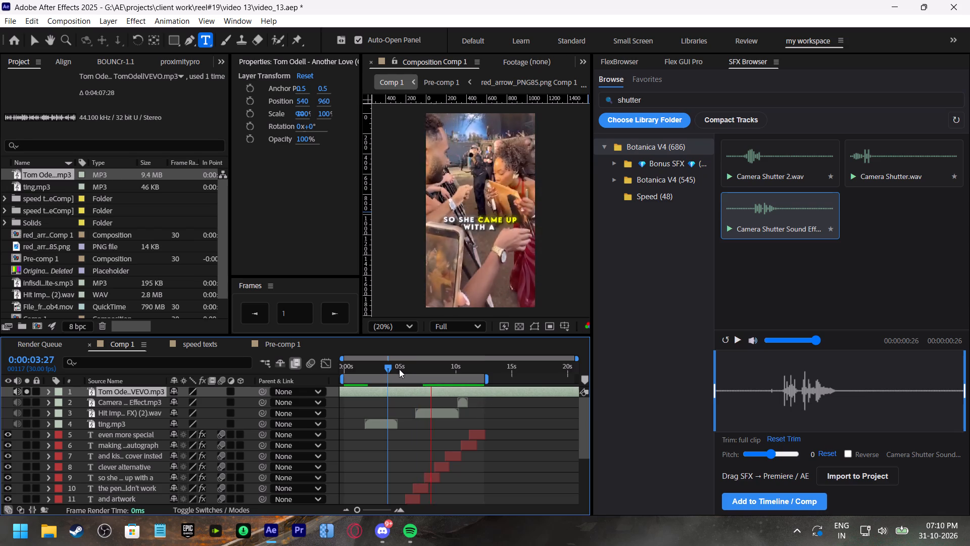
Slide the Tom Odell music layer later in several passes to return to earlier parts of the song, auditioning from 0:00:04:24.
{"action": "left_click", "coordinate": [398, 368]}
{"action": "left_click_drag", "start_coordinate": [405, 391], "coordinate": [531, 396]}
{"action": "left_click_drag", "start_coordinate": [433, 393], "coordinate": [558, 396]}
{"action": "left_click_drag", "start_coordinate": [428, 390], "coordinate": [524, 394]}
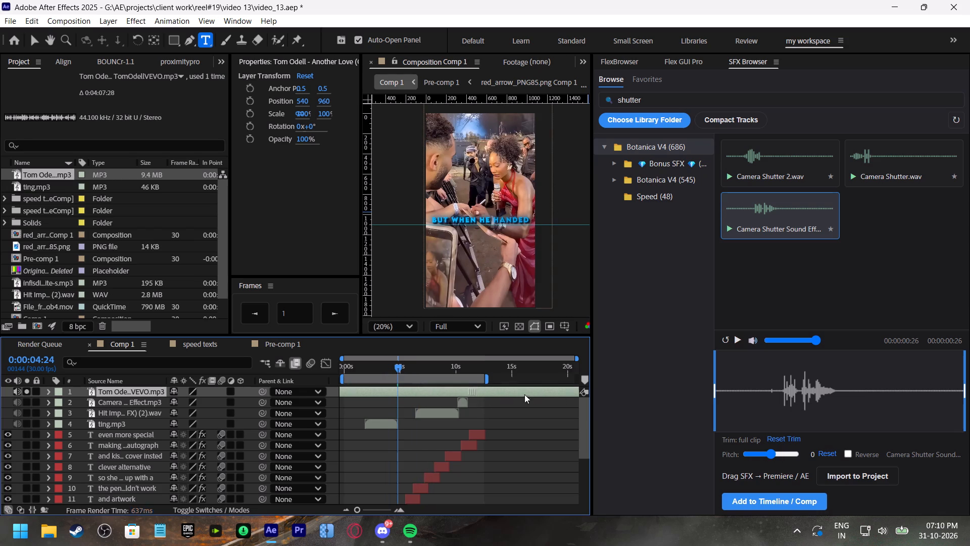
{"action": "left_click_drag", "start_coordinate": [524, 394], "coordinate": [517, 393]}
{"action": "left_click_drag", "start_coordinate": [420, 389], "coordinate": [540, 394]}
{"action": "key", "text": "space"}
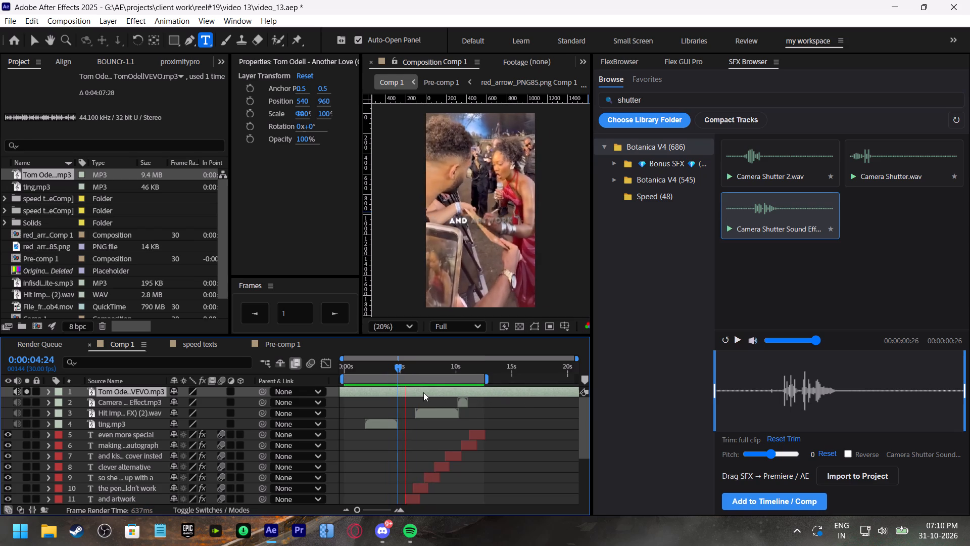
{"action": "left_click_drag", "start_coordinate": [459, 390], "coordinate": [389, 392]}
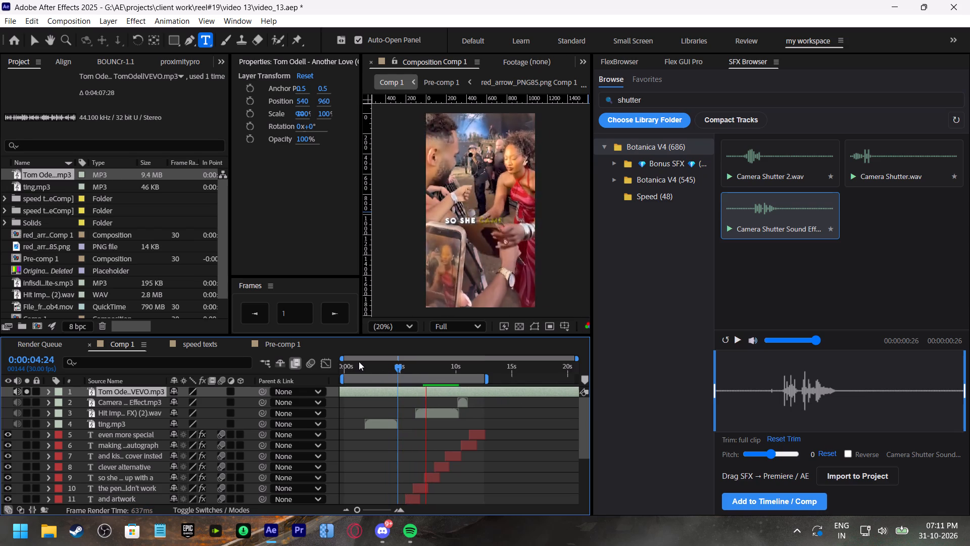
From 0:00:01:09, slide the Tom Odell music layer later in large shifts to reach the song's opening, then back over the composition's start.
{"action": "left_click", "coordinate": [359, 361]}
{"action": "key", "text": "space"}
{"action": "left_click_drag", "start_coordinate": [492, 394], "coordinate": [426, 396]}
{"action": "left_click_drag", "start_coordinate": [414, 388], "coordinate": [601, 390]}
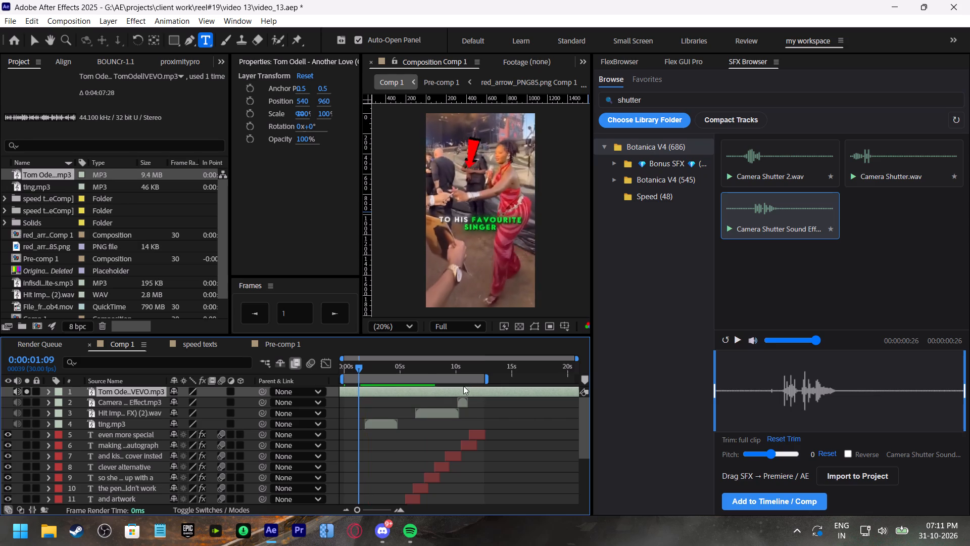
{"action": "left_click_drag", "start_coordinate": [396, 382], "coordinate": [579, 391]}
{"action": "left_click_drag", "start_coordinate": [486, 382], "coordinate": [254, 382]}
{"action": "left_click_drag", "start_coordinate": [366, 390], "coordinate": [571, 390]}
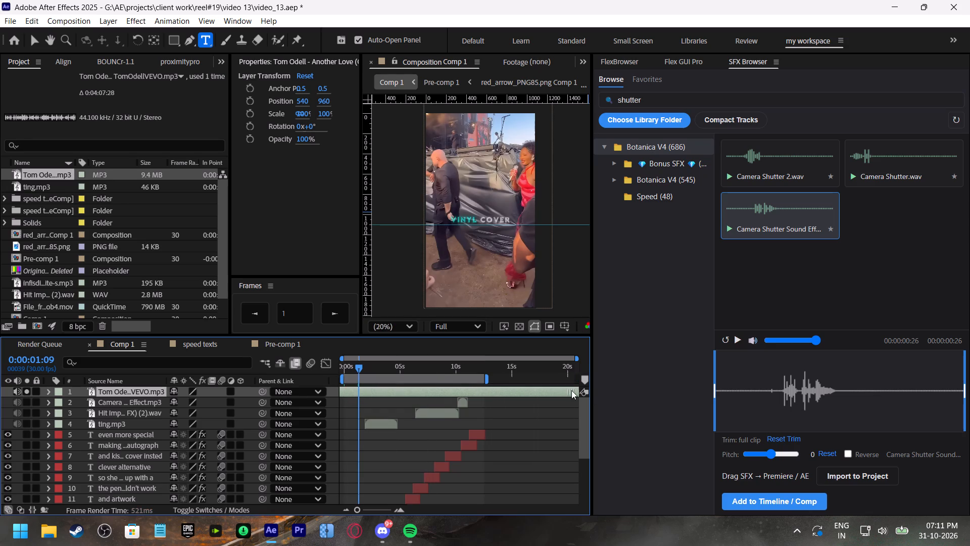
{"action": "left_click_drag", "start_coordinate": [571, 390], "coordinate": [570, 390]}
{"action": "left_click_drag", "start_coordinate": [374, 389], "coordinate": [622, 397]}
{"action": "left_click_drag", "start_coordinate": [398, 392], "coordinate": [592, 398]}
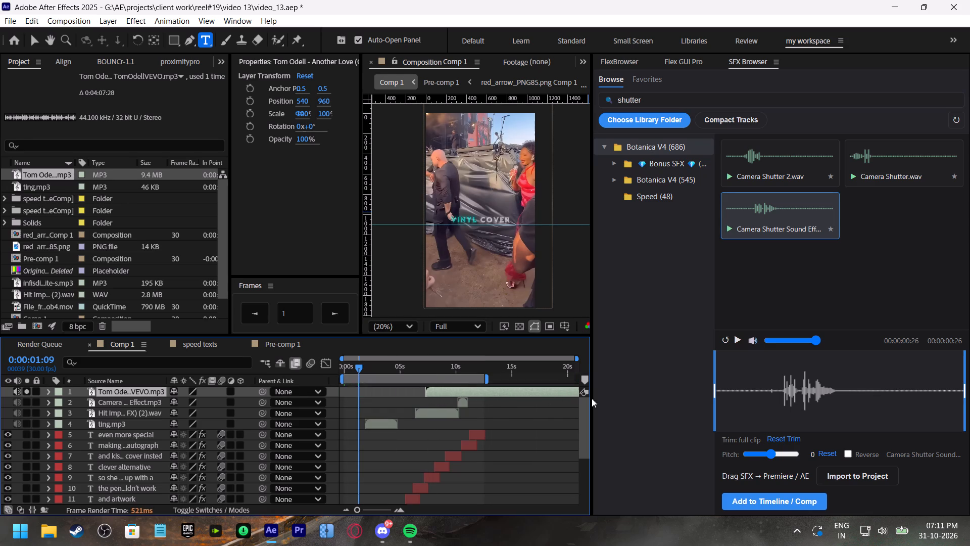
{"action": "left_click_drag", "start_coordinate": [592, 398], "coordinate": [386, 405]}
Audition the Tom Odell music from 0:00:01:09 while sliding its layer earlier in several passes to find a suitable section.
{"action": "key", "text": "space"}
{"action": "left_click_drag", "start_coordinate": [508, 394], "coordinate": [449, 398]}
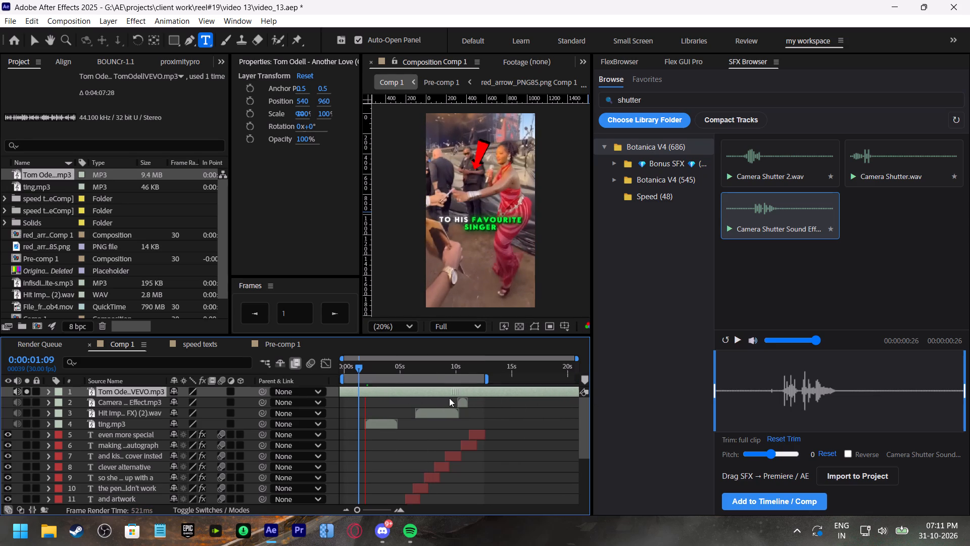
{"action": "left_click_drag", "start_coordinate": [449, 398], "coordinate": [392, 422]}
{"action": "left_click_drag", "start_coordinate": [561, 392], "coordinate": [551, 393]}
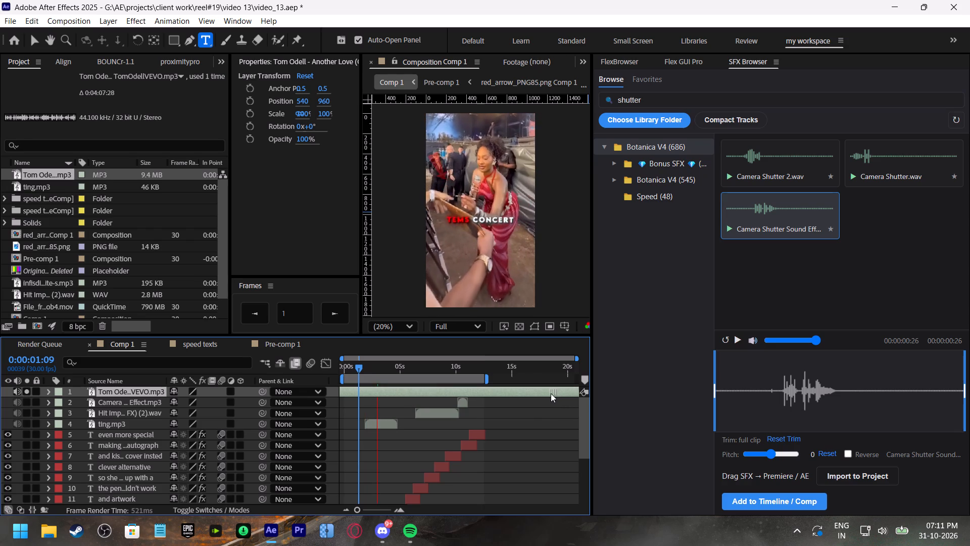
{"action": "left_click_drag", "start_coordinate": [551, 393], "coordinate": [446, 414]}
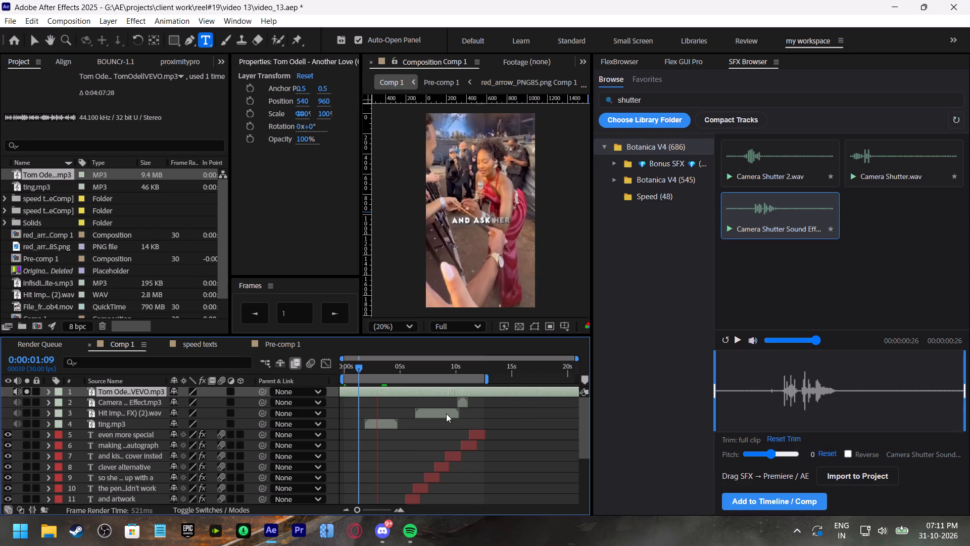
{"action": "left_click_drag", "start_coordinate": [446, 414], "coordinate": [404, 415]}
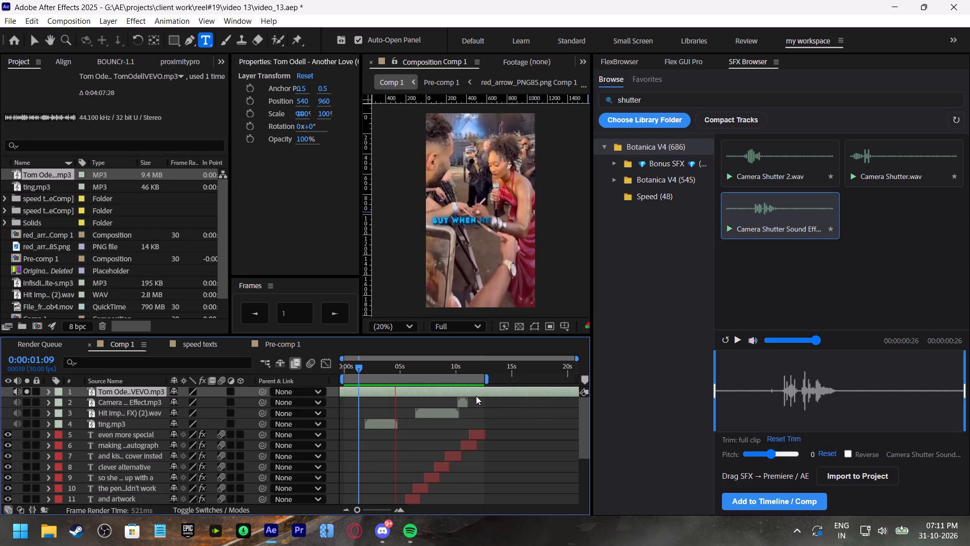
{"action": "left_click_drag", "start_coordinate": [490, 392], "coordinate": [473, 392]}
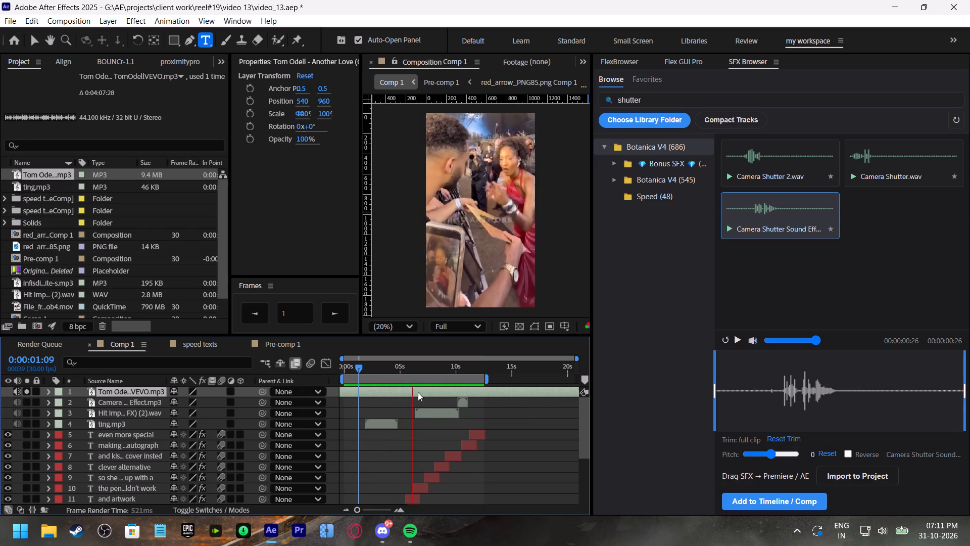
{"action": "left_click", "coordinate": [401, 408]}
{"action": "left_click", "coordinate": [405, 393]}
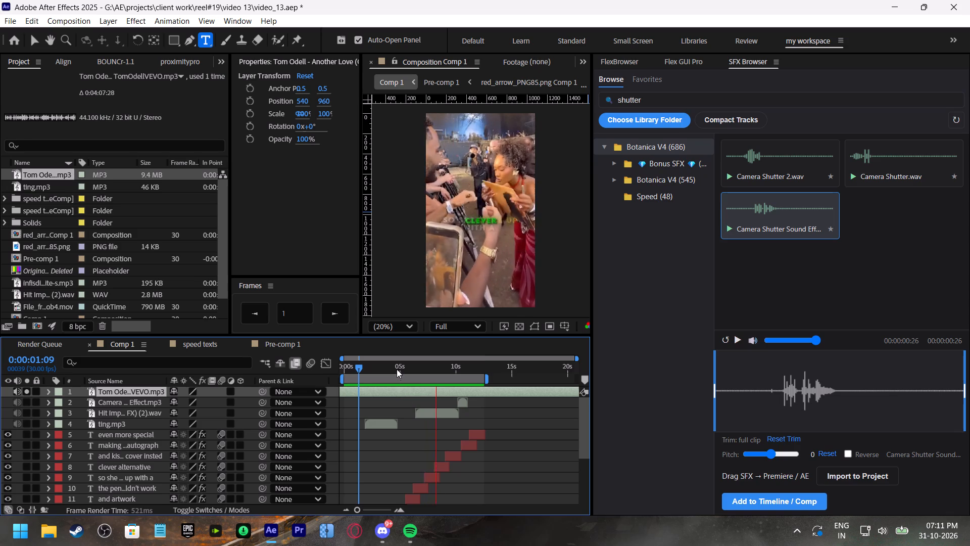
Set the current time to 0:00:04:22 and save the video_13 project.
{"action": "left_click", "coordinate": [397, 367]}
{"action": "key", "text": "ctrl+s"}
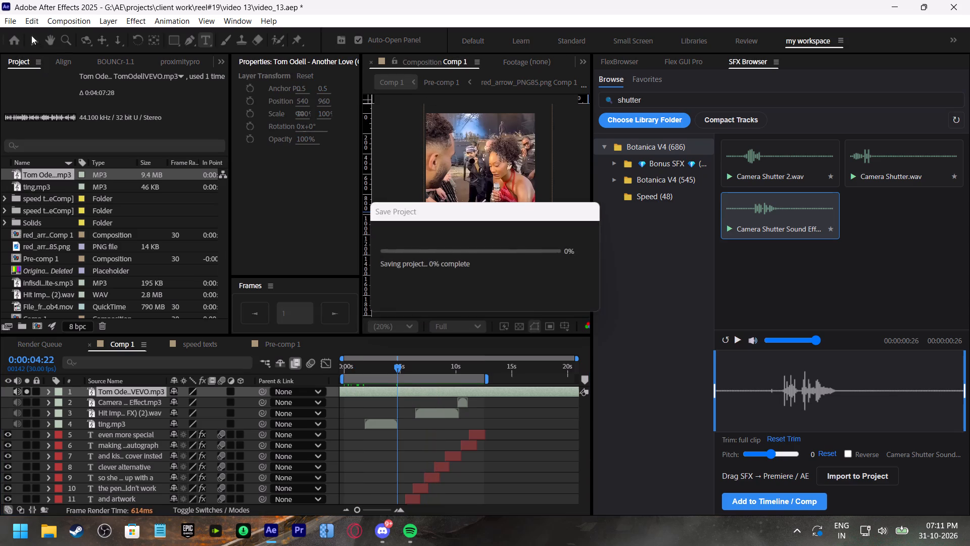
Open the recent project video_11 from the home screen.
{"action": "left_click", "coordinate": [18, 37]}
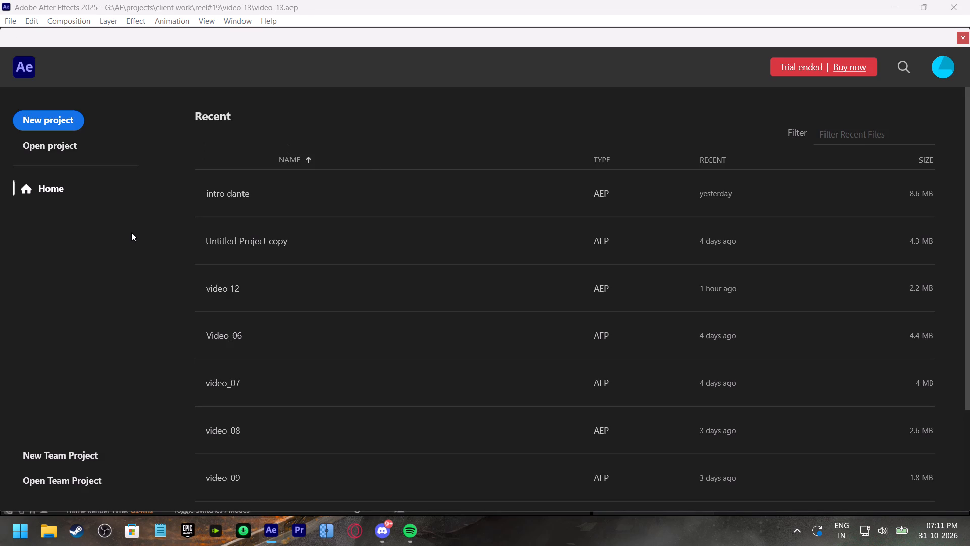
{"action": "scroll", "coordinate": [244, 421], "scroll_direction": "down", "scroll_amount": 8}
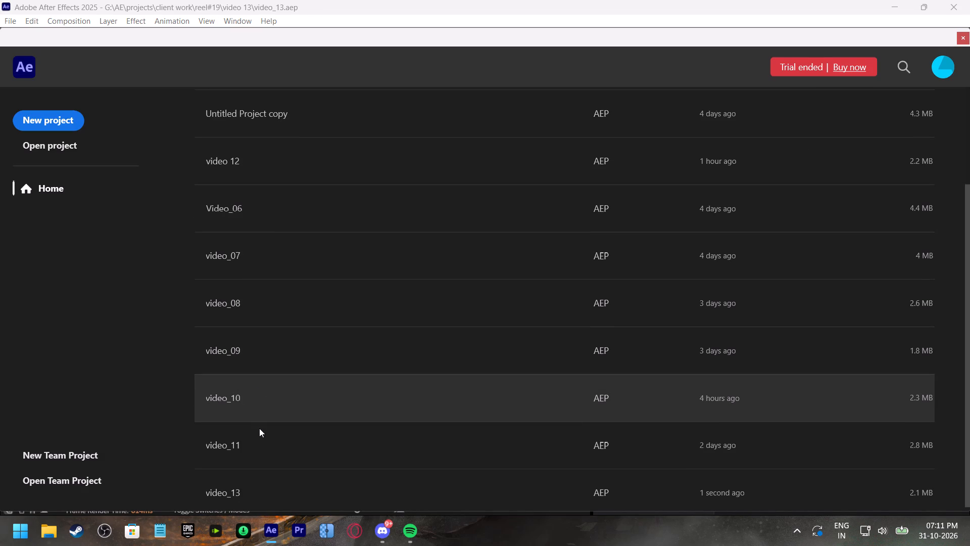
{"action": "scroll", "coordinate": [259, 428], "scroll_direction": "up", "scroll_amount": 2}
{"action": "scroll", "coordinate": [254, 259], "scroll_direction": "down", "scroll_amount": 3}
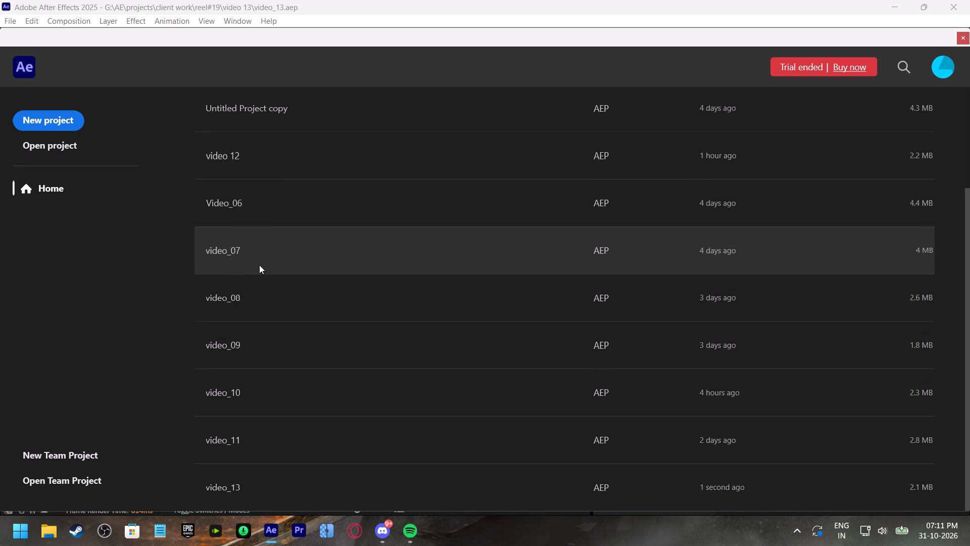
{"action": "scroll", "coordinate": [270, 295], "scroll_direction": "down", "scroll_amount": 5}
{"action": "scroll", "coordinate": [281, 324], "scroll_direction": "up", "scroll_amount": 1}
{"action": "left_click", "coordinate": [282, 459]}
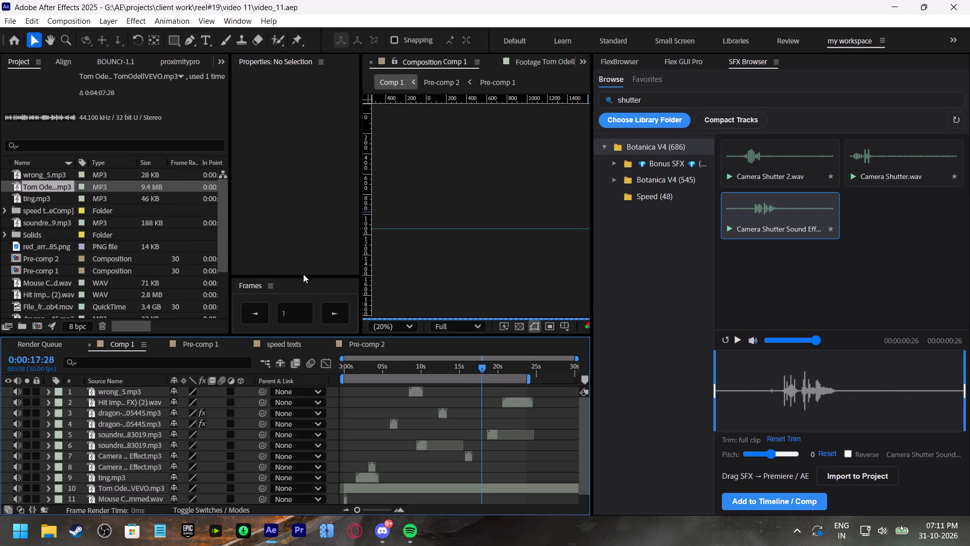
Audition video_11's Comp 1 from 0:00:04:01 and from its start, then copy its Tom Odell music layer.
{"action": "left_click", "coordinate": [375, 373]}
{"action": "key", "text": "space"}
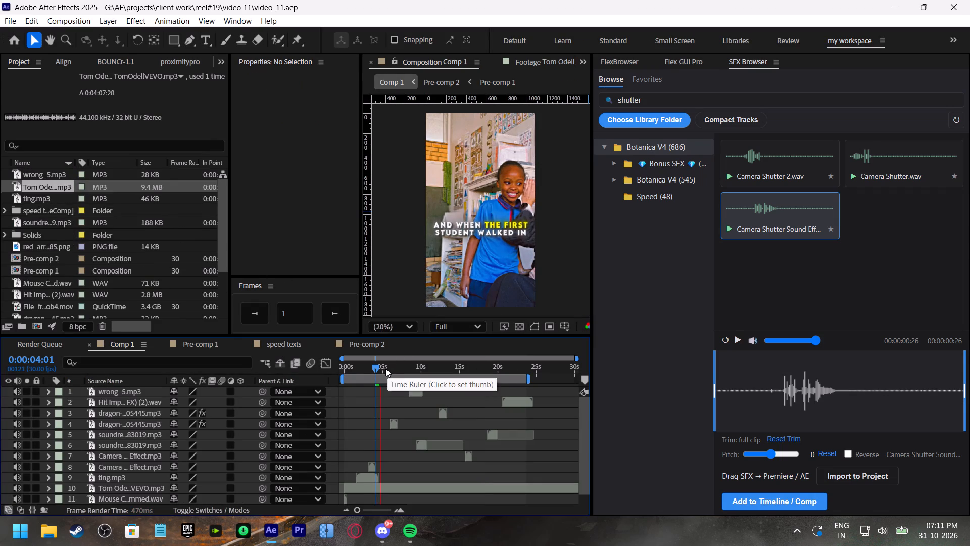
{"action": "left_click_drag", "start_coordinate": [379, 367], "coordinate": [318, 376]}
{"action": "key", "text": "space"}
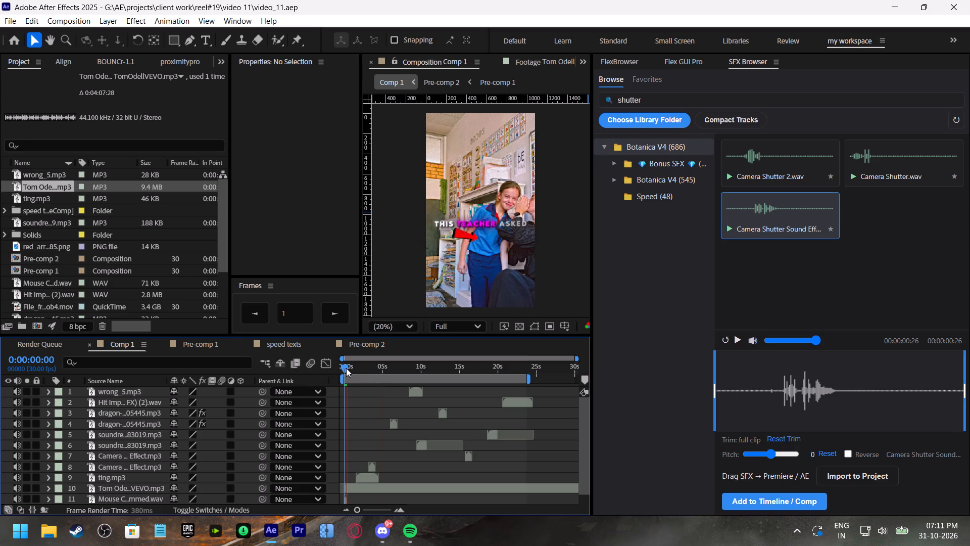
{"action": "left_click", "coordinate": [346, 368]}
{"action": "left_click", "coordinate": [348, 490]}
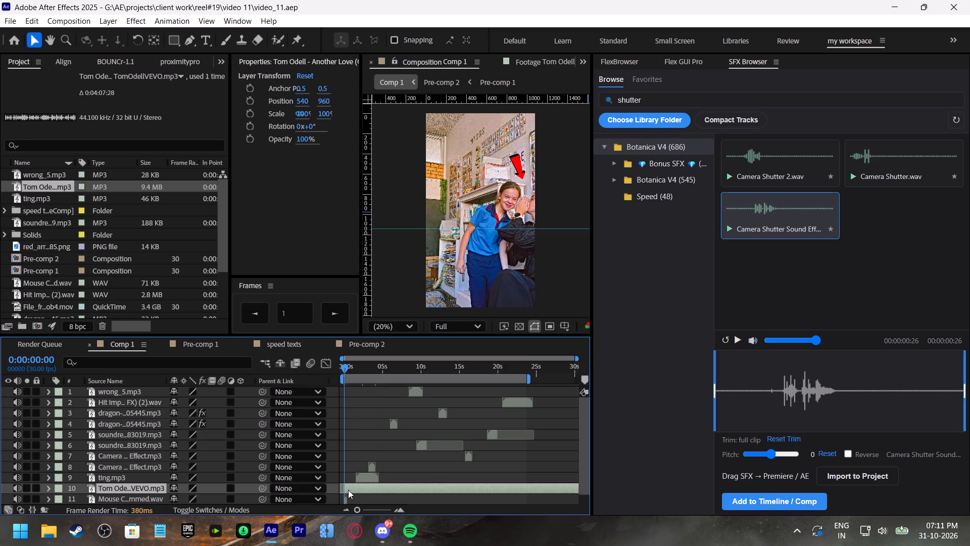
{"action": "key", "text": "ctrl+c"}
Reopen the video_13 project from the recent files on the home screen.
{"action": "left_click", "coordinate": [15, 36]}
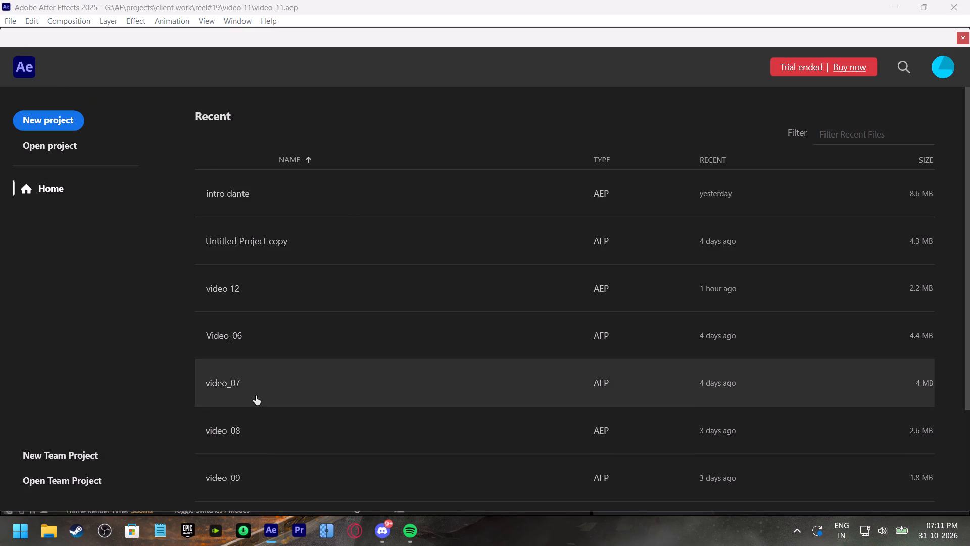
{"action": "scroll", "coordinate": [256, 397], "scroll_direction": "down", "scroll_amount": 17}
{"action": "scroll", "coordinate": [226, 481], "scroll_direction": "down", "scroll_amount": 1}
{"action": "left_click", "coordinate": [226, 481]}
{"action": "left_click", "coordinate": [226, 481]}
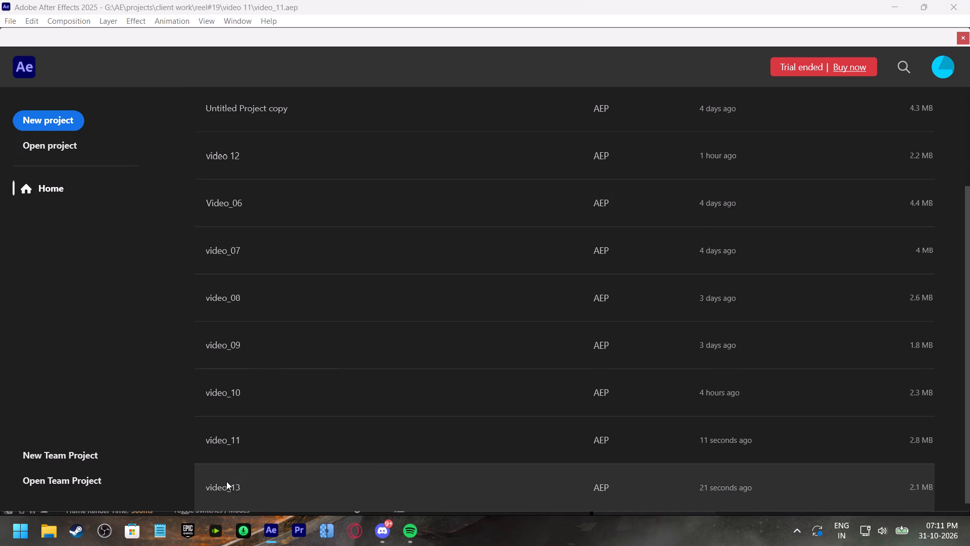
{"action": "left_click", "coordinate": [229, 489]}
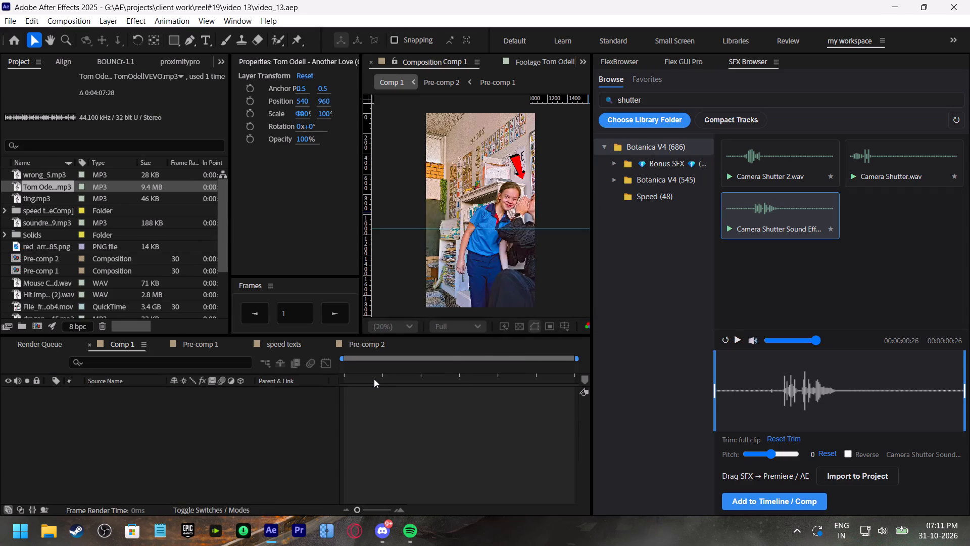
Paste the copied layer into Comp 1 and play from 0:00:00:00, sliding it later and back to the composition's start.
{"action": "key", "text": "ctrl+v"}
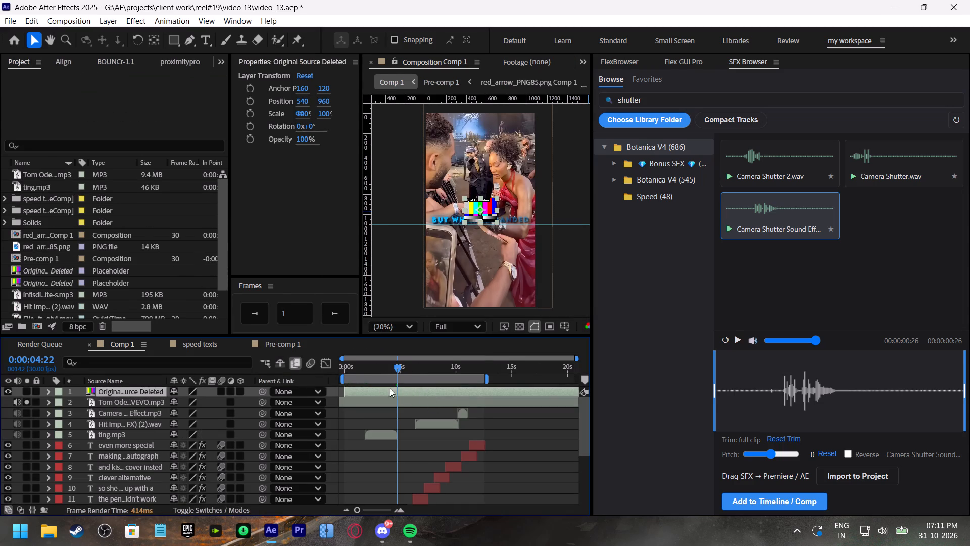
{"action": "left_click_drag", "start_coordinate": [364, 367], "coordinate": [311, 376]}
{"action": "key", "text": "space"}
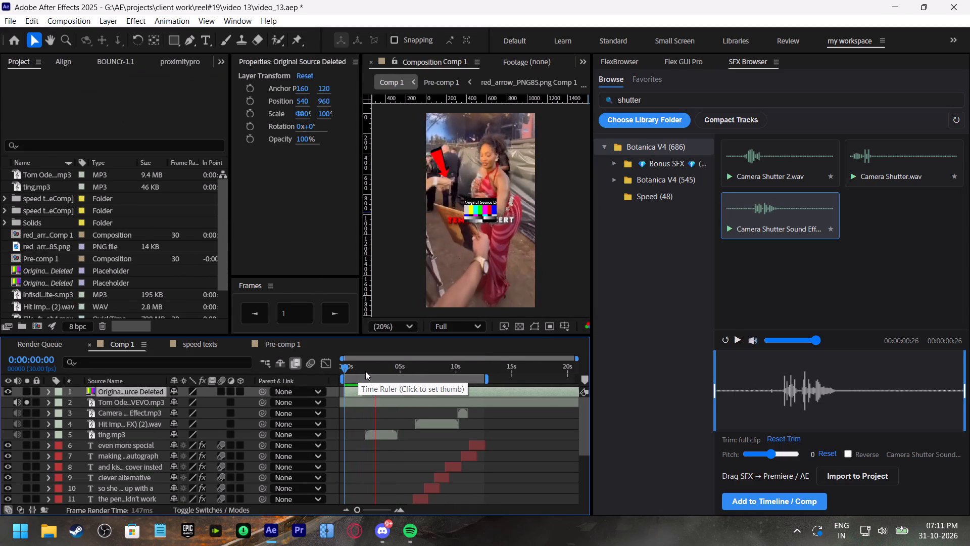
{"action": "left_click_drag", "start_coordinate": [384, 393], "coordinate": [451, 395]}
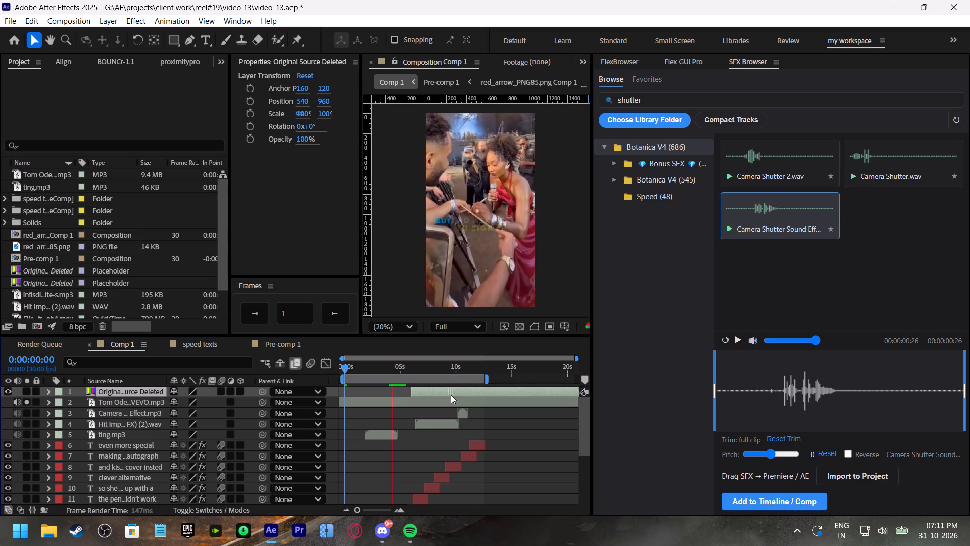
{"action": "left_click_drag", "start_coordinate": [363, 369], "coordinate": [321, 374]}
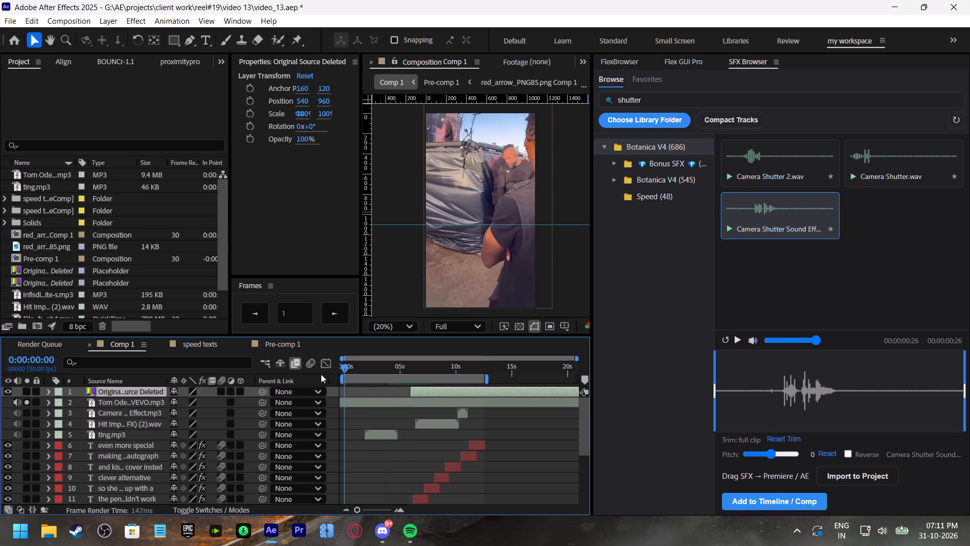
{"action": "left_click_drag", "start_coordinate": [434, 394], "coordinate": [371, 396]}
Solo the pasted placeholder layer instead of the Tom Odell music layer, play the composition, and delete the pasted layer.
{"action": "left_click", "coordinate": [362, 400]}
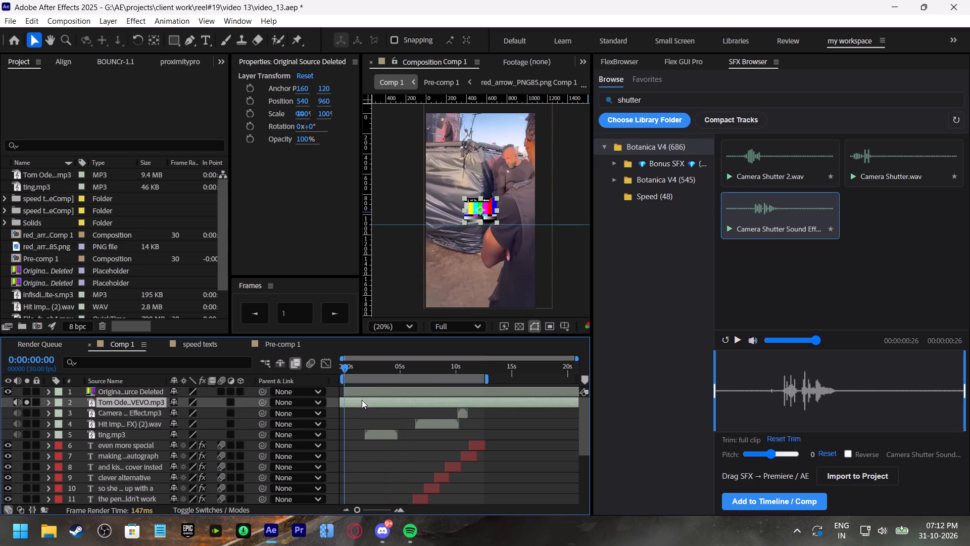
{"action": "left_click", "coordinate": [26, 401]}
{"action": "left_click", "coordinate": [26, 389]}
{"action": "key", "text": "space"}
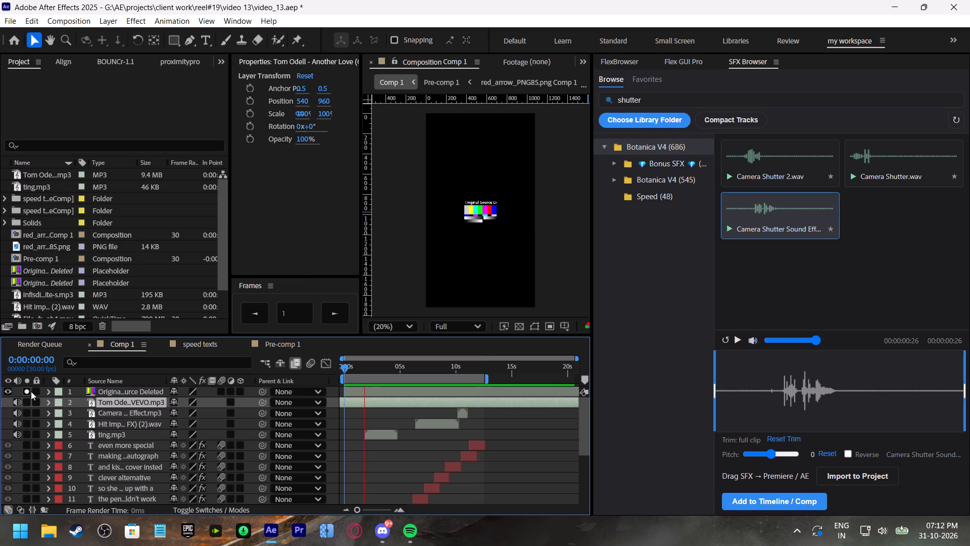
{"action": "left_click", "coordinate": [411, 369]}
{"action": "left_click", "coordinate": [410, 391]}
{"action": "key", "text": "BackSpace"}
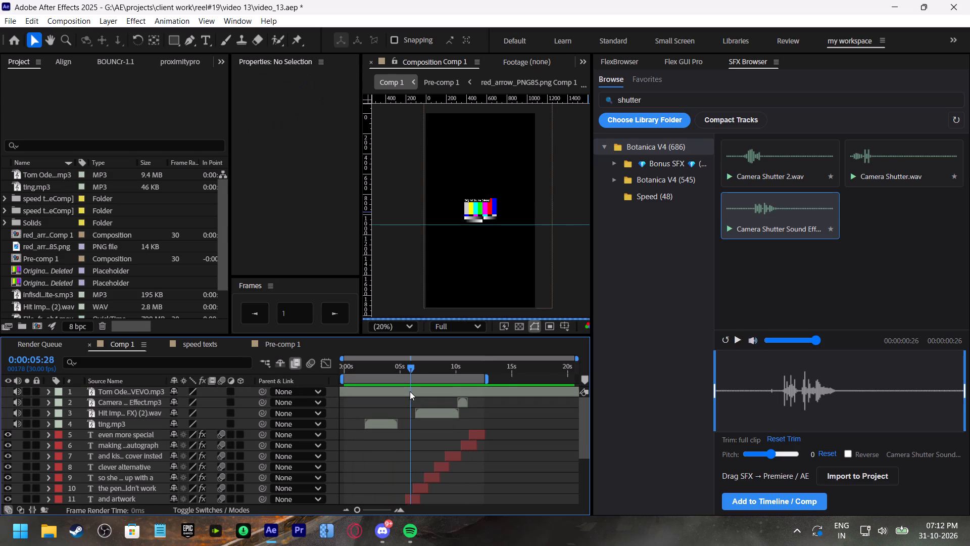
Audition Comp 1 from 0:00:05:28, then solo the Tom Odell music layer and play it from 0:00:05:01.
{"action": "left_click", "coordinate": [410, 391]}
{"action": "key", "text": "space"}
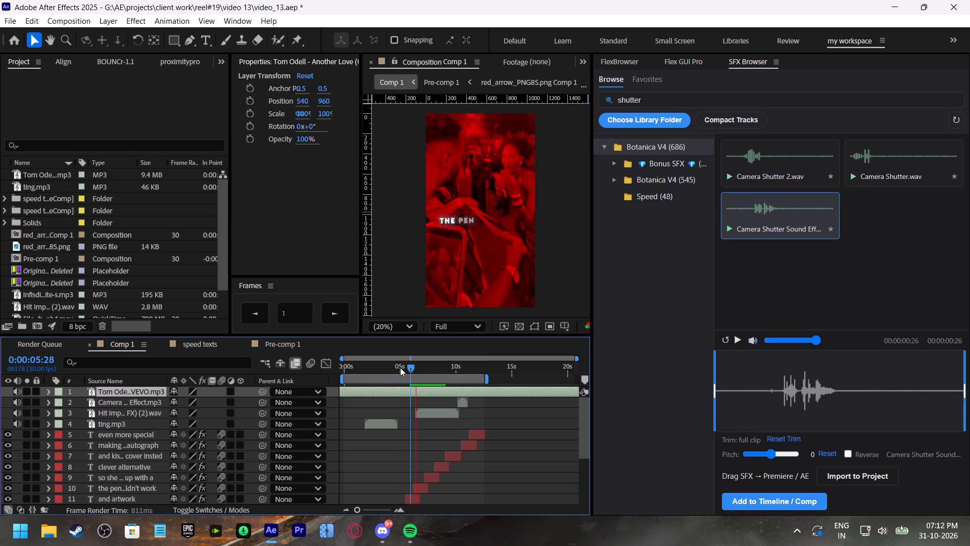
{"action": "left_click", "coordinate": [400, 368]}
{"action": "left_click", "coordinate": [29, 391]}
{"action": "key", "text": "space"}
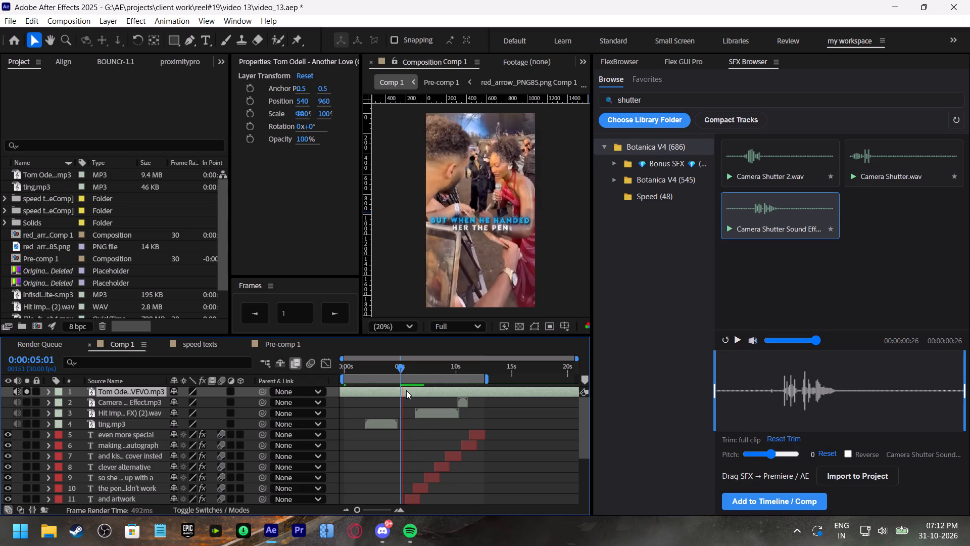
Split the Tom Odell music layer at 0:00:06:20, delete the earlier part, and slide the remainder to the composition's start.
{"action": "left_click", "coordinate": [417, 369]}
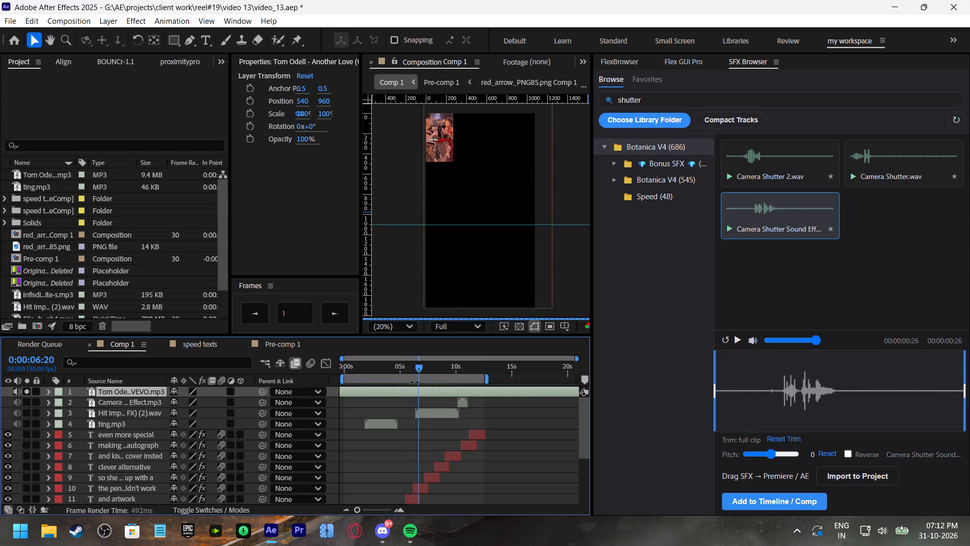
{"action": "key", "text": "ctrl+shift+d"}
{"action": "left_click", "coordinate": [409, 406]}
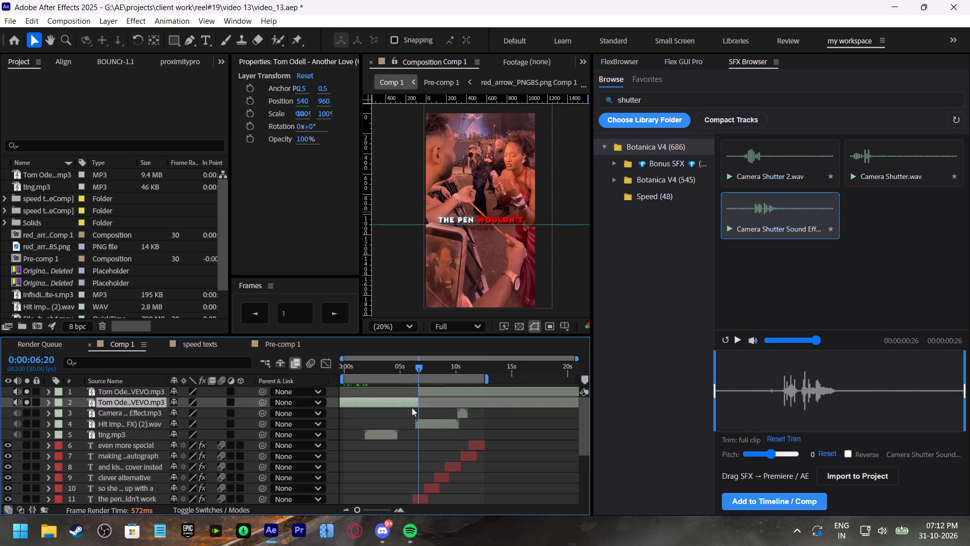
{"action": "key", "text": "BackSpace"}
{"action": "left_click_drag", "start_coordinate": [437, 393], "coordinate": [363, 390]}
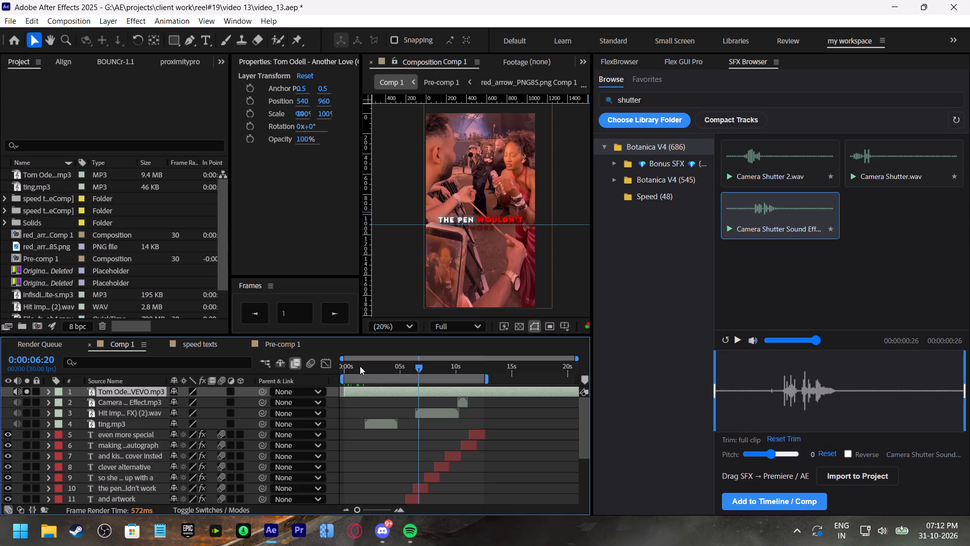
Turn off solo on the Tom Odell music layer and nudge it around the composition's start while replaying Comp 1 from 0:00:00:00.
{"action": "left_click_drag", "start_coordinate": [360, 366], "coordinate": [303, 374]}
{"action": "key", "text": "space"}
{"action": "left_click", "coordinate": [27, 393]}
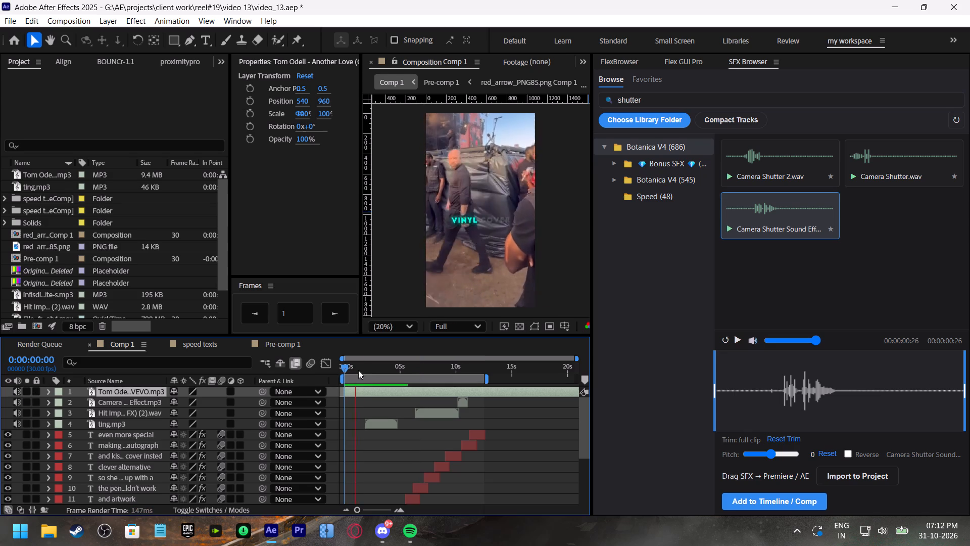
{"action": "left_click_drag", "start_coordinate": [358, 370], "coordinate": [324, 372]}
{"action": "key", "text": "space"}
{"action": "left_click", "coordinate": [343, 393]}
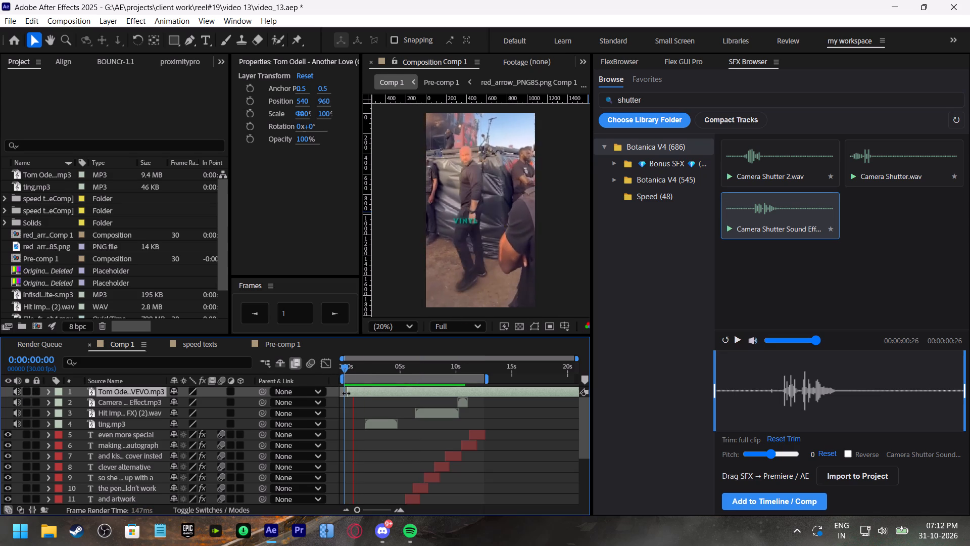
{"action": "left_click_drag", "start_coordinate": [357, 393], "coordinate": [351, 392]}
{"action": "left_click_drag", "start_coordinate": [353, 372], "coordinate": [328, 374]}
{"action": "left_click_drag", "start_coordinate": [354, 388], "coordinate": [359, 389]}
{"action": "key", "text": "space"}
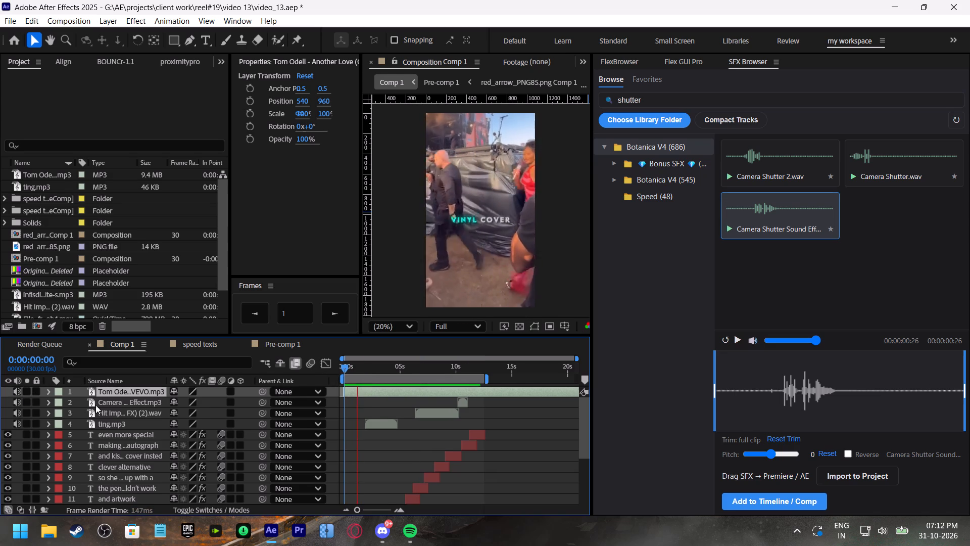
Set the Tom Odell music layer's Audio Levels to -15 dB.
{"action": "key", "text": "l"}
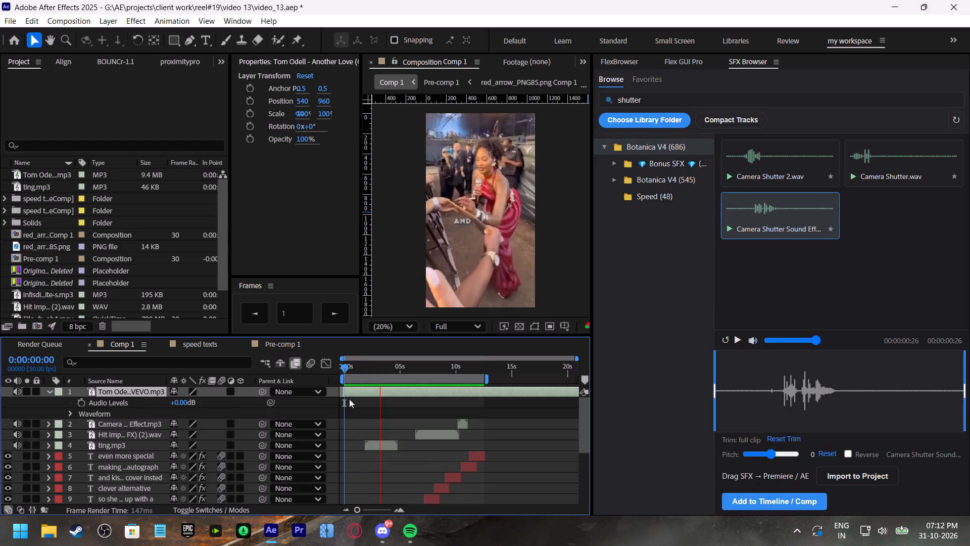
{"action": "left_click", "coordinate": [181, 402]}
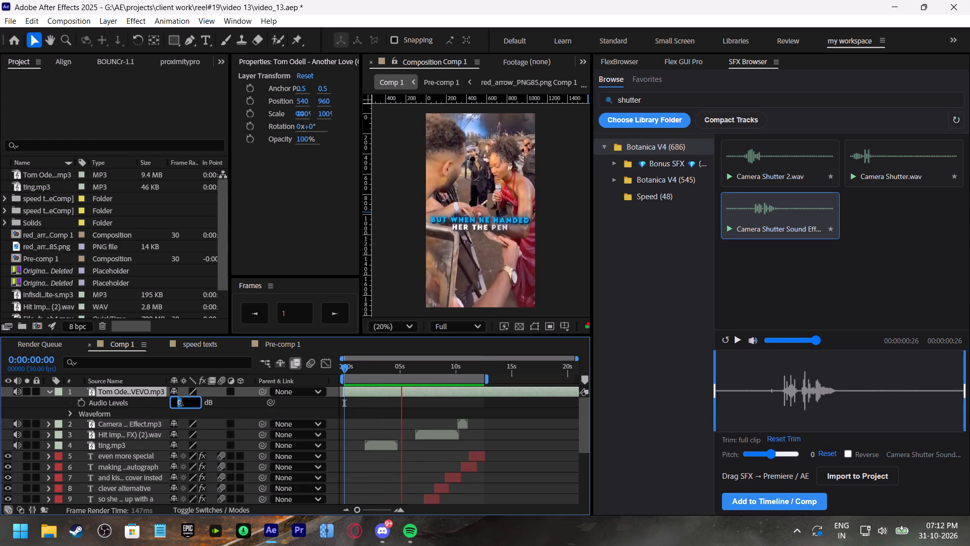
{"action": "type", "text": "-1"}
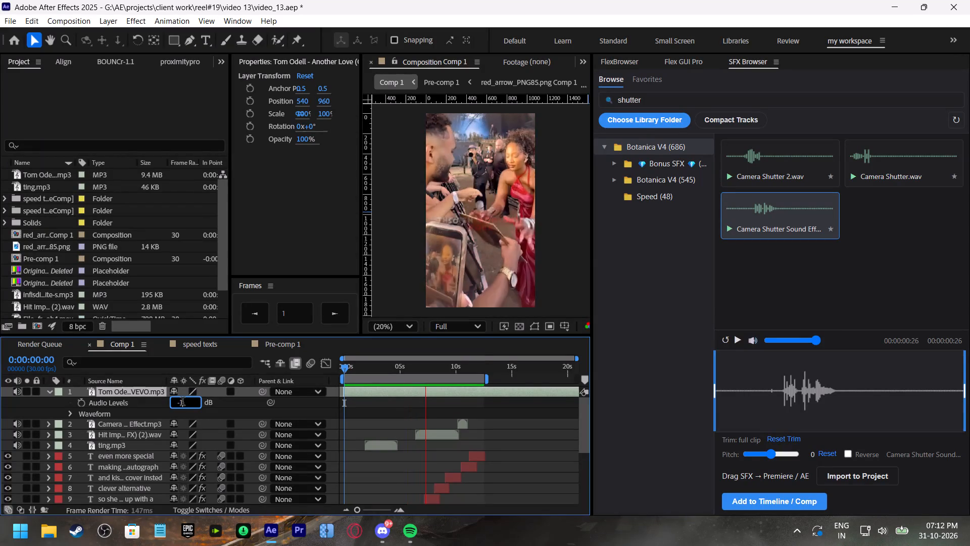
{"action": "key", "text": "5"}
{"action": "left_click", "coordinate": [229, 413]}
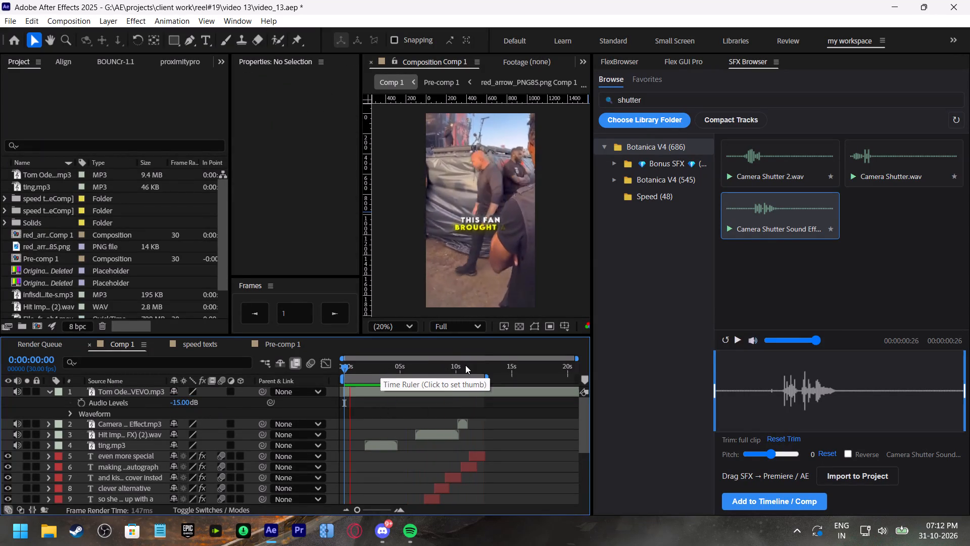
Fine-tune the Tom Odell layer's timing with small slides, replaying Comp 1 from 0:00:00:00, and collapse its audio properties.
{"action": "left_click_drag", "start_coordinate": [375, 371], "coordinate": [356, 371]}
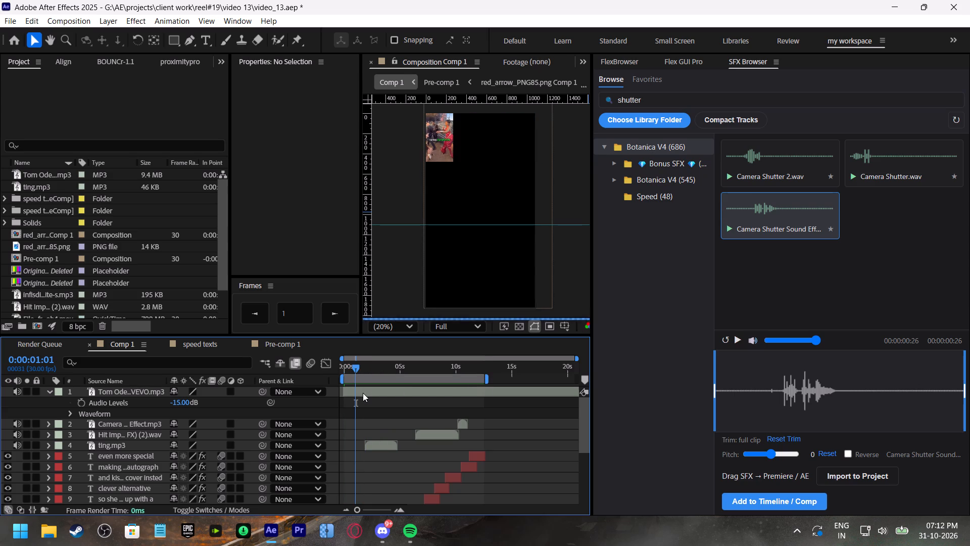
{"action": "left_click_drag", "start_coordinate": [363, 393], "coordinate": [354, 392]}
{"action": "left_click_drag", "start_coordinate": [351, 368], "coordinate": [319, 369]}
{"action": "key", "text": "space"}
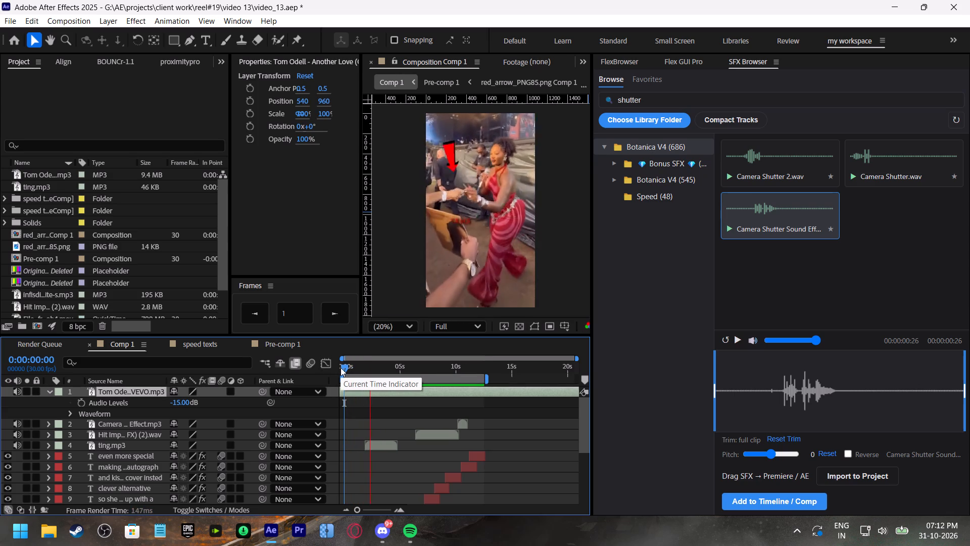
{"action": "left_click", "coordinate": [51, 394]}
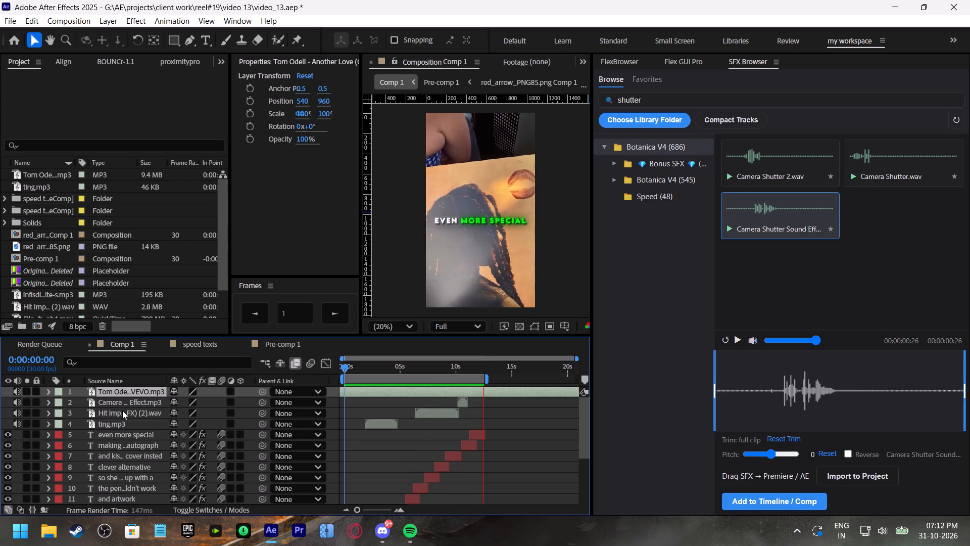
{"action": "left_click_drag", "start_coordinate": [353, 374], "coordinate": [346, 374]}
{"action": "left_click_drag", "start_coordinate": [359, 391], "coordinate": [364, 394]}
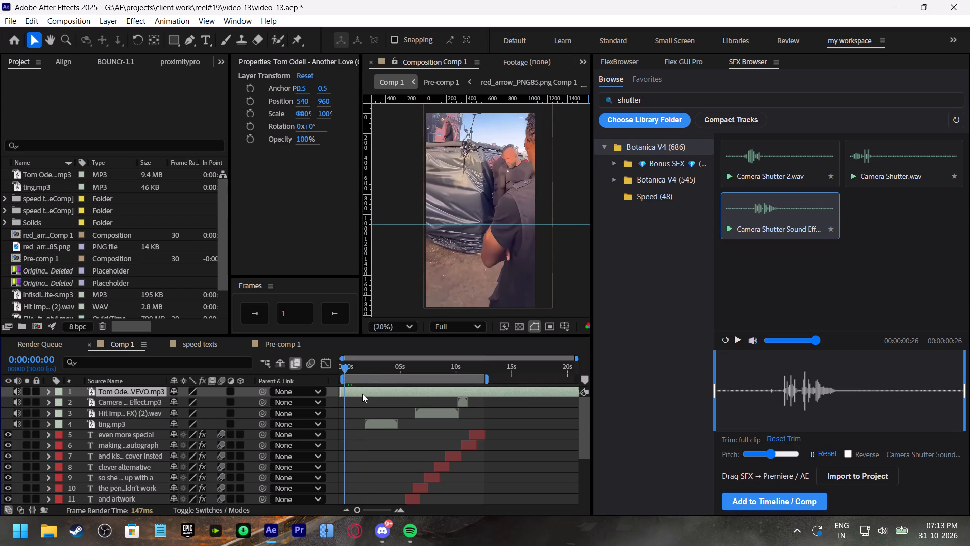
{"action": "key", "text": "space"}
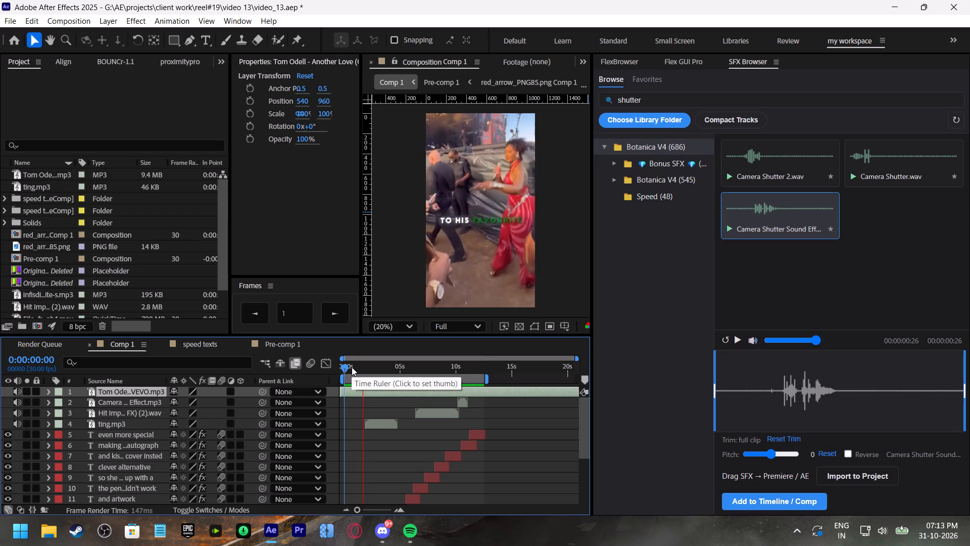
{"action": "left_click_drag", "start_coordinate": [352, 367], "coordinate": [331, 378]}
{"action": "key", "text": "space"}
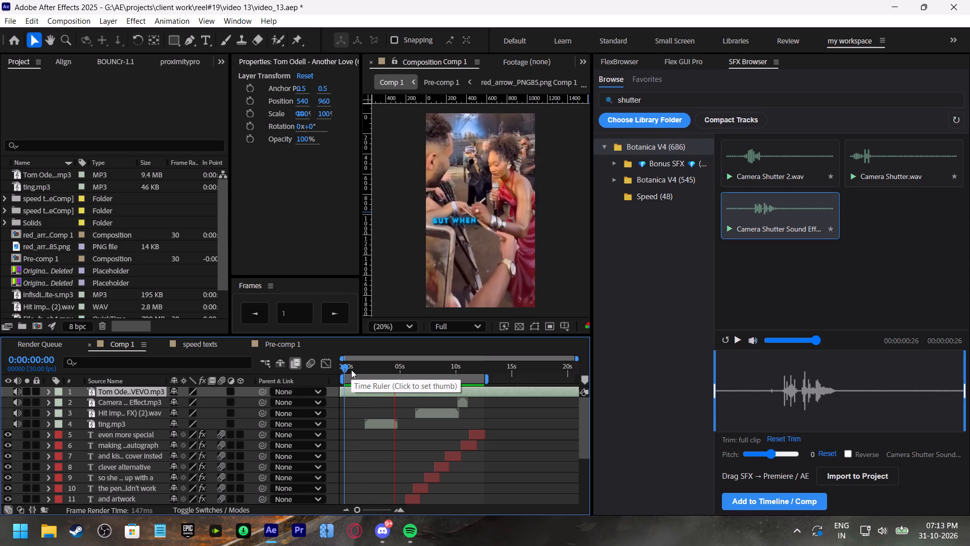
Examine the caption and clip layers in a closer timeline view, playing Comp 1 from its start and from 0:00:01:05.
{"action": "left_click_drag", "start_coordinate": [351, 370], "coordinate": [343, 379]}
{"action": "scroll", "coordinate": [370, 487], "scroll_direction": "down", "scroll_amount": 7}
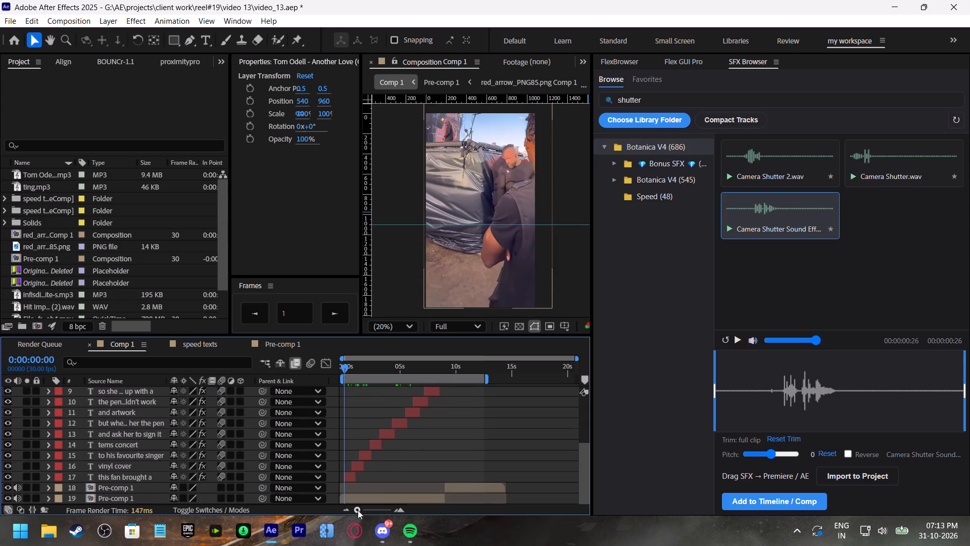
{"action": "left_click_drag", "start_coordinate": [357, 507], "coordinate": [373, 514]}
{"action": "key", "text": "space"}
{"action": "left_click", "coordinate": [370, 367]}
{"action": "key", "text": "space"}
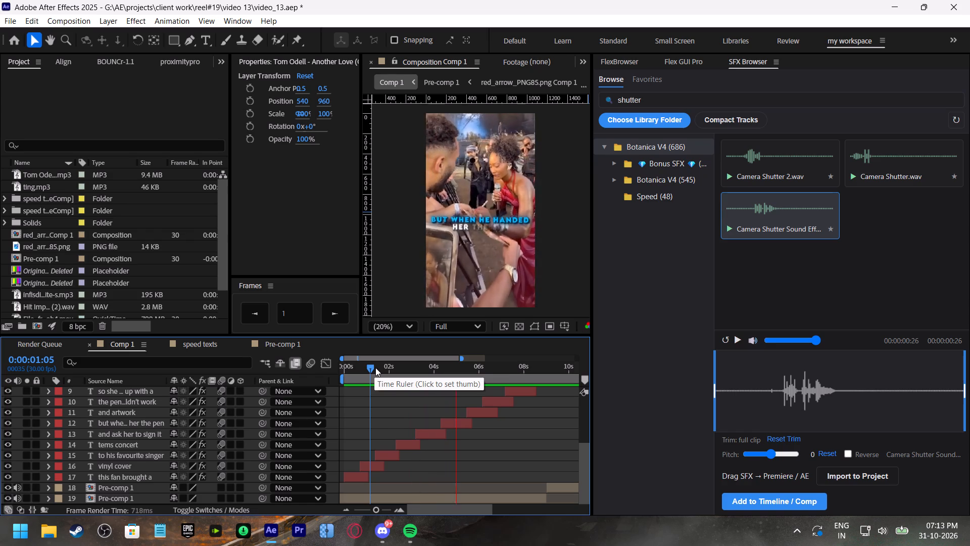
{"action": "left_click", "coordinate": [375, 368]}
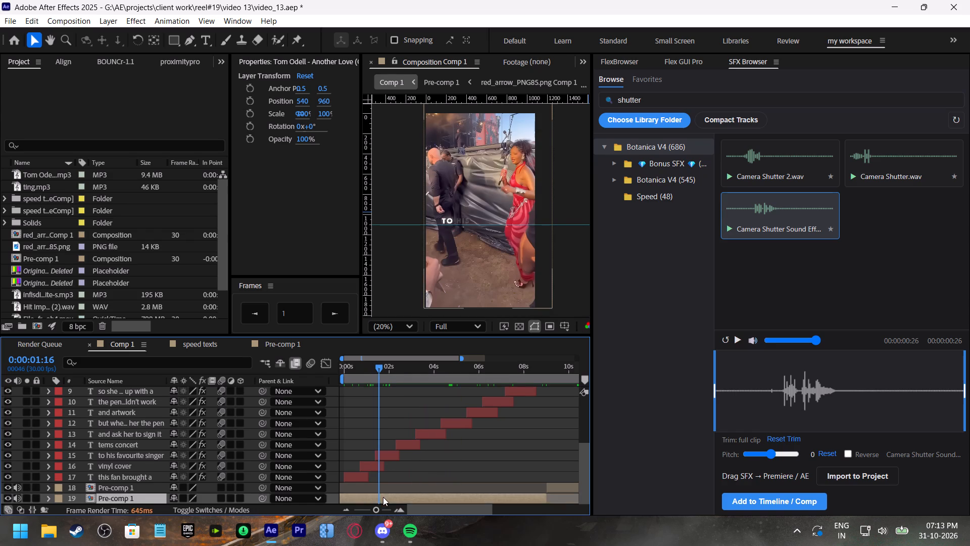
Open Pre-comp 1, play around the red arrow's end, and split the opening video clip at 0:00:03:11.
{"action": "double_click", "coordinate": [383, 497]}
{"action": "key", "text": "space"}
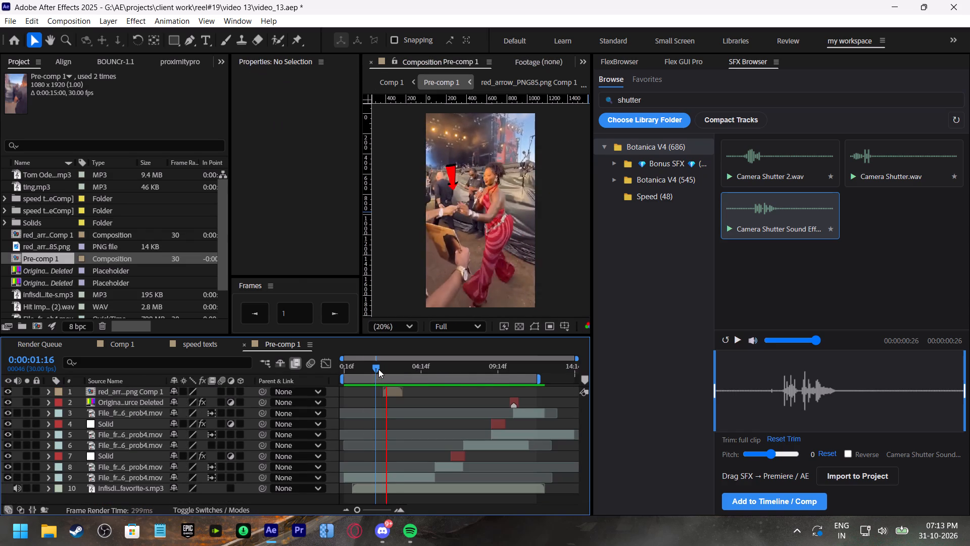
{"action": "left_click", "coordinate": [400, 368]}
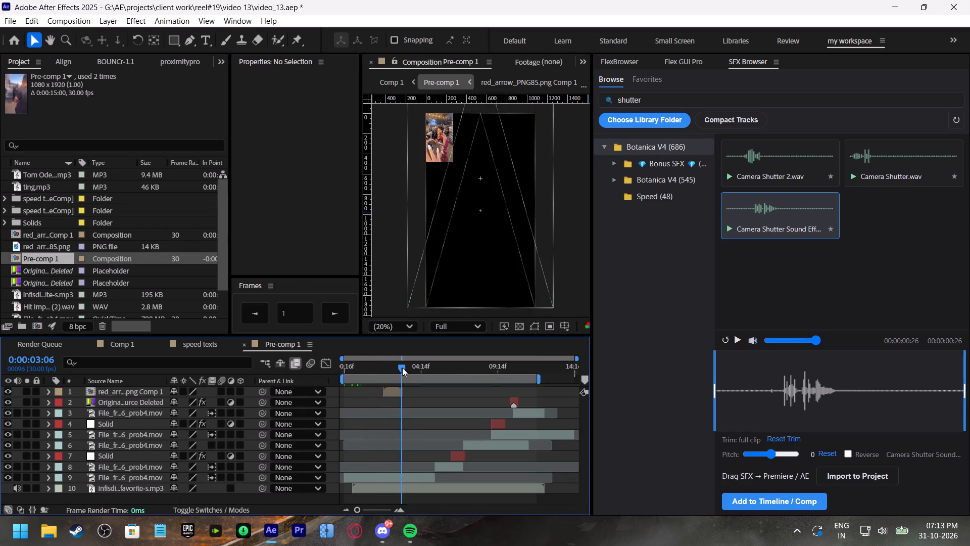
{"action": "key", "text": "space"}
{"action": "left_click", "coordinate": [404, 368]}
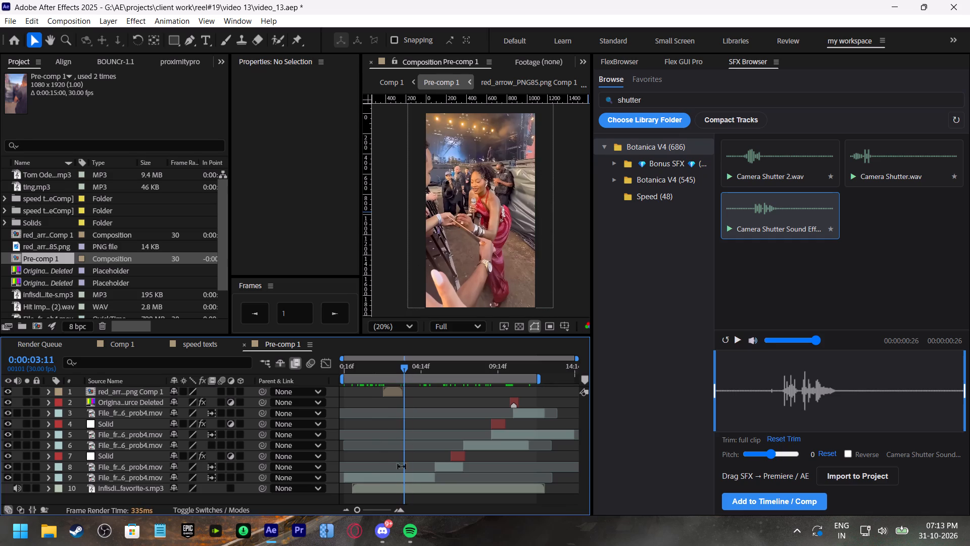
{"action": "left_click", "coordinate": [409, 477]}
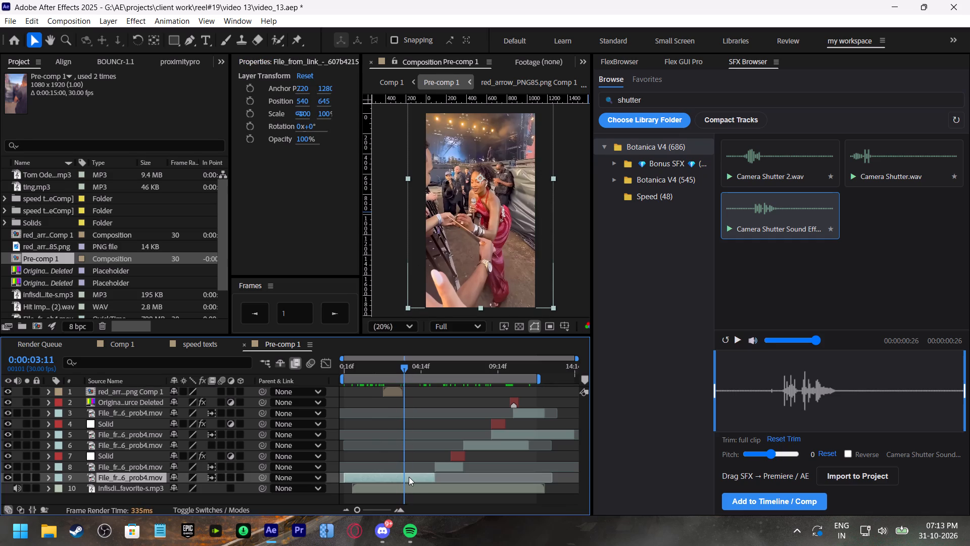
{"action": "key", "text": "space"}
{"action": "left_click", "coordinate": [402, 371]}
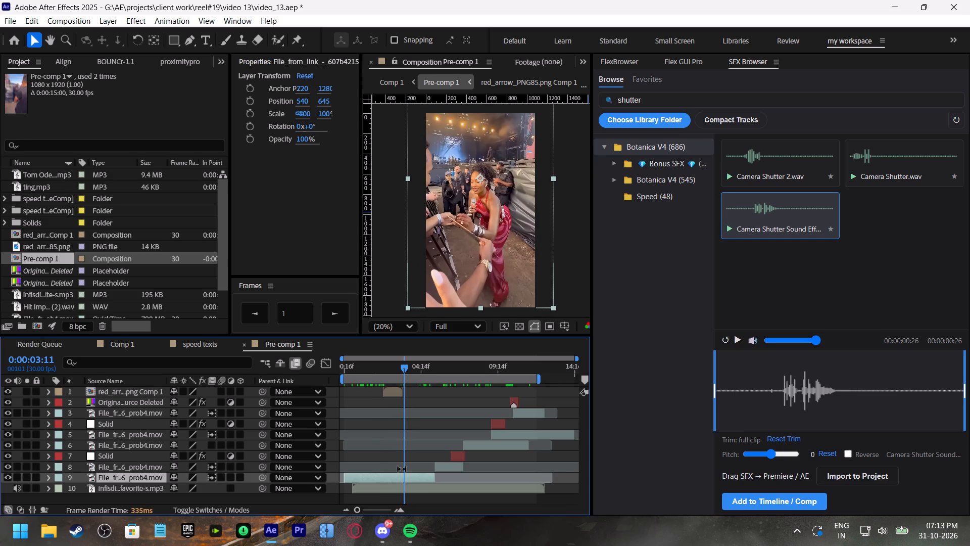
{"action": "left_click", "coordinate": [403, 478]}
{"action": "key", "text": "ctrl+shift+d"}
{"action": "left_click", "coordinate": [401, 486]}
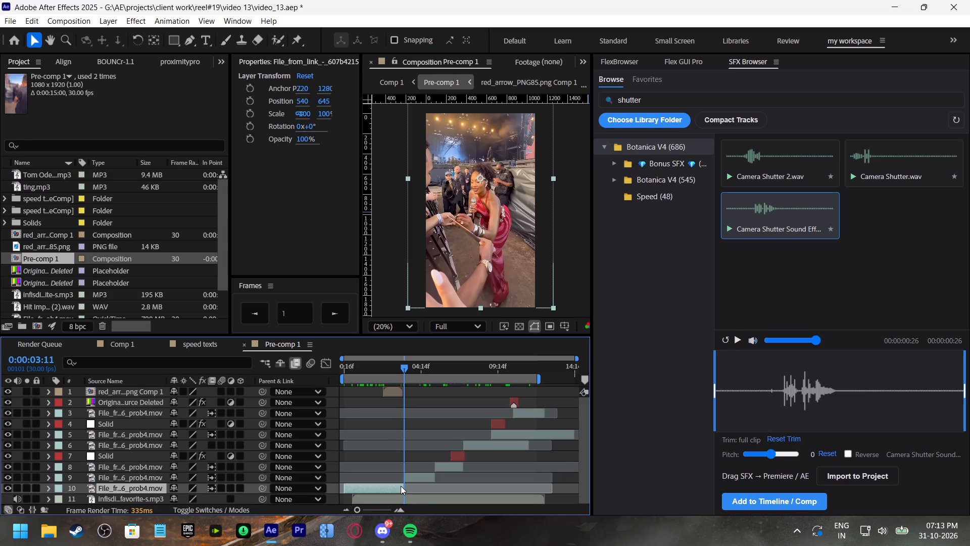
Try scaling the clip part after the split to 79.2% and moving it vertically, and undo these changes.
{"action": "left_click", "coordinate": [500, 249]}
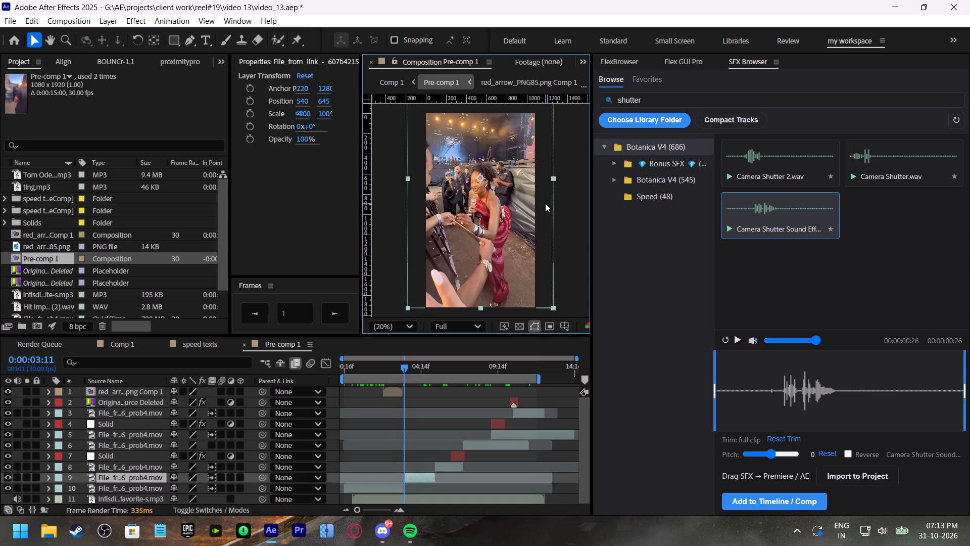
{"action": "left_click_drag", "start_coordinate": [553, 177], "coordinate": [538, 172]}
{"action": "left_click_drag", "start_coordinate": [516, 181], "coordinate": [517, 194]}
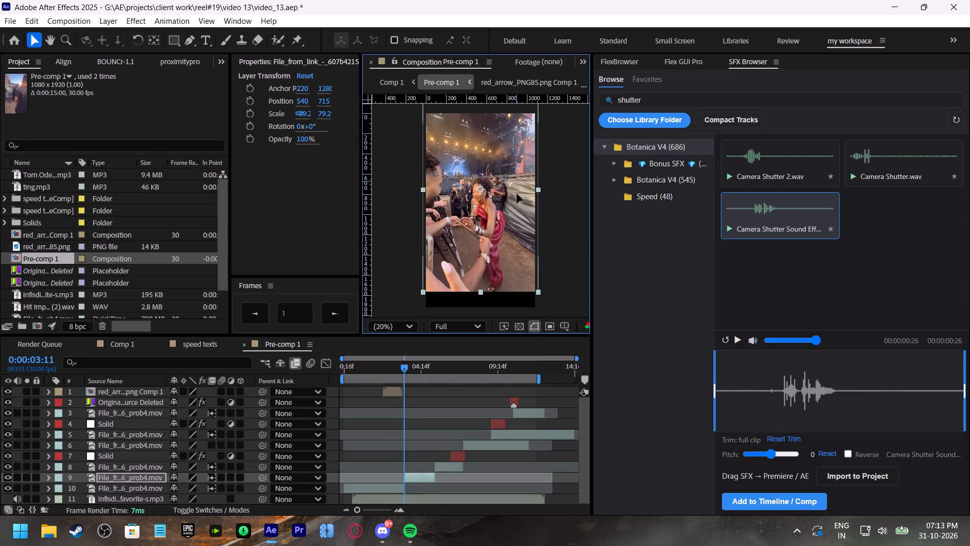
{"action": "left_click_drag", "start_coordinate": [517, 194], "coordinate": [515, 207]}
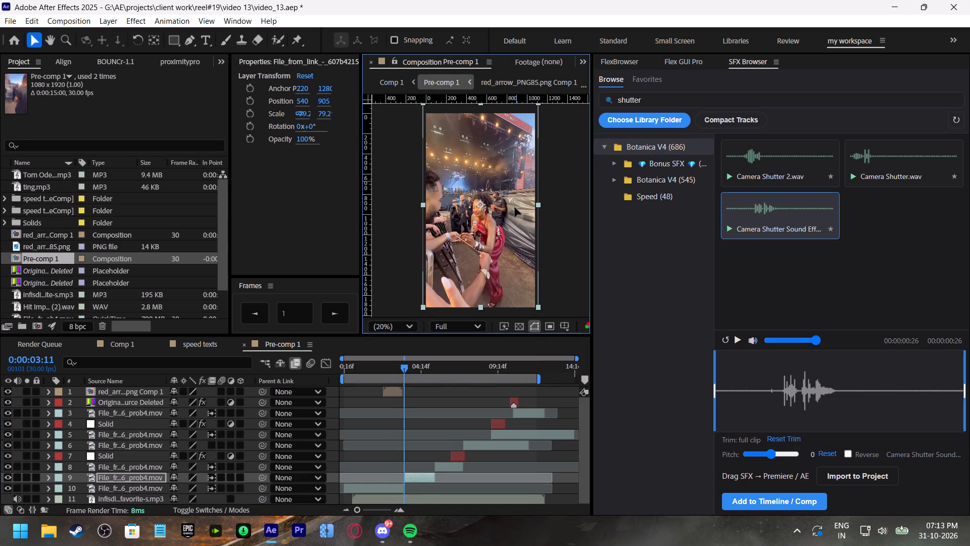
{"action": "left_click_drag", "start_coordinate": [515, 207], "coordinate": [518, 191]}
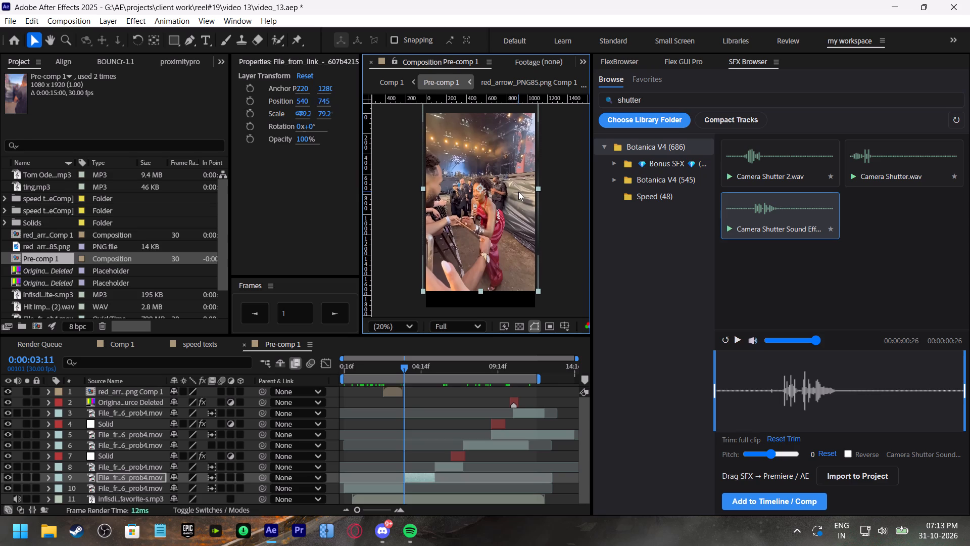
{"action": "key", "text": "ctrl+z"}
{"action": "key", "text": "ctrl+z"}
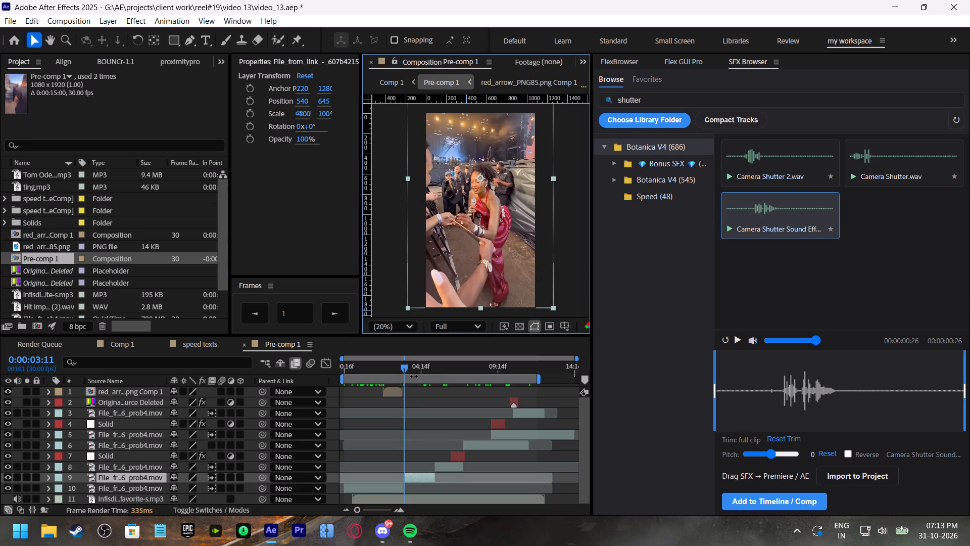
Play Pre-comp 1 across the new cut from 0:00:02:03 and review from 0:00:02:18.
{"action": "left_click_drag", "start_coordinate": [404, 369], "coordinate": [384, 374]}
{"action": "key", "text": "space"}
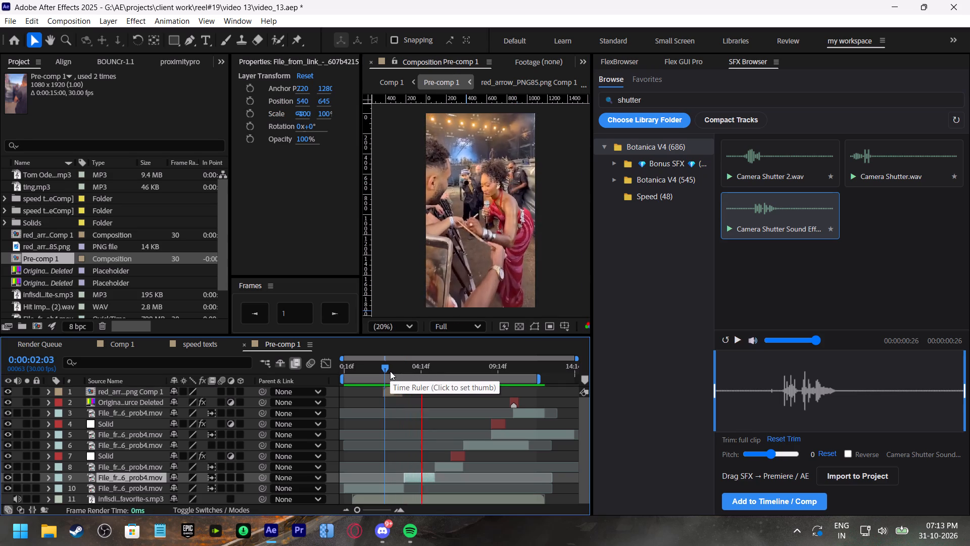
{"action": "left_click", "coordinate": [392, 370]}
{"action": "key", "text": "space"}
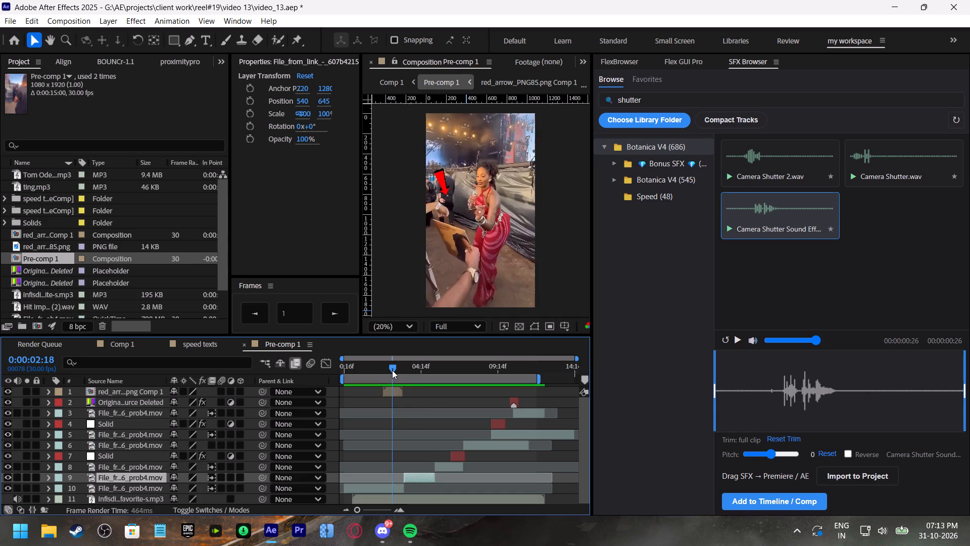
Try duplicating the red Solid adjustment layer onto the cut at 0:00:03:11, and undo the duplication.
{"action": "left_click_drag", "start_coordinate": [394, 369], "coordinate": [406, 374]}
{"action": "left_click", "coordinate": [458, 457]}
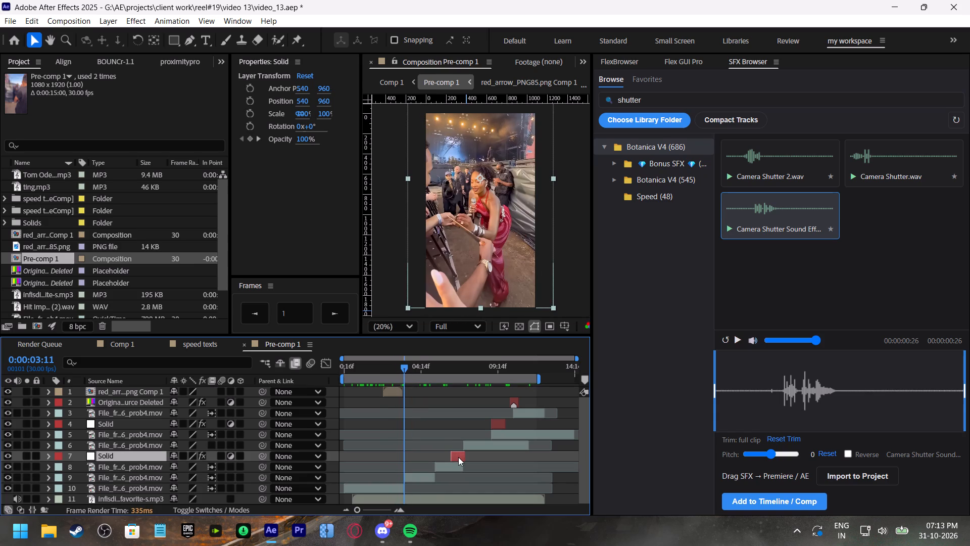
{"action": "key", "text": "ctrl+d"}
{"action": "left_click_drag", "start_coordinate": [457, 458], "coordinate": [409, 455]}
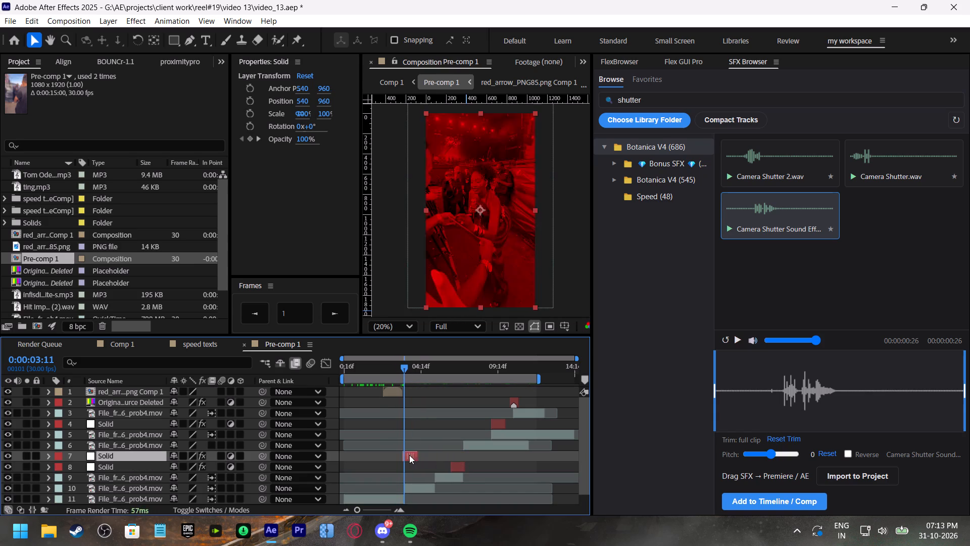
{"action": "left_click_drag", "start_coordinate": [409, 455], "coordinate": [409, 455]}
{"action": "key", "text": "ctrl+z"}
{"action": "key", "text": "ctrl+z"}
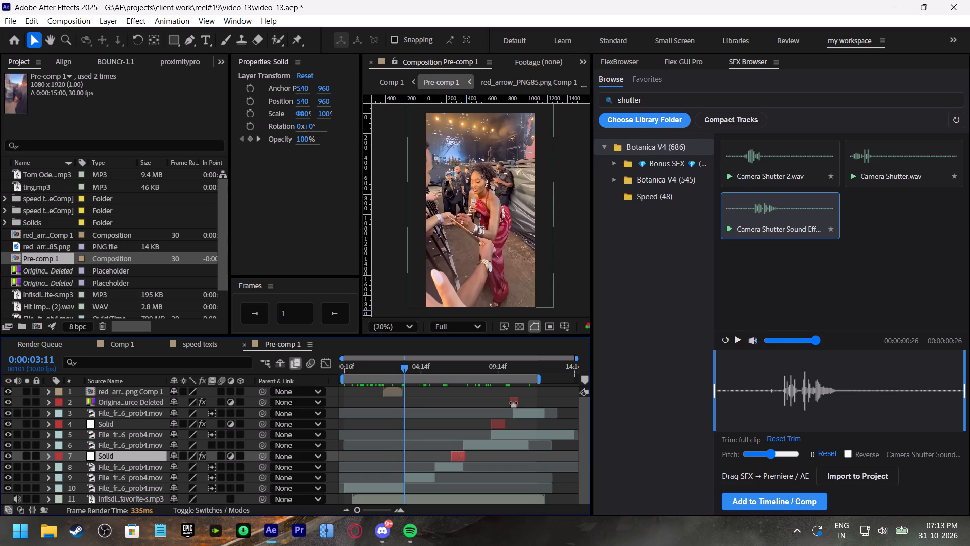
Duplicate the Original Source Deleted flash layer and move the copy so its marker sits on the cut at 0:00:03:11.
{"action": "left_click", "coordinate": [514, 397]}
{"action": "left_click", "coordinate": [515, 402]}
{"action": "left_click", "coordinate": [529, 403]}
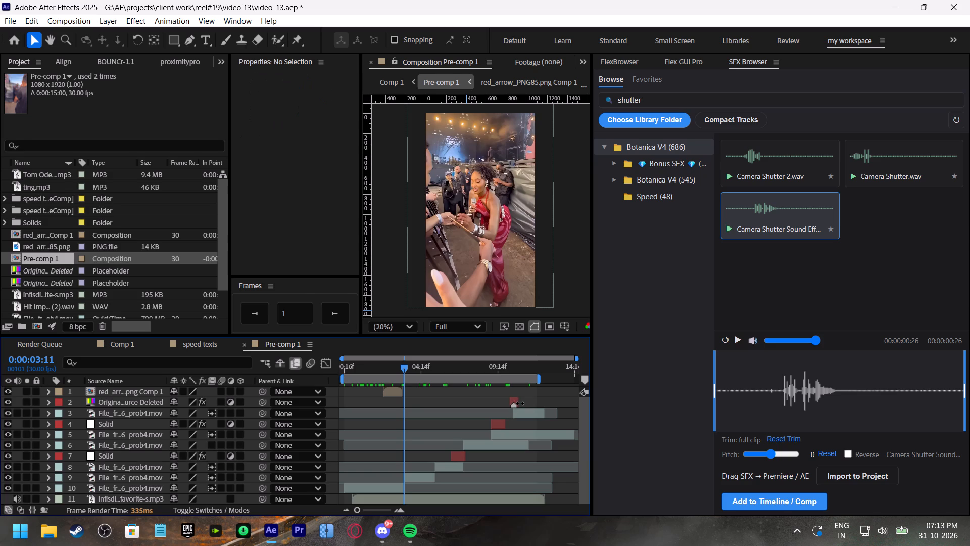
{"action": "left_click", "coordinate": [520, 403]}
{"action": "key", "text": "ctrl+d"}
{"action": "key", "text": "bracketleft"}
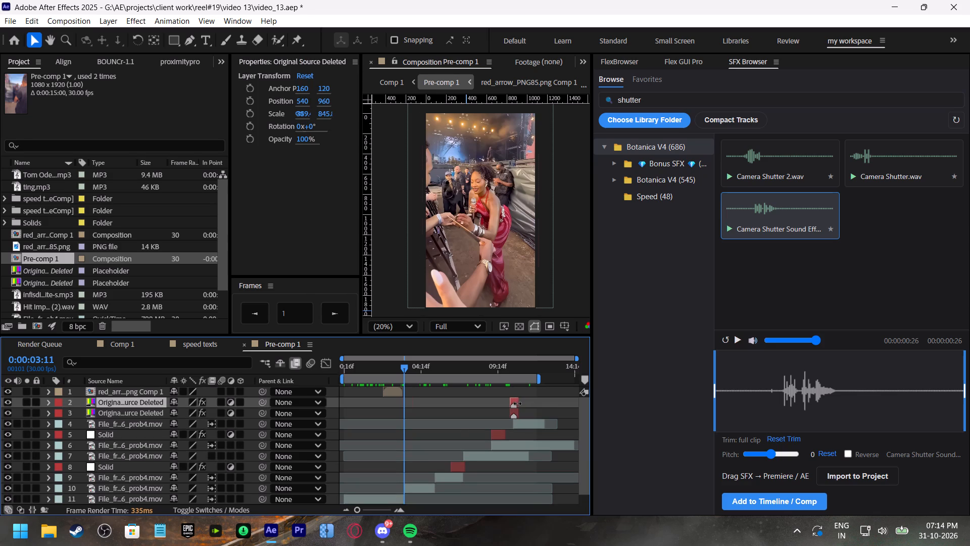
{"action": "left_click_drag", "start_coordinate": [362, 509], "coordinate": [389, 515]}
{"action": "left_click_drag", "start_coordinate": [509, 403], "coordinate": [478, 403]}
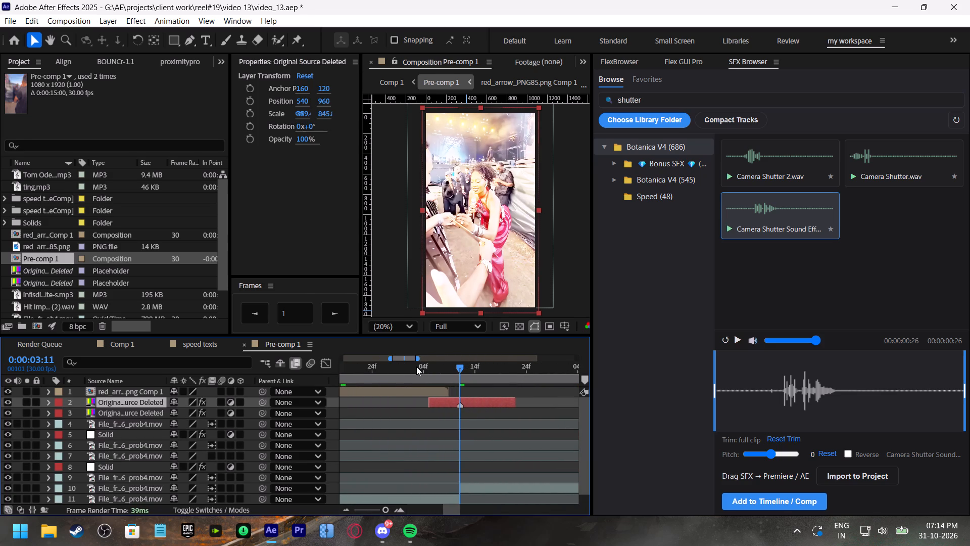
Play Pre-comp 1 from 0:00:03:03 across the flash at the new cut.
{"action": "left_click", "coordinate": [416, 367]}
{"action": "key", "text": "space"}
{"action": "left_click", "coordinate": [416, 367]}
{"action": "key", "text": "space"}
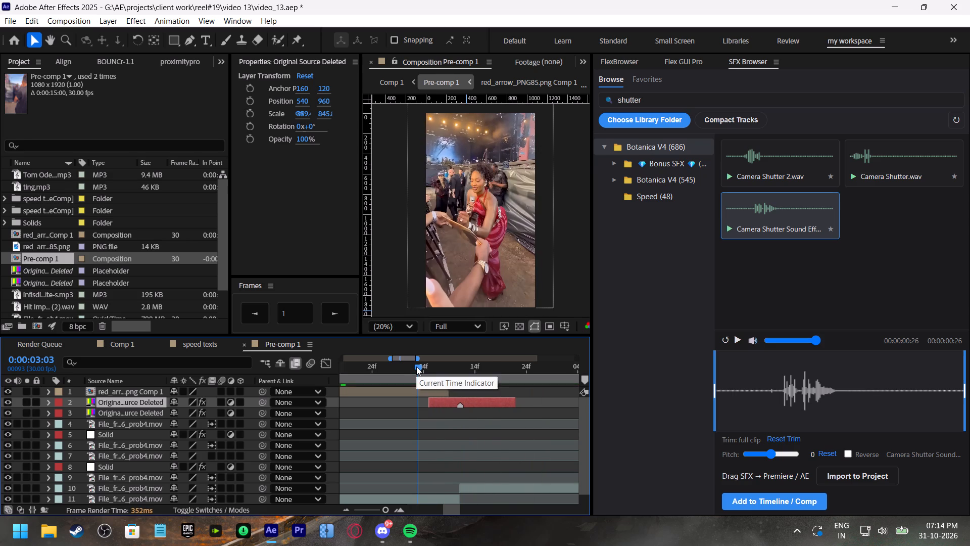
{"action": "left_click", "coordinate": [416, 367]}
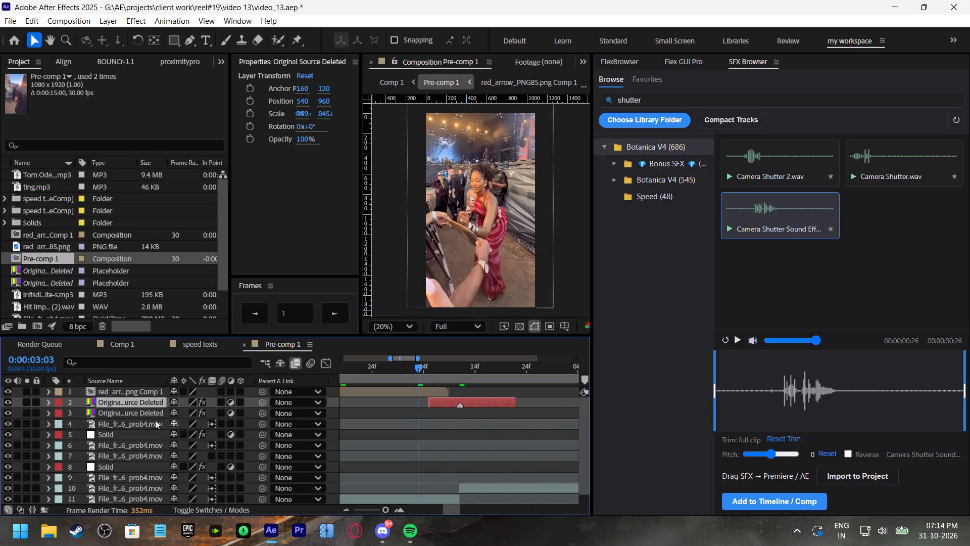
Move the copied Original Source Deleted flash layer down the stack to directly above the two clip parts meeting at the new cut.
{"action": "left_click_drag", "start_coordinate": [143, 398], "coordinate": [140, 480]}
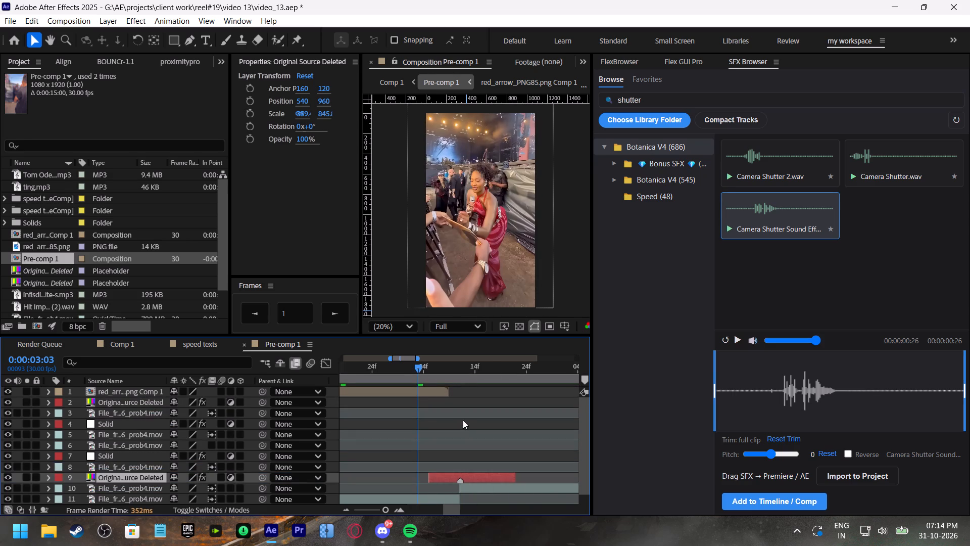
Replay the flash cut in Pre-comp 1, and play Comp 1 from the start to review it.
{"action": "scroll", "coordinate": [463, 420], "scroll_direction": "down", "scroll_amount": 3, "text": "shift"}
{"action": "key", "text": "space"}
{"action": "left_click_drag", "start_coordinate": [379, 508], "coordinate": [373, 508]}
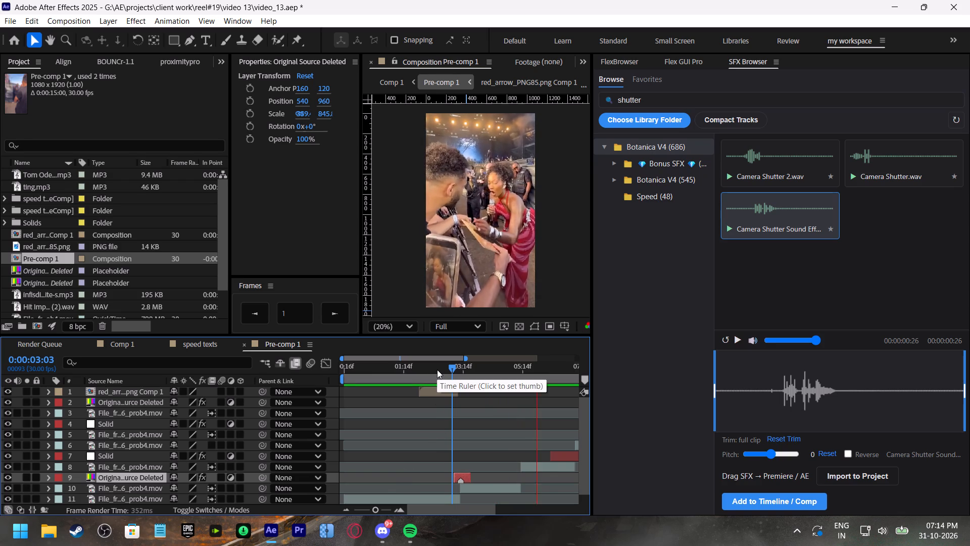
{"action": "left_click", "coordinate": [437, 370]}
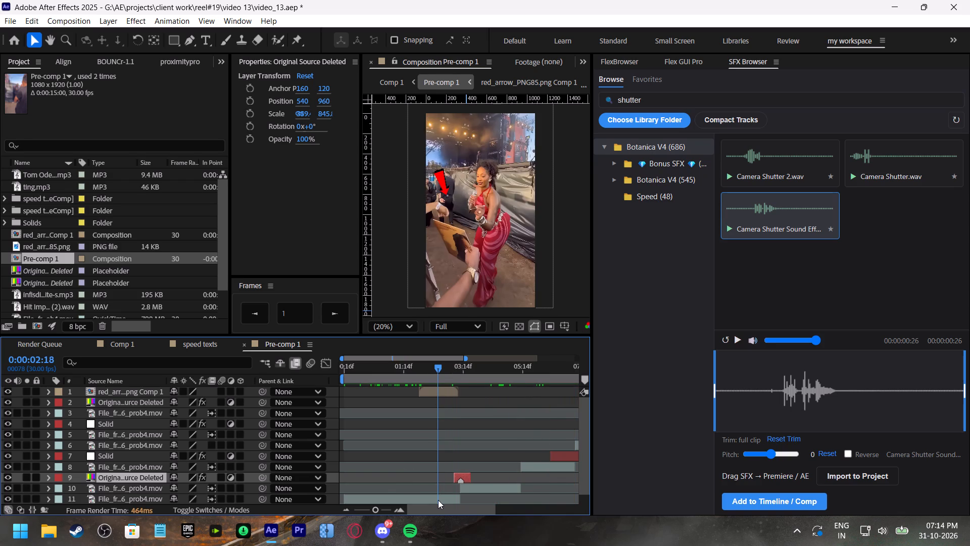
{"action": "left_click_drag", "start_coordinate": [390, 368], "coordinate": [328, 382]}
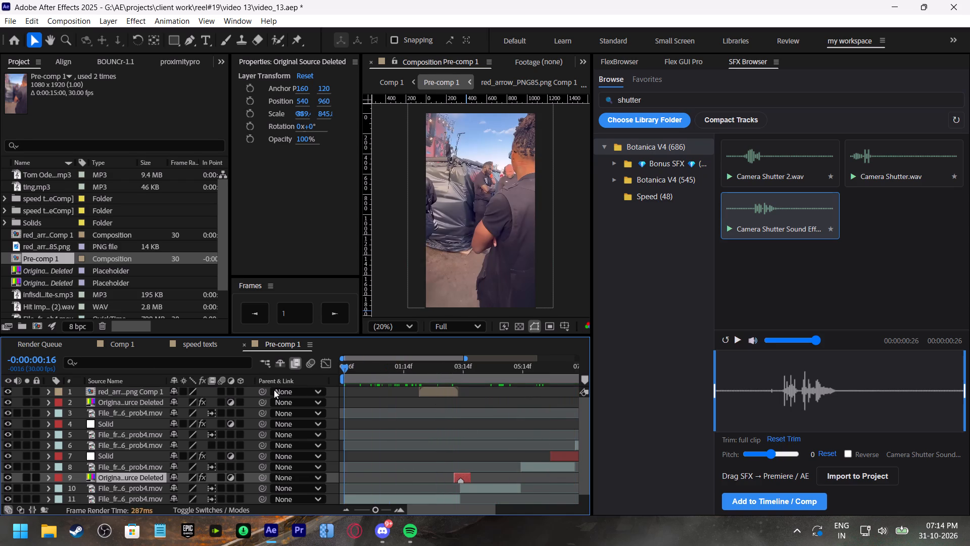
{"action": "left_click", "coordinate": [125, 345]}
{"action": "left_click_drag", "start_coordinate": [359, 368], "coordinate": [320, 379]}
{"action": "key", "text": "space"}
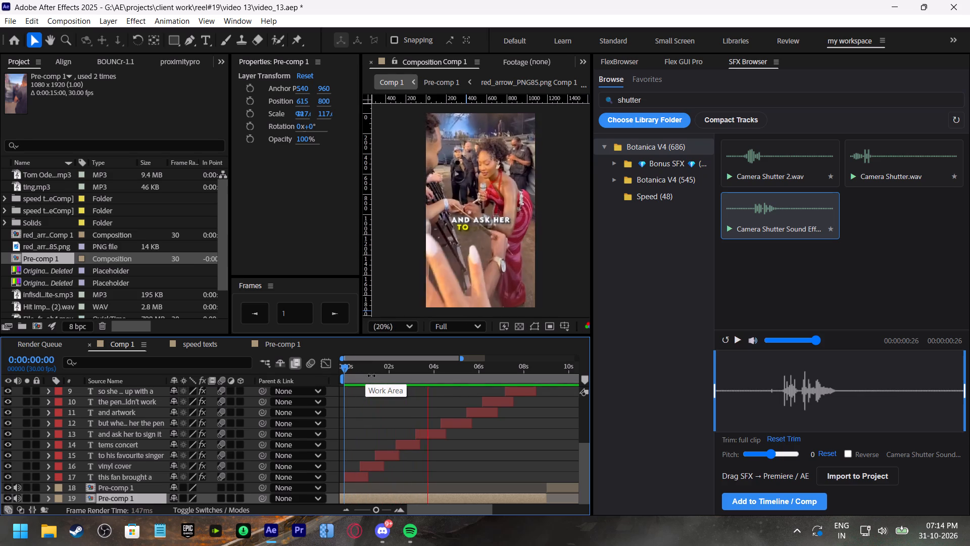
{"action": "left_click_drag", "start_coordinate": [371, 376], "coordinate": [330, 384]}
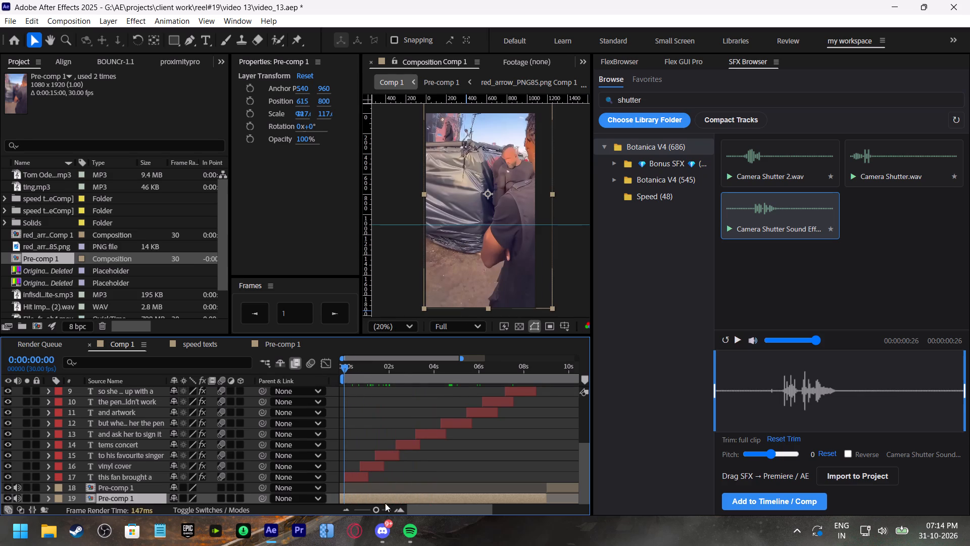
In Pre-comp 1, scale the clip part before the new cut to about 86.8% and reposition it to 540, 825.
{"action": "double_click", "coordinate": [386, 497]}
{"action": "left_click_drag", "start_coordinate": [418, 366], "coordinate": [438, 376]}
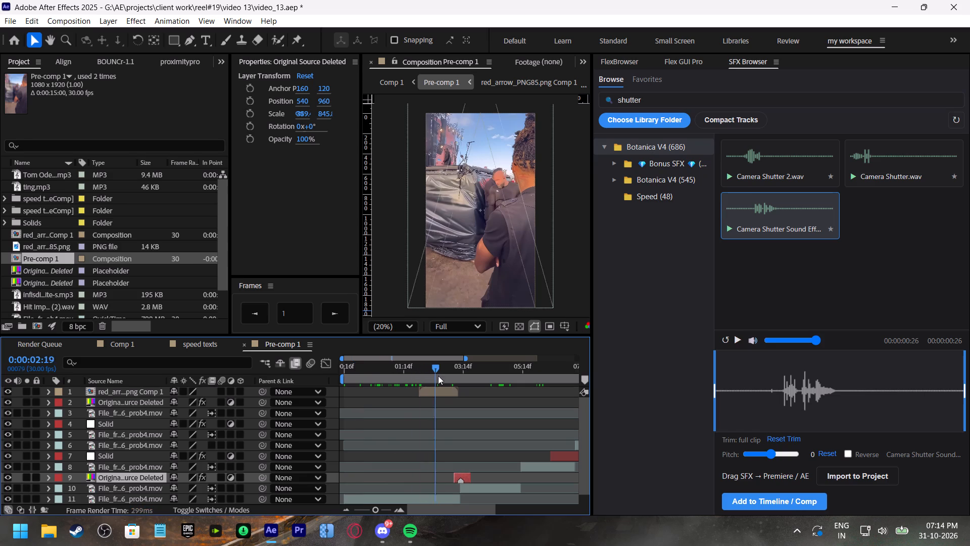
{"action": "left_click_drag", "start_coordinate": [438, 376], "coordinate": [443, 381]}
{"action": "left_click", "coordinate": [434, 500]}
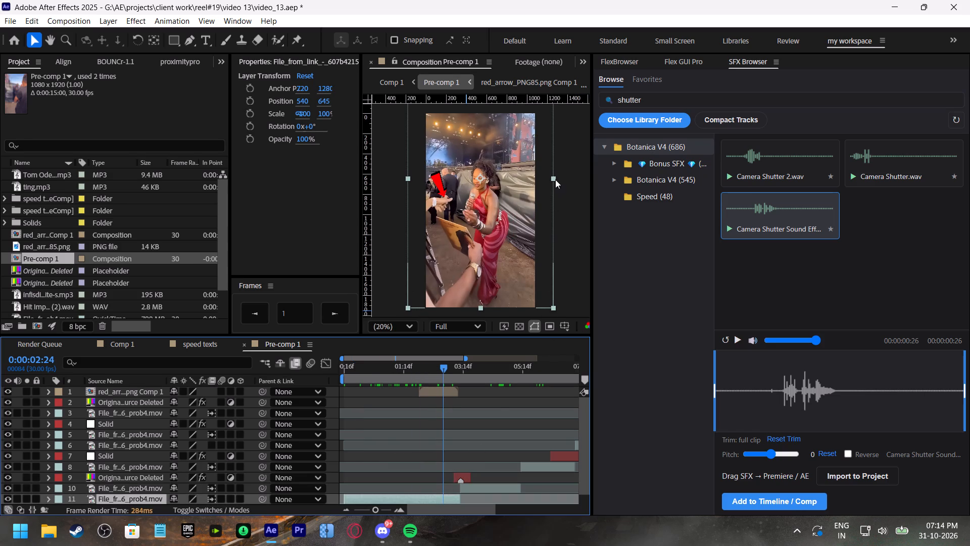
{"action": "left_click_drag", "start_coordinate": [554, 178], "coordinate": [544, 175]}
{"action": "left_click_drag", "start_coordinate": [518, 197], "coordinate": [517, 211]}
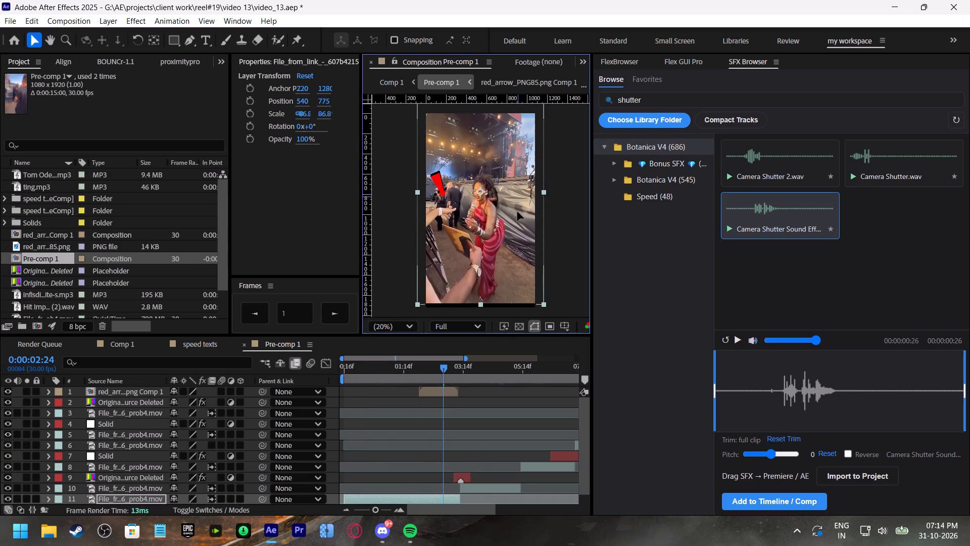
{"action": "left_click_drag", "start_coordinate": [517, 211], "coordinate": [517, 215]}
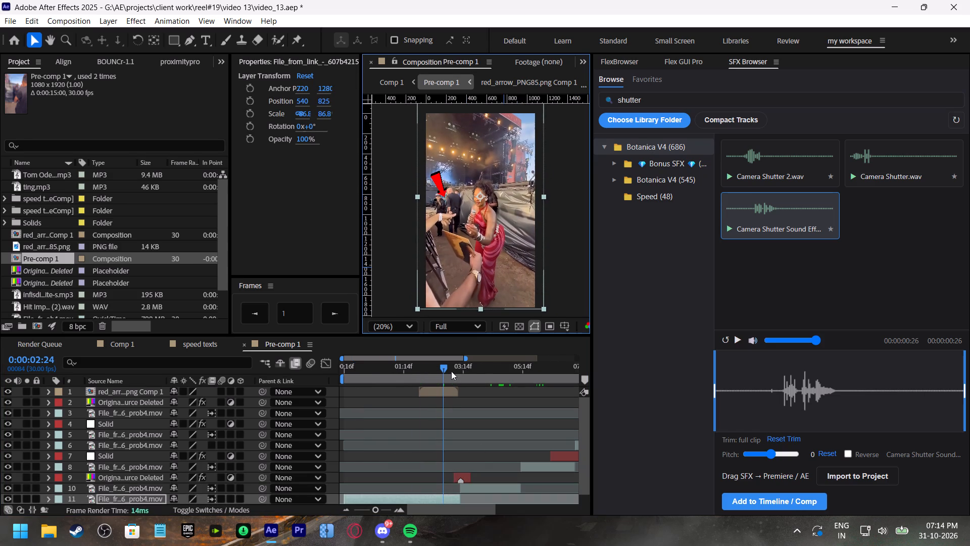
Play Pre-comp 1 from 0:00:02:19, and play Comp 1 from the start to review the rescaled clip part.
{"action": "left_click", "coordinate": [438, 368]}
{"action": "key", "text": "space"}
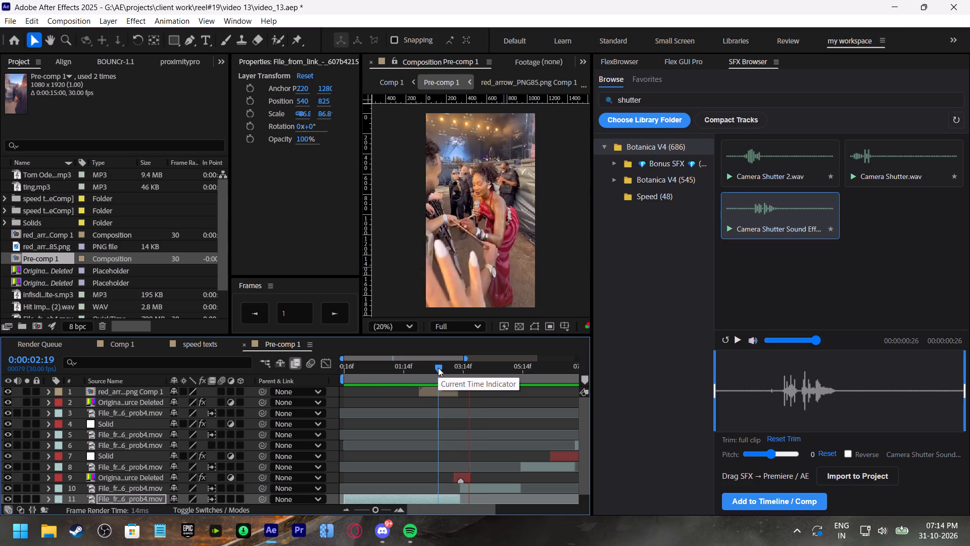
{"action": "left_click_drag", "start_coordinate": [438, 368], "coordinate": [321, 392]}
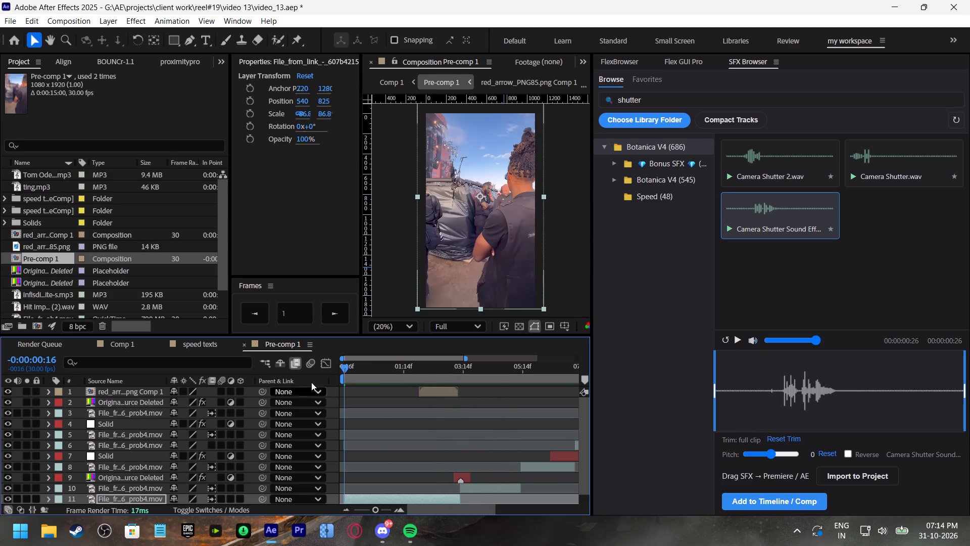
{"action": "left_click", "coordinate": [122, 341]}
{"action": "key", "text": "space"}
{"action": "left_click_drag", "start_coordinate": [360, 363], "coordinate": [301, 377]}
{"action": "key", "text": "space"}
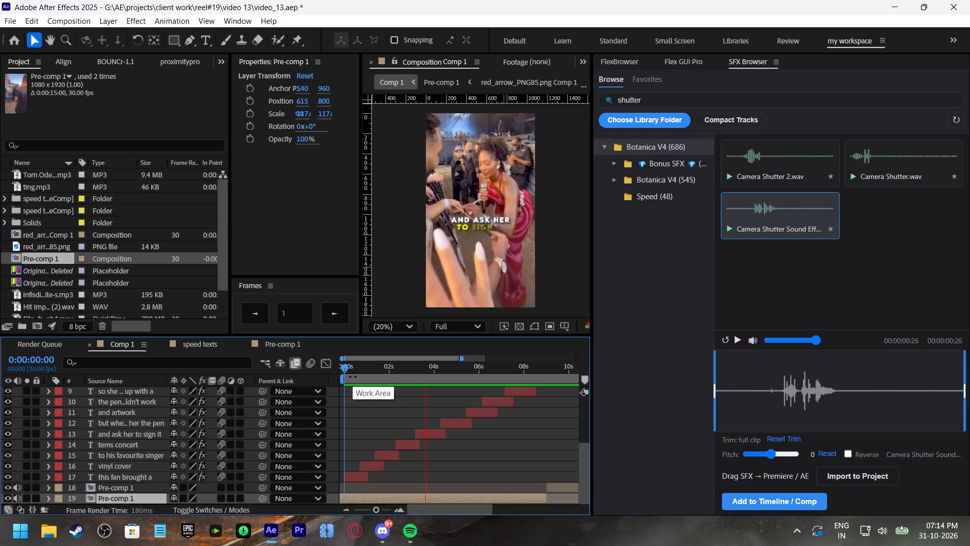
Review Comp 1 around the new cut between about 0:00:02:12 and 0:00:03:22, stopping on the flash at 0:00:03:10.
{"action": "left_click", "coordinate": [405, 367]}
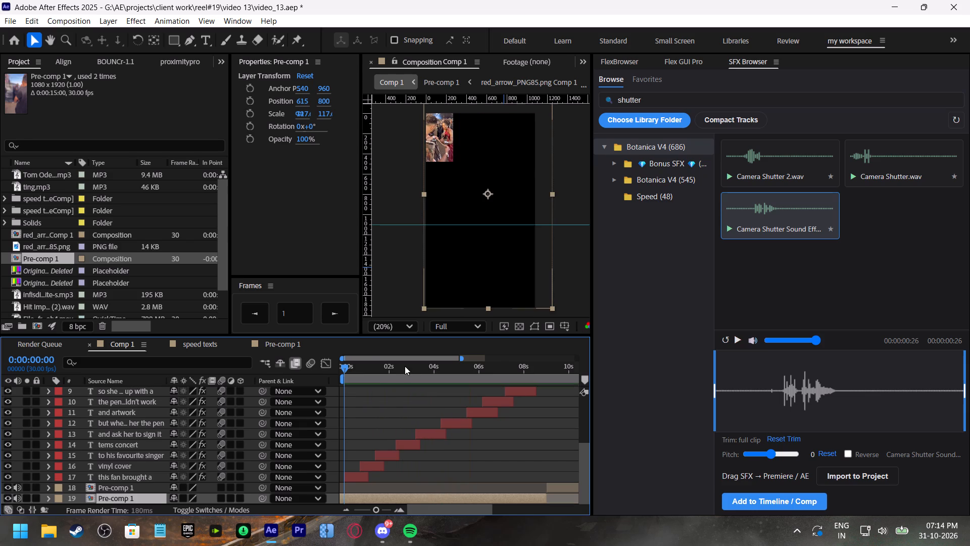
{"action": "scroll", "coordinate": [444, 429], "scroll_direction": "down", "scroll_amount": 4}
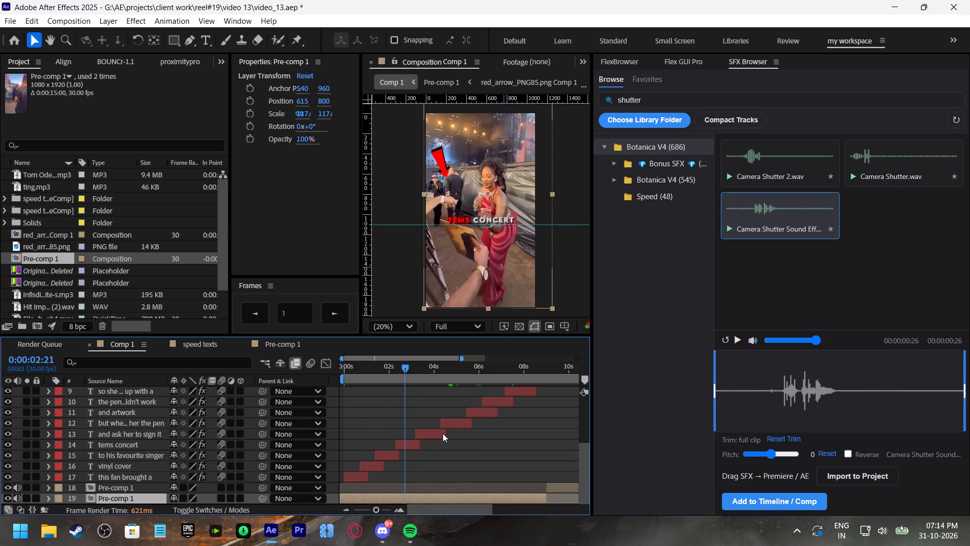
{"action": "left_click_drag", "start_coordinate": [395, 367], "coordinate": [400, 369]}
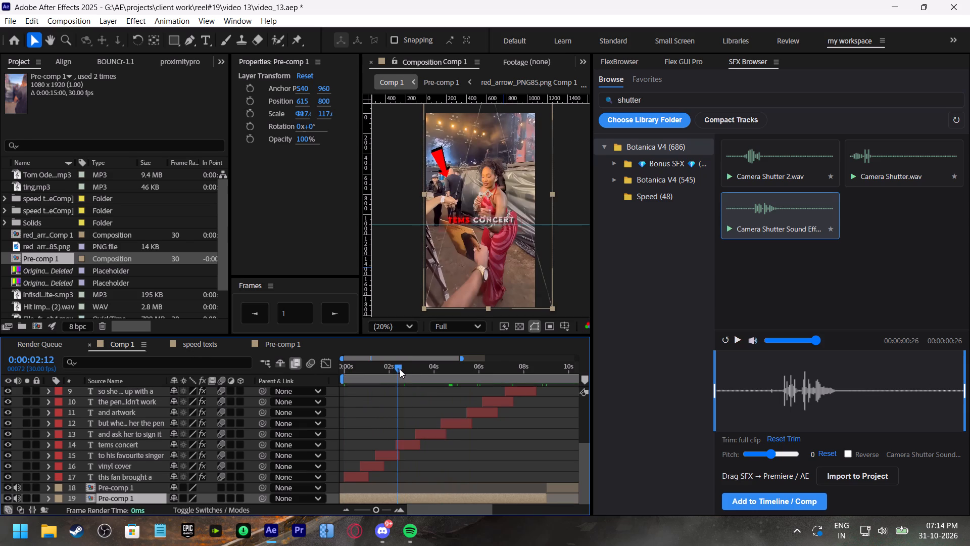
{"action": "left_click_drag", "start_coordinate": [400, 369], "coordinate": [401, 370]}
{"action": "key", "text": "space"}
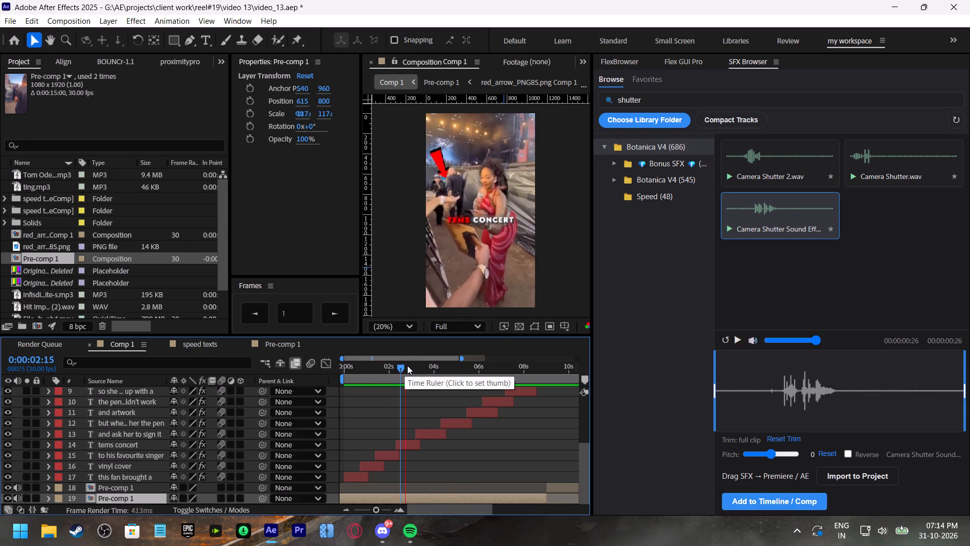
{"action": "left_click_drag", "start_coordinate": [406, 368], "coordinate": [414, 370]}
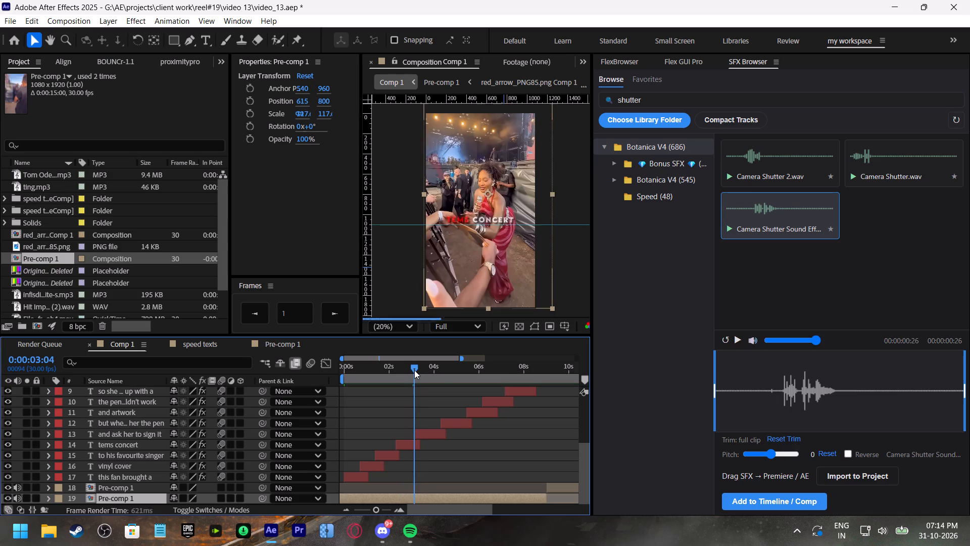
{"action": "left_click_drag", "start_coordinate": [414, 370], "coordinate": [428, 378]}
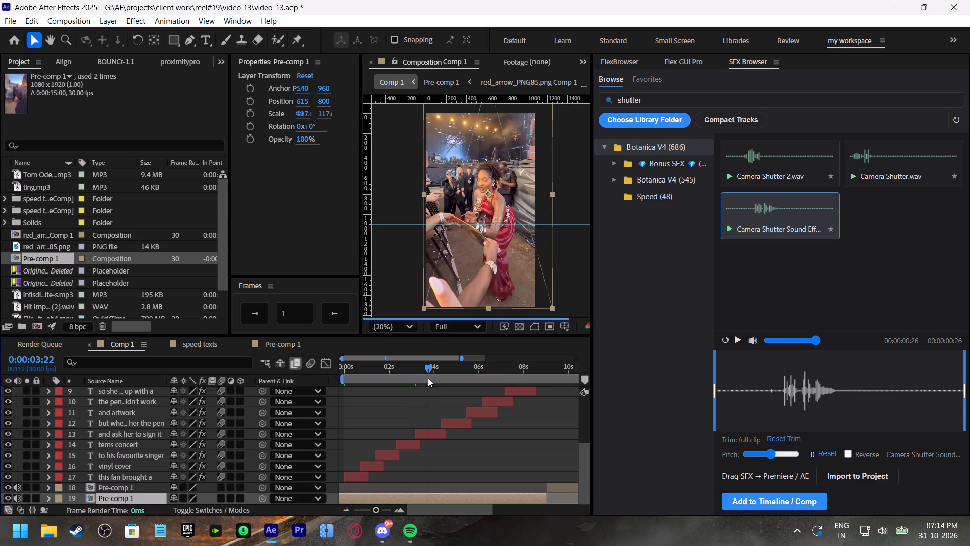
{"action": "left_click_drag", "start_coordinate": [428, 378], "coordinate": [411, 374]}
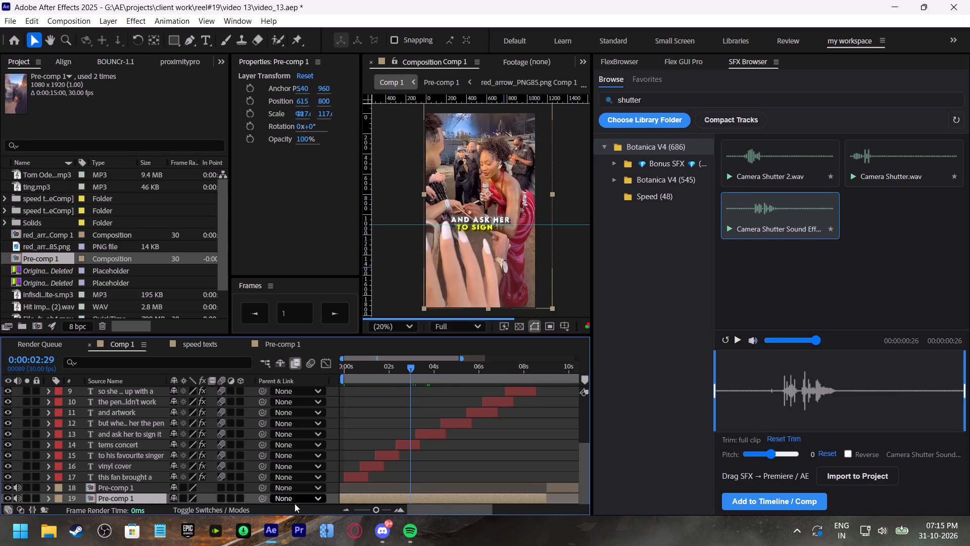
{"action": "left_click_drag", "start_coordinate": [378, 510], "coordinate": [385, 512]}
{"action": "key", "text": "space"}
{"action": "left_click_drag", "start_coordinate": [473, 367], "coordinate": [481, 372]}
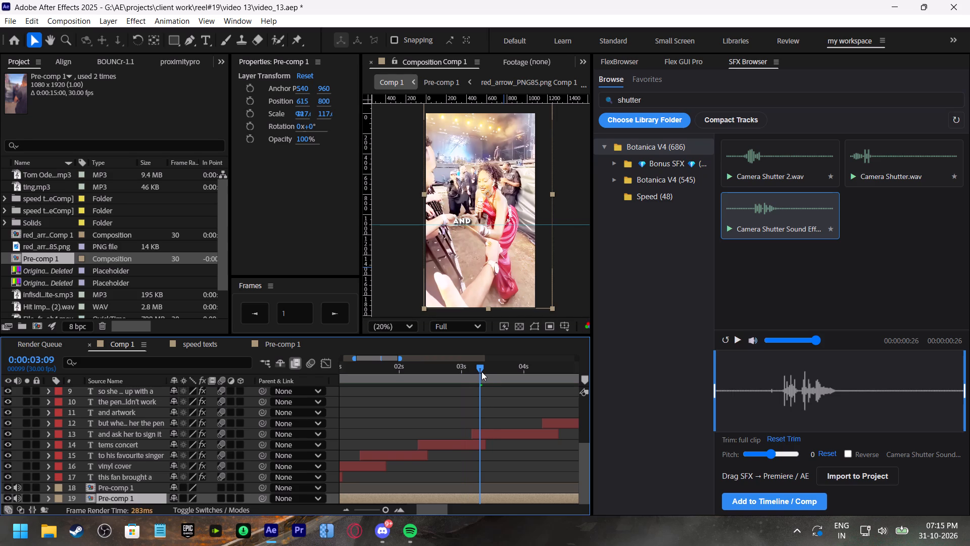
{"action": "left_click_drag", "start_coordinate": [481, 372], "coordinate": [483, 373]}
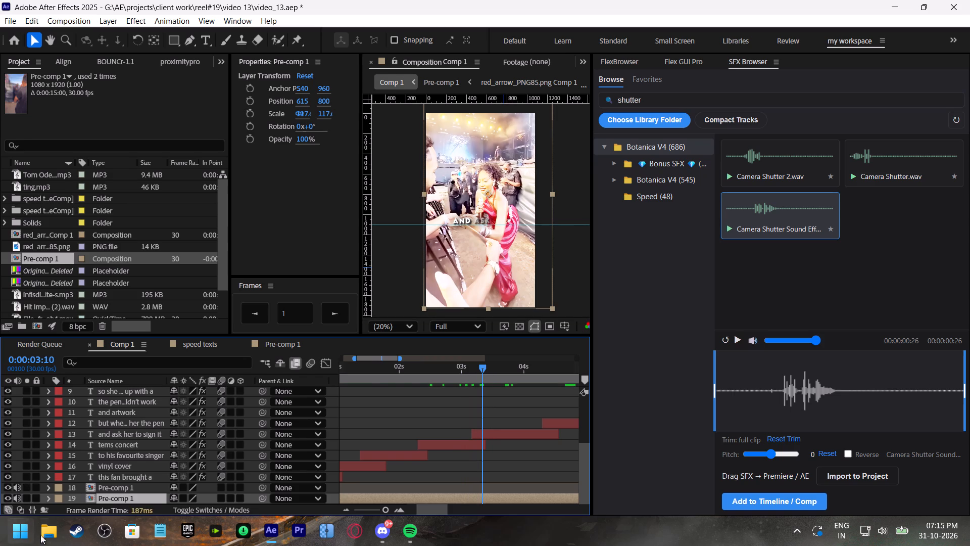
Audition the whoosh-motion, whoosh-velocity and simple-whoosh MP3s in the Downloads folder for the flash transition.
{"action": "left_click", "coordinate": [45, 534]}
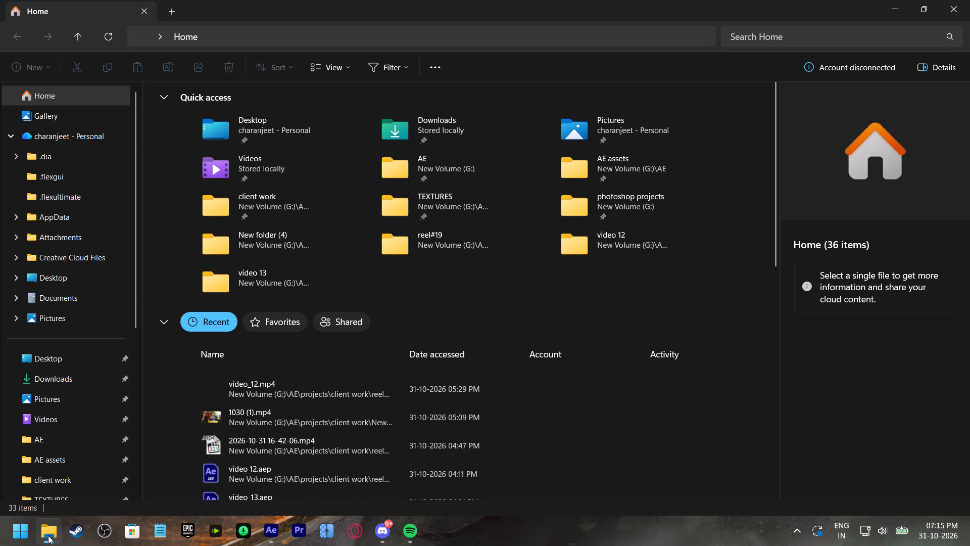
{"action": "left_click", "coordinate": [53, 382]}
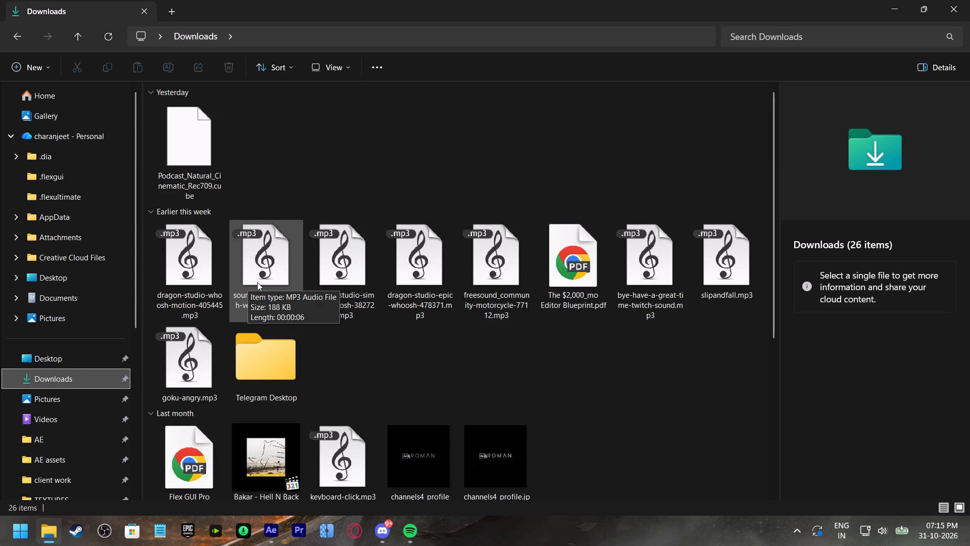
{"action": "key", "text": "alt+Tab"}
{"action": "left_click_drag", "start_coordinate": [378, 510], "coordinate": [368, 507]}
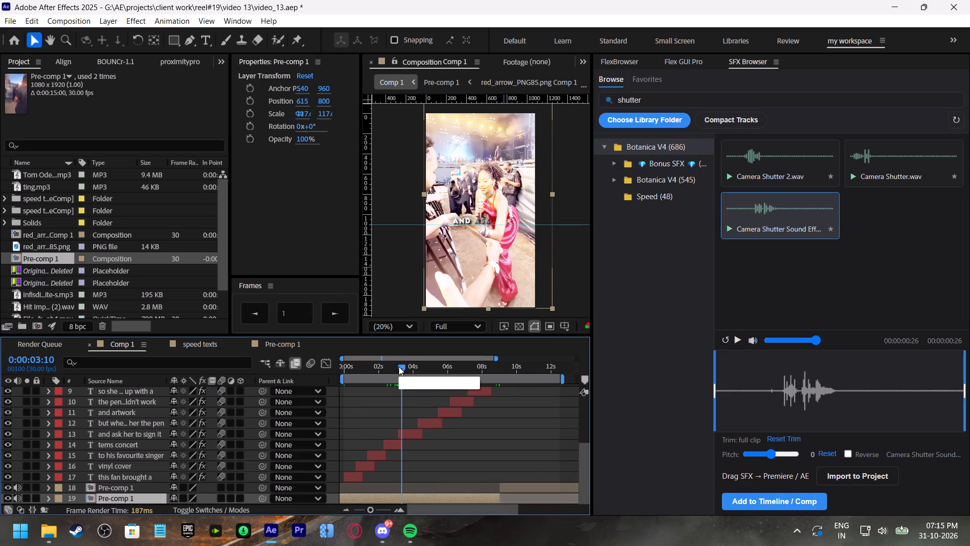
{"action": "key", "text": "space"}
{"action": "left_click", "coordinate": [399, 366]}
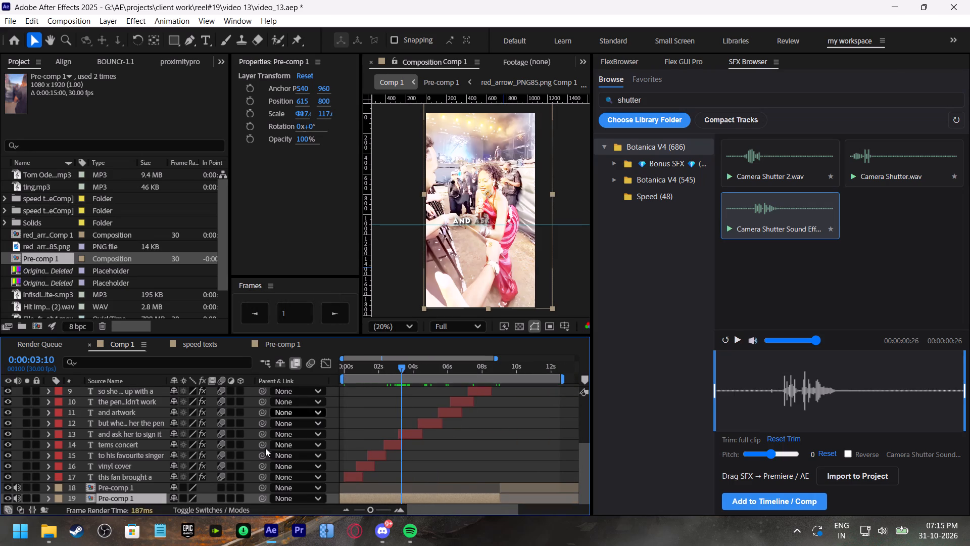
{"action": "left_click", "coordinate": [43, 528]}
{"action": "double_click", "coordinate": [179, 289]}
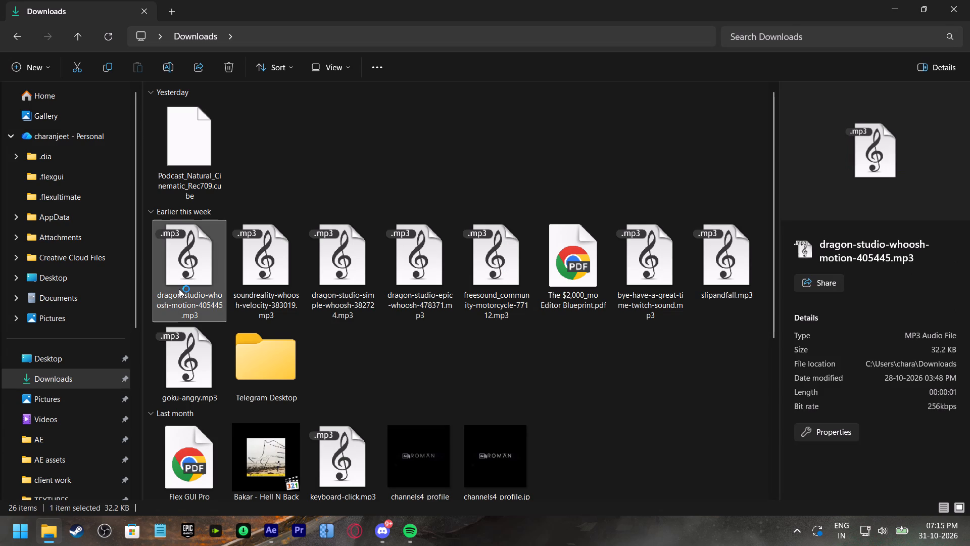
{"action": "left_click", "coordinate": [583, 172]}
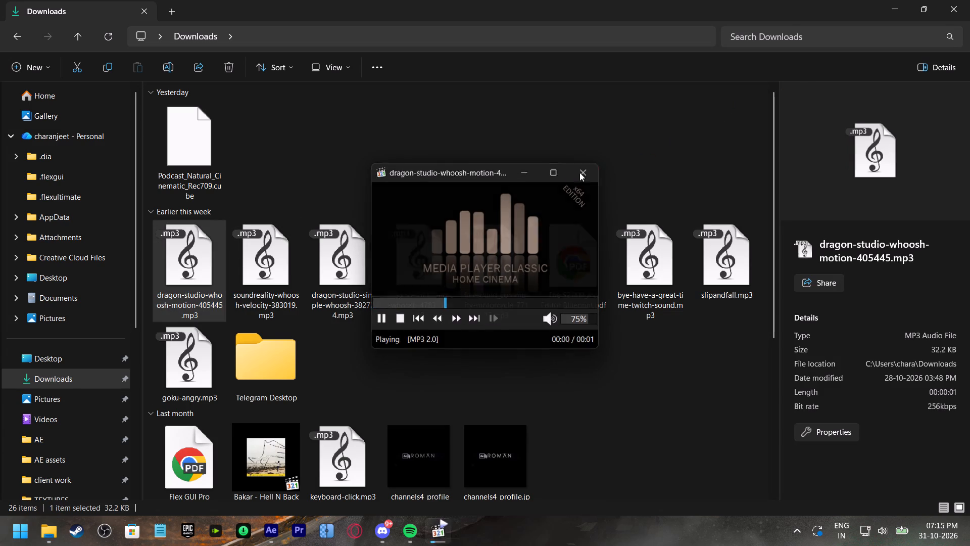
{"action": "double_click", "coordinate": [269, 272]}
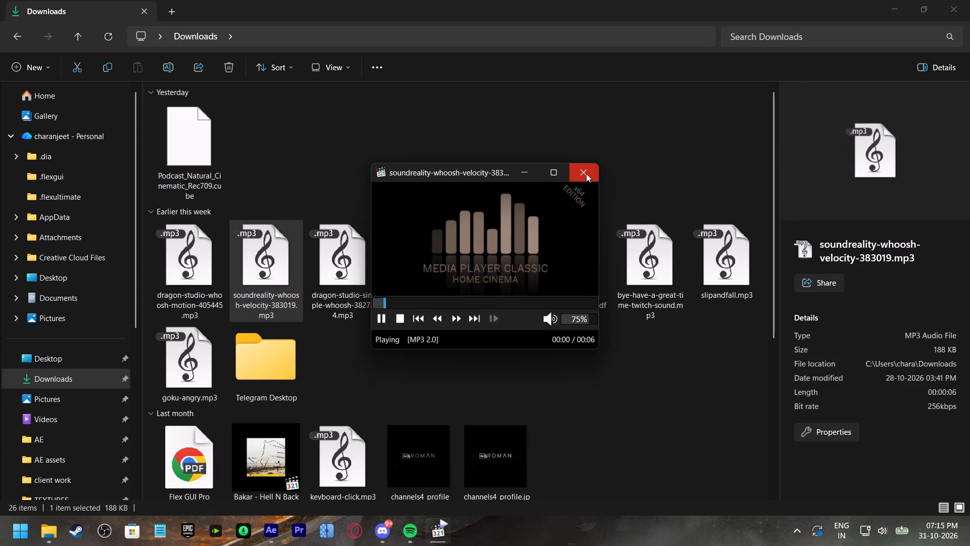
{"action": "left_click", "coordinate": [586, 173]}
{"action": "double_click", "coordinate": [363, 270]}
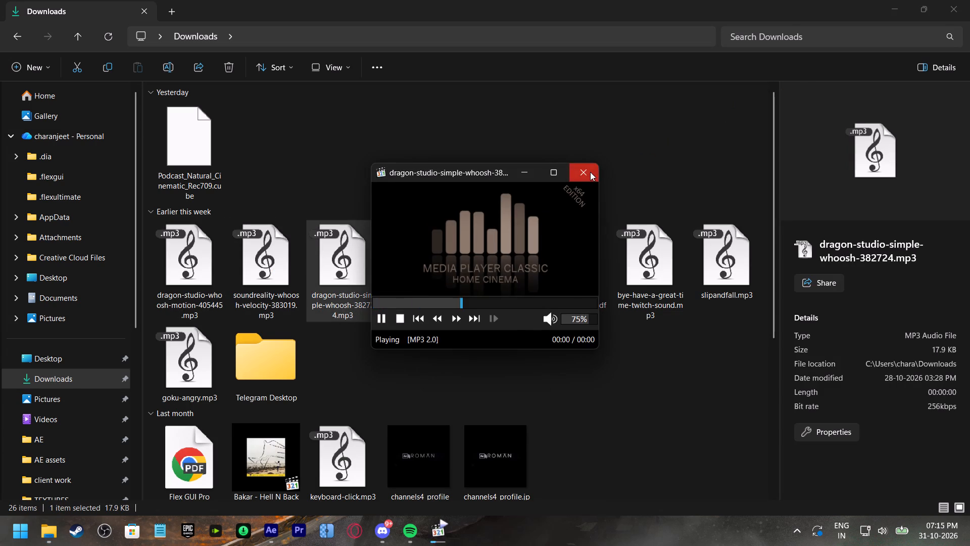
{"action": "left_click", "coordinate": [590, 172]}
Add dragon-studio-simple-whoosh-382724.mp3 to Comp 1, align it with the flash around 0:00:03:10, and play from 0:00:02:24.
{"action": "left_click_drag", "start_coordinate": [341, 292], "coordinate": [269, 525]}
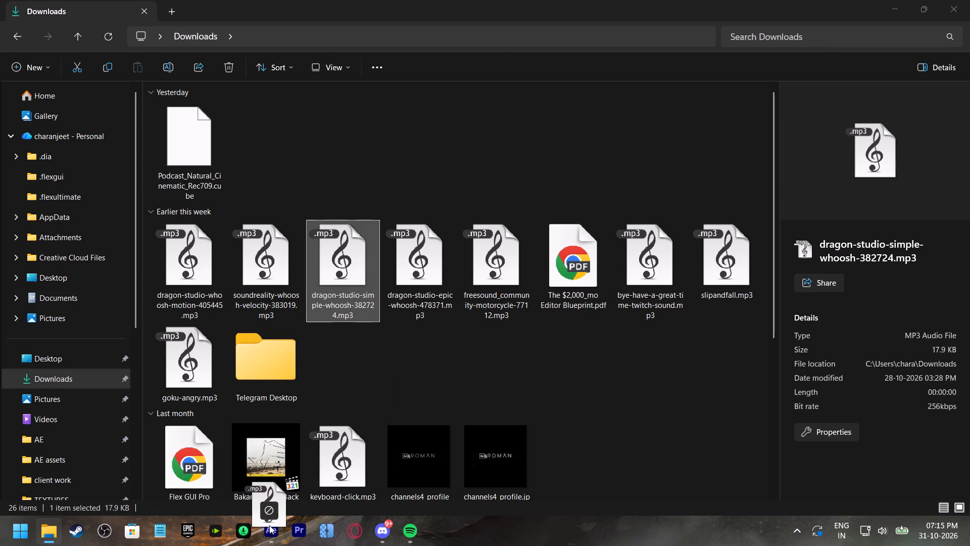
{"action": "left_click_drag", "start_coordinate": [269, 525], "coordinate": [389, 451]}
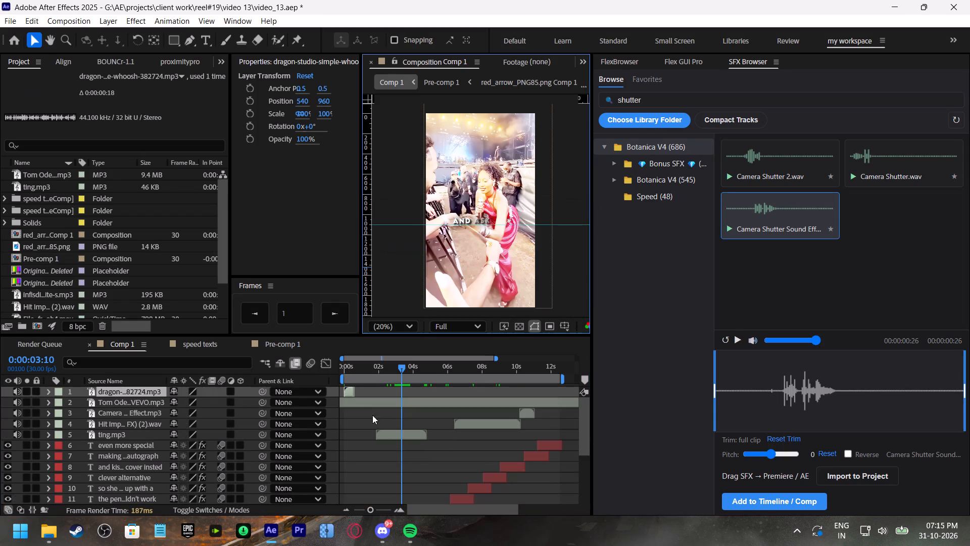
{"action": "left_click_drag", "start_coordinate": [350, 394], "coordinate": [405, 406]}
{"action": "left_click", "coordinate": [392, 370]}
{"action": "key", "text": "space"}
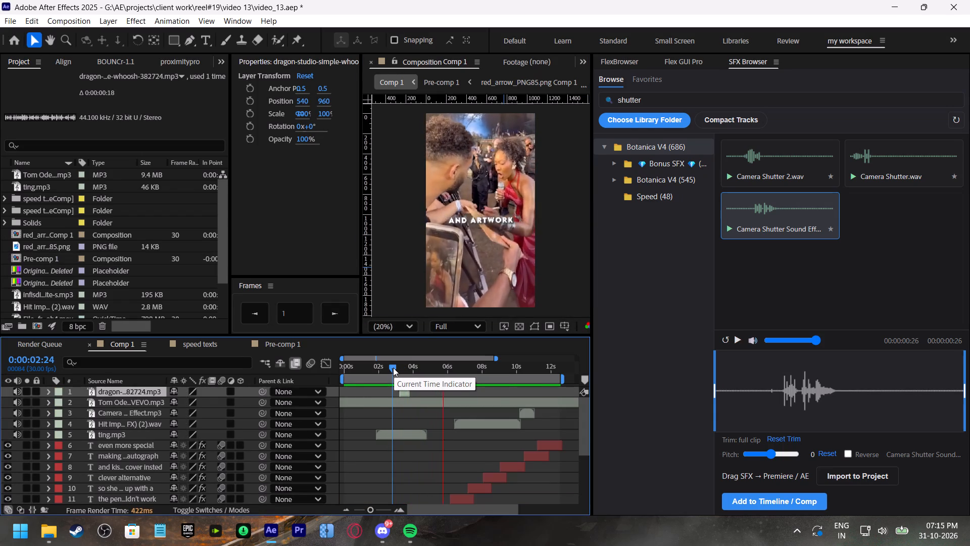
Play the end of Comp 1 from 0:00:09:26 and save the project.
{"action": "scroll", "coordinate": [433, 433], "scroll_direction": "down", "scroll_amount": 1, "text": "shift"}
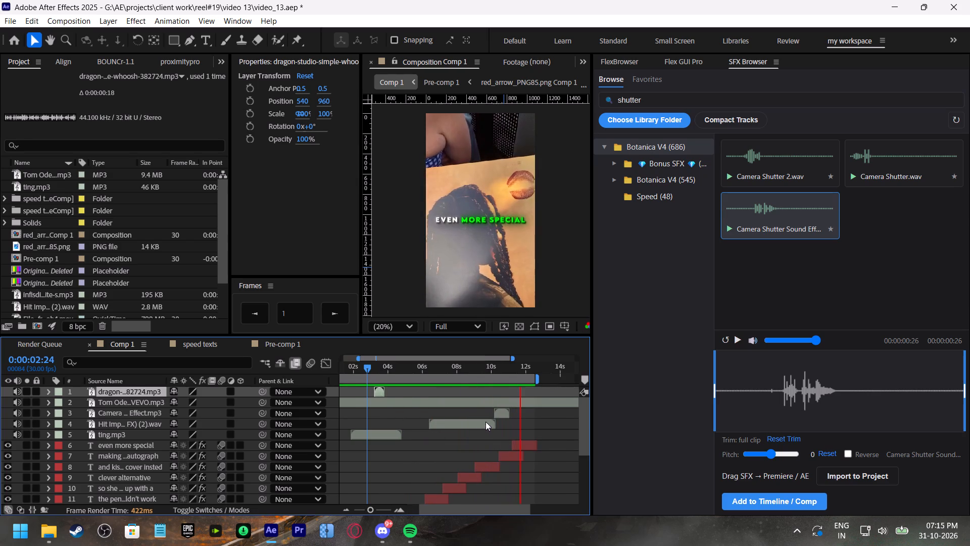
{"action": "left_click", "coordinate": [489, 372]}
{"action": "key", "text": "space"}
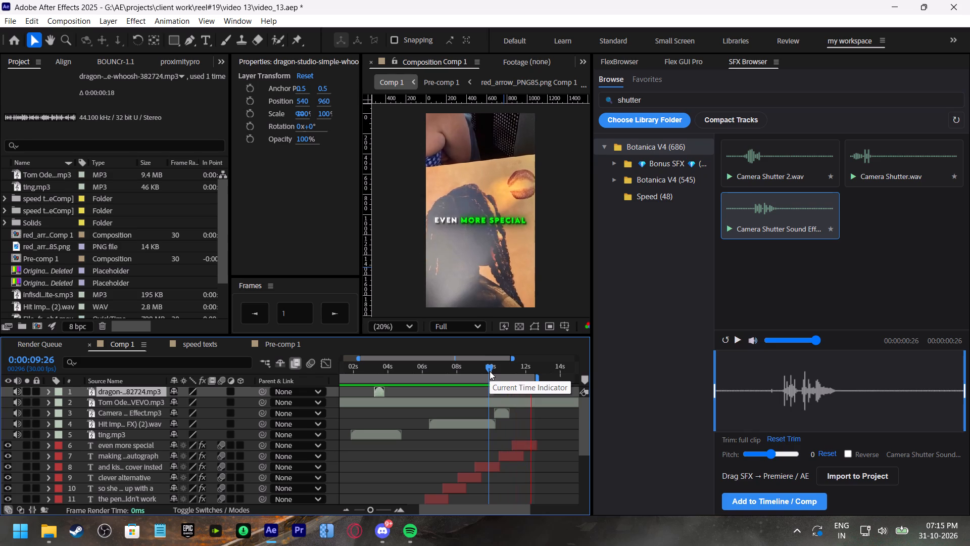
{"action": "left_click", "coordinate": [490, 371]}
{"action": "key", "text": "ctrl+s"}
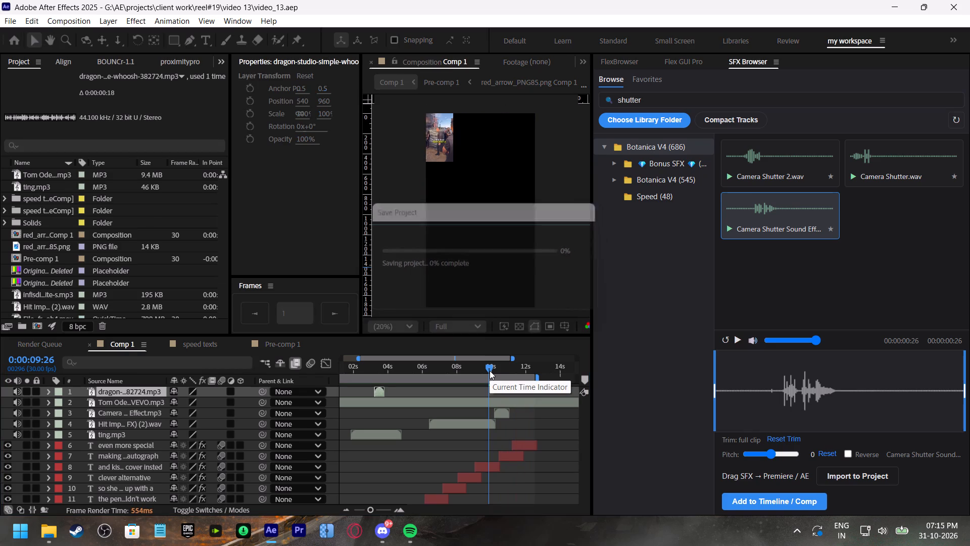
Hide the Original Source Deleted adjustment layer spanning the cut near 0:00:10:14 in Pre-comp 1.
{"action": "key", "text": "space"}
{"action": "left_click_drag", "start_coordinate": [490, 371], "coordinate": [496, 374]}
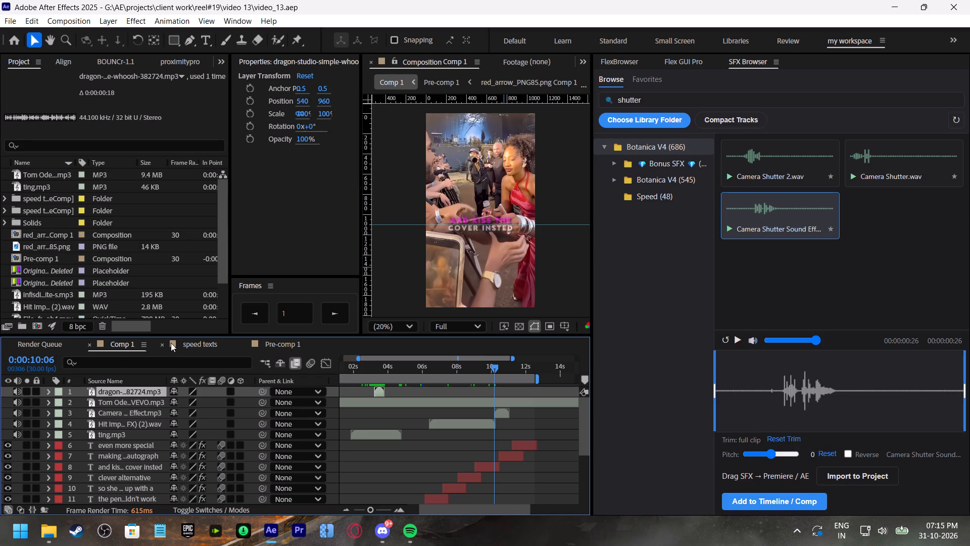
{"action": "left_click", "coordinate": [282, 343]}
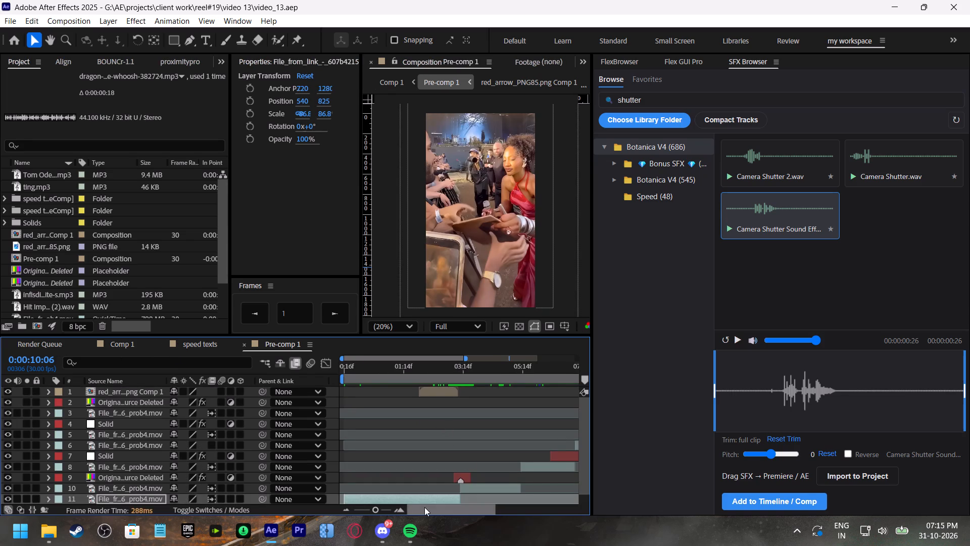
{"action": "left_click_drag", "start_coordinate": [427, 507], "coordinate": [506, 508]}
{"action": "left_click_drag", "start_coordinate": [376, 508], "coordinate": [381, 510]}
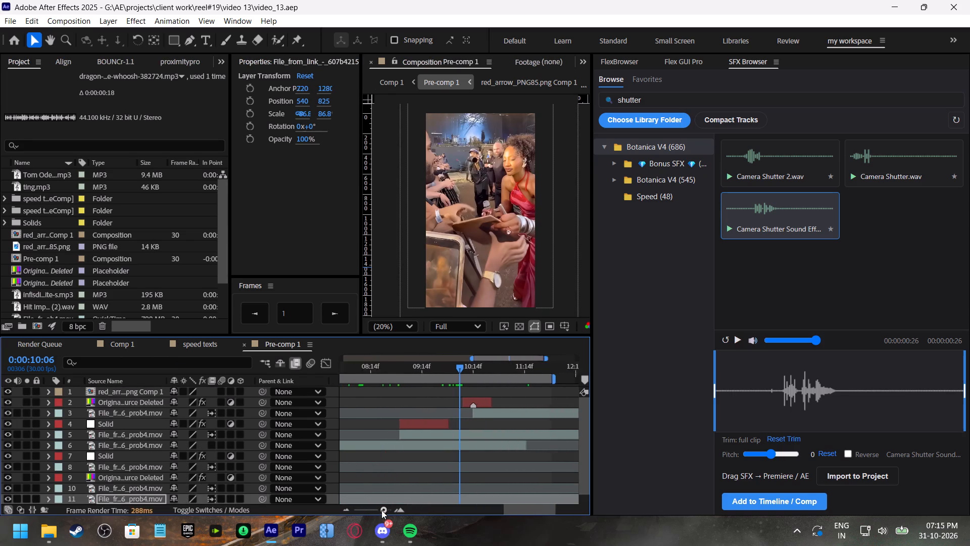
{"action": "left_click_drag", "start_coordinate": [381, 510], "coordinate": [384, 512]}
{"action": "left_click", "coordinate": [493, 403]}
{"action": "left_click", "coordinate": [9, 403]}
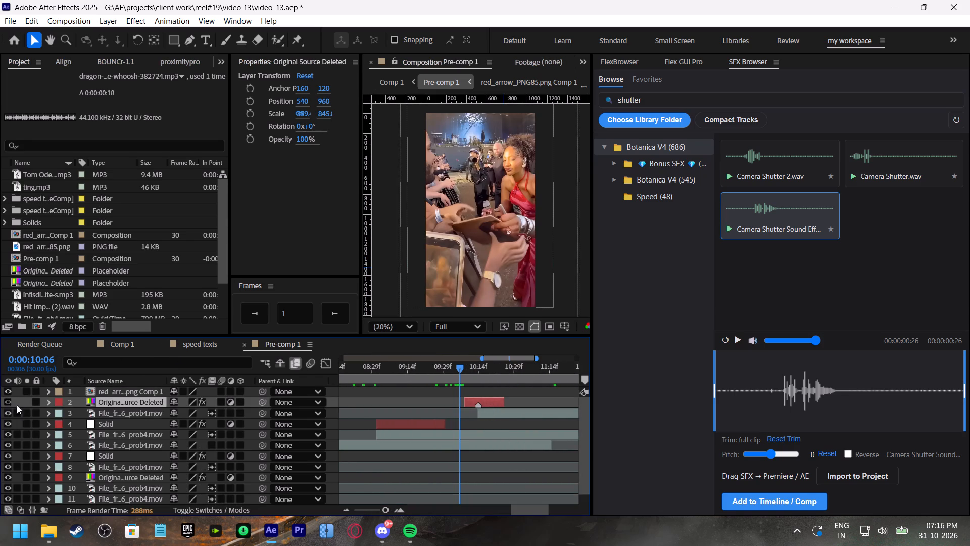
Check the frames around 0:00:10:01, and move the layer 4 Solid and layer 5 clip together above the layer 3 clip.
{"action": "key", "text": "space"}
{"action": "left_click_drag", "start_coordinate": [468, 366], "coordinate": [457, 370]}
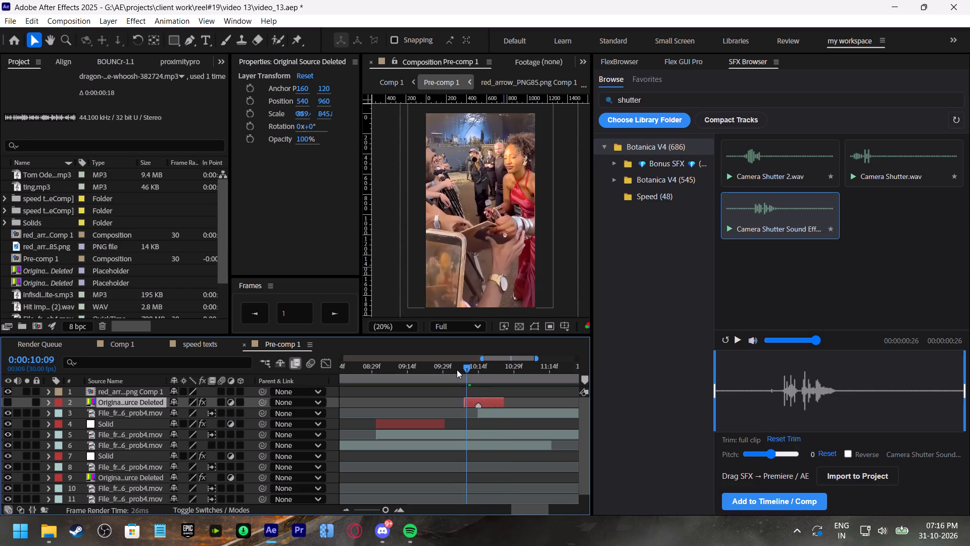
{"action": "left_click_drag", "start_coordinate": [457, 370], "coordinate": [449, 374]}
{"action": "left_click", "coordinate": [434, 435]}
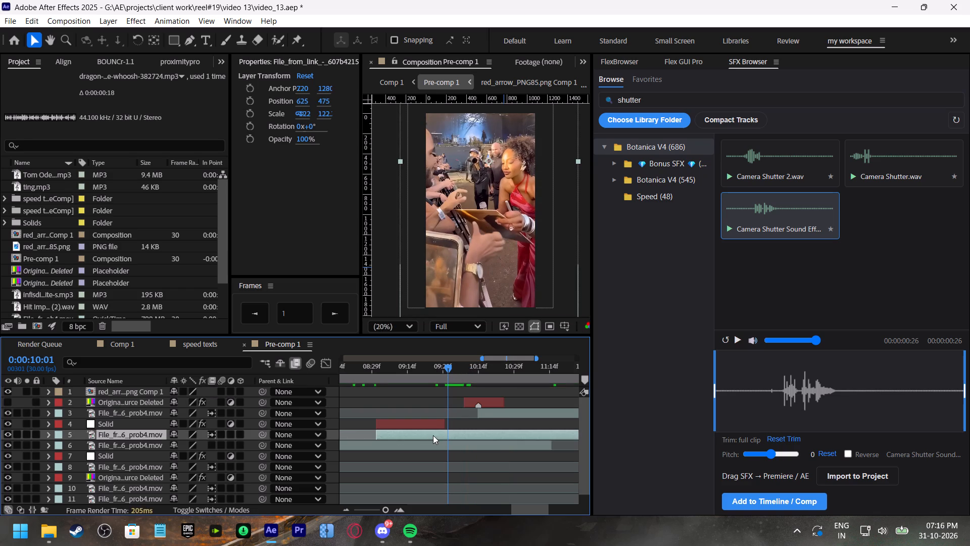
{"action": "left_click_drag", "start_coordinate": [144, 433], "coordinate": [144, 410]}
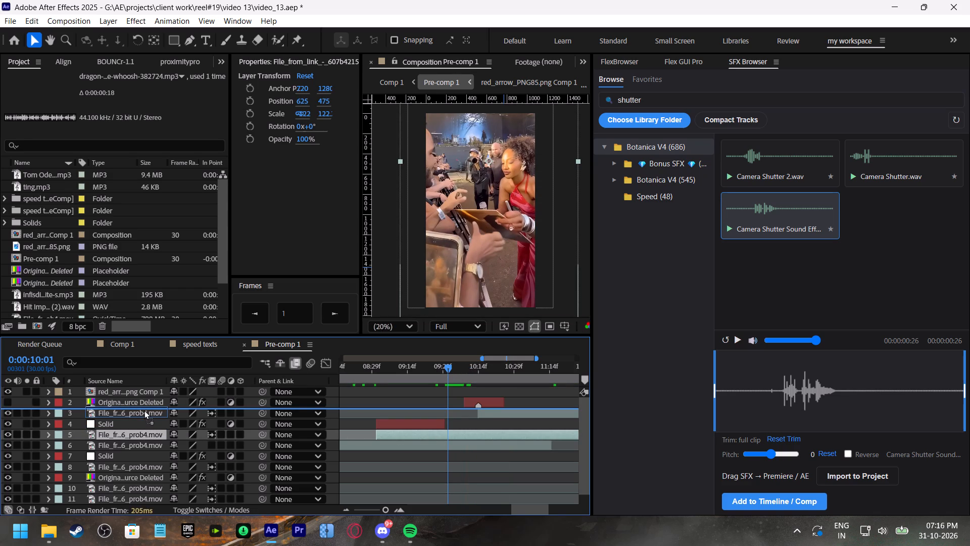
{"action": "left_click_drag", "start_coordinate": [144, 410], "coordinate": [141, 429]}
{"action": "left_click", "coordinate": [124, 426], "text": "ctrl"}
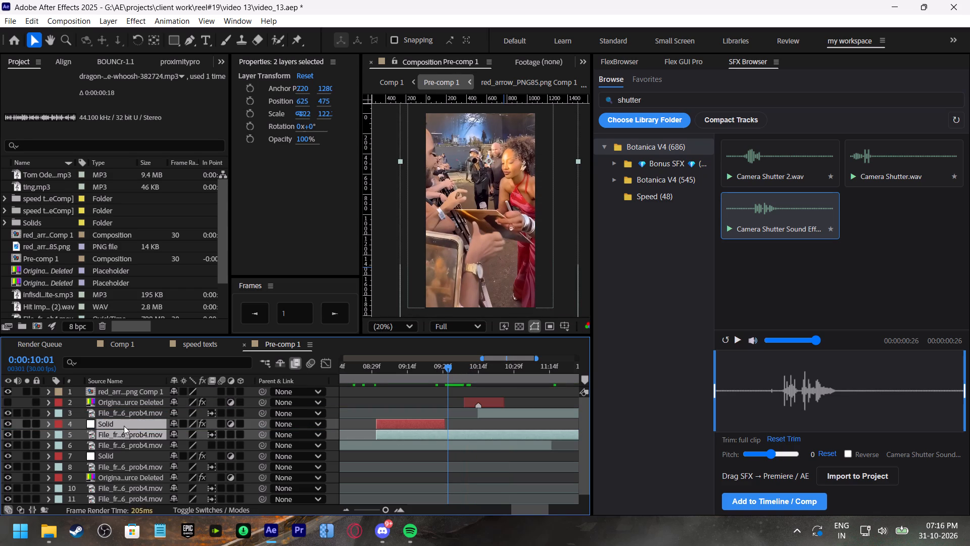
{"action": "left_click_drag", "start_coordinate": [118, 432], "coordinate": [122, 410]}
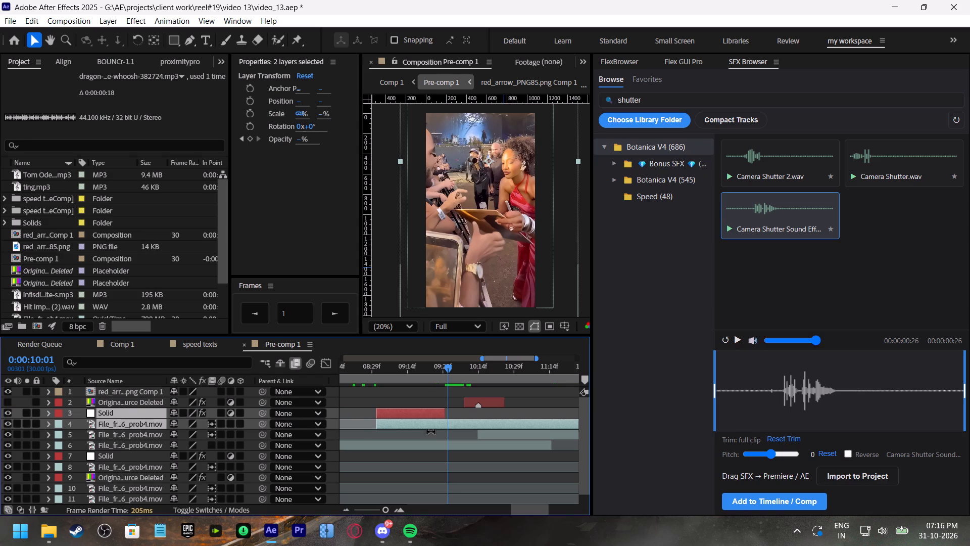
Find the new cut point by previewing from 0:00:10:04, split the layer 4 clip at 0:00:10:24, and delete its remainder.
{"action": "left_click", "coordinate": [455, 364]}
{"action": "key", "text": "space"}
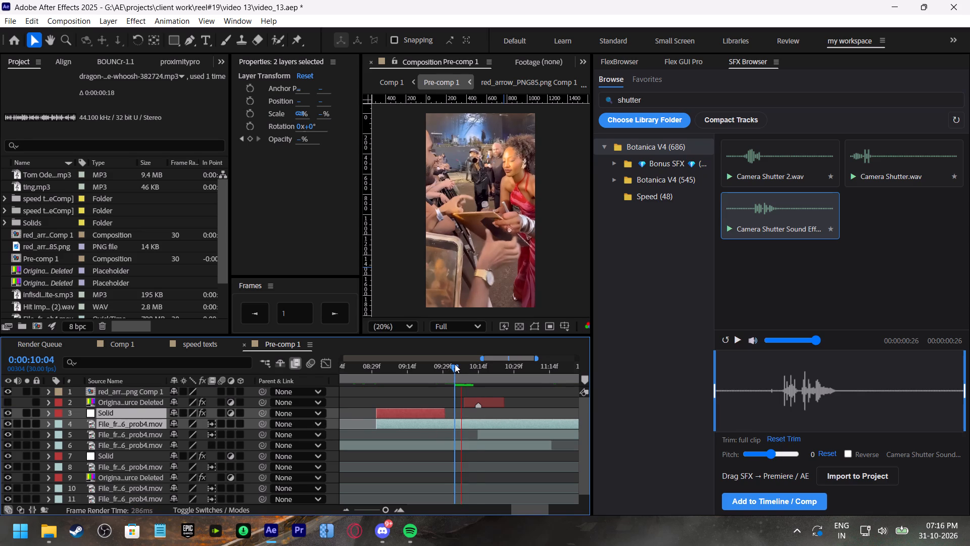
{"action": "left_click_drag", "start_coordinate": [455, 364], "coordinate": [469, 371]}
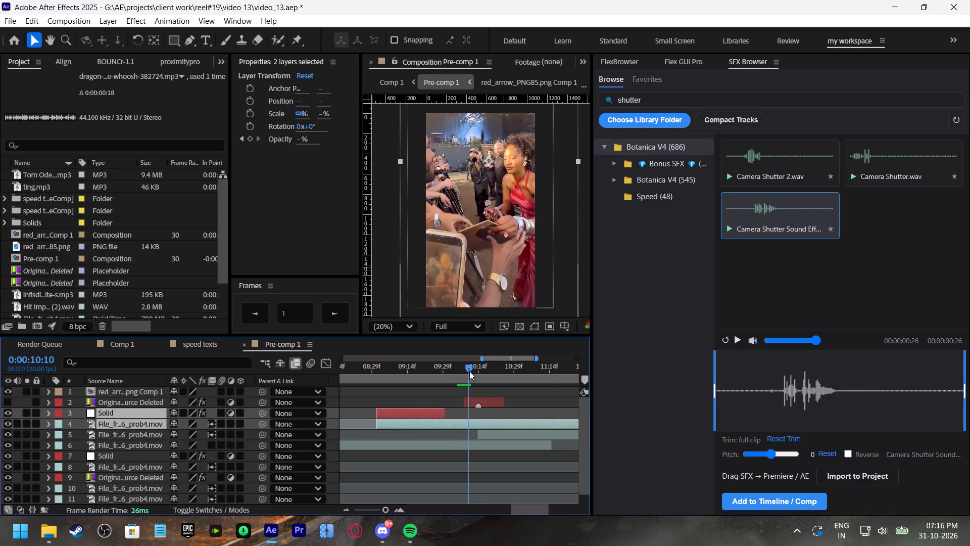
{"action": "left_click_drag", "start_coordinate": [469, 371], "coordinate": [479, 379]}
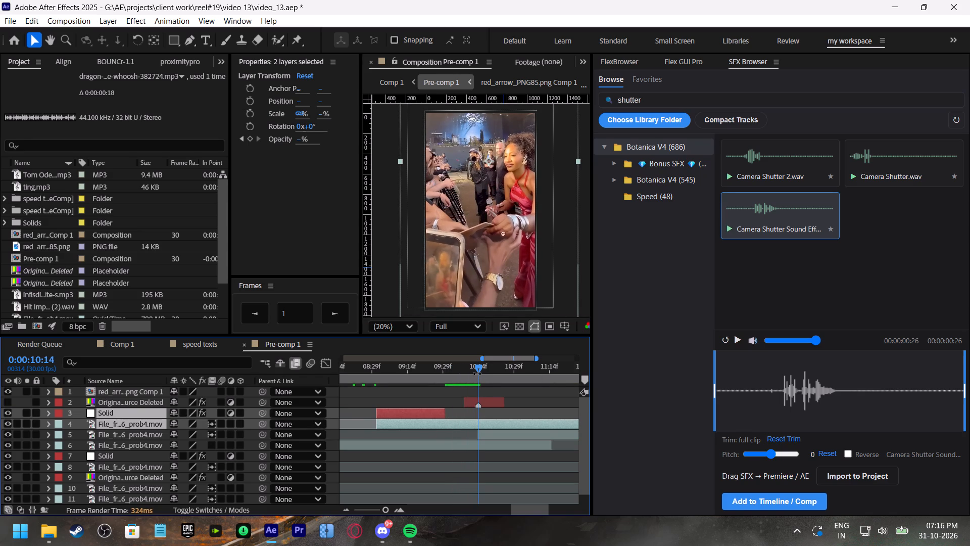
{"action": "key", "text": "space"}
{"action": "left_click_drag", "start_coordinate": [479, 369], "coordinate": [480, 372]}
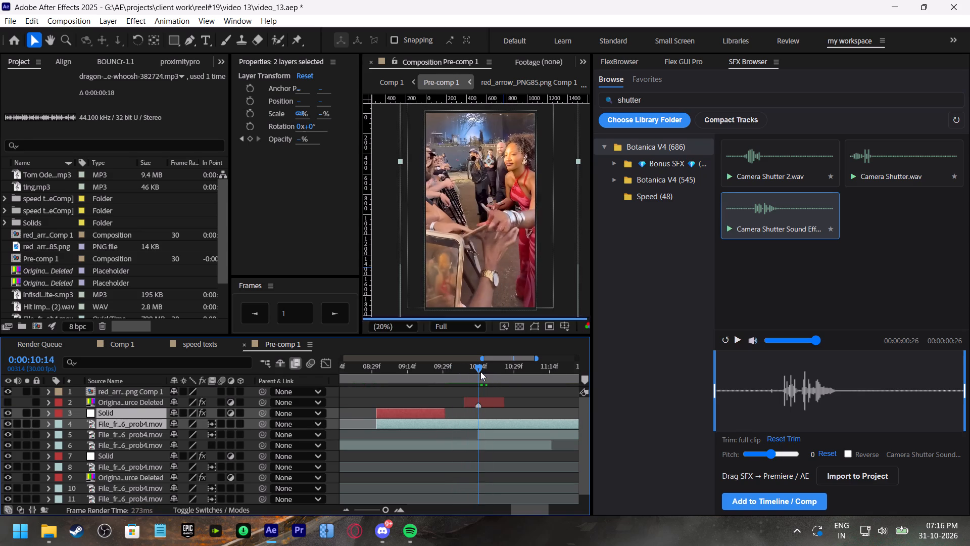
{"action": "left_click_drag", "start_coordinate": [480, 372], "coordinate": [504, 389]}
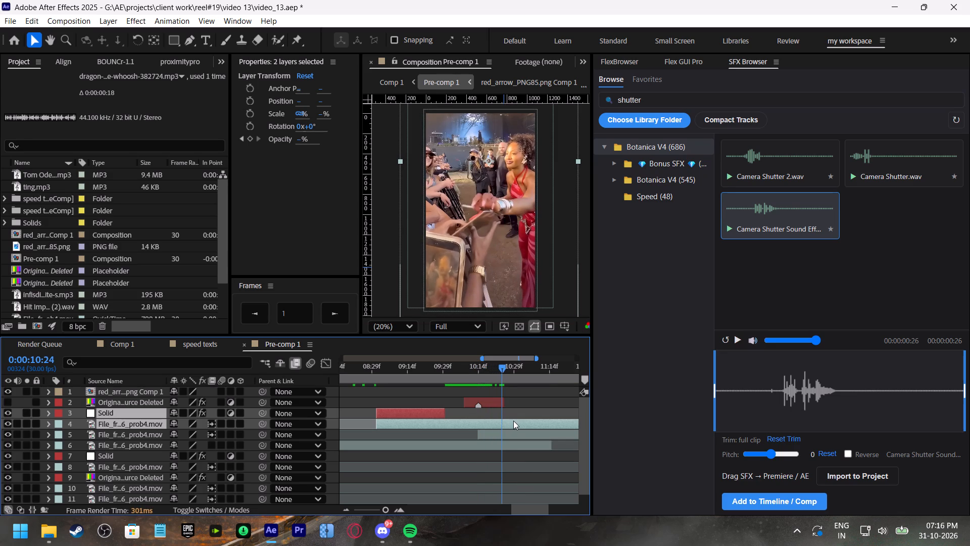
{"action": "left_click", "coordinate": [513, 421]}
{"action": "key", "text": "ctrl+shift+d"}
{"action": "left_click", "coordinate": [513, 420]}
{"action": "key", "text": "BackSpace"}
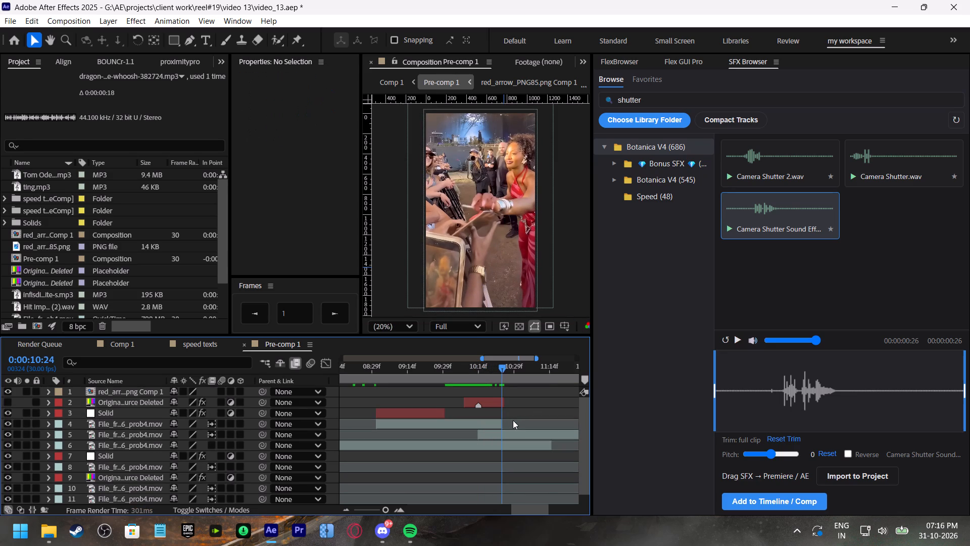
Draw a tall, narrow rectangle mask just left of the video frame on the layer 4 clip at 0:00:10:14, and invert it.
{"action": "left_click", "coordinate": [492, 423]}
{"action": "left_click_drag", "start_coordinate": [478, 368], "coordinate": [483, 370]}
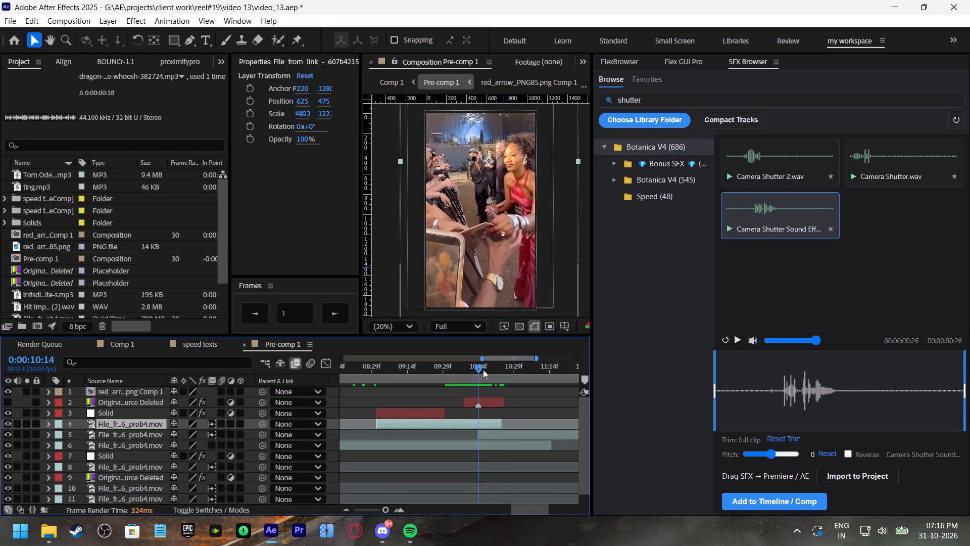
{"action": "scroll", "coordinate": [471, 180], "scroll_direction": "down", "scroll_amount": 1}
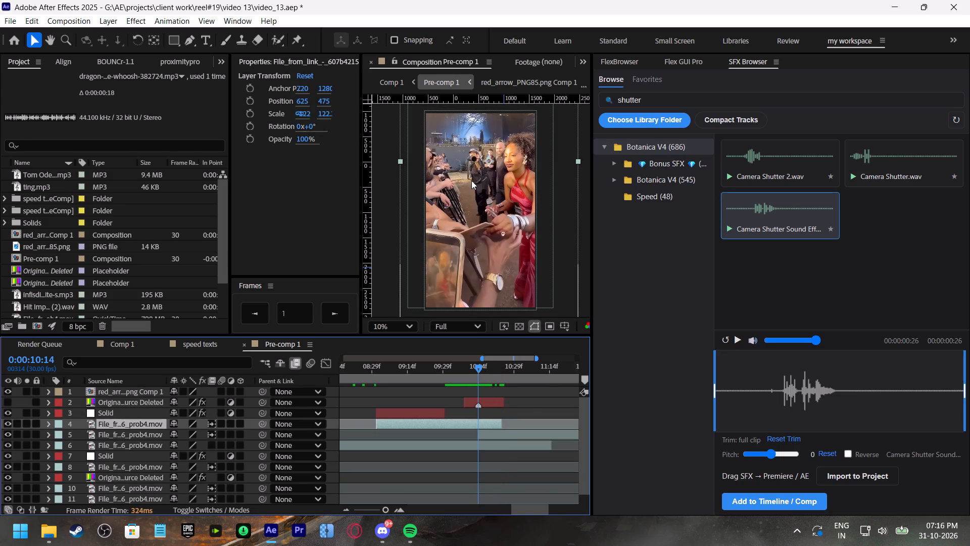
{"action": "left_click", "coordinate": [172, 43]}
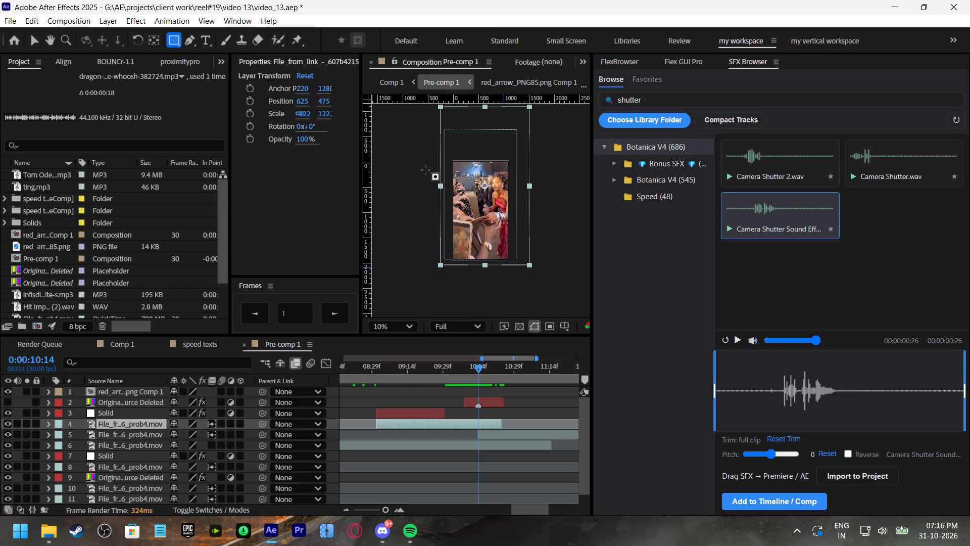
{"action": "left_click_drag", "start_coordinate": [419, 151], "coordinate": [441, 275]}
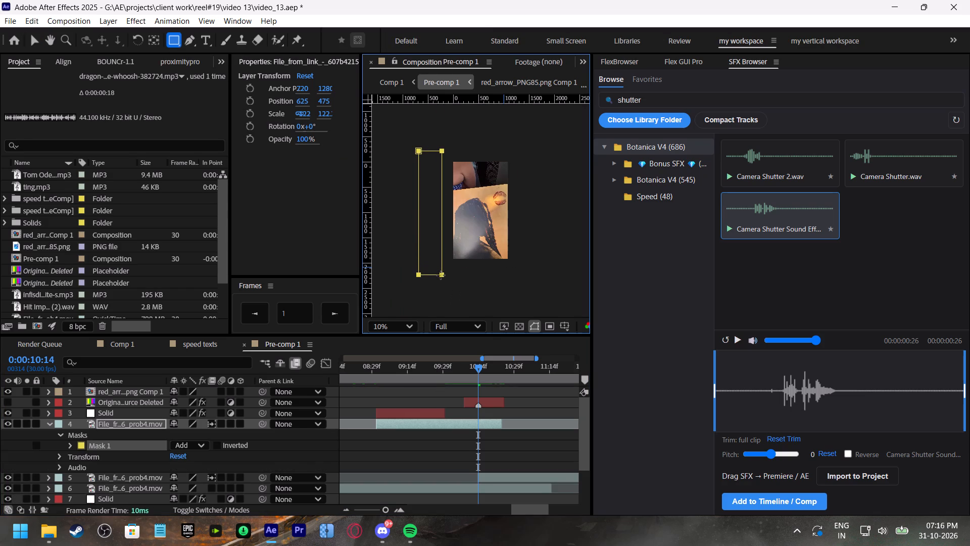
{"action": "left_click_drag", "start_coordinate": [441, 275], "coordinate": [438, 275]}
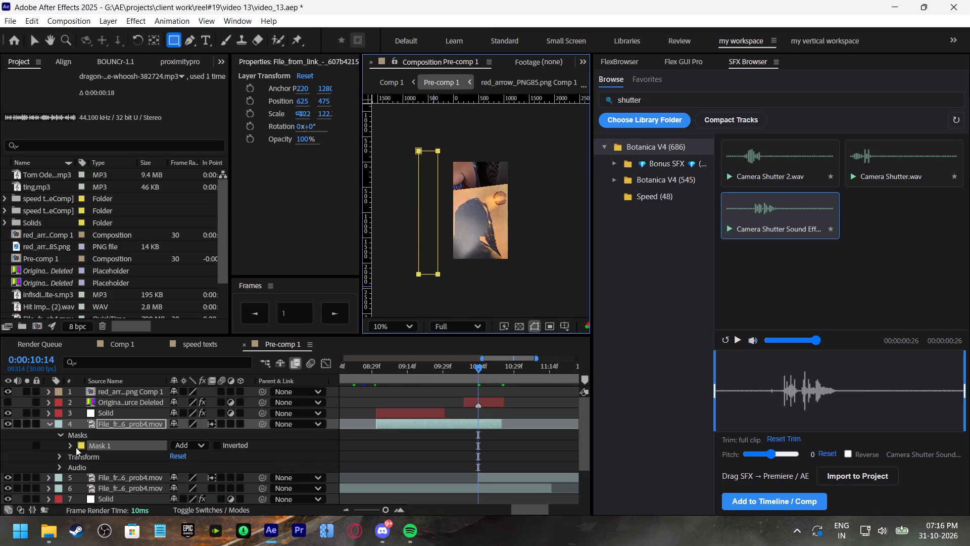
{"action": "left_click", "coordinate": [219, 446]}
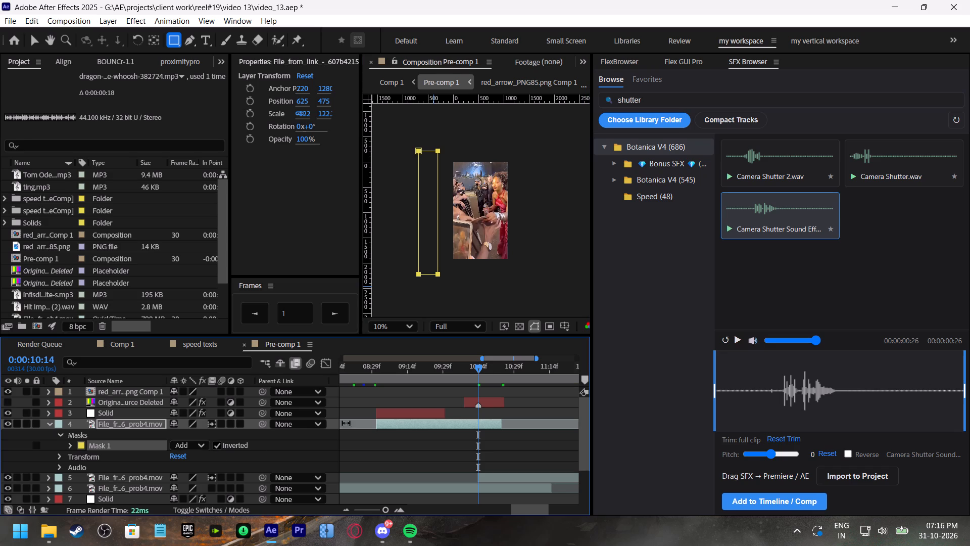
Place a vertical guide along the mask's right edge, and move the current time to 0:00:10:23.
{"action": "left_click_drag", "start_coordinate": [370, 131], "coordinate": [398, 165]}
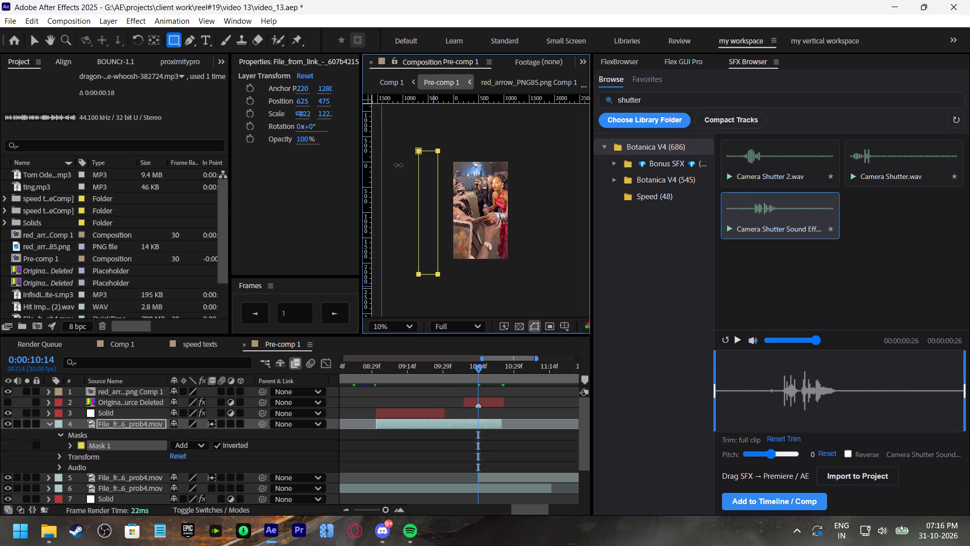
{"action": "left_click_drag", "start_coordinate": [398, 165], "coordinate": [438, 220]}
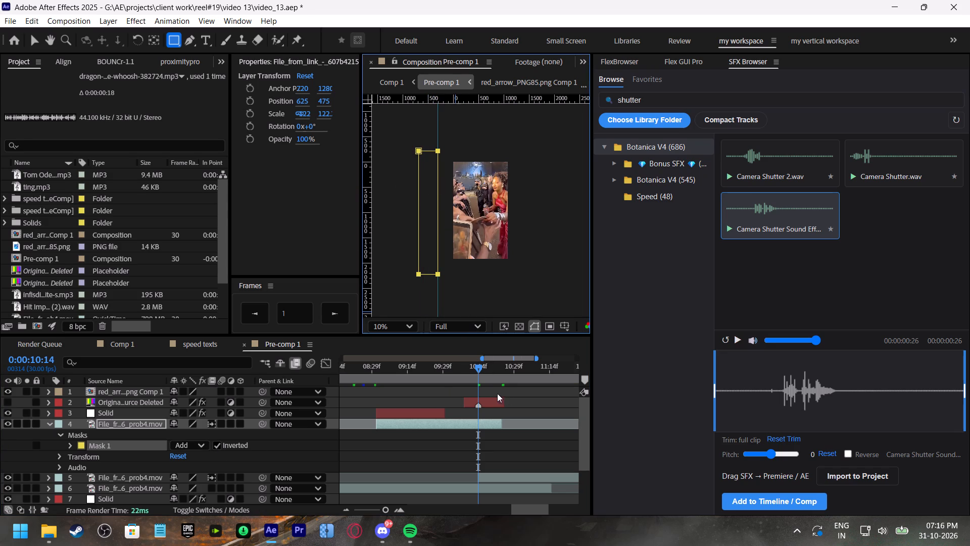
{"action": "left_click_drag", "start_coordinate": [482, 369], "coordinate": [499, 383]}
{"action": "key", "text": "v"}
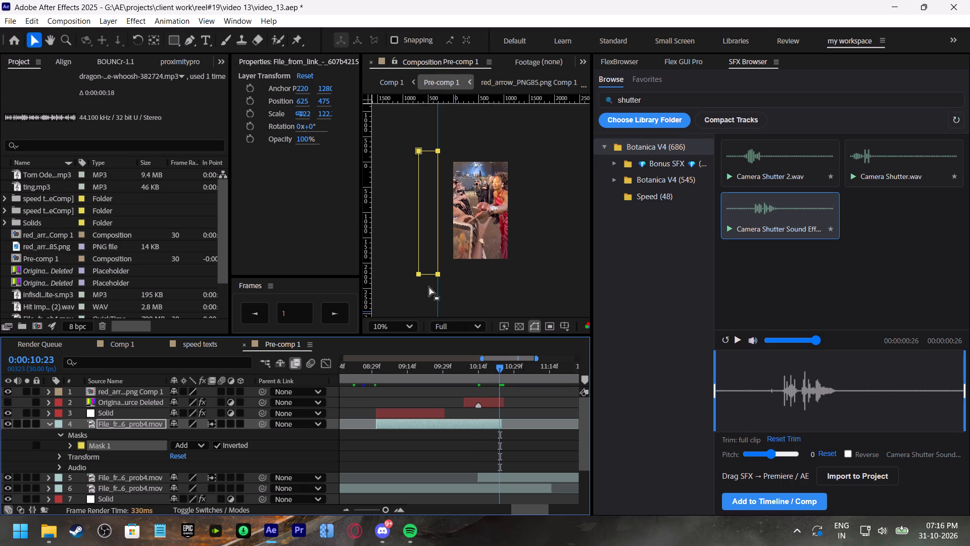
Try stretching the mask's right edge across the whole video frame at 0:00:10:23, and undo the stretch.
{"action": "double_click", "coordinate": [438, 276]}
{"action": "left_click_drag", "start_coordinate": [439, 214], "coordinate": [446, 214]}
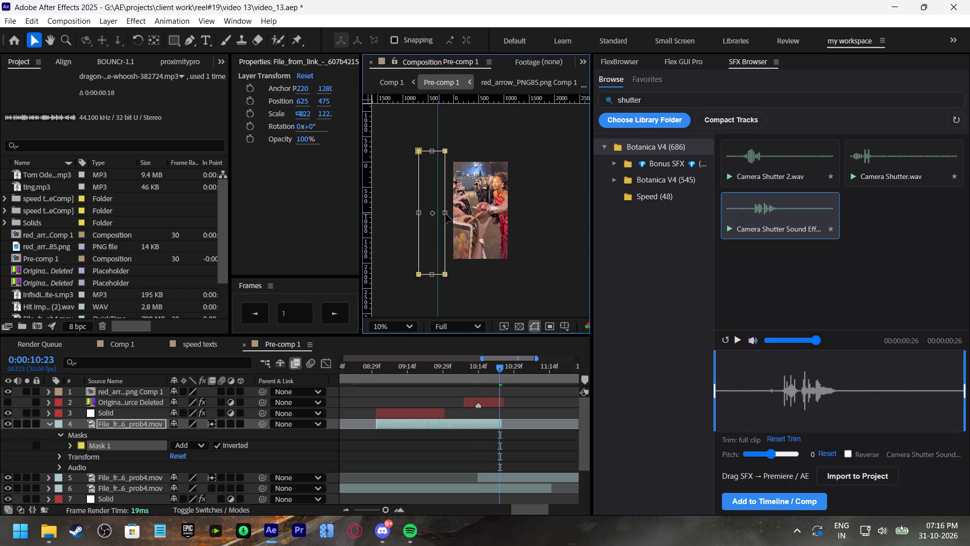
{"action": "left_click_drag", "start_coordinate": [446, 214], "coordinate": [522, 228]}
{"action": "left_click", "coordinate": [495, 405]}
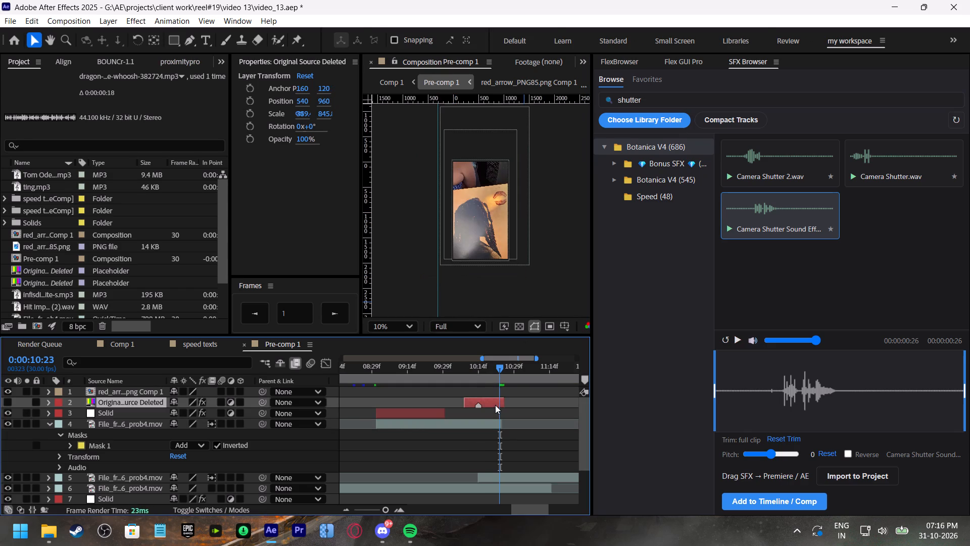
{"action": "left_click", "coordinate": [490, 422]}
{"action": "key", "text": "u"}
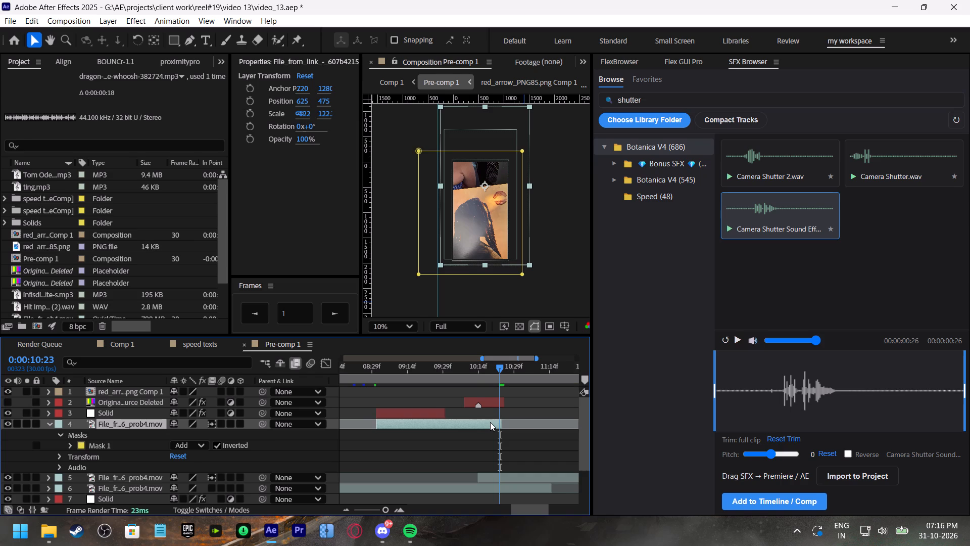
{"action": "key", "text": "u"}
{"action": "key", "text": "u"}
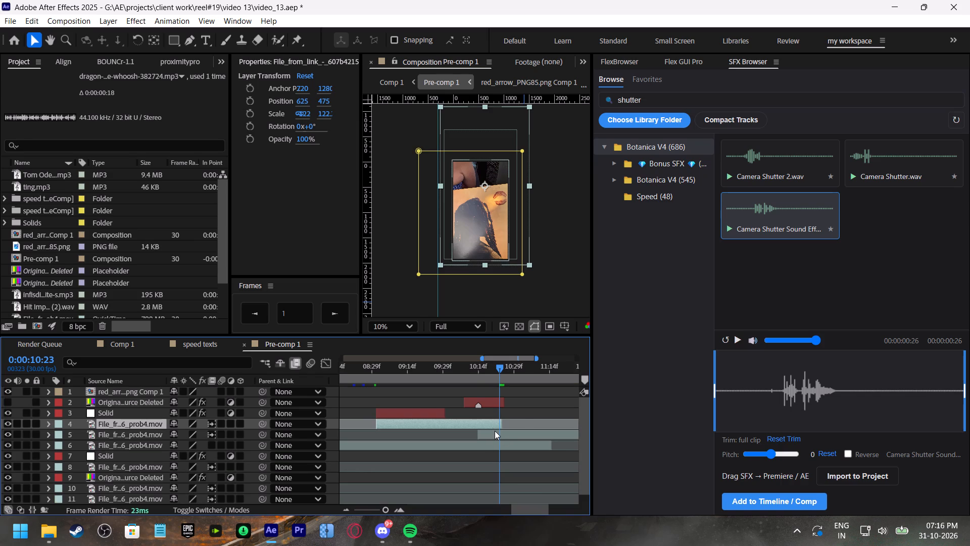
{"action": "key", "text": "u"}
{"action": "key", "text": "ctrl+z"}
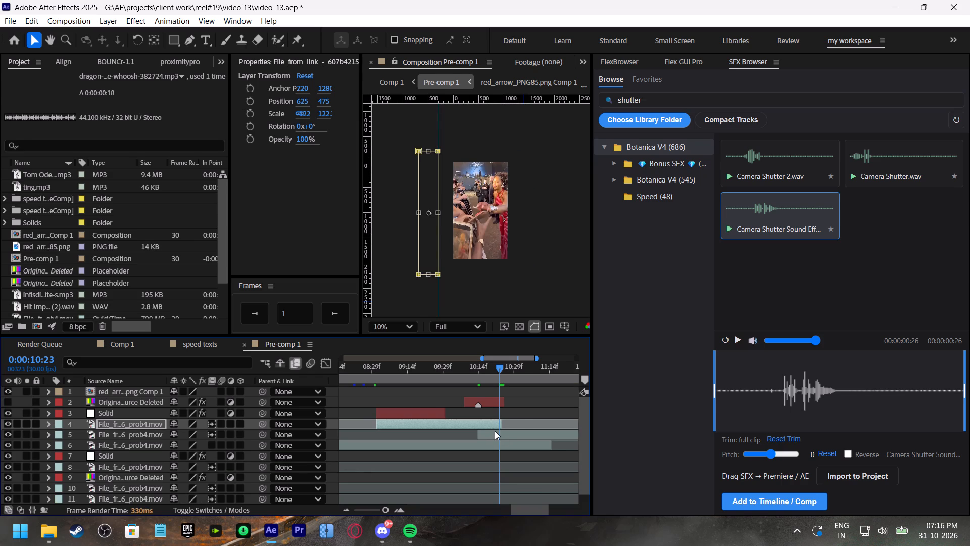
Start Mask Path keyframing on the layer 4 clip's mask and place its first keyframe at 0:00:10:14.
{"action": "key", "text": "m"}
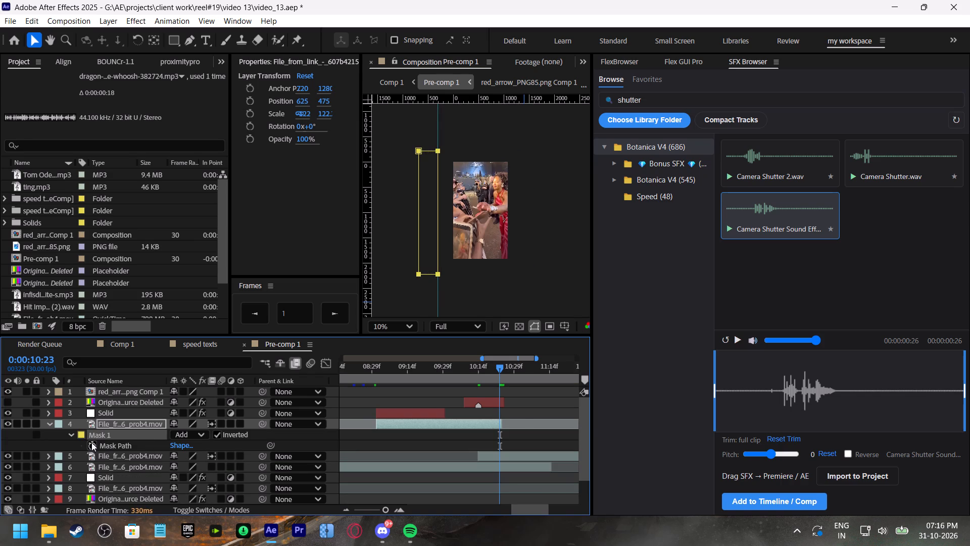
{"action": "left_click", "coordinate": [94, 446]}
{"action": "left_click_drag", "start_coordinate": [499, 368], "coordinate": [504, 370]}
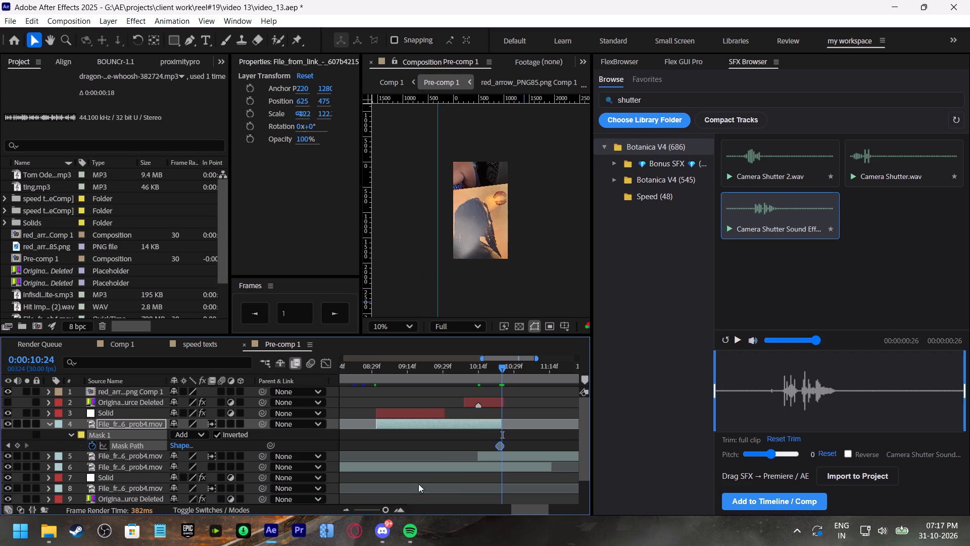
{"action": "left_click_drag", "start_coordinate": [383, 508], "coordinate": [396, 509]}
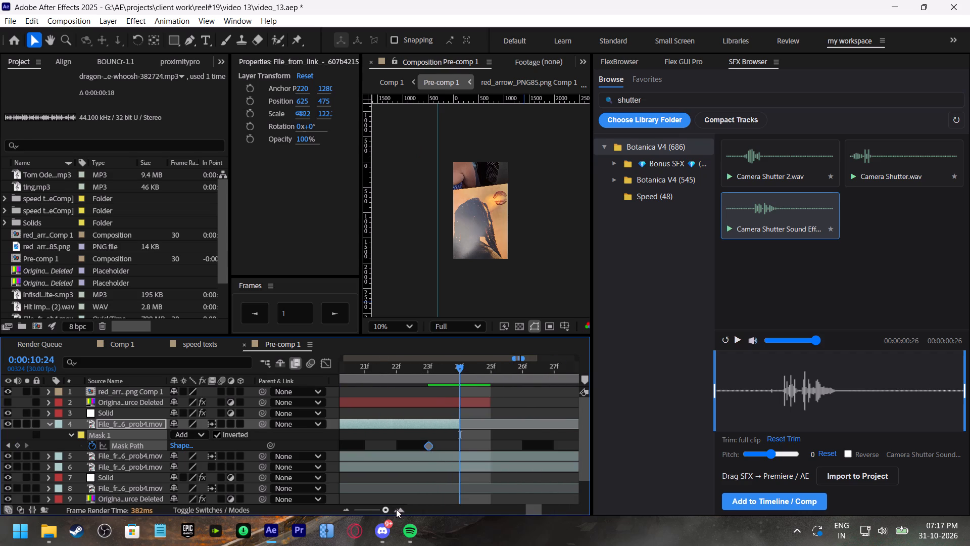
{"action": "left_click_drag", "start_coordinate": [396, 509], "coordinate": [389, 509]}
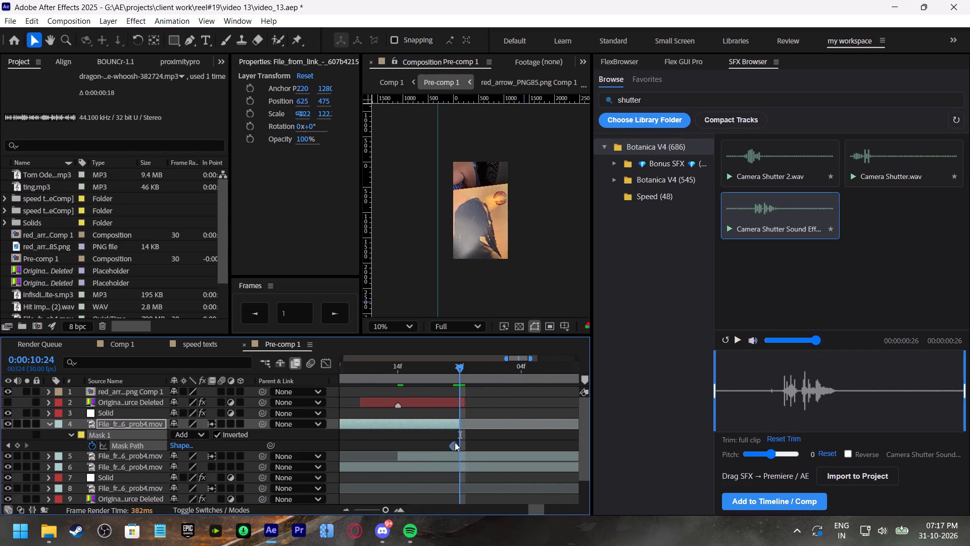
{"action": "left_click", "coordinate": [402, 365]}
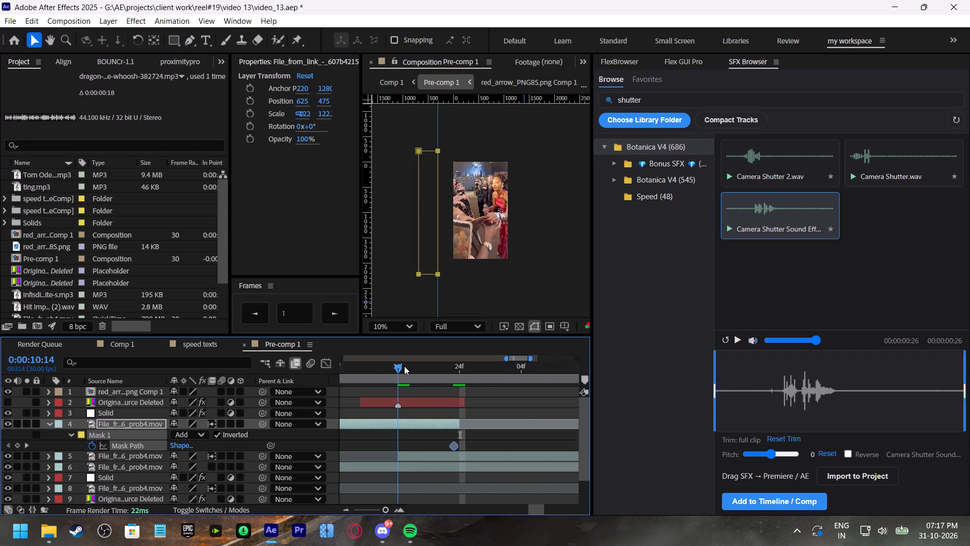
{"action": "left_click_drag", "start_coordinate": [453, 446], "coordinate": [405, 448]}
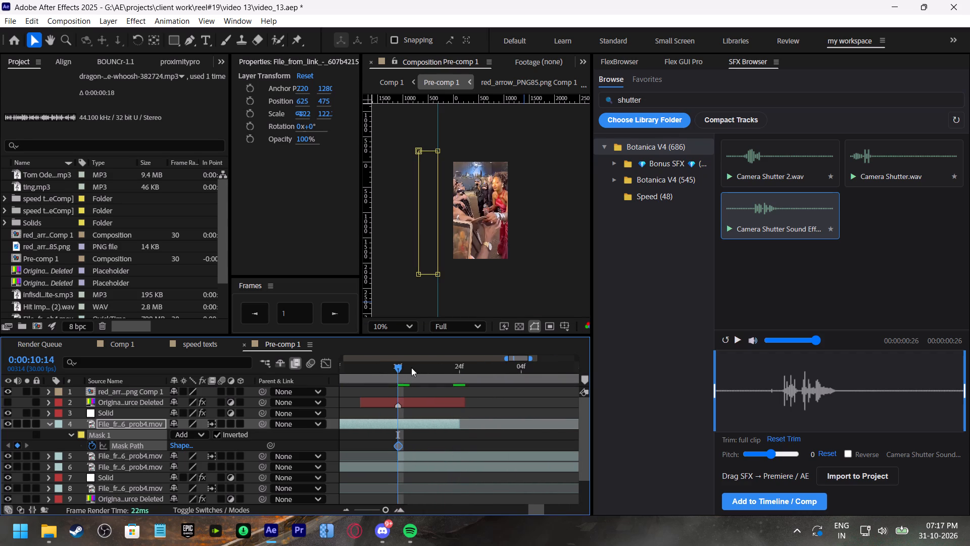
At 0:00:10:24, extend the layer 4 clip's end by one frame and stretch the mask's right edge past the whole video frame.
{"action": "left_click_drag", "start_coordinate": [414, 367], "coordinate": [464, 390]}
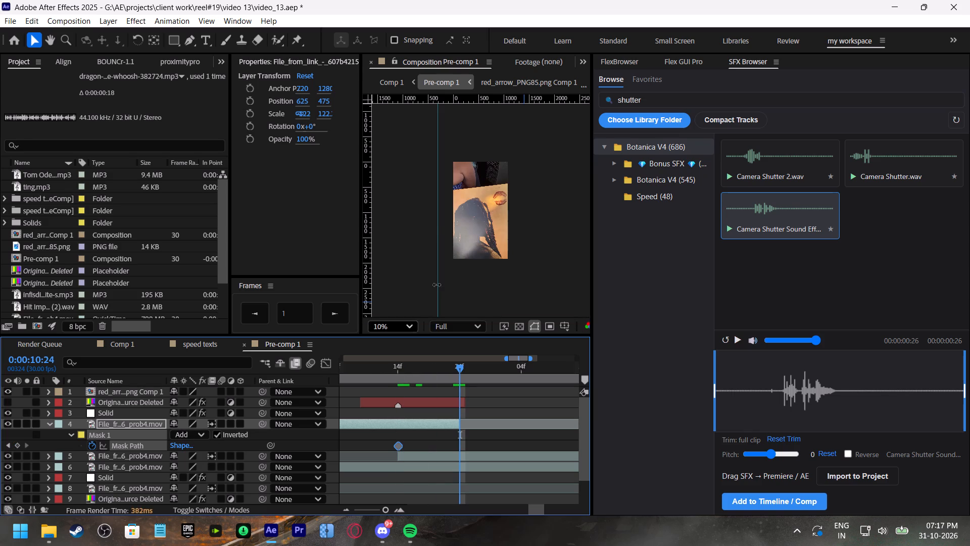
{"action": "left_click", "coordinate": [459, 427], "text": "shift"}
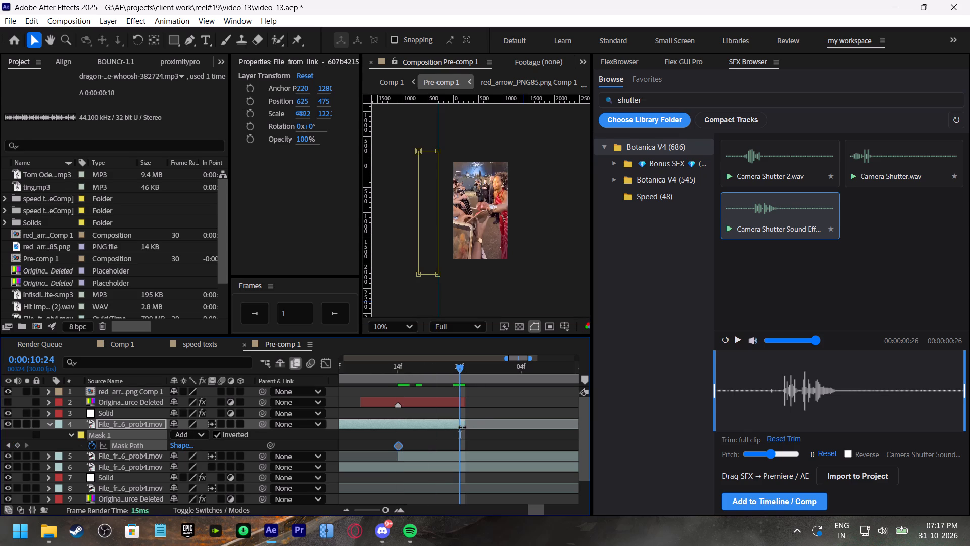
{"action": "double_click", "coordinate": [440, 276]}
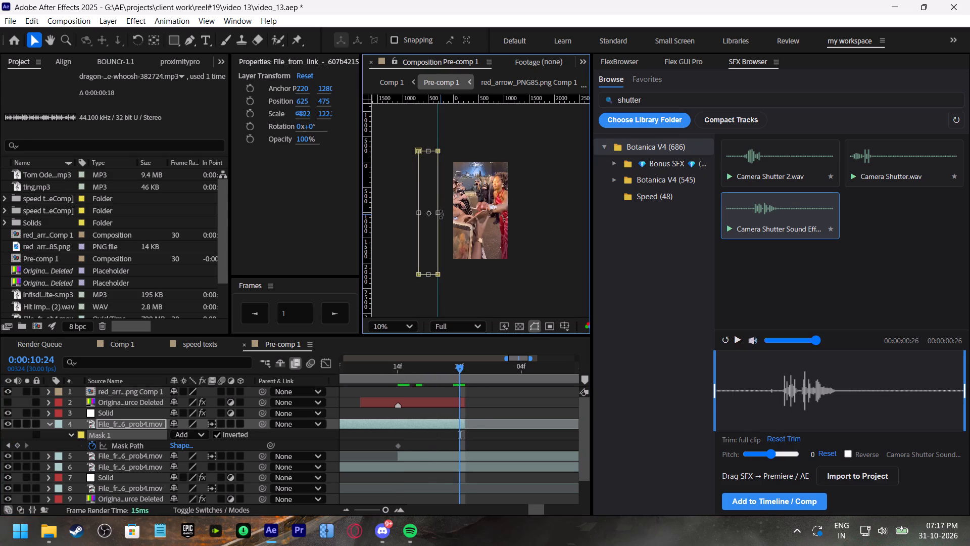
{"action": "left_click_drag", "start_coordinate": [438, 214], "coordinate": [521, 224]}
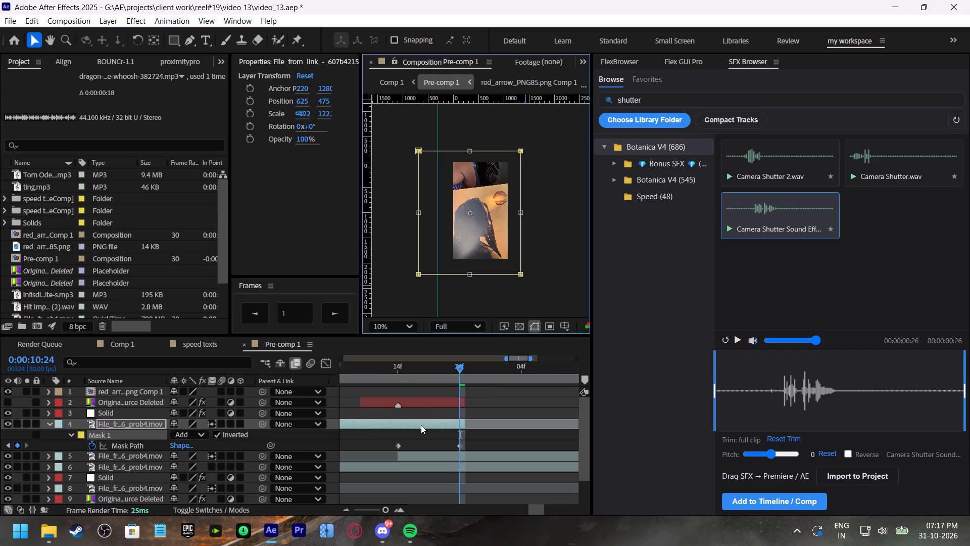
Draw a narrow white vertical rectangle as a new shape layer, taller than the video frame.
{"action": "left_click", "coordinate": [440, 402]}
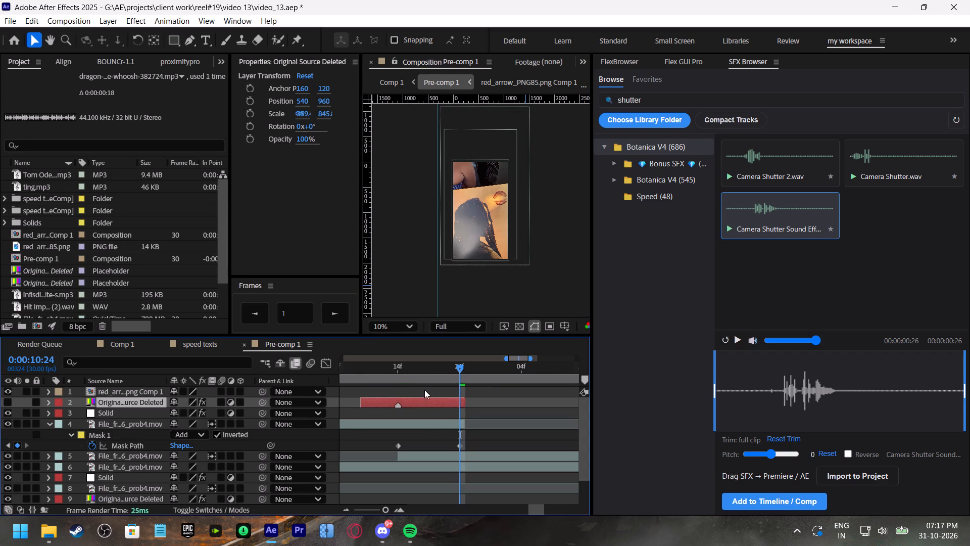
{"action": "left_click", "coordinate": [424, 389]}
{"action": "left_click", "coordinate": [177, 40]}
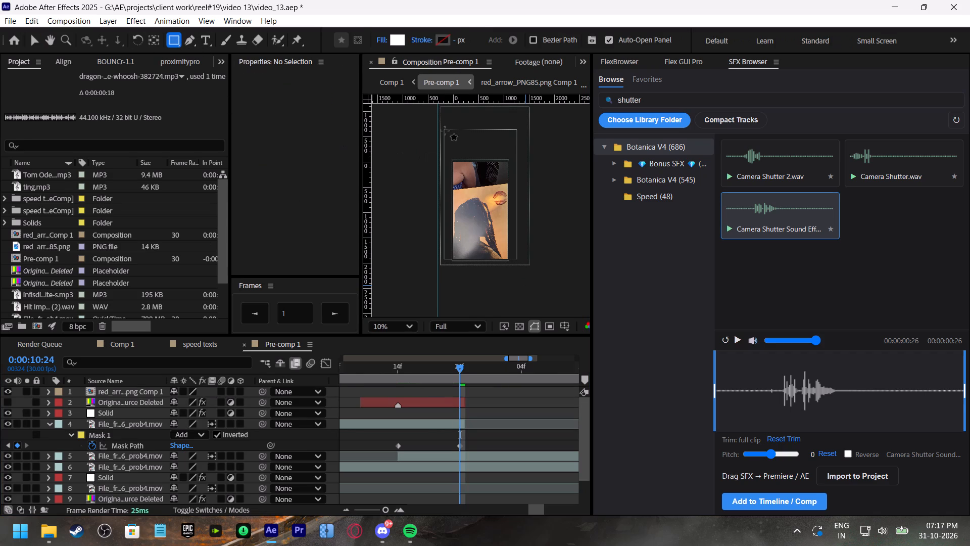
{"action": "left_click_drag", "start_coordinate": [459, 144], "coordinate": [468, 287]}
Trim the white bar's shape layer so it runs only from 0:00:10:14 to 0:00:10:24.
{"action": "key", "text": "ctrl+shift+d"}
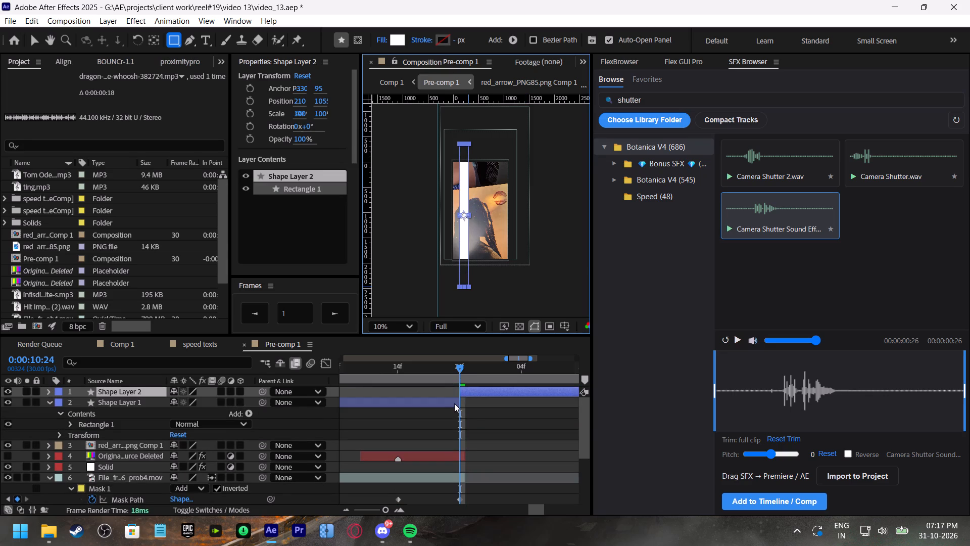
{"action": "left_click", "coordinate": [454, 403]}
{"action": "key", "text": "BackSpace"}
{"action": "left_click_drag", "start_coordinate": [474, 392], "coordinate": [414, 393]}
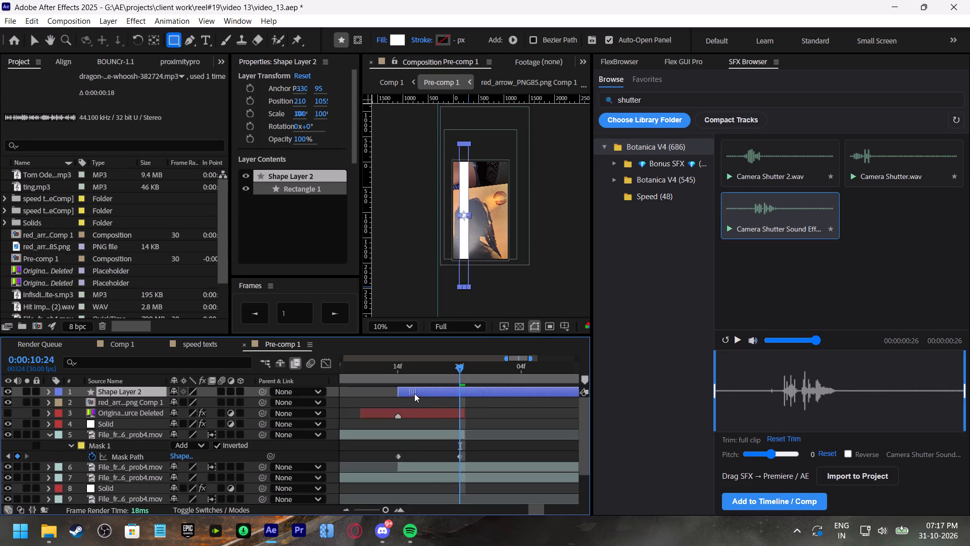
{"action": "left_click_drag", "start_coordinate": [414, 393], "coordinate": [412, 393]}
{"action": "key", "text": "ctrl+shift+d"}
{"action": "left_click", "coordinate": [496, 390]}
{"action": "key", "text": "BackSpace"}
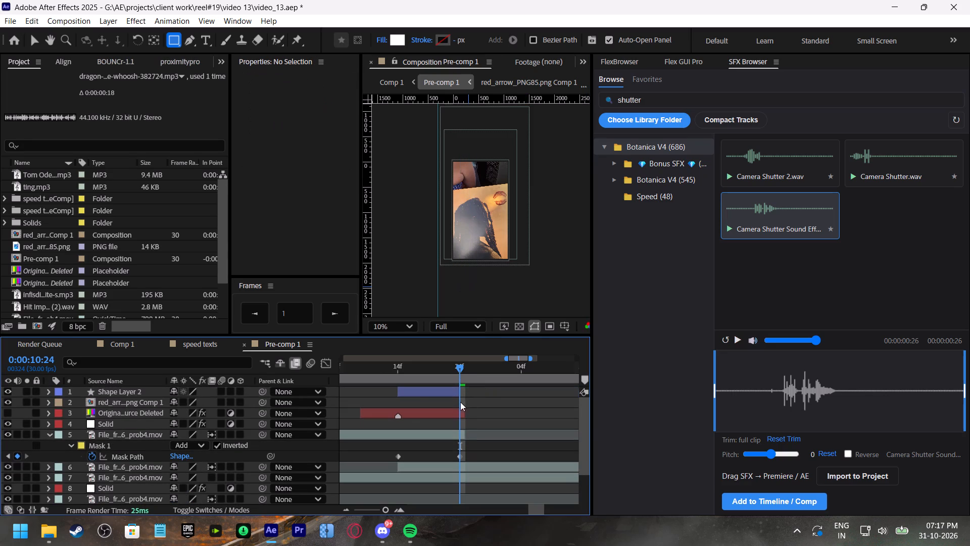
Add a Position keyframe to the white bar at 0:00:10:14, placing it just left of the video frame at about -310, 1080.
{"action": "left_click_drag", "start_coordinate": [402, 366], "coordinate": [397, 365]}
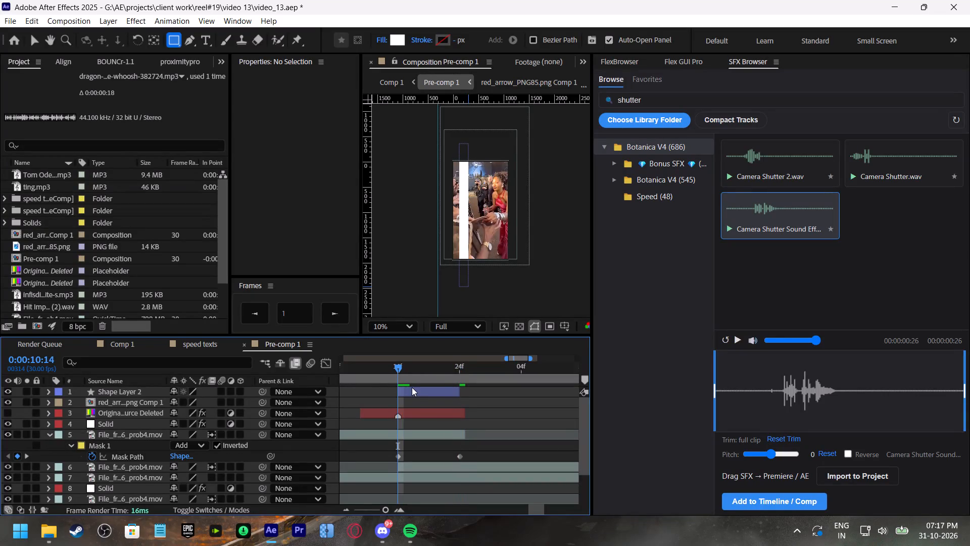
{"action": "left_click", "coordinate": [413, 392]}
{"action": "key", "text": "p"}
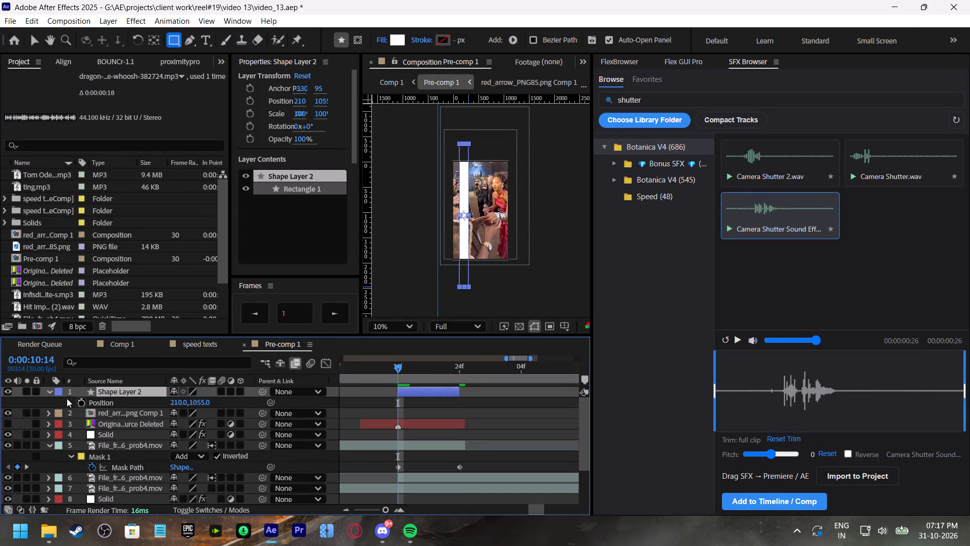
{"action": "left_click", "coordinate": [82, 400]}
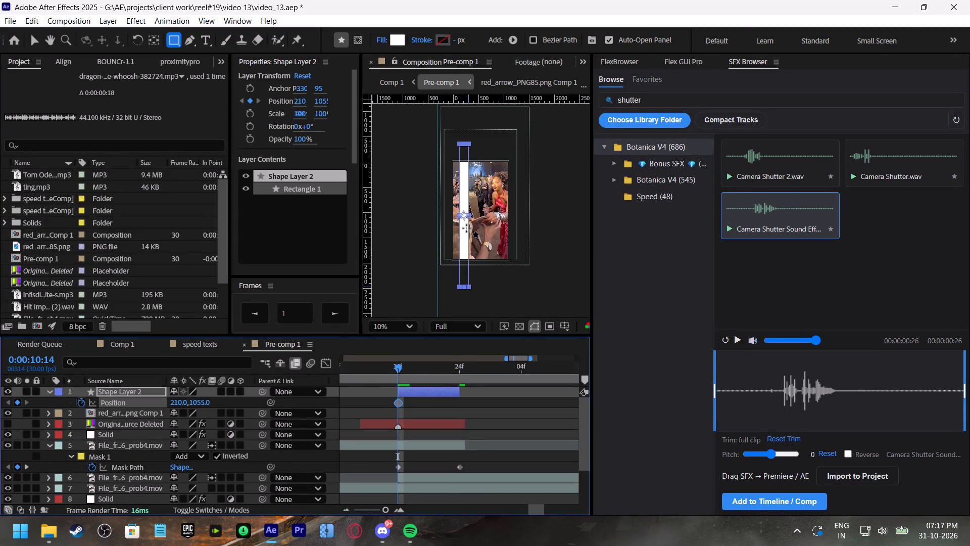
{"action": "key", "text": "v"}
{"action": "scroll", "coordinate": [461, 208], "scroll_direction": "down", "scroll_amount": 2}
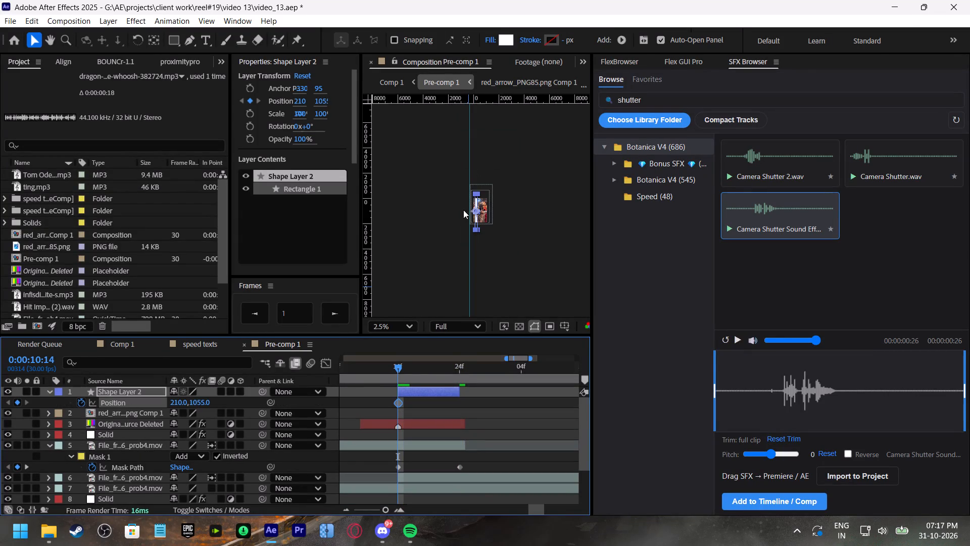
{"action": "scroll", "coordinate": [491, 203], "scroll_direction": "up", "scroll_amount": 3}
{"action": "left_click_drag", "start_coordinate": [444, 247], "coordinate": [404, 247]}
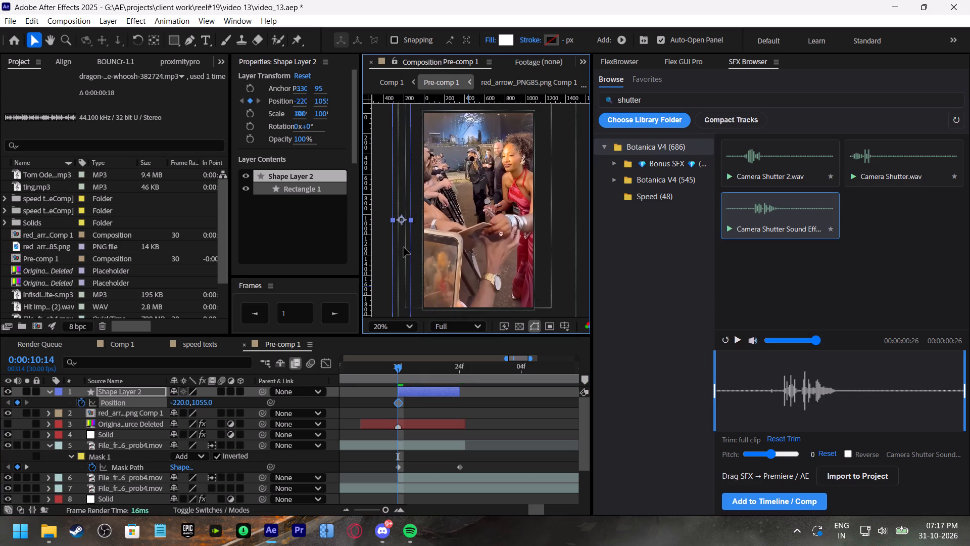
{"action": "left_click_drag", "start_coordinate": [404, 247], "coordinate": [390, 251]}
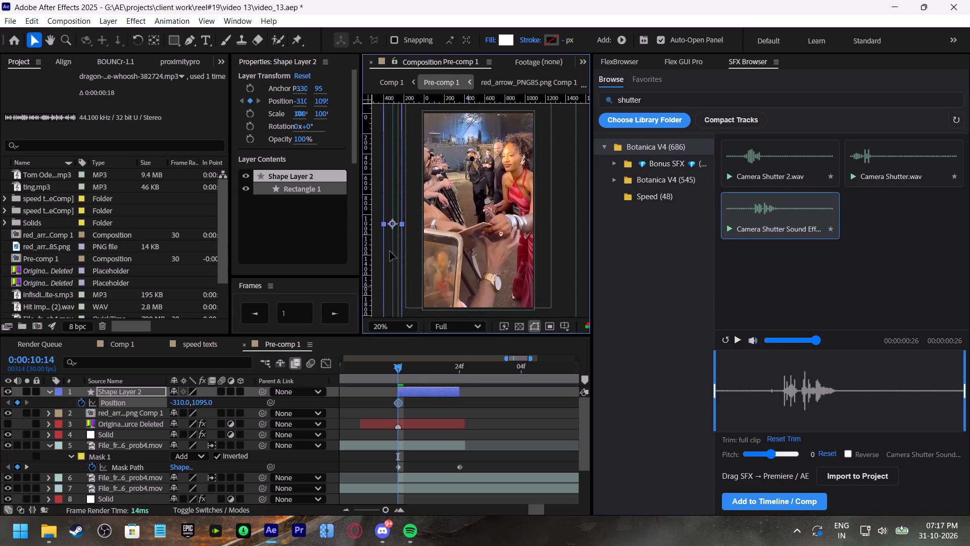
{"action": "left_click_drag", "start_coordinate": [390, 251], "coordinate": [389, 250]}
{"action": "scroll", "coordinate": [481, 257], "scroll_direction": "down", "scroll_amount": 2}
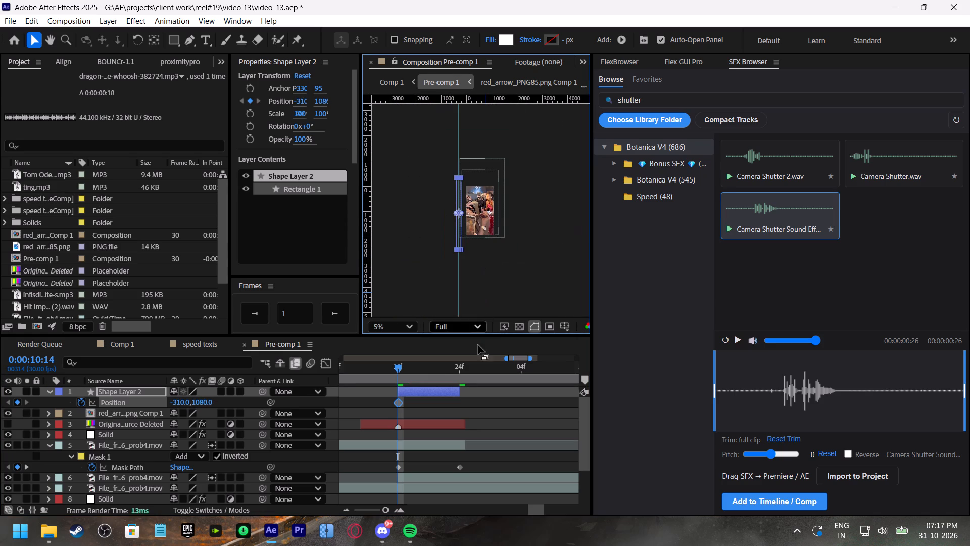
Extend the shape layer's end by one frame to include 0:00:10:24.
{"action": "left_click_drag", "start_coordinate": [445, 367], "coordinate": [461, 378]}
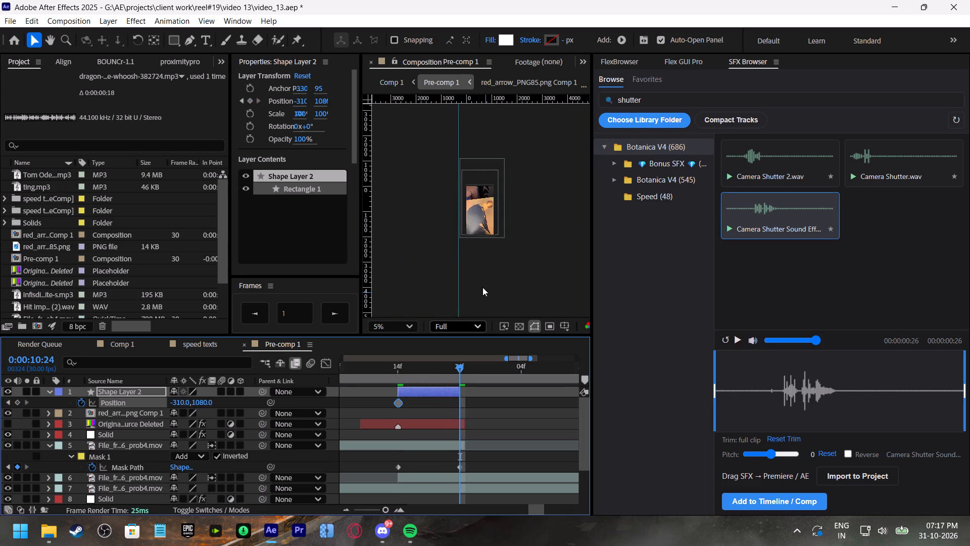
{"action": "scroll", "coordinate": [505, 162], "scroll_direction": "up", "scroll_amount": 2}
{"action": "left_click", "coordinate": [461, 394]}
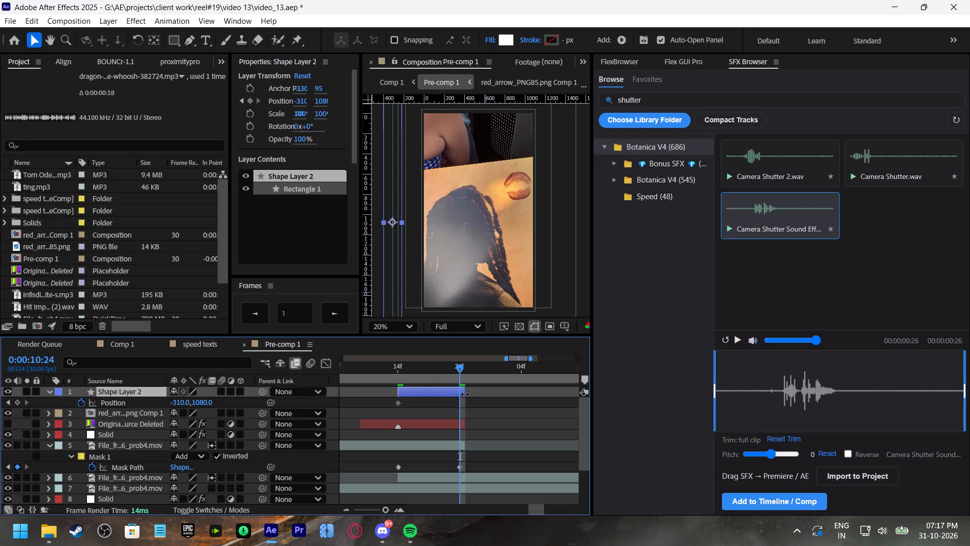
Place a vertical guide along the right edge of the layer 5 clip's stretched mask at 0:00:10:24.
{"action": "left_click", "coordinate": [456, 426]}
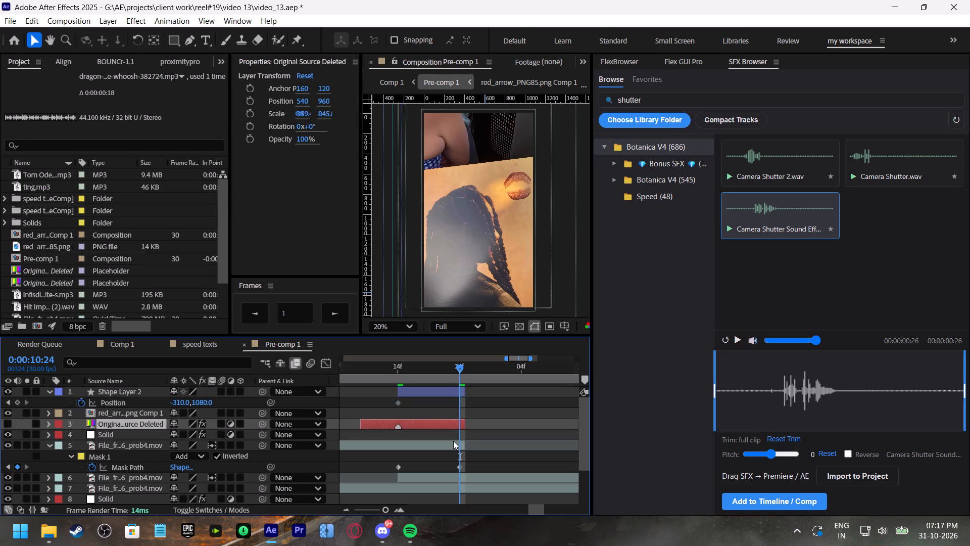
{"action": "left_click", "coordinate": [456, 439]}
{"action": "left_click", "coordinate": [454, 443]}
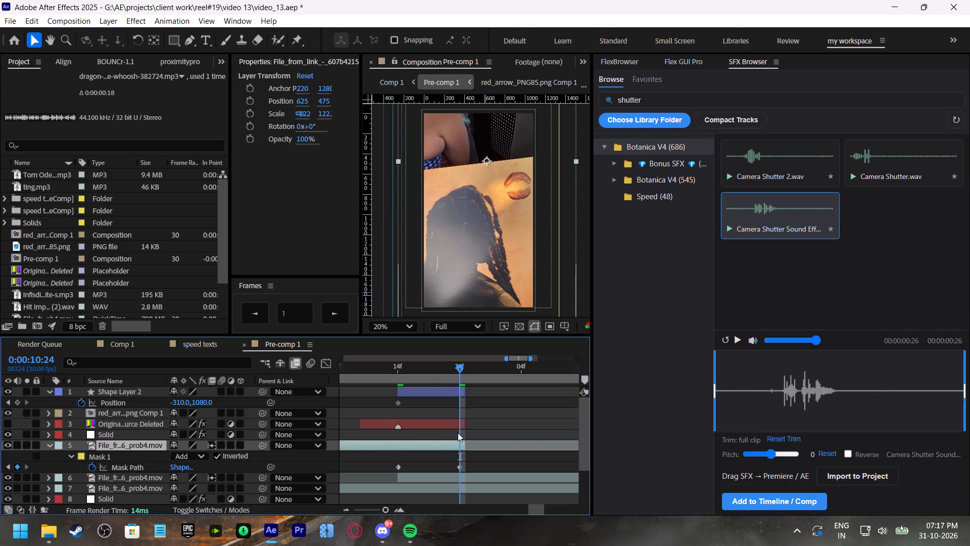
{"action": "left_click_drag", "start_coordinate": [370, 194], "coordinate": [561, 270]}
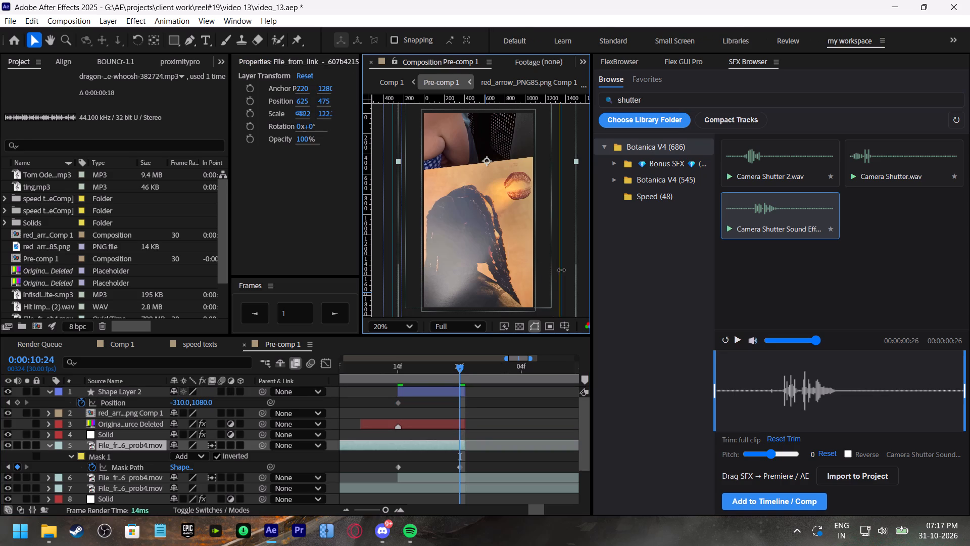
{"action": "left_click_drag", "start_coordinate": [561, 270], "coordinate": [559, 269]}
At 0:00:10:24, move the white bar right of the video frame onto the guide, at about 1335, 1085, and save the project.
{"action": "left_click", "coordinate": [450, 390]}
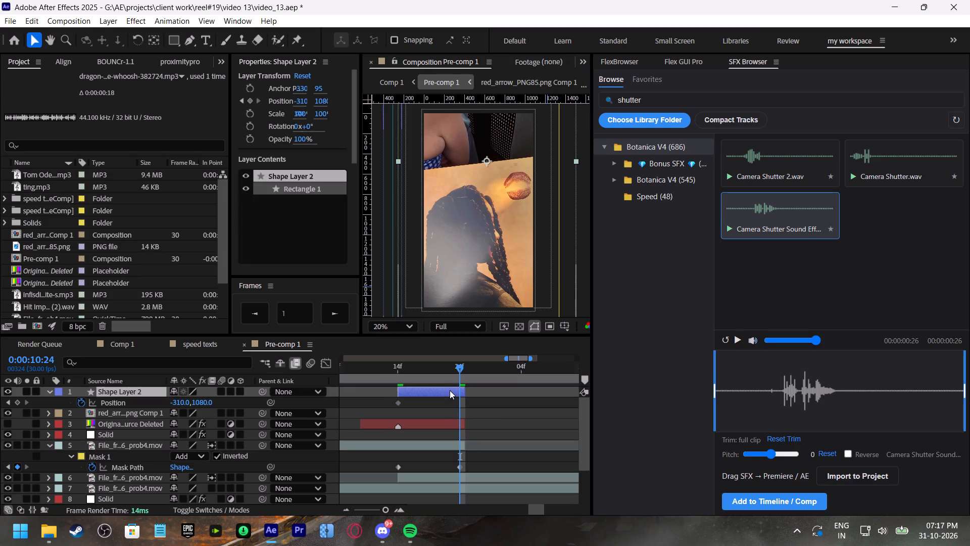
{"action": "left_click_drag", "start_coordinate": [388, 235], "coordinate": [543, 243]}
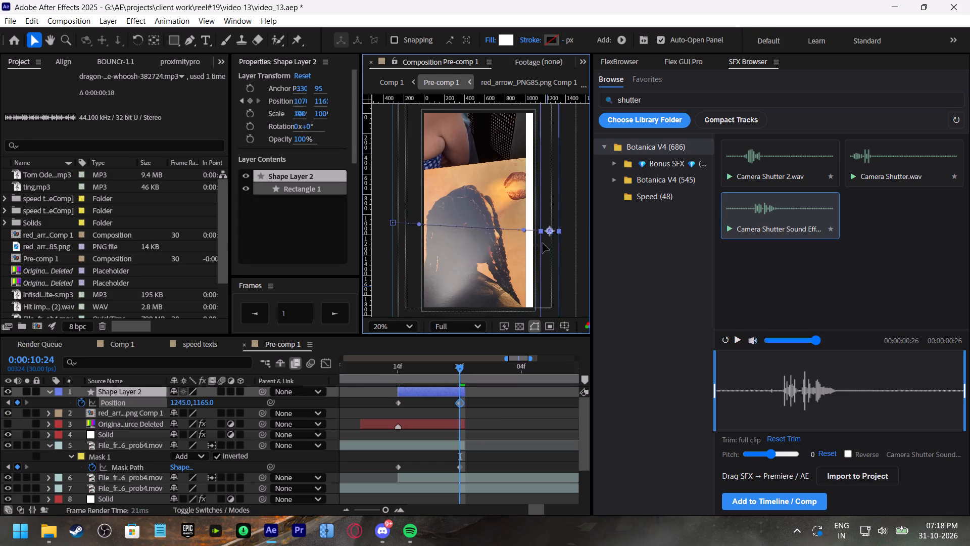
{"action": "left_click_drag", "start_coordinate": [543, 243], "coordinate": [558, 235]}
{"action": "key", "text": "ctrl+s"}
Apply a Flex easing curve with X1 0.2 and Y1 0.43 to the bar's Position and clip's Mask Path keyframes, and preview from 0:00:10:12.
{"action": "left_click_drag", "start_coordinate": [482, 396], "coordinate": [479, 398]}
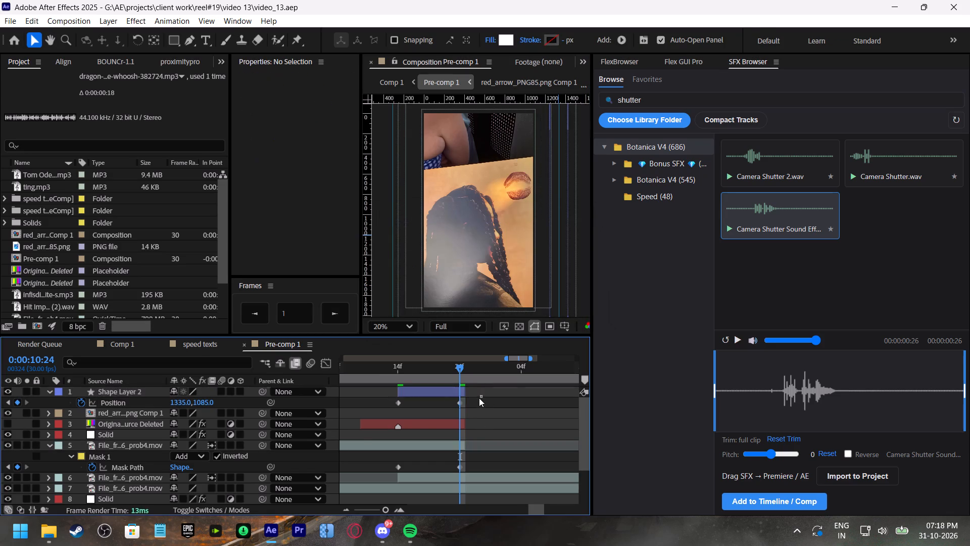
{"action": "left_click_drag", "start_coordinate": [479, 398], "coordinate": [389, 471]}
{"action": "left_click", "coordinate": [698, 64]}
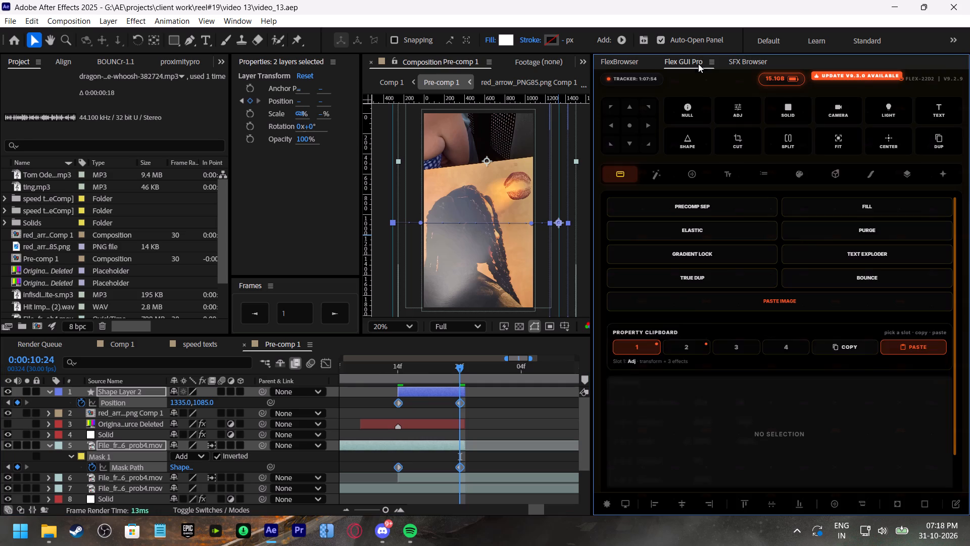
{"action": "left_click", "coordinate": [870, 176]}
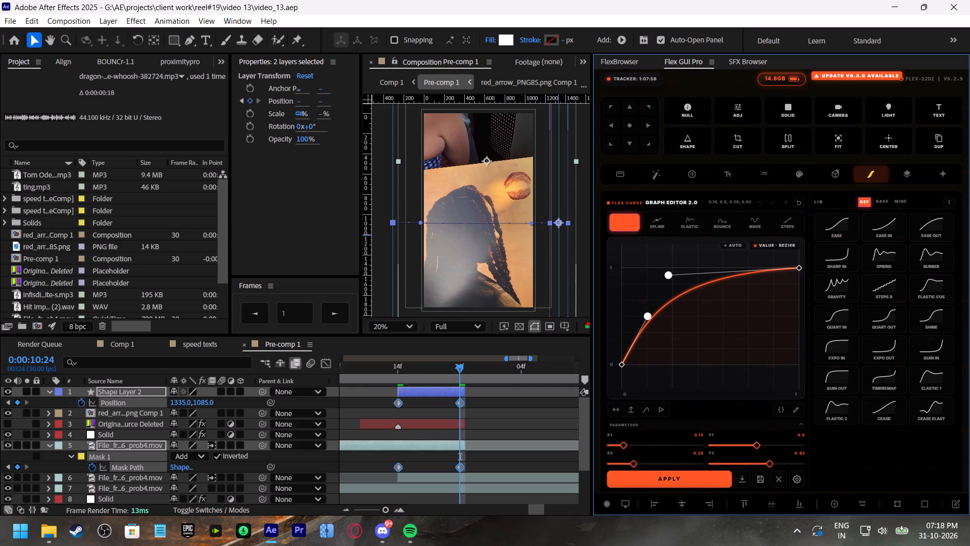
{"action": "left_click_drag", "start_coordinate": [650, 319], "coordinate": [659, 326]}
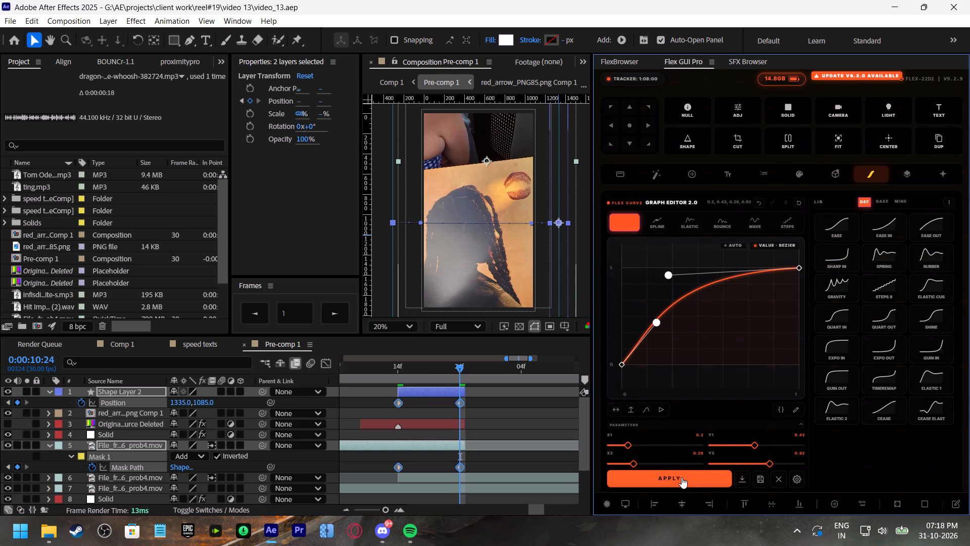
{"action": "left_click", "coordinate": [682, 477]}
{"action": "left_click", "coordinate": [387, 366]}
{"action": "key", "text": "space"}
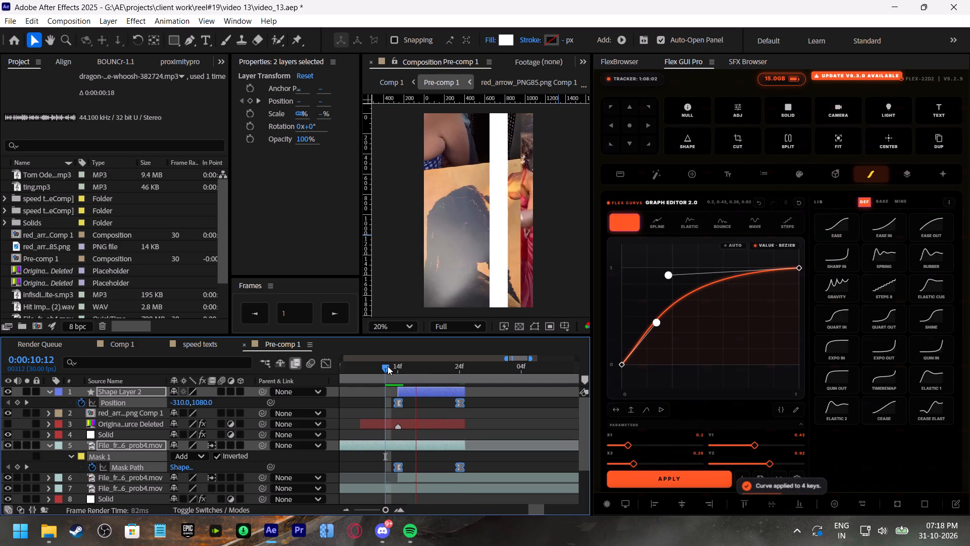
{"action": "left_click", "coordinate": [387, 366]}
{"action": "left_click", "coordinate": [387, 366]}
Apply the Deep Glow effect to the white bar's shape layer in Pre-comp 1 and save the project.
{"action": "left_click", "coordinate": [415, 391]}
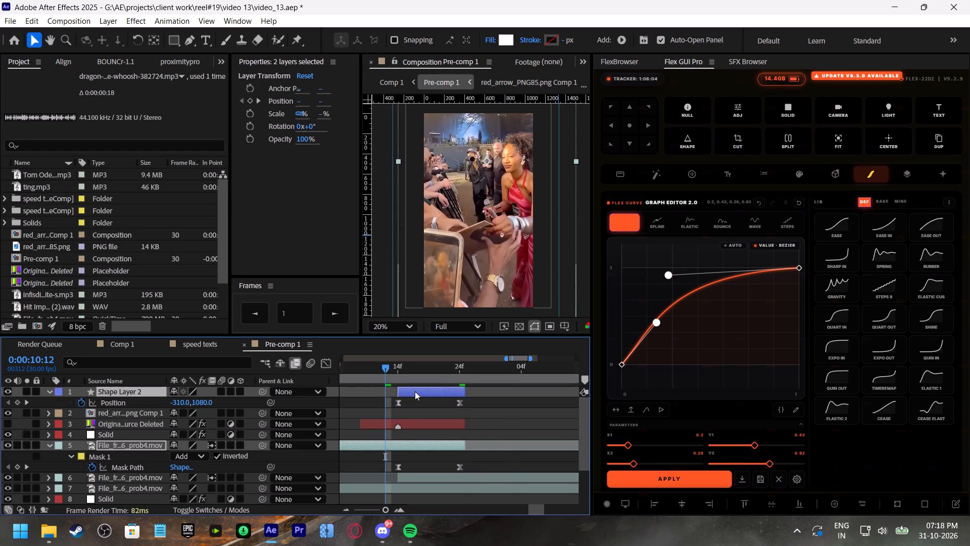
{"action": "key", "text": "ctrl+space"}
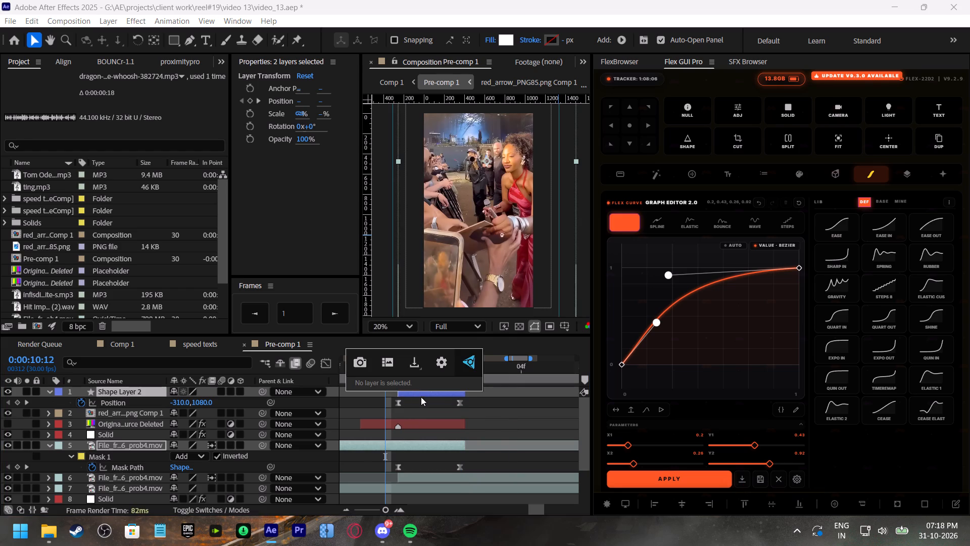
{"action": "left_click", "coordinate": [419, 398]}
{"action": "left_click", "coordinate": [421, 389]}
{"action": "key", "text": "ctrl+space"}
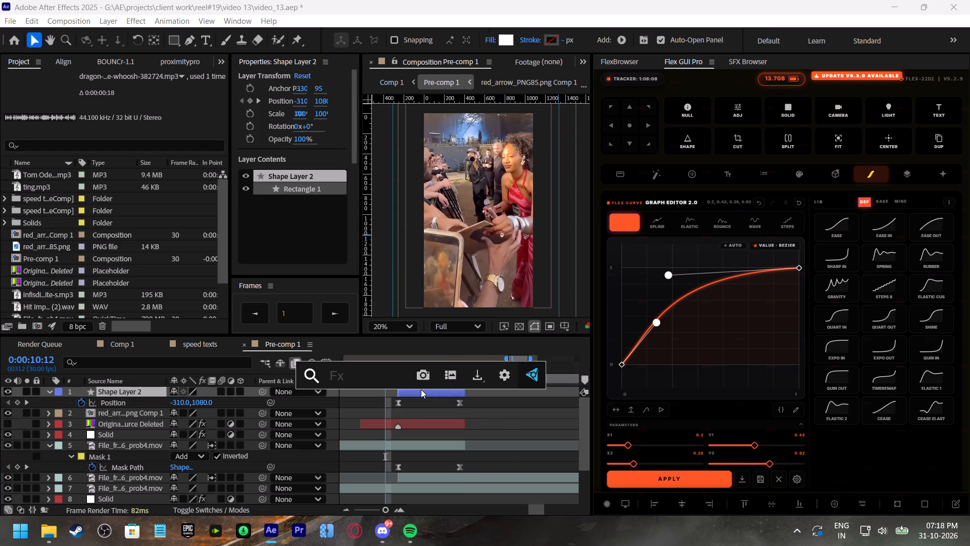
{"action": "type", "text": "deep"}
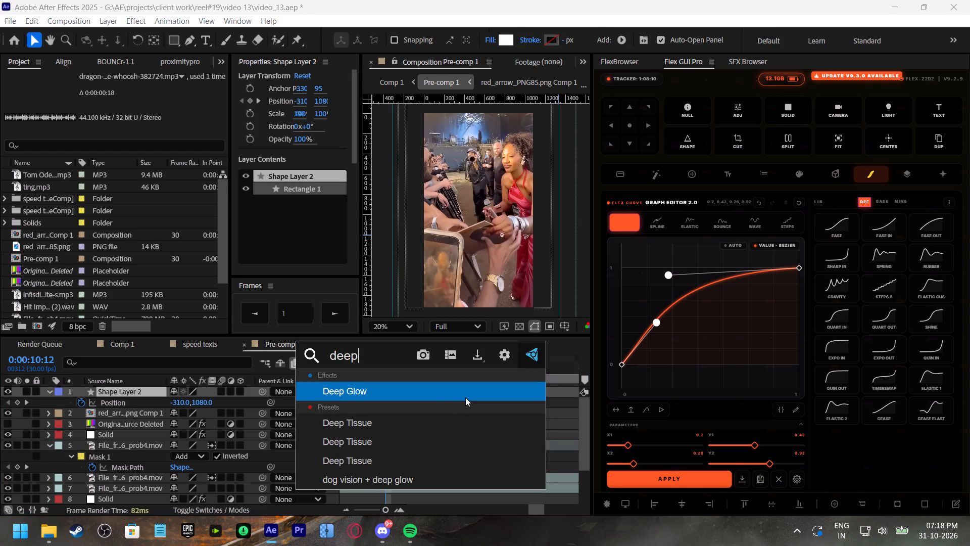
{"action": "left_click", "coordinate": [465, 397]}
{"action": "left_click", "coordinate": [380, 368]}
{"action": "key", "text": "ctrl+s"}
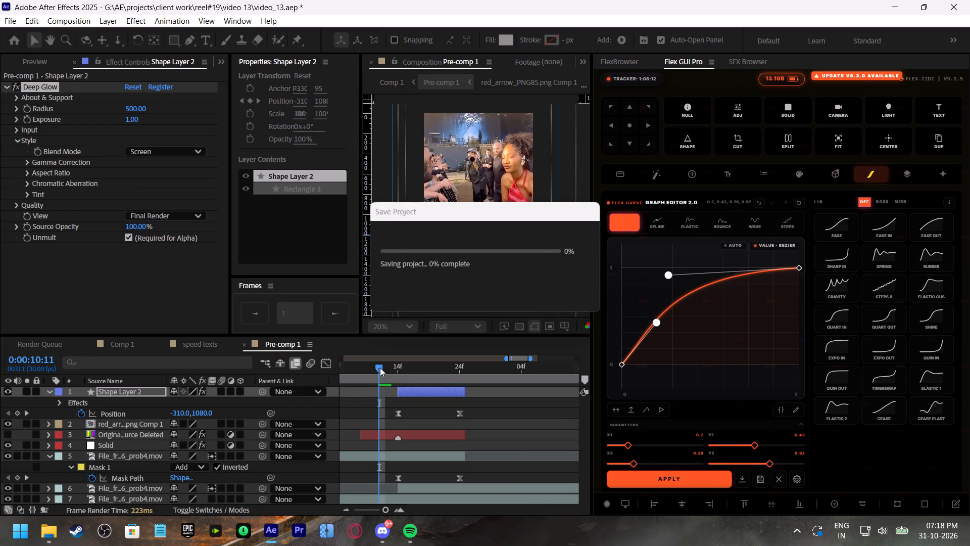
Preview the glowing bar wipe in Pre-comp 1 from 0:00:10:11, save the project and collapse the expanded layer properties.
{"action": "left_click_drag", "start_coordinate": [383, 510], "coordinate": [374, 511]}
{"action": "key", "text": "space"}
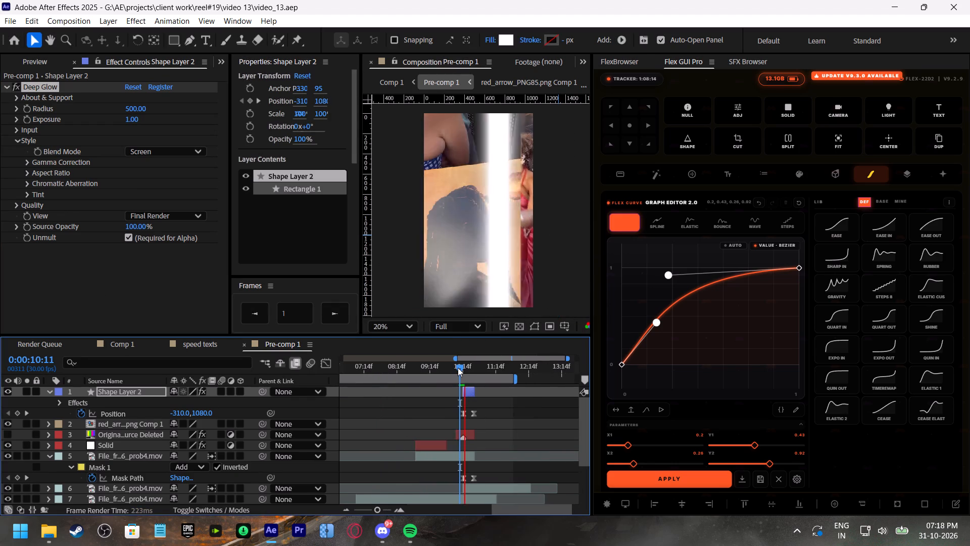
{"action": "left_click", "coordinate": [458, 368]}
{"action": "left_click_drag", "start_coordinate": [378, 509], "coordinate": [384, 511]}
{"action": "key", "text": "space"}
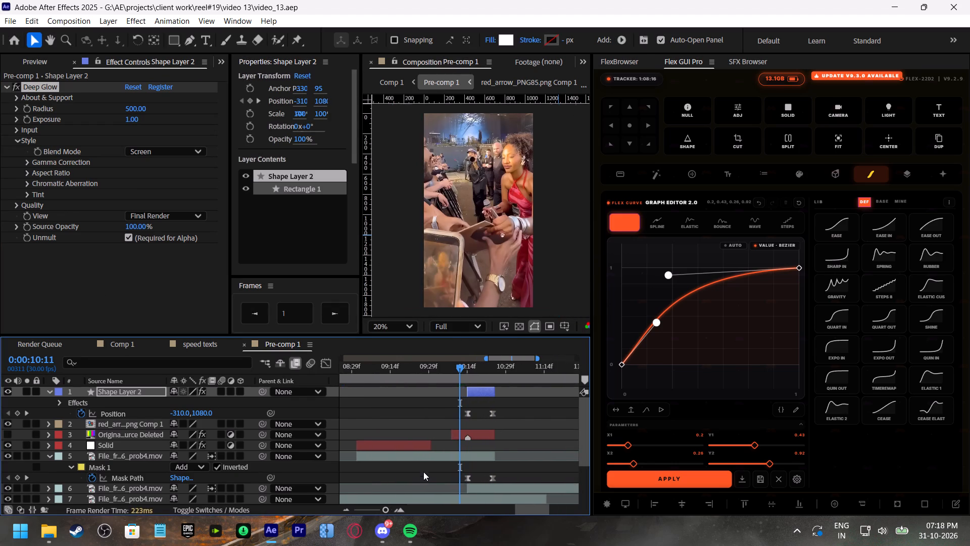
{"action": "left_click", "coordinate": [457, 368]}
{"action": "key", "text": "space"}
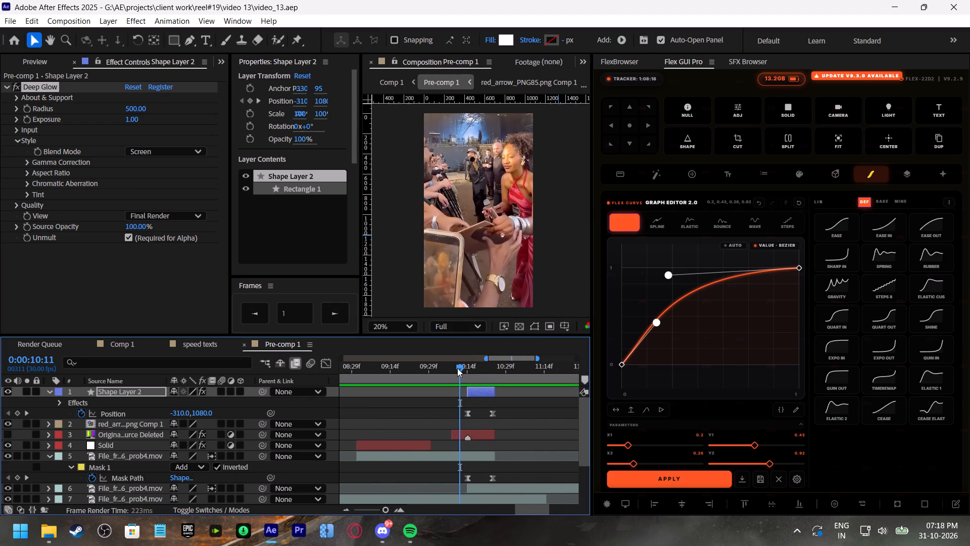
{"action": "left_click_drag", "start_coordinate": [458, 368], "coordinate": [451, 370]}
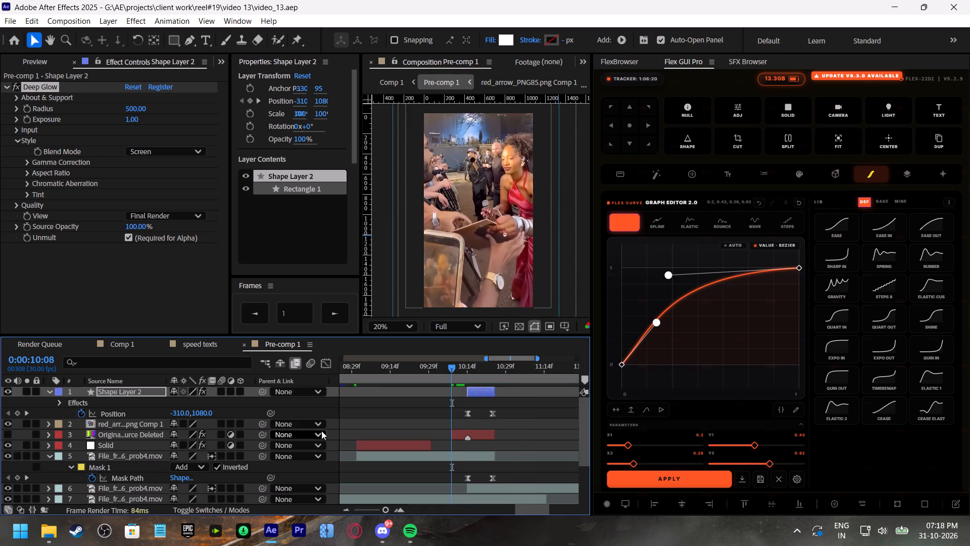
{"action": "key", "text": "ctrl+s"}
{"action": "left_click", "coordinate": [48, 393]}
{"action": "left_click", "coordinate": [50, 433]}
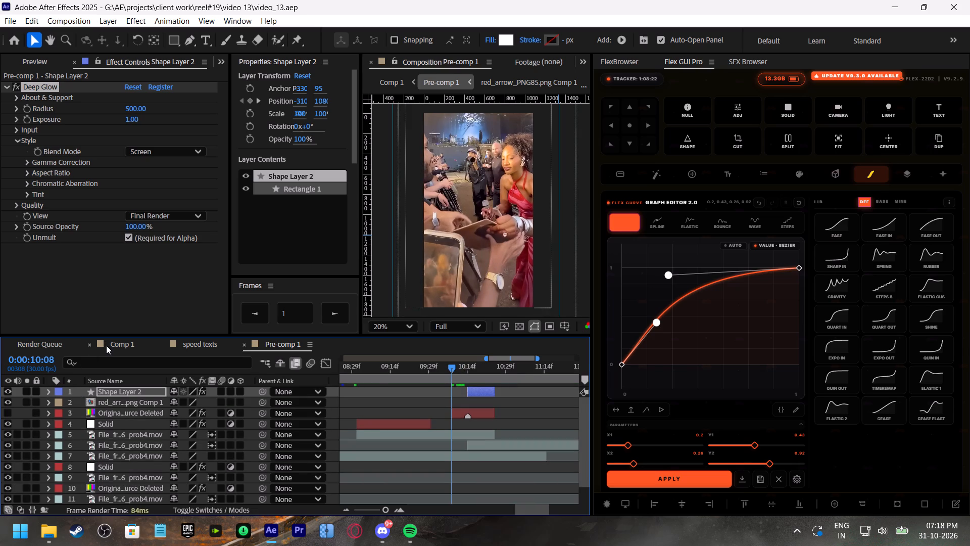
Open Comp 1 at 0:00:09:21 and audition the whoosh MP3 files in File Explorer's Downloads folder.
{"action": "left_click", "coordinate": [106, 345]}
{"action": "left_click_drag", "start_coordinate": [422, 368], "coordinate": [227, 392]}
{"action": "left_click", "coordinate": [513, 377]}
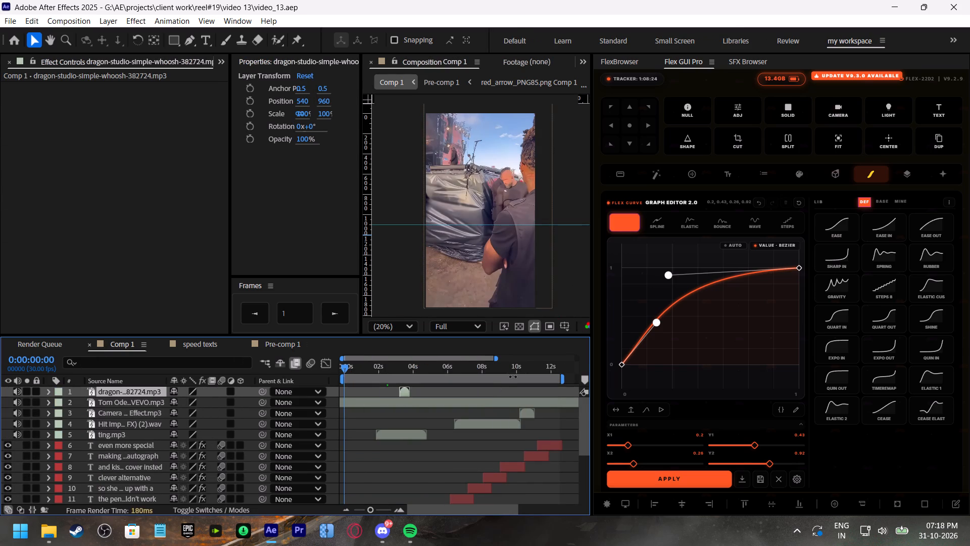
{"action": "left_click", "coordinate": [511, 370]}
{"action": "key", "text": "alt+Tab"}
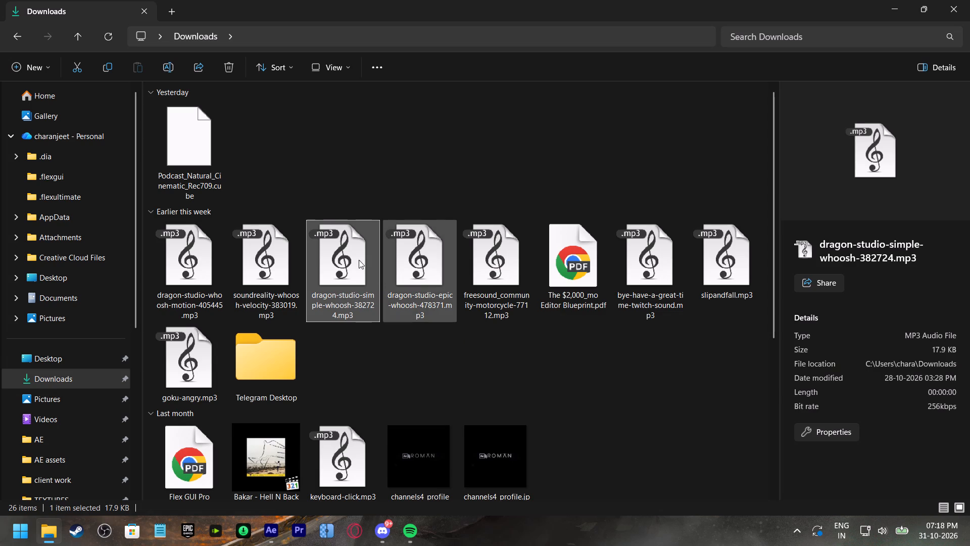
{"action": "double_click", "coordinate": [416, 267]}
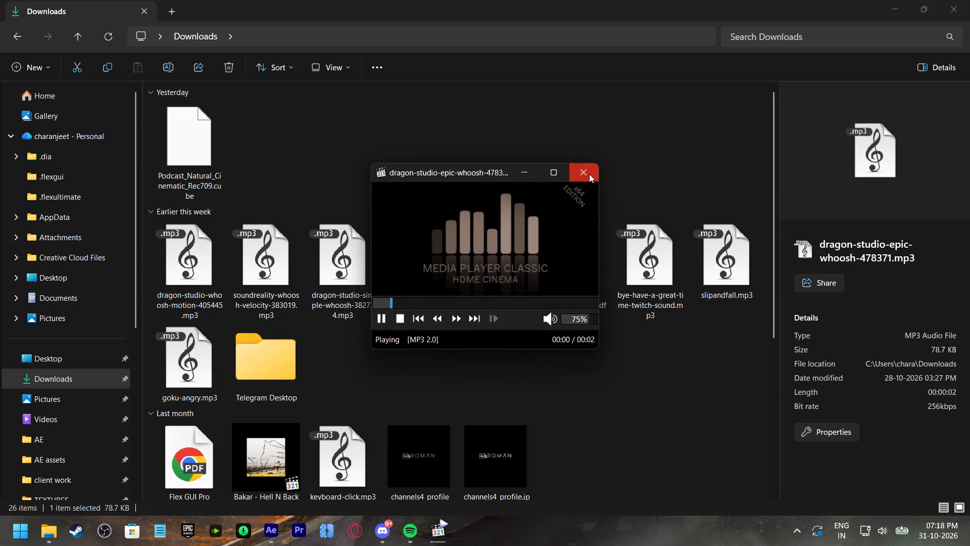
{"action": "left_click", "coordinate": [588, 173]}
{"action": "double_click", "coordinate": [421, 275]}
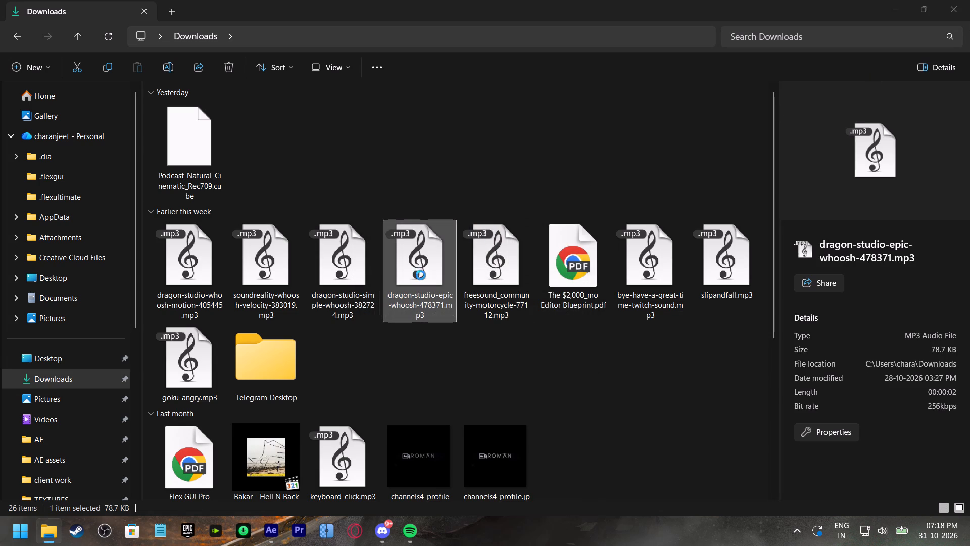
{"action": "left_click", "coordinate": [586, 172]}
{"action": "double_click", "coordinate": [354, 266]}
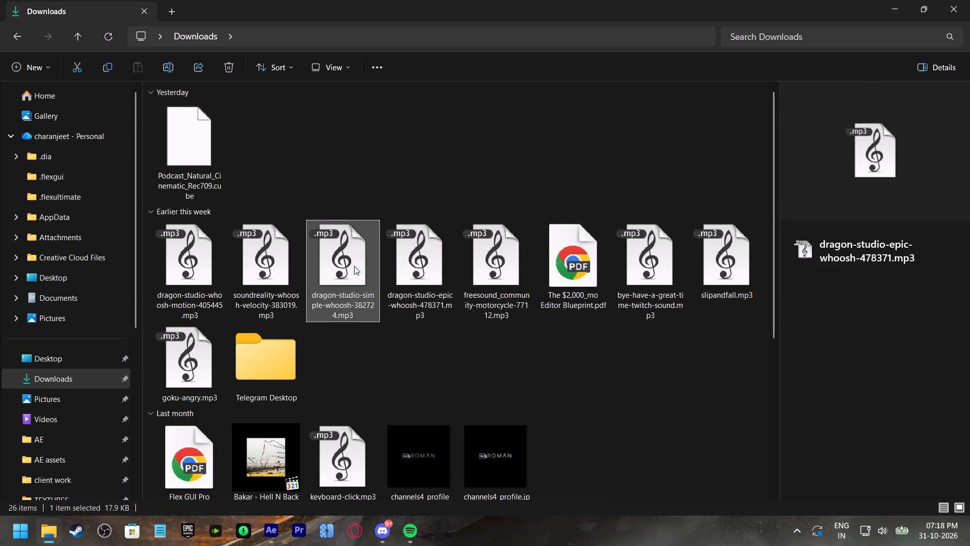
{"action": "double_click", "coordinate": [261, 275]}
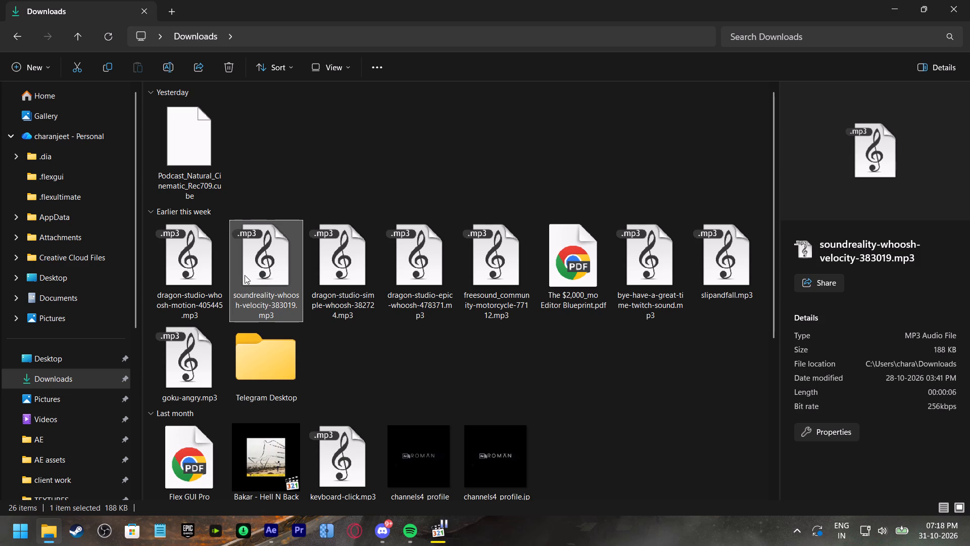
{"action": "double_click", "coordinate": [191, 276]}
{"action": "double_click", "coordinate": [288, 285]}
{"action": "left_click", "coordinate": [584, 174]}
Import soundreality-whoosh-velocity-383019.mp3 as Comp 1's top layer in After Effects, starting near 0:00:09:05, and preview from 0:00:08:27.
{"action": "left_click_drag", "start_coordinate": [272, 304], "coordinate": [308, 345]}
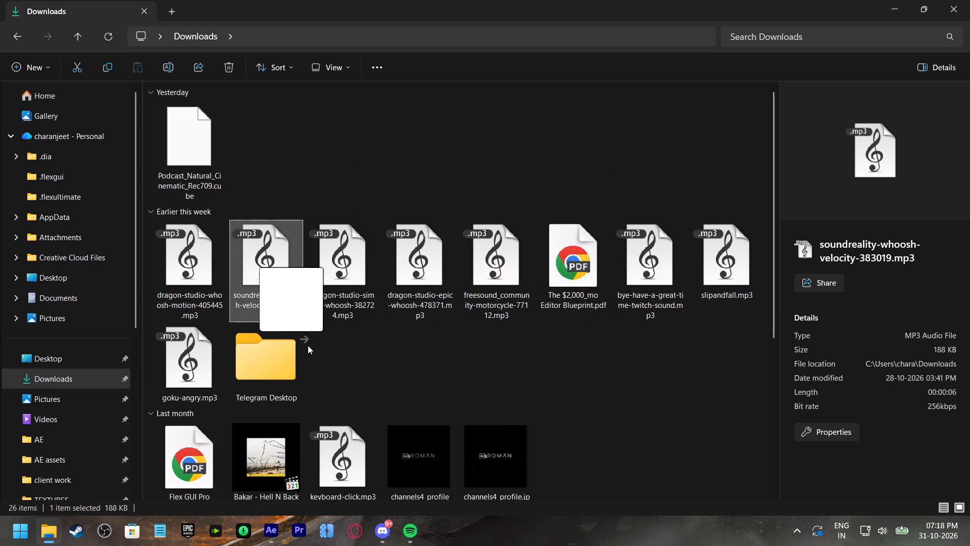
{"action": "left_click_drag", "start_coordinate": [308, 345], "coordinate": [516, 422]}
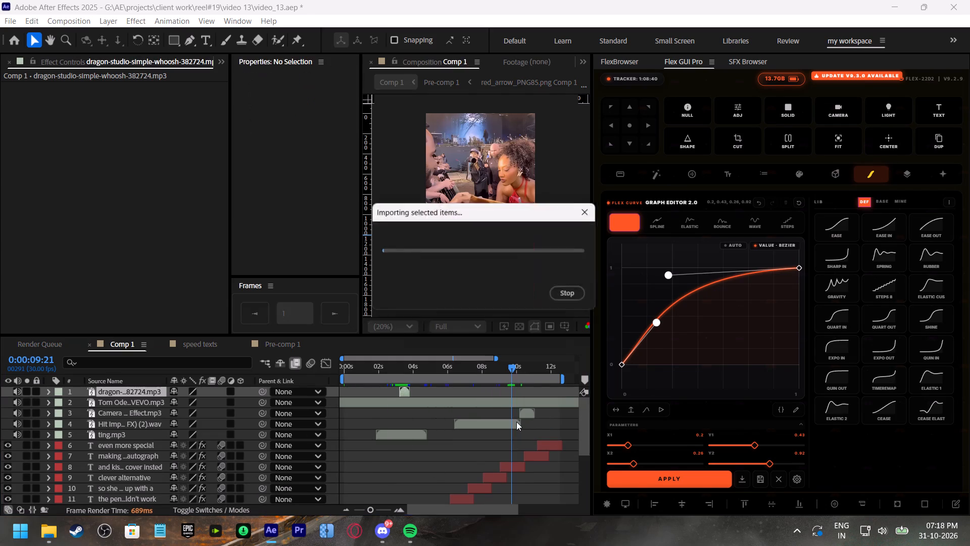
{"action": "left_click_drag", "start_coordinate": [419, 392], "coordinate": [566, 395]}
{"action": "left_click_drag", "start_coordinate": [519, 393], "coordinate": [535, 397]}
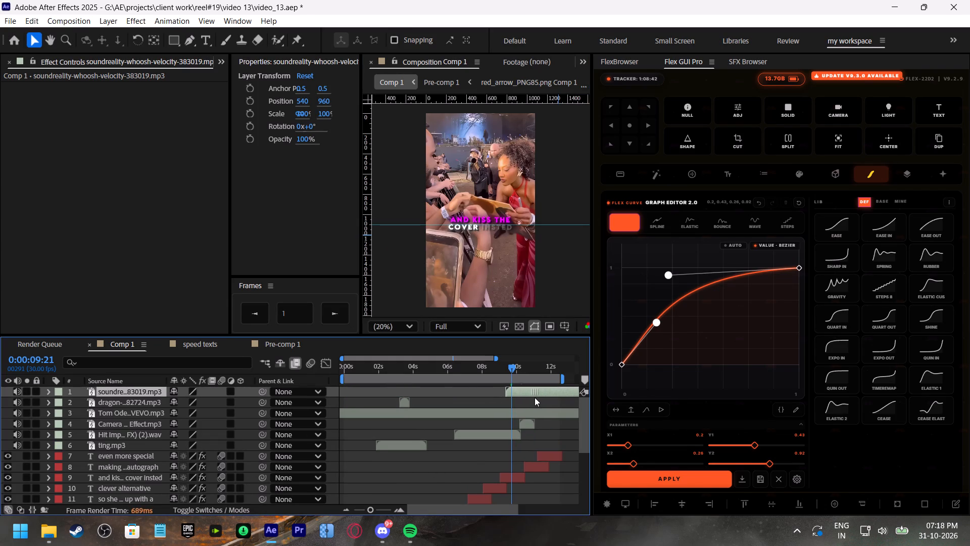
{"action": "left_click_drag", "start_coordinate": [535, 397], "coordinate": [530, 397]}
{"action": "left_click", "coordinate": [504, 361]}
{"action": "left_click", "coordinate": [498, 371]}
{"action": "key", "text": "space"}
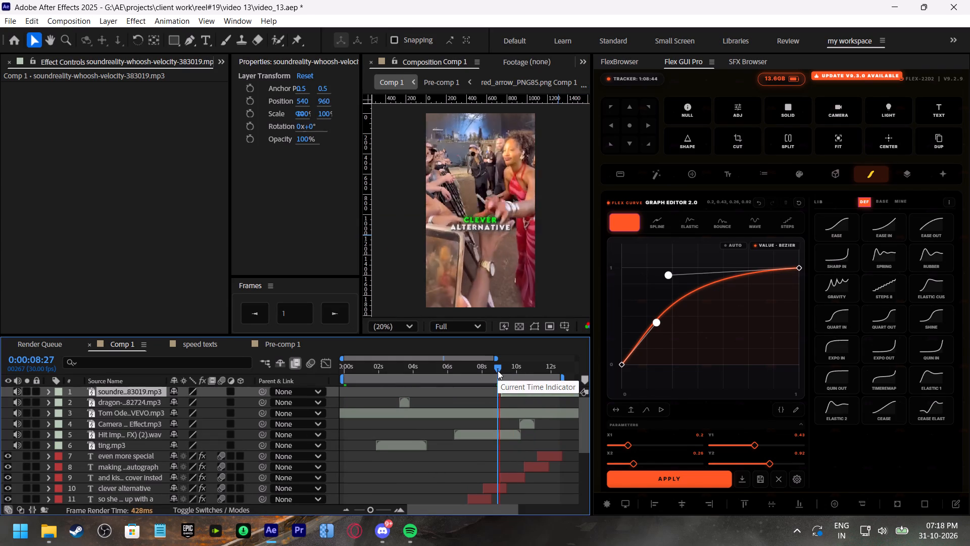
Shift the new whoosh layer to start at about 0:00:10:02 to match the wipe, previewing from 0:00:09:28.
{"action": "scroll", "coordinate": [530, 414], "scroll_direction": "down", "scroll_amount": 1, "text": "shift"}
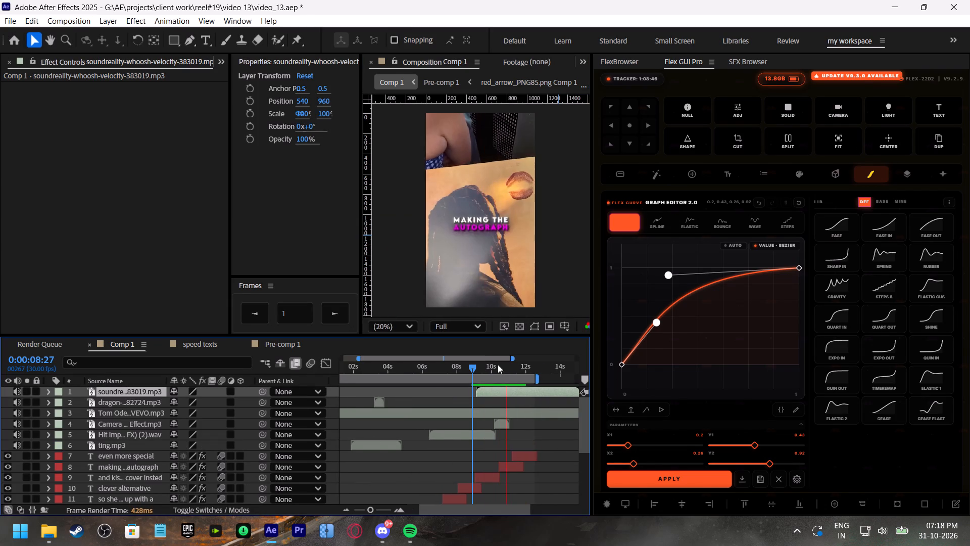
{"action": "left_click_drag", "start_coordinate": [492, 370], "coordinate": [503, 374]}
{"action": "left_click_drag", "start_coordinate": [493, 396], "coordinate": [507, 397]}
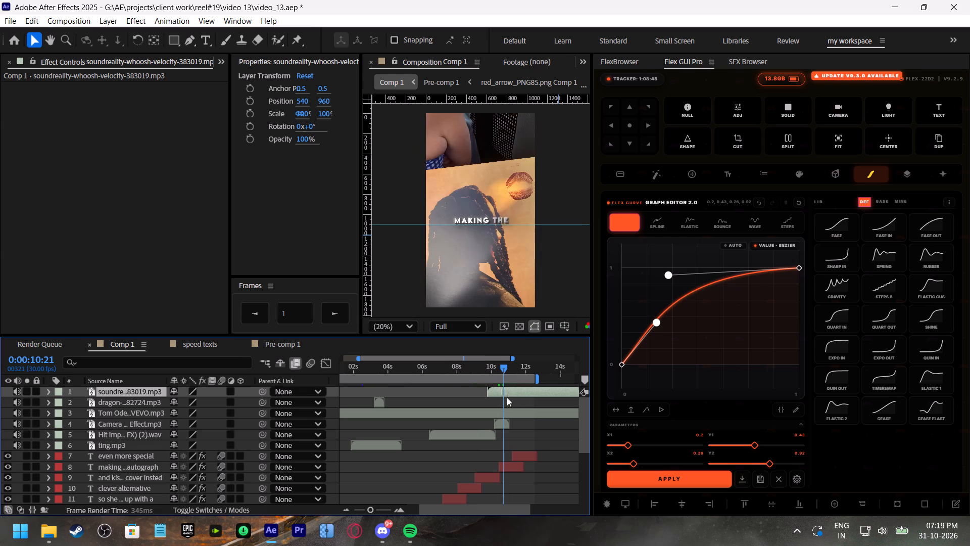
{"action": "left_click_drag", "start_coordinate": [507, 397], "coordinate": [516, 400]}
{"action": "left_click", "coordinate": [490, 369]}
{"action": "key", "text": "space"}
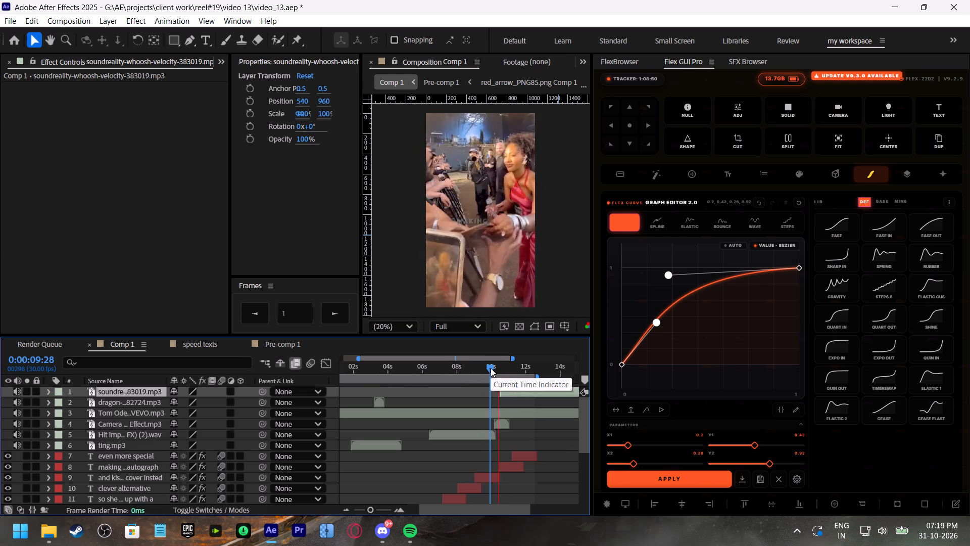
{"action": "left_click", "coordinate": [491, 368]}
{"action": "left_click_drag", "start_coordinate": [512, 392], "coordinate": [504, 391]}
{"action": "key", "text": "space"}
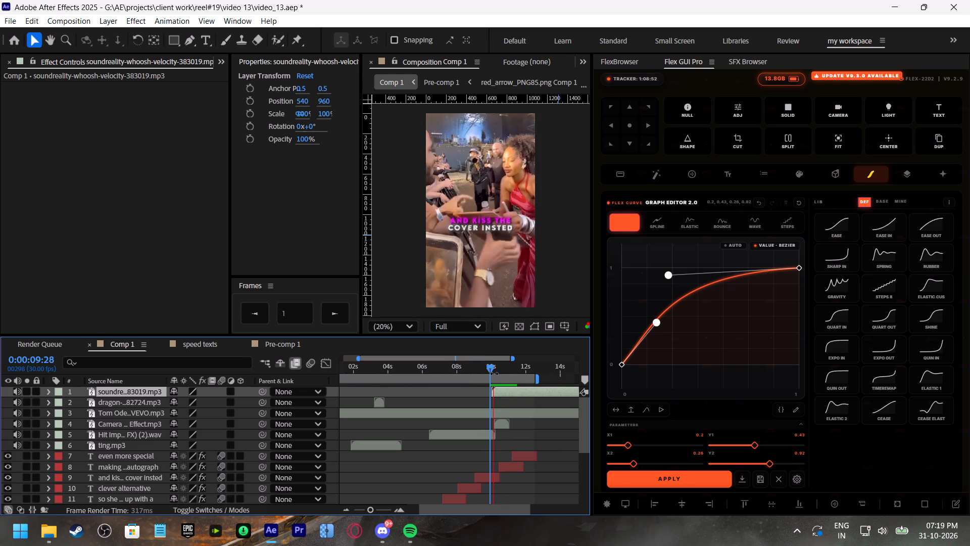
{"action": "left_click", "coordinate": [494, 373]}
Set the new whoosh layer's Audio Levels to -12 dB and preview the sound from 0:00:09:28.
{"action": "left_click", "coordinate": [501, 389]}
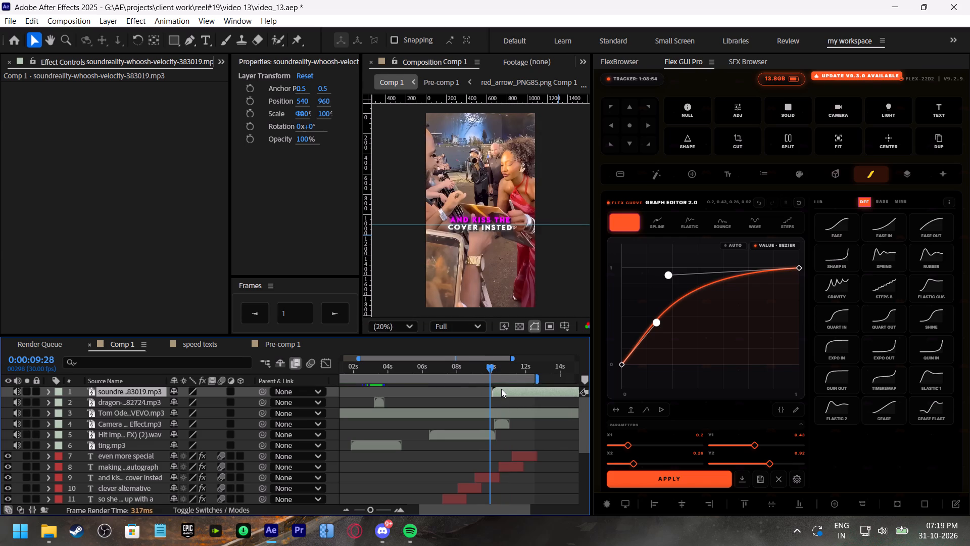
{"action": "key", "text": "l"}
{"action": "left_click", "coordinate": [182, 402]}
{"action": "left_click", "coordinate": [200, 412]}
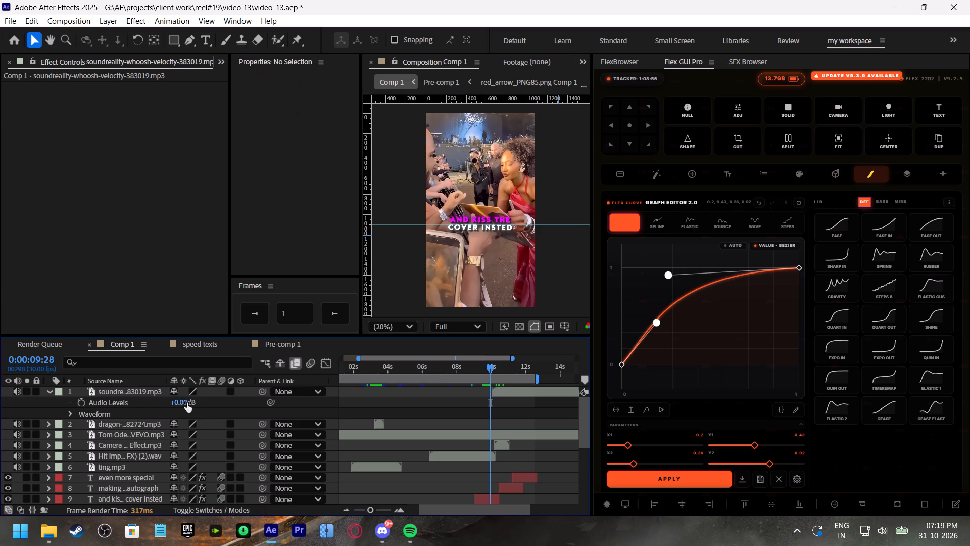
{"action": "left_click_drag", "start_coordinate": [187, 403], "coordinate": [185, 408]}
{"action": "key", "text": "space"}
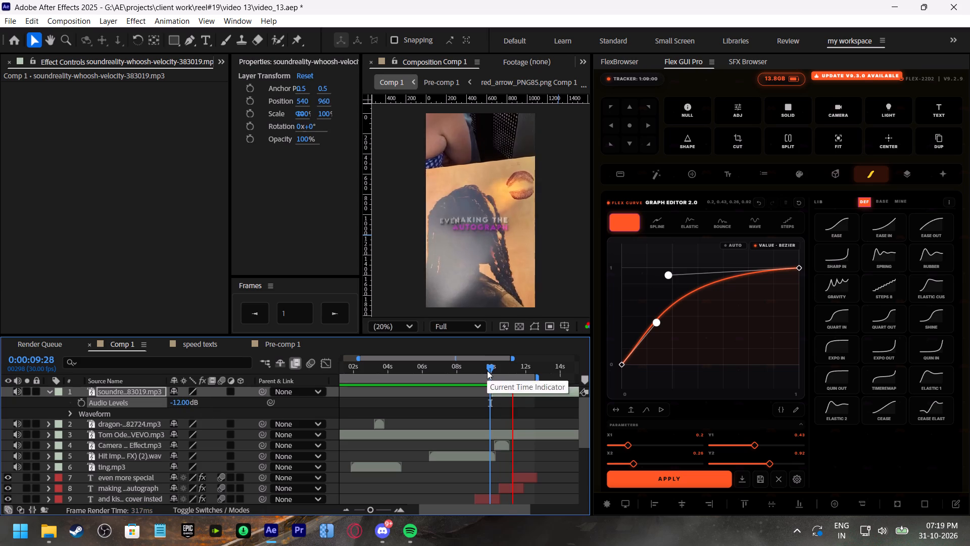
Split the new whoosh layer at 0:00:11:12, delete the part after the cut and save the project.
{"action": "left_click_drag", "start_coordinate": [487, 371], "coordinate": [512, 389]}
{"action": "left_click", "coordinate": [521, 392]}
{"action": "key", "text": "ctrl+shift+d"}
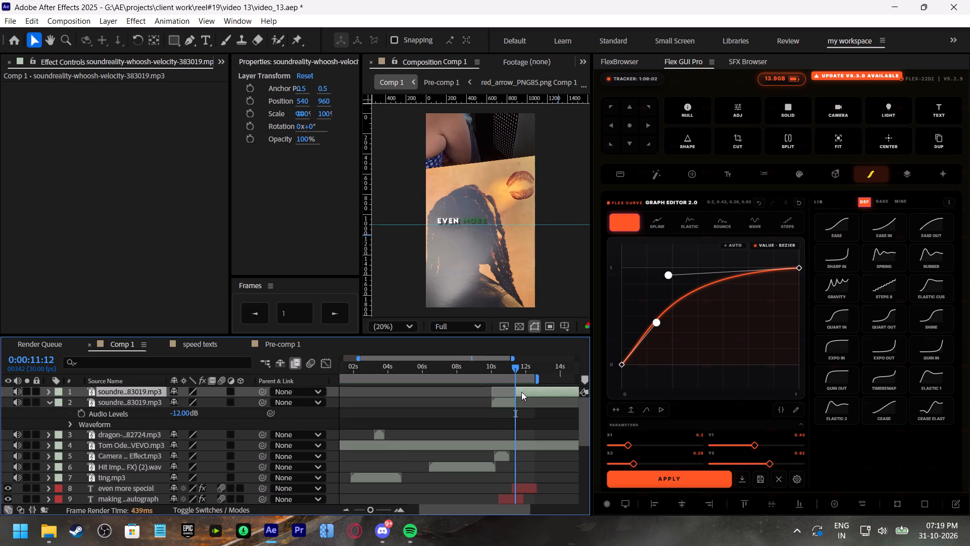
{"action": "left_click", "coordinate": [521, 392]}
{"action": "key", "text": "BackSpace"}
{"action": "left_click", "coordinate": [487, 368]}
{"action": "key", "text": "ctrl+s"}
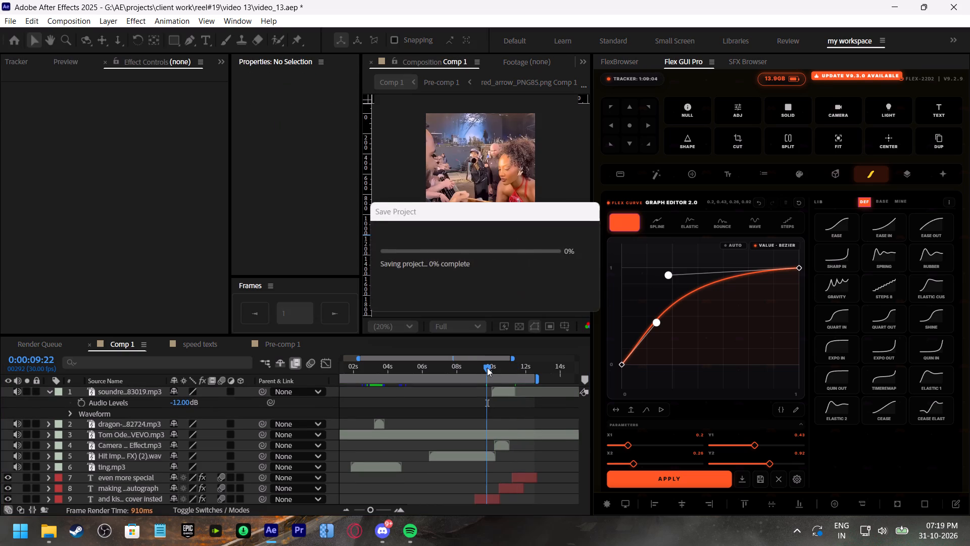
Collapse the whoosh layer's properties, preview Comp 1 from the beginning and save the project.
{"action": "left_click_drag", "start_coordinate": [487, 368], "coordinate": [113, 405]}
{"action": "left_click", "coordinate": [51, 393]}
{"action": "key", "text": "space"}
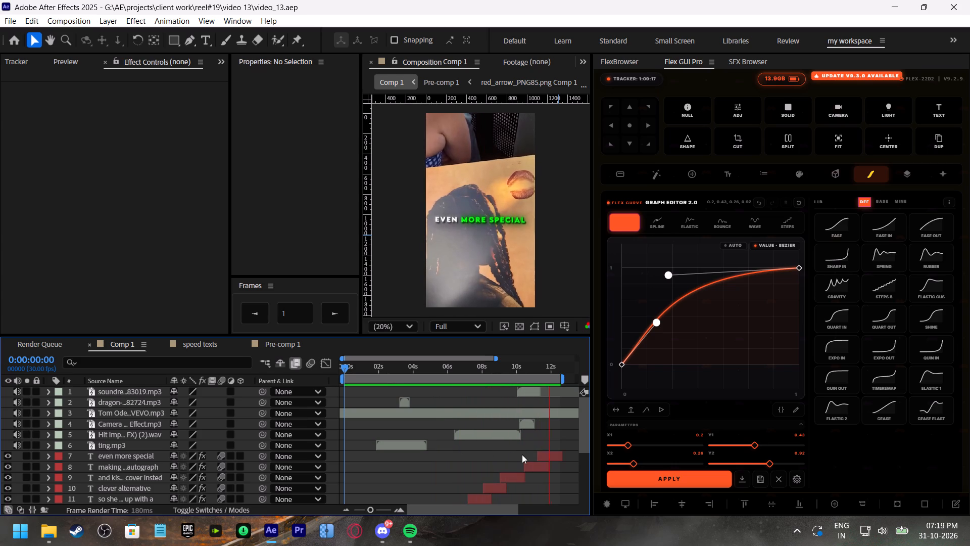
{"action": "left_click", "coordinate": [533, 368]}
{"action": "key", "text": "ctrl+s"}
In Pre-comp 1, move the middle Solid and the lower "Origina...urce Deleted" layer up directly below the topmost Solid.
{"action": "scroll", "coordinate": [461, 460], "scroll_direction": "down", "scroll_amount": 2}
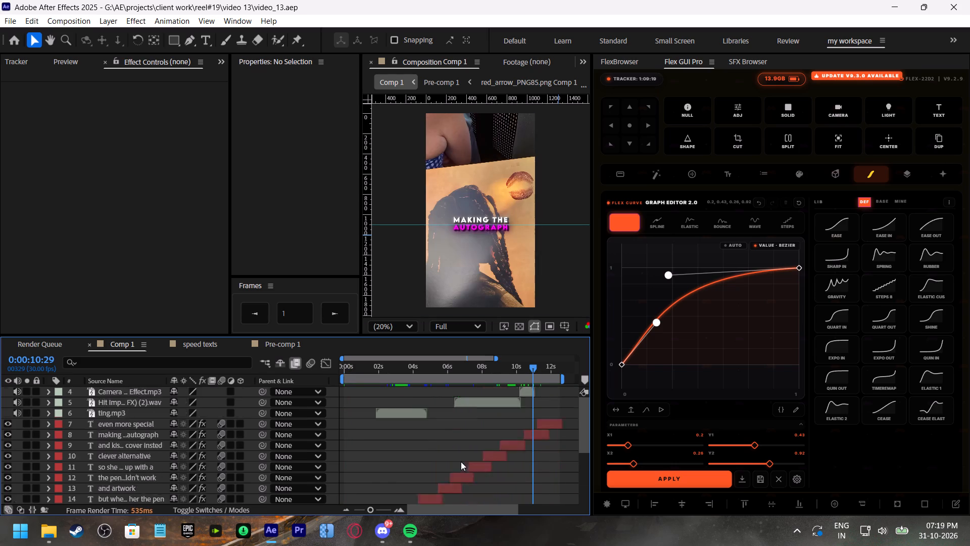
{"action": "scroll", "coordinate": [461, 462], "scroll_direction": "down", "scroll_amount": 4}
{"action": "left_click", "coordinate": [411, 502]}
{"action": "double_click", "coordinate": [405, 497]}
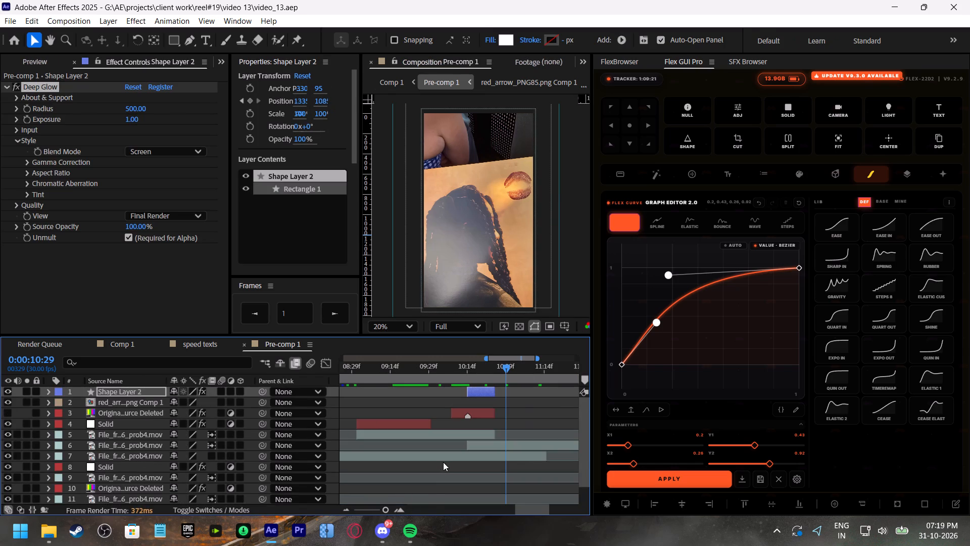
{"action": "left_click_drag", "start_coordinate": [389, 508], "coordinate": [346, 511]}
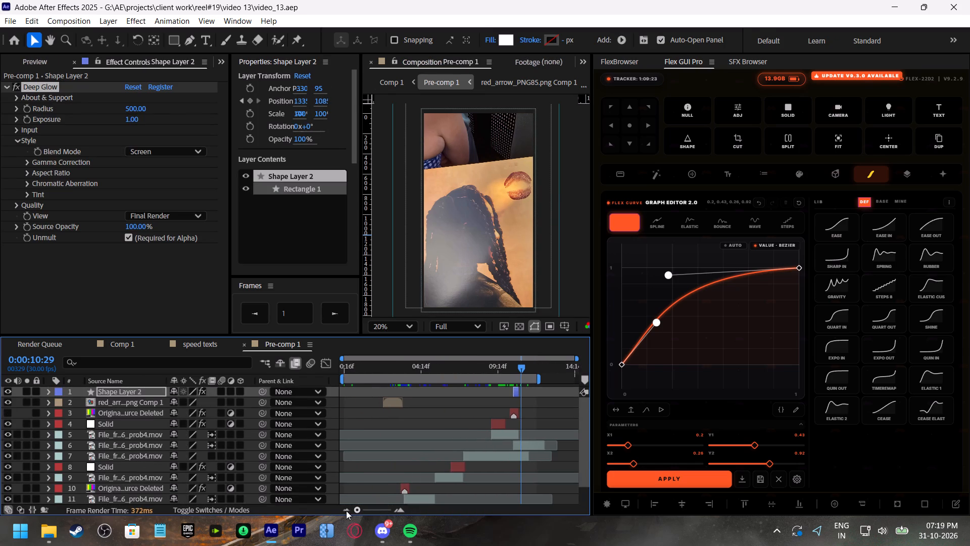
{"action": "left_click_drag", "start_coordinate": [346, 511], "coordinate": [342, 511]}
{"action": "scroll", "coordinate": [450, 481], "scroll_direction": "down", "scroll_amount": 3}
{"action": "left_click", "coordinate": [417, 465]}
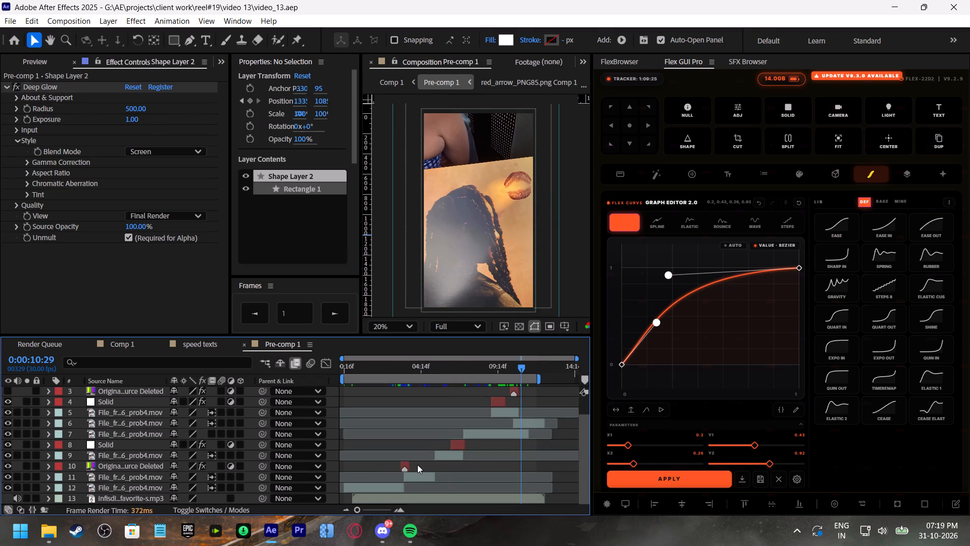
{"action": "left_click", "coordinate": [464, 443]}
{"action": "left_click", "coordinate": [412, 464], "text": "ctrl"}
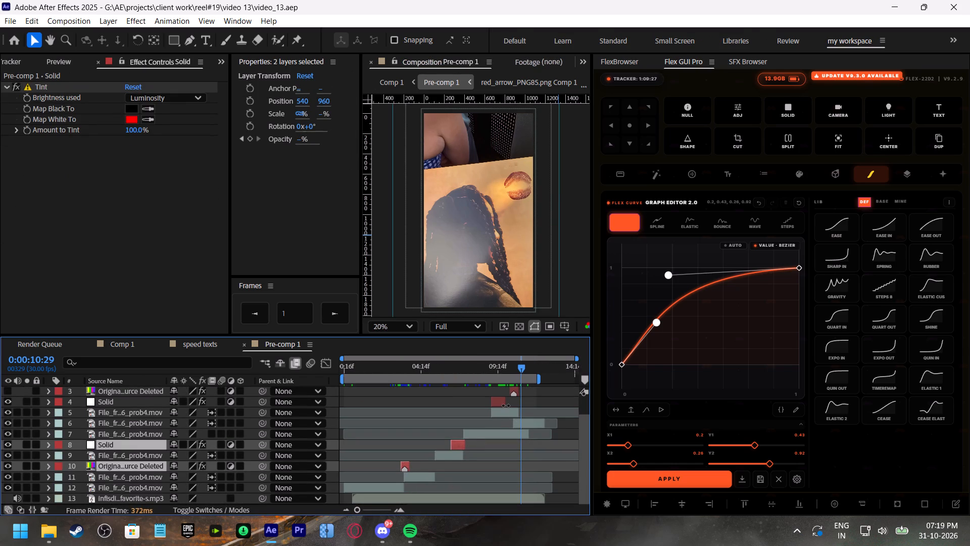
{"action": "left_click_drag", "start_coordinate": [121, 467], "coordinate": [129, 410]}
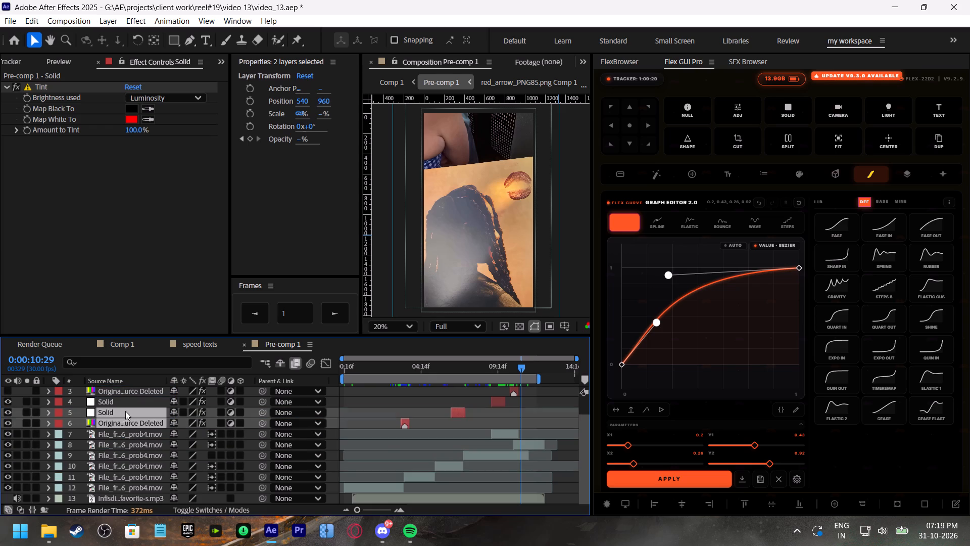
Add an adjustment layer just above the footage layers and extend it to span the whole edited timeline.
{"action": "scroll", "coordinate": [428, 435], "scroll_direction": "down", "scroll_amount": 2}
{"action": "left_click", "coordinate": [514, 432]}
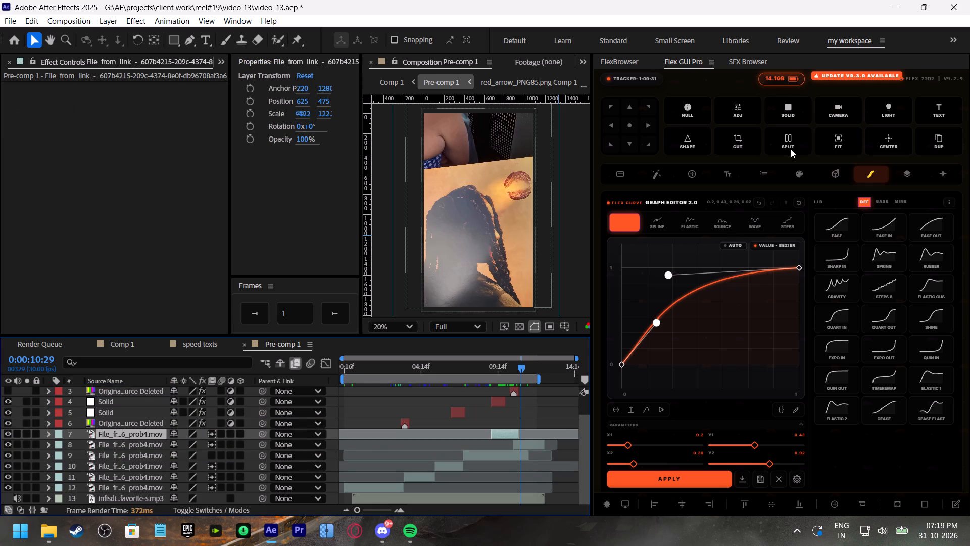
{"action": "left_click", "coordinate": [741, 117]}
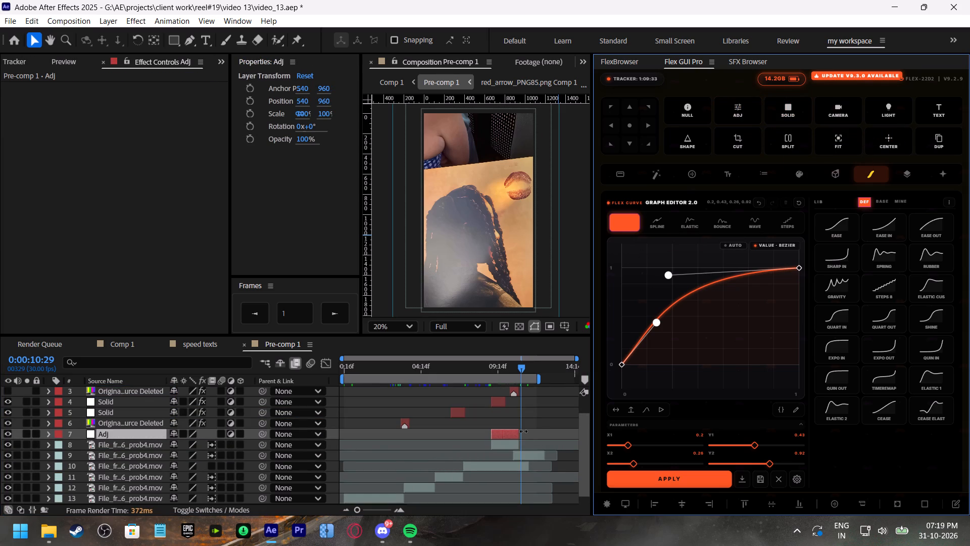
{"action": "left_click_drag", "start_coordinate": [521, 431], "coordinate": [546, 442]}
{"action": "left_click_drag", "start_coordinate": [492, 433], "coordinate": [329, 439]}
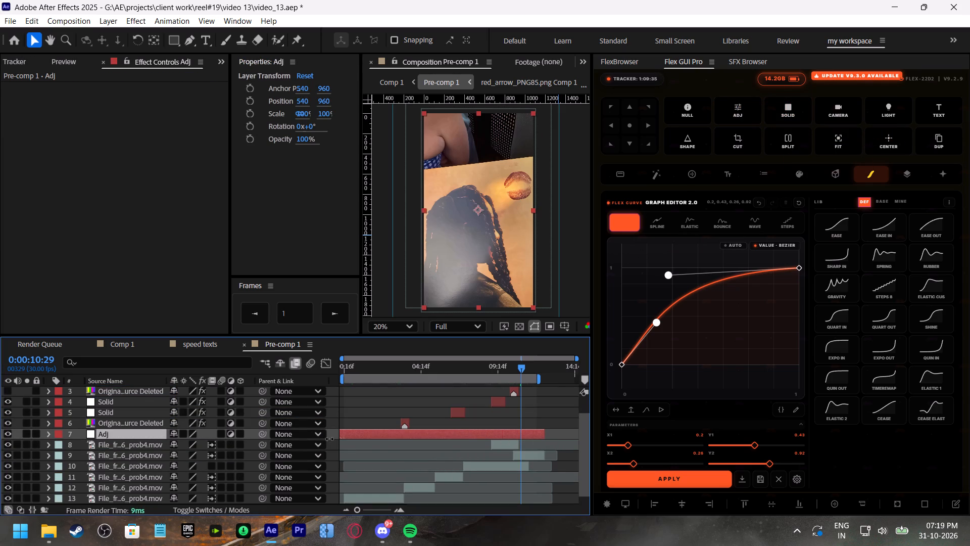
{"action": "left_click_drag", "start_coordinate": [329, 439], "coordinate": [329, 439]}
Paste the property clipboard's slot 1 onto the Adj layer and preview it from 0:00:00:20 with the composition fitted to view.
{"action": "left_click", "coordinate": [626, 173]}
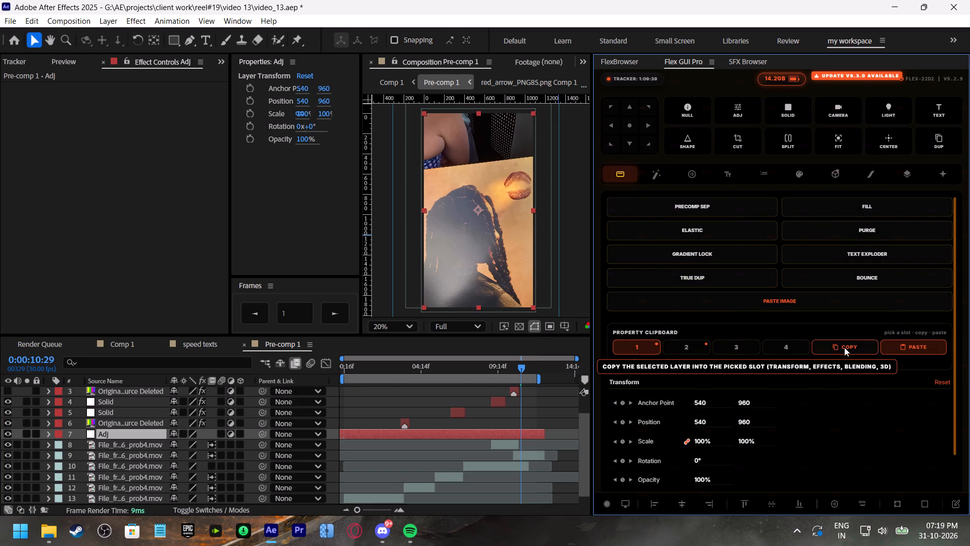
{"action": "left_click", "coordinate": [921, 344]}
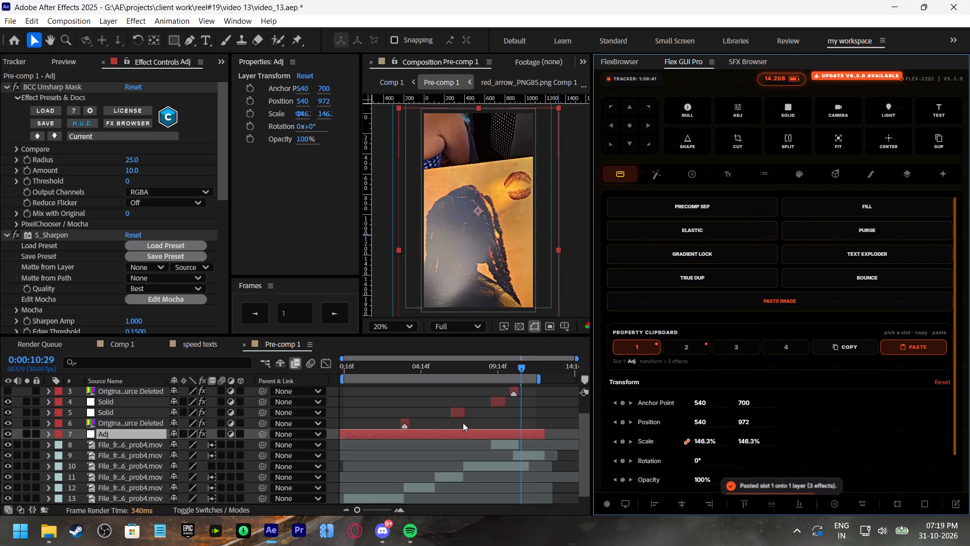
{"action": "scroll", "coordinate": [503, 234], "scroll_direction": "down", "scroll_amount": 1}
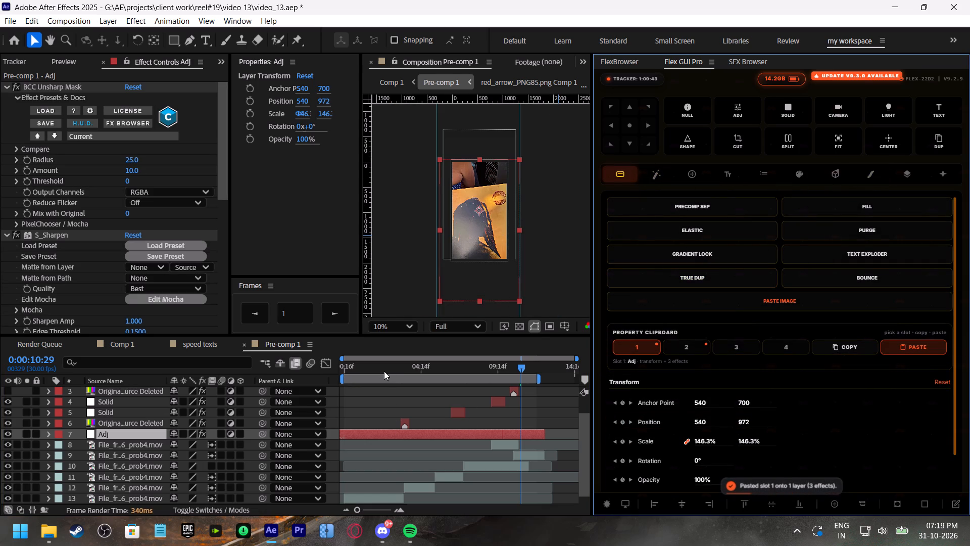
{"action": "left_click", "coordinate": [384, 371]}
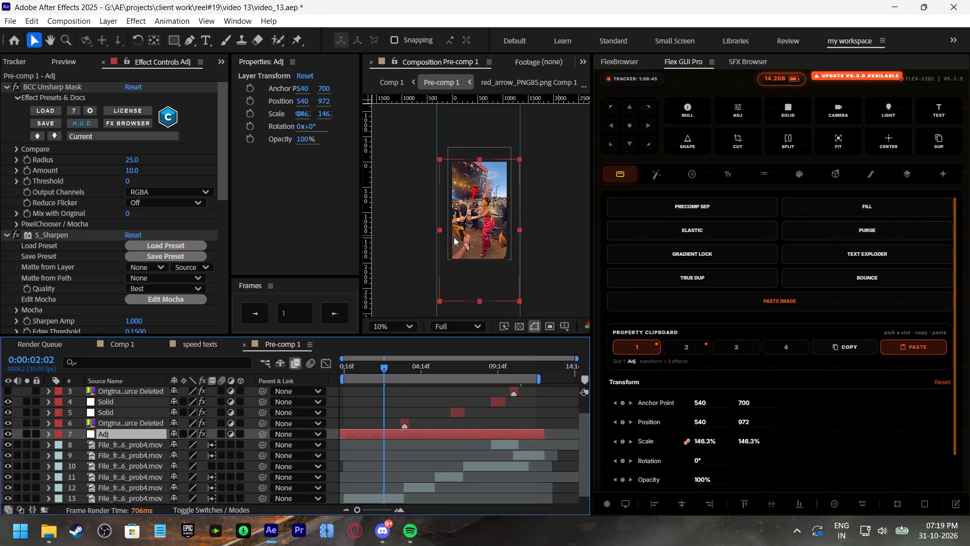
{"action": "left_click", "coordinate": [406, 330]}
{"action": "left_click", "coordinate": [396, 76]}
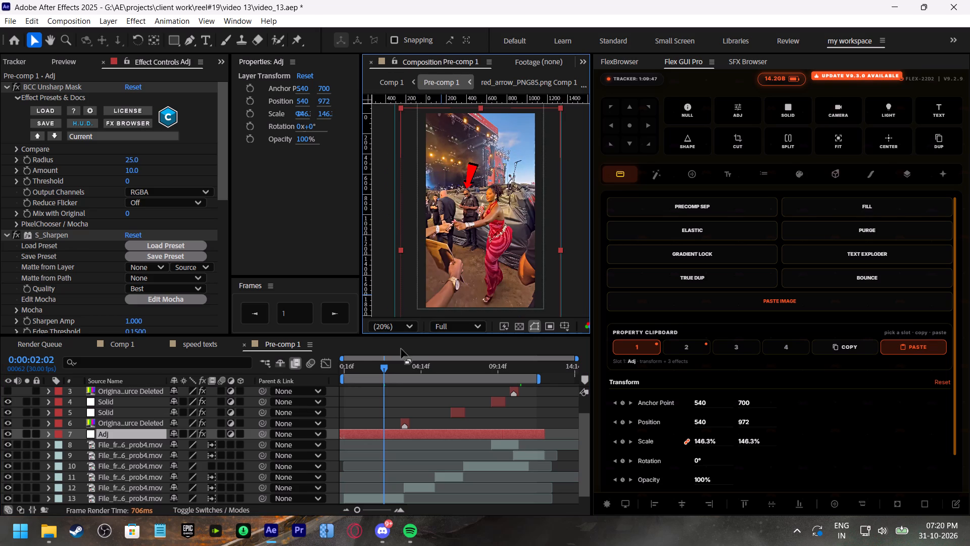
{"action": "left_click", "coordinate": [362, 362]}
{"action": "key", "text": "space"}
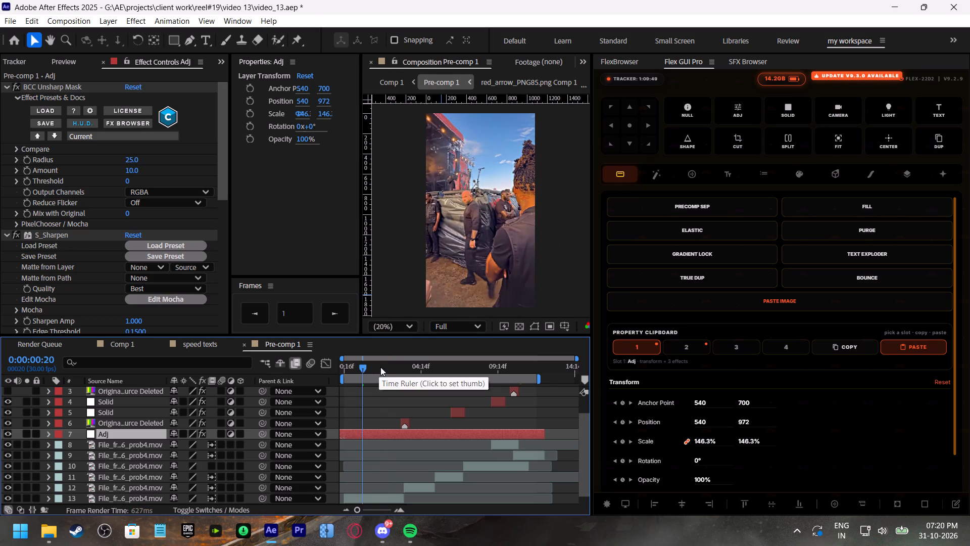
At 0:00:02:24, set the Adj layer's Lumetri Color Temperature to -14 and save the project.
{"action": "left_click", "coordinate": [395, 368]}
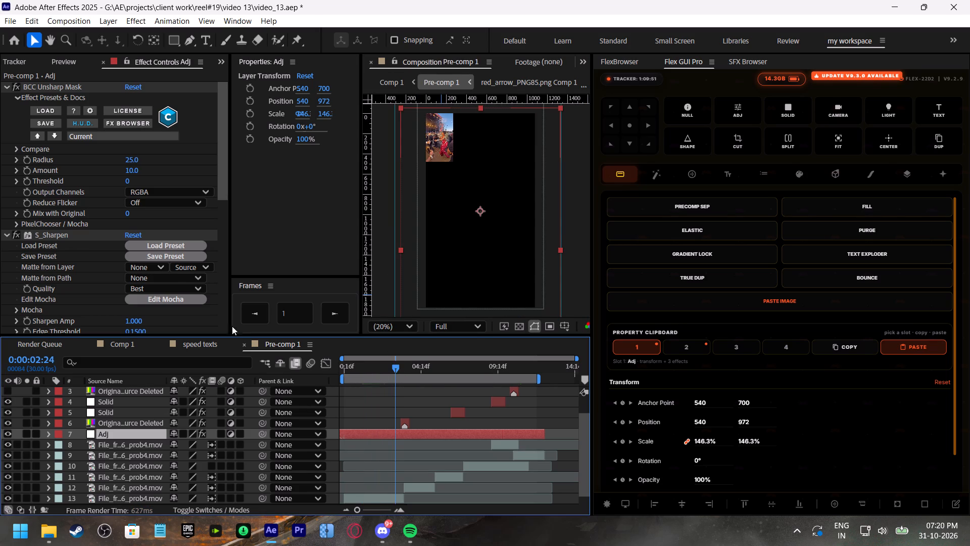
{"action": "scroll", "coordinate": [154, 244], "scroll_direction": "down", "scroll_amount": 16}
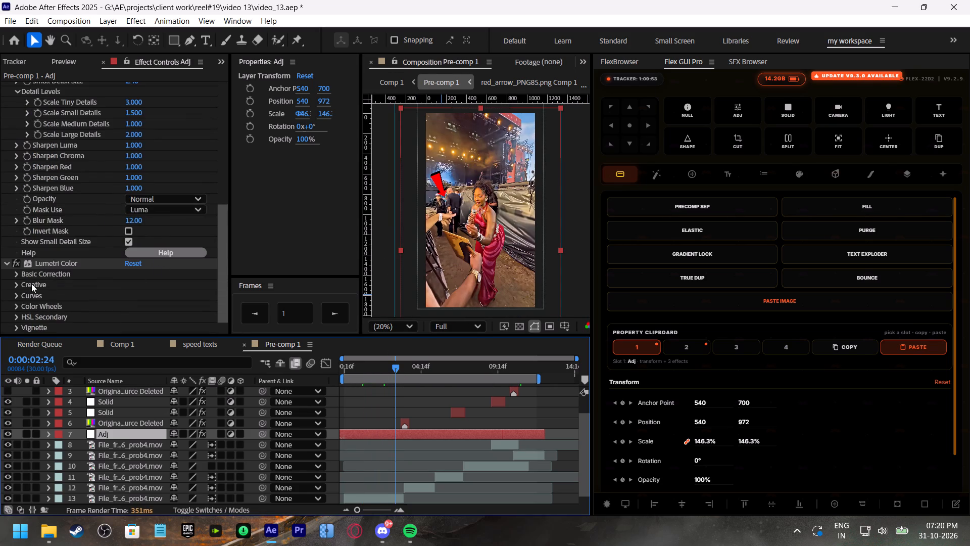
{"action": "left_click", "coordinate": [16, 271]}
{"action": "left_click_drag", "start_coordinate": [131, 212], "coordinate": [122, 212]}
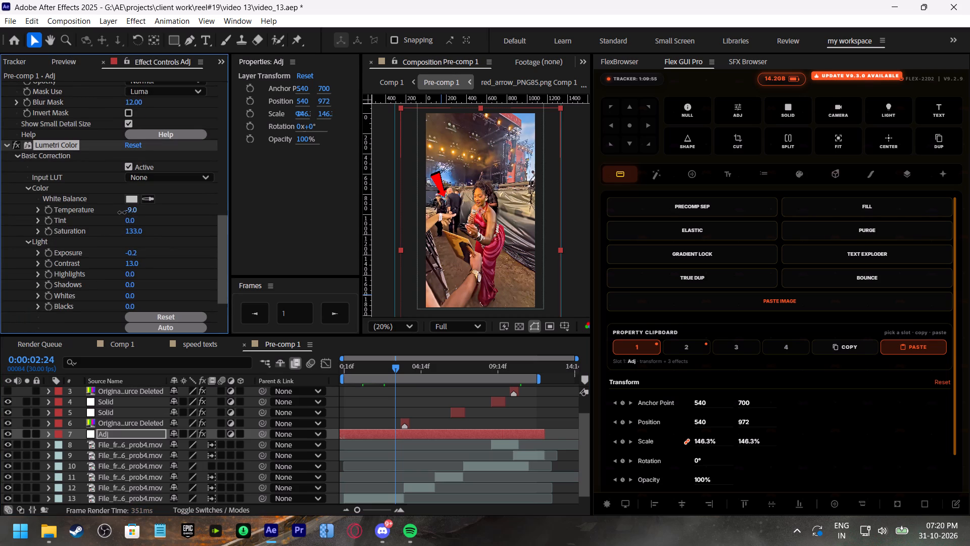
{"action": "left_click_drag", "start_coordinate": [122, 212], "coordinate": [119, 212]}
{"action": "key", "text": "ctrl+s"}
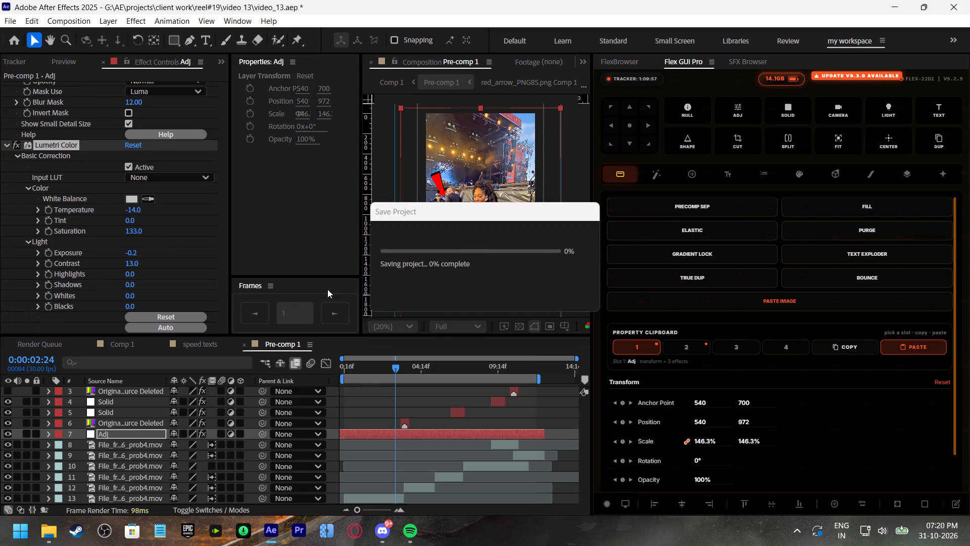
Preview Comp 1 from the beginning and examine the graded look at several points along its timeline.
{"action": "left_click", "coordinate": [384, 440]}
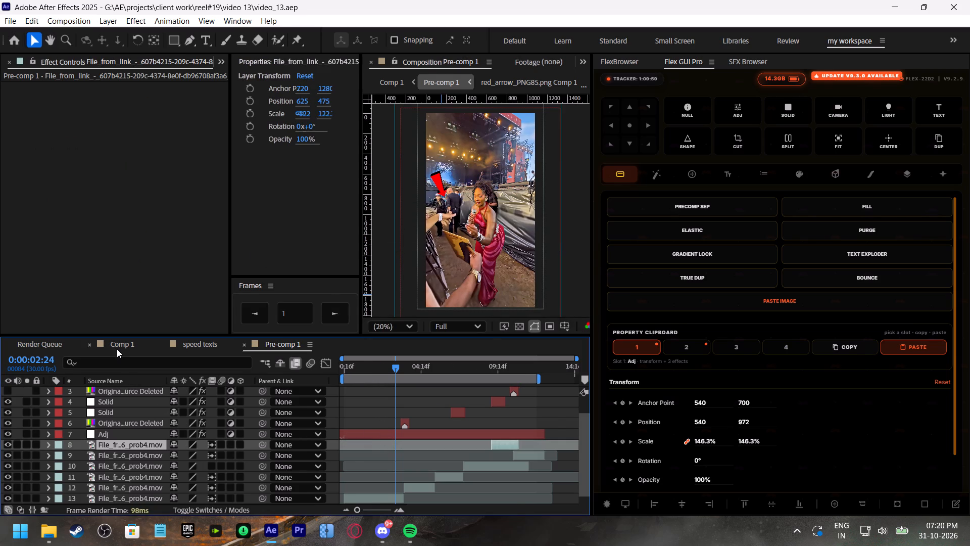
{"action": "left_click", "coordinate": [117, 349]}
{"action": "left_click_drag", "start_coordinate": [359, 363], "coordinate": [319, 374]}
{"action": "key", "text": "space"}
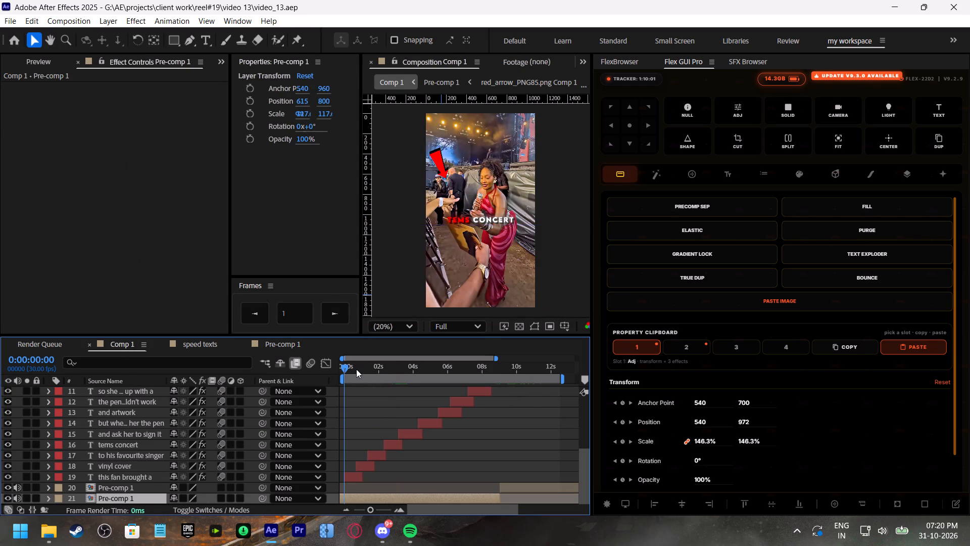
{"action": "left_click", "coordinate": [490, 367]}
{"action": "left_click", "coordinate": [528, 367]}
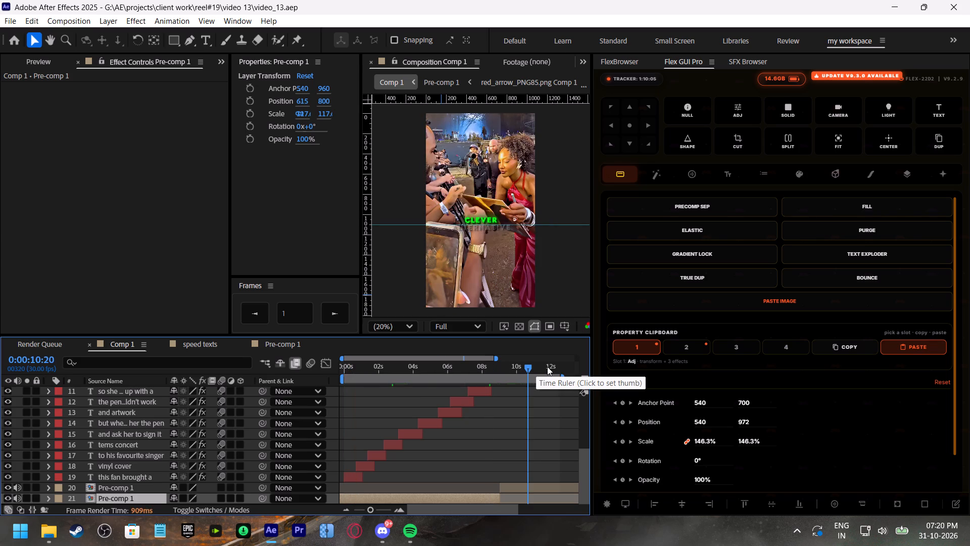
{"action": "left_click", "coordinate": [547, 367]}
{"action": "left_click", "coordinate": [349, 366]}
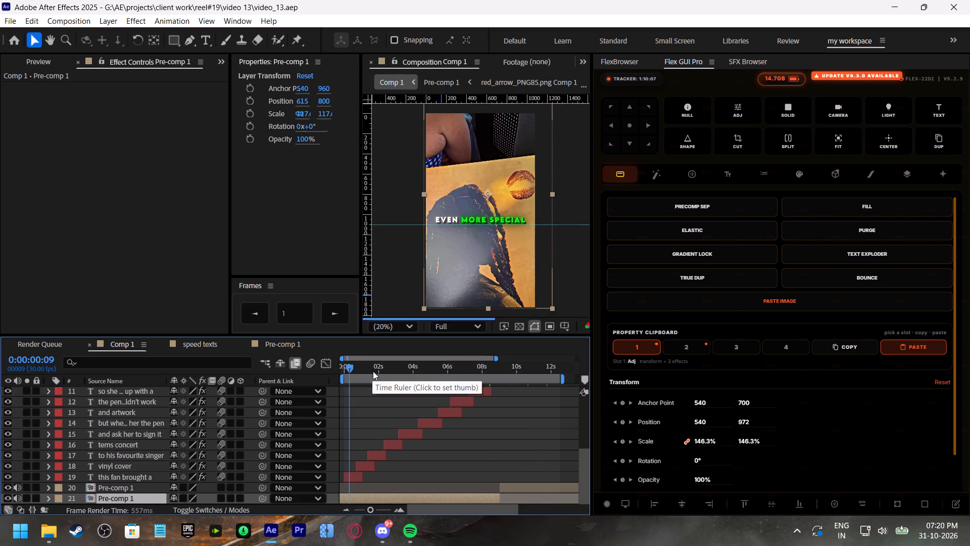
{"action": "left_click", "coordinate": [360, 367]}
{"action": "left_click", "coordinate": [380, 367]}
{"action": "left_click", "coordinate": [397, 369]}
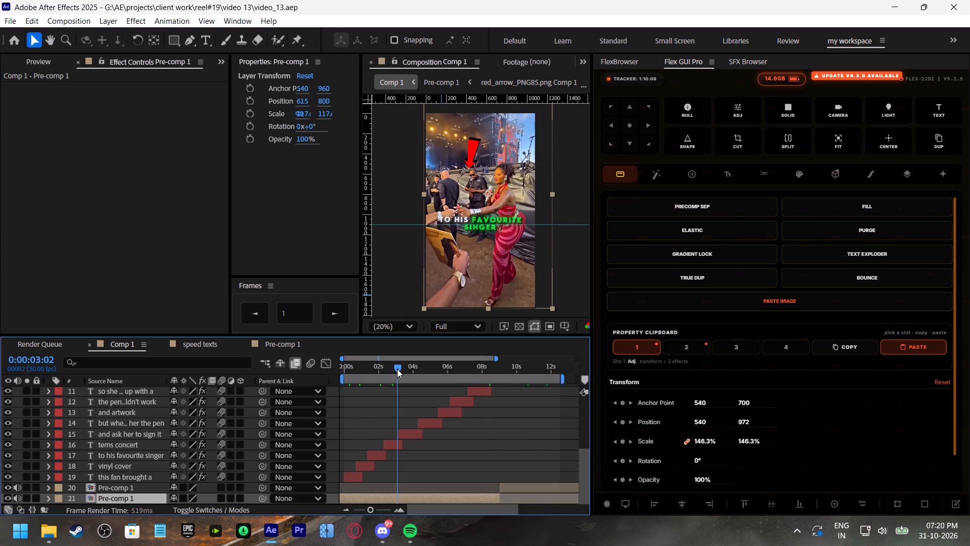
{"action": "left_click", "coordinate": [412, 369]}
{"action": "left_click", "coordinate": [425, 369]}
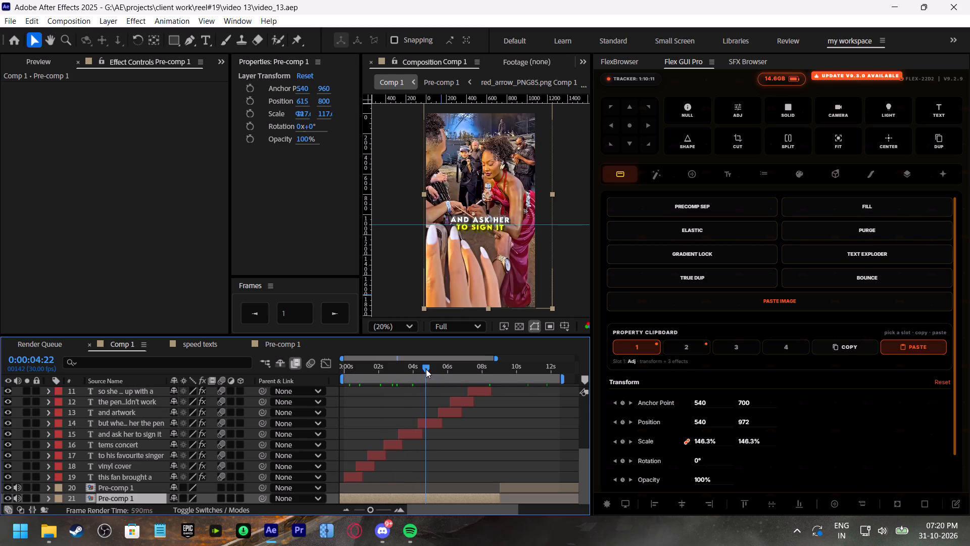
{"action": "left_click", "coordinate": [441, 370]}
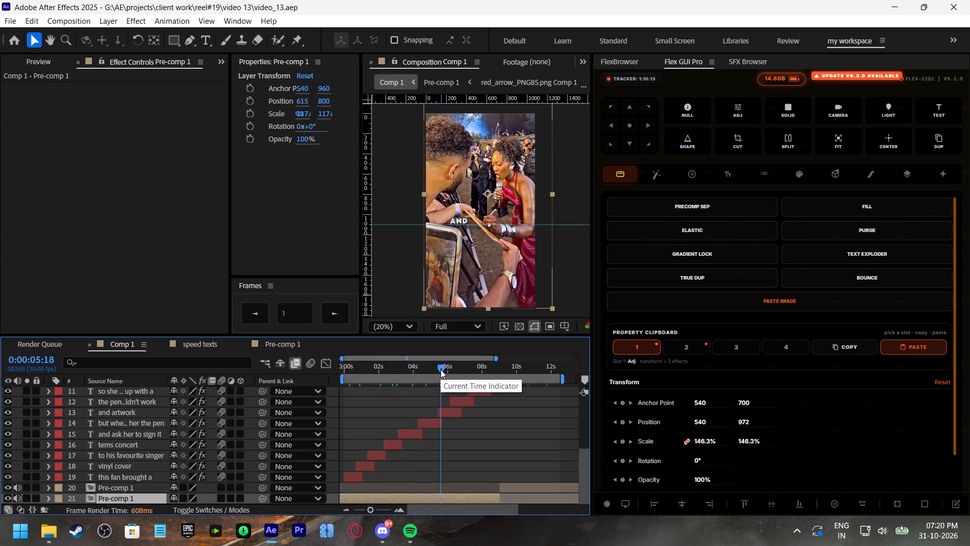
Save the project, add Comp 1 to the render queue and set its output module format to H.264.
{"action": "key", "text": "ctrl+s"}
{"action": "key", "text": "ctrl+m"}
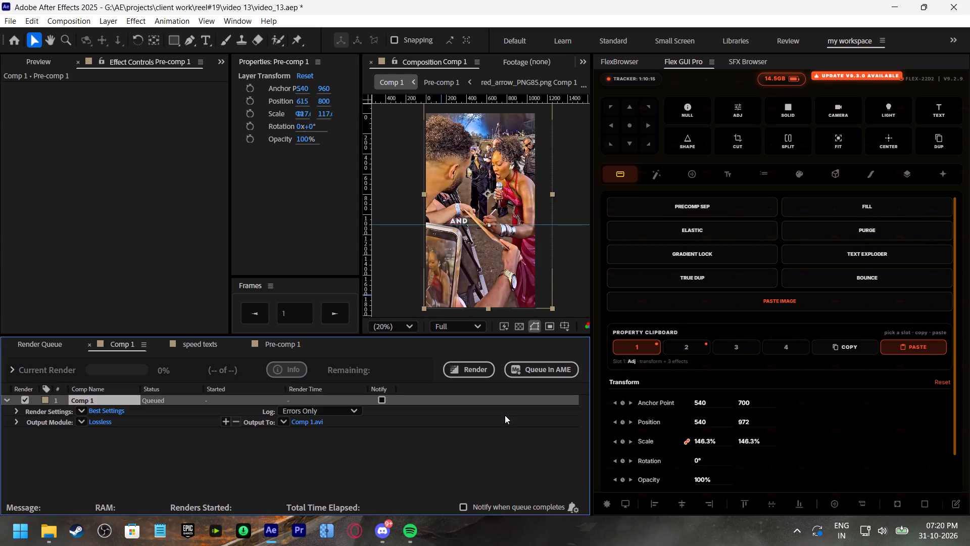
{"action": "left_click", "coordinate": [108, 424]}
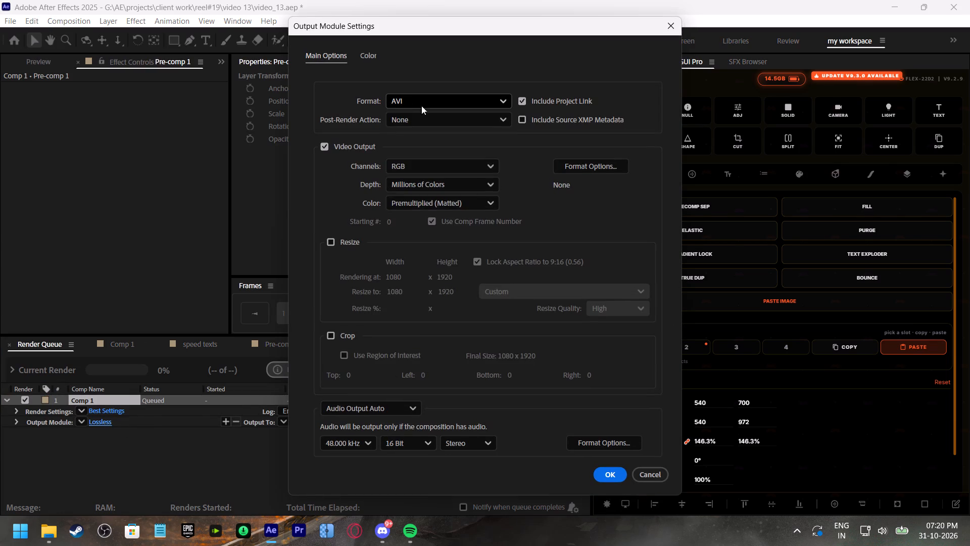
{"action": "left_click", "coordinate": [421, 106]}
{"action": "left_click", "coordinate": [428, 172]}
{"action": "left_click", "coordinate": [615, 479]}
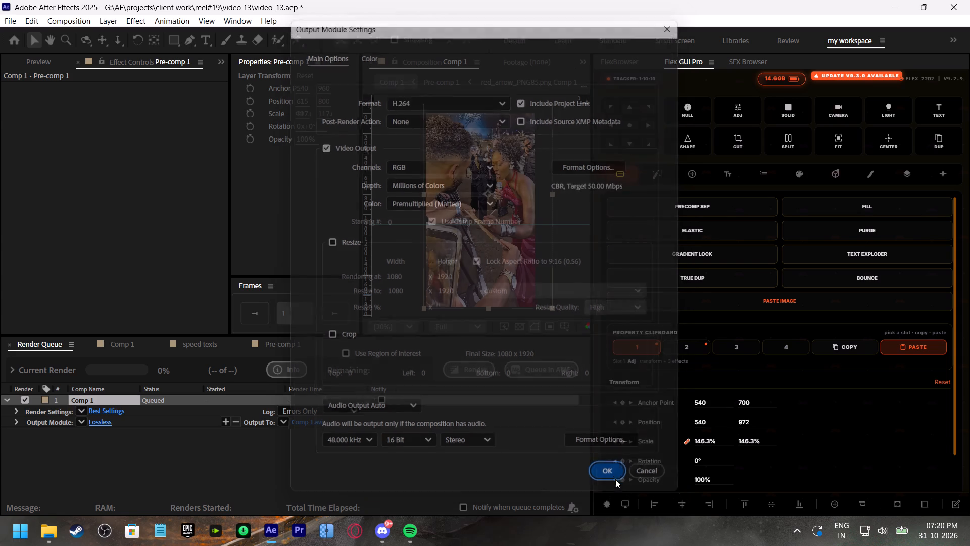
Set the render output file name to video_13 in the reel#19 "video 13" folder.
{"action": "left_click", "coordinate": [307, 423]}
{"action": "type", "text": "vi"}
{"action": "type", "text": "deo_13"}
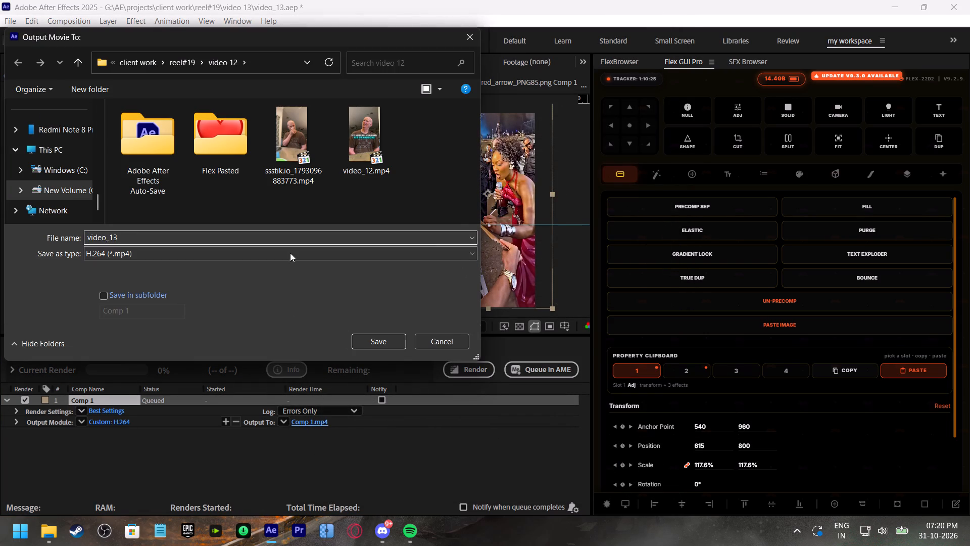
{"action": "left_click", "coordinate": [182, 65]}
{"action": "scroll", "coordinate": [49, 171], "scroll_direction": "up", "scroll_amount": 1}
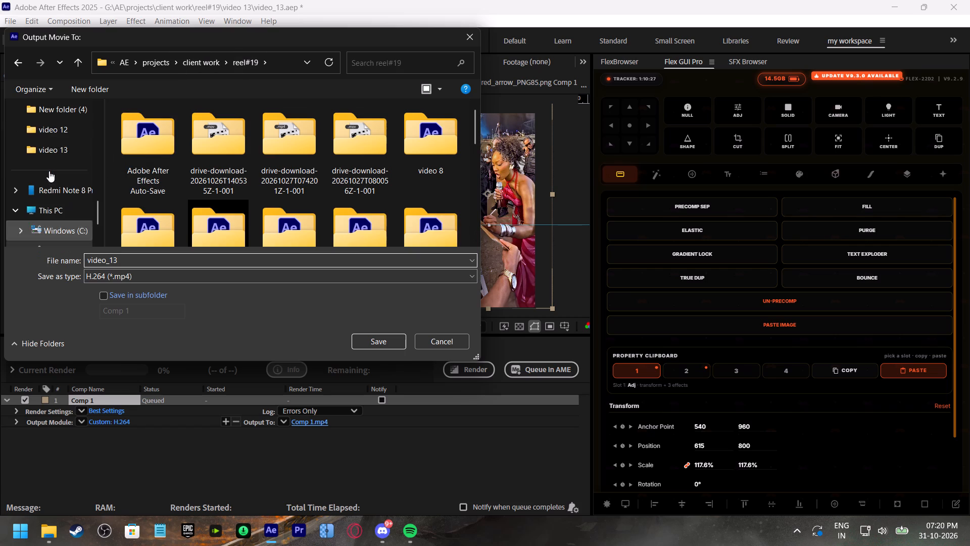
{"action": "left_click", "coordinate": [57, 140]}
{"action": "left_click", "coordinate": [381, 336]}
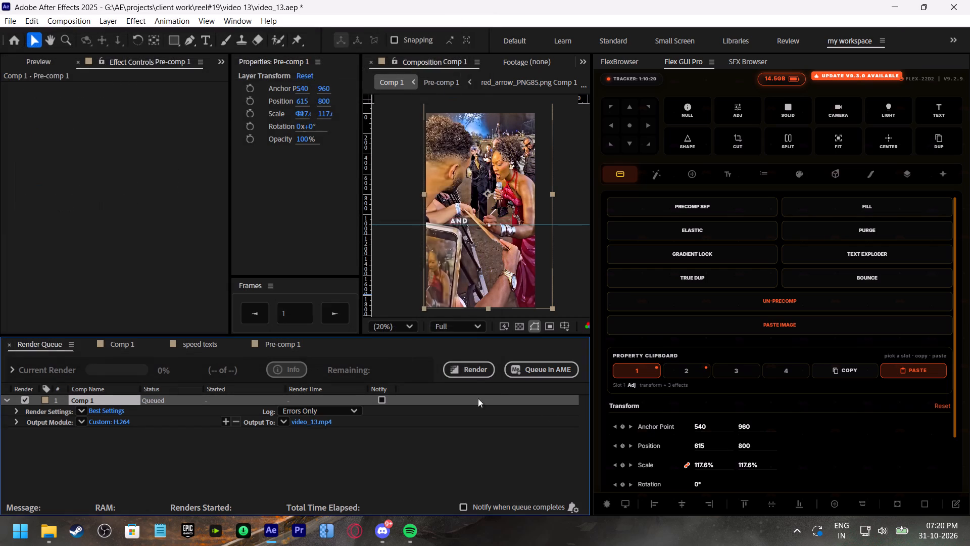
Start rendering the queued Comp 1.
{"action": "left_click", "coordinate": [471, 372]}
{"action": "left_click", "coordinate": [543, 300]}
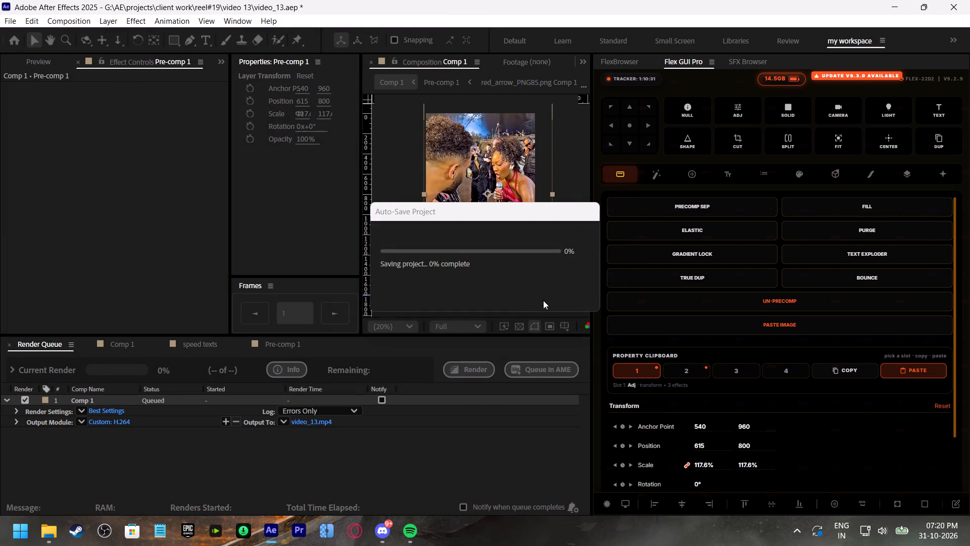
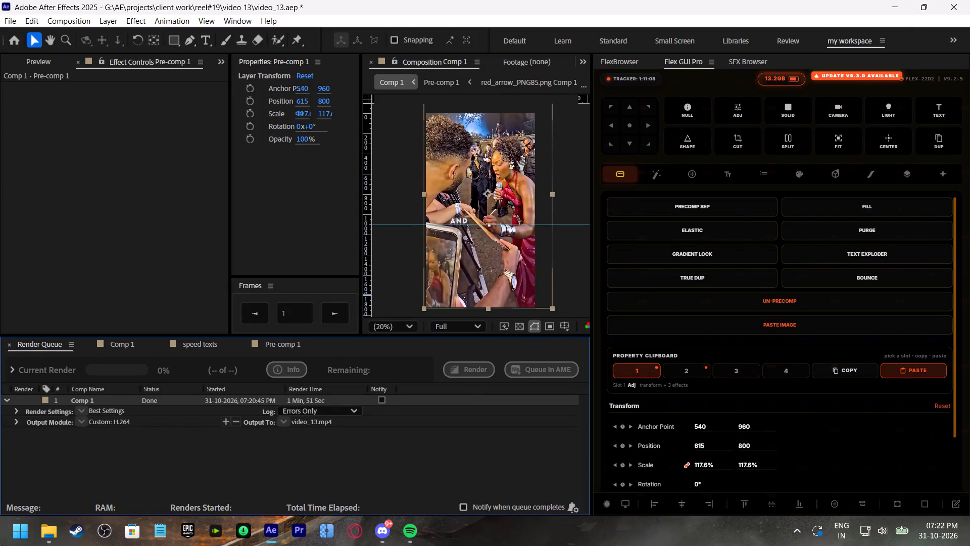
Open the rendered video_13.mp4 from the reel#19 "video 13" folder in File Explorer, watch it, and close the player and folder.
{"action": "left_click", "coordinate": [51, 532]}
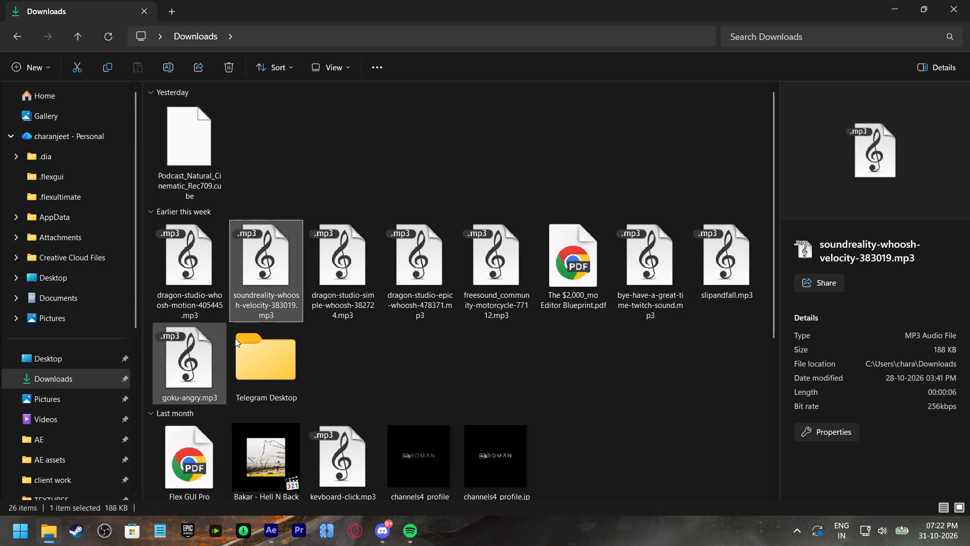
{"action": "scroll", "coordinate": [34, 487], "scroll_direction": "down", "scroll_amount": 3}
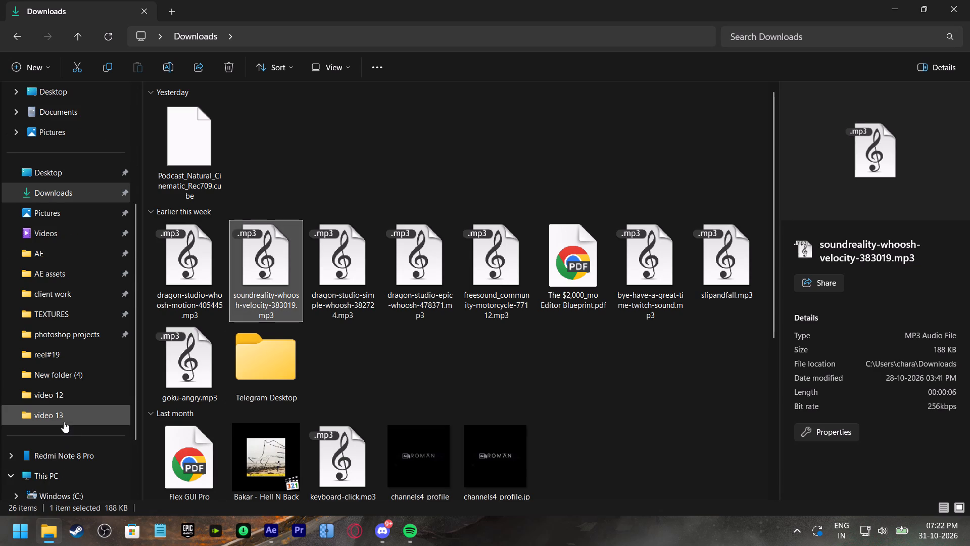
{"action": "left_click", "coordinate": [65, 417]}
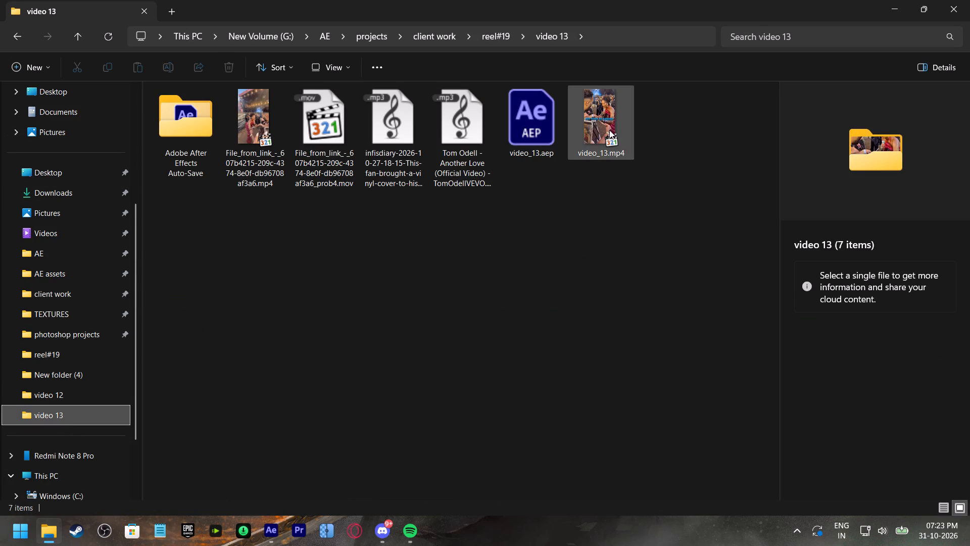
{"action": "double_click", "coordinate": [609, 130]}
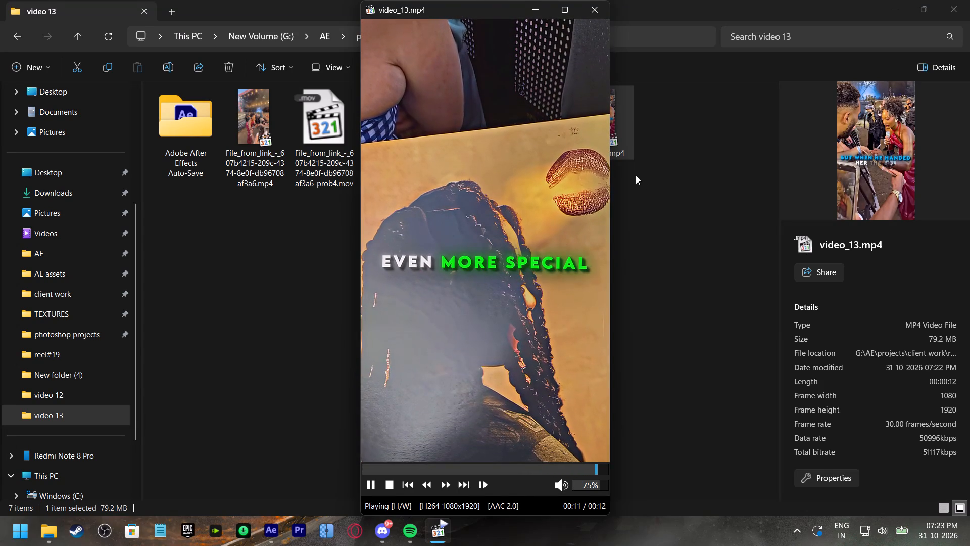
{"action": "left_click", "coordinate": [598, 17]}
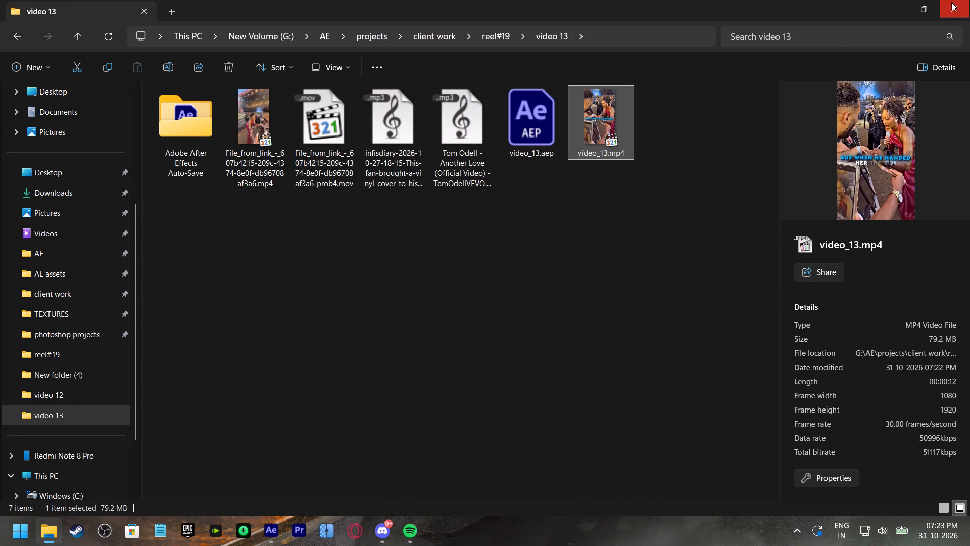
{"action": "left_click", "coordinate": [951, 2]}
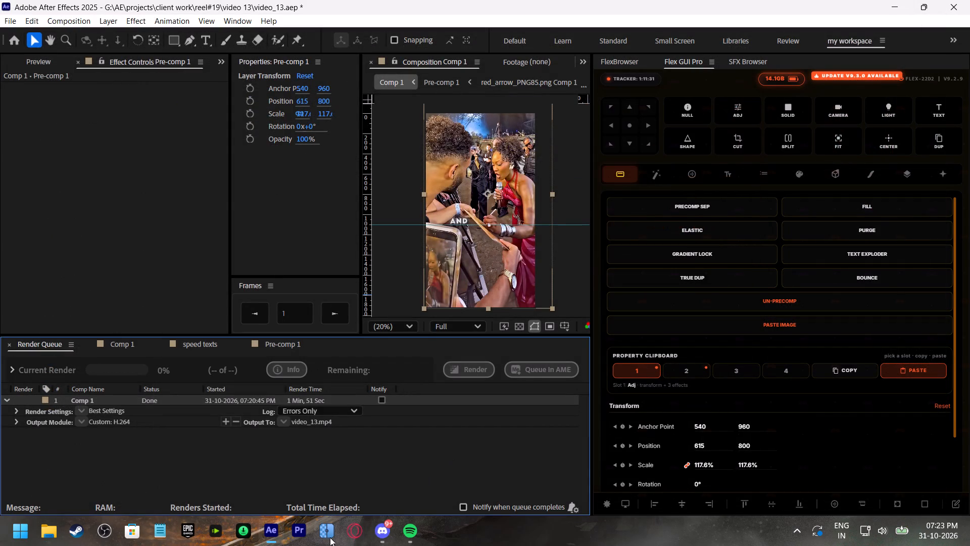
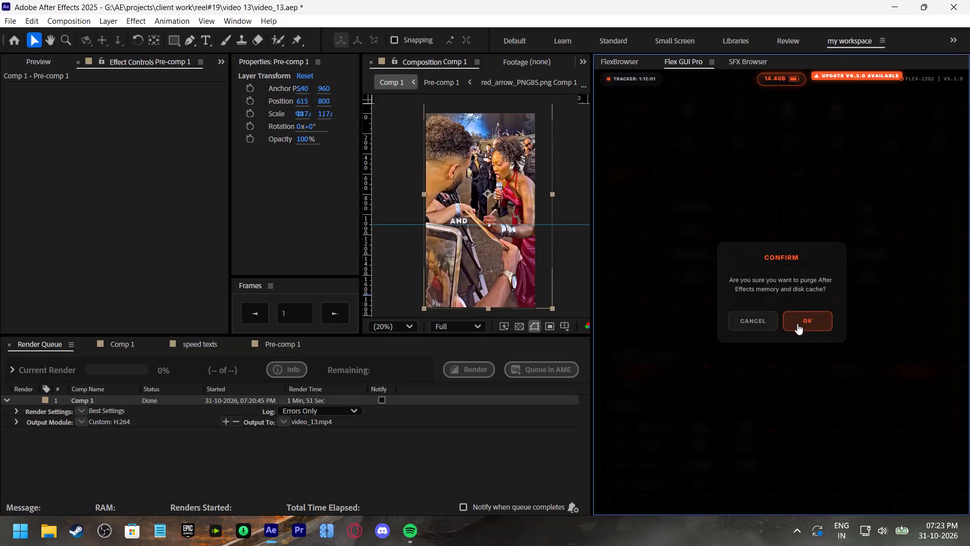
Purge the After Effects memory and disk cache twice, confirming each purge.
{"action": "left_click", "coordinate": [798, 323]}
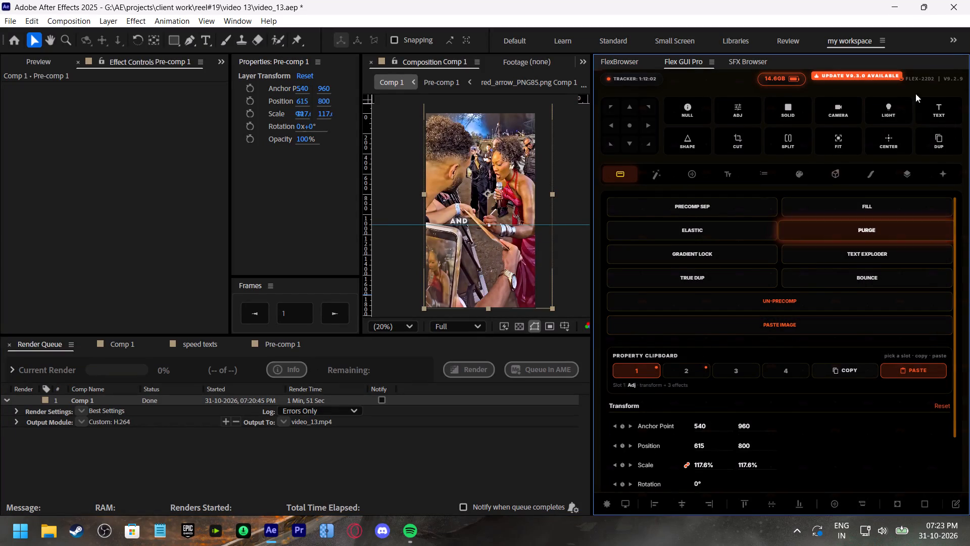
{"action": "left_click", "coordinate": [885, 229]}
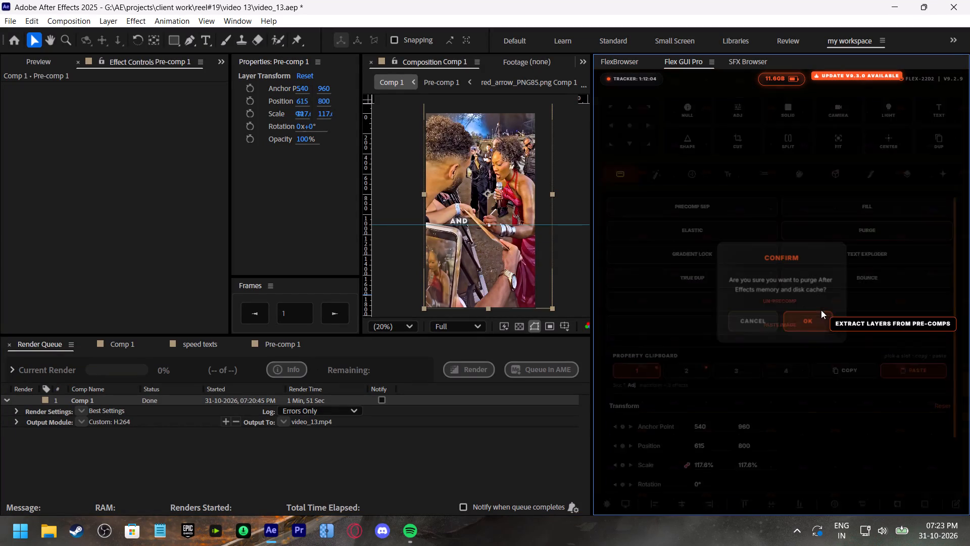
{"action": "left_click", "coordinate": [810, 320]}
Close After Effects, saving the changes to video_13.aep.
{"action": "left_click", "coordinate": [958, 4]}
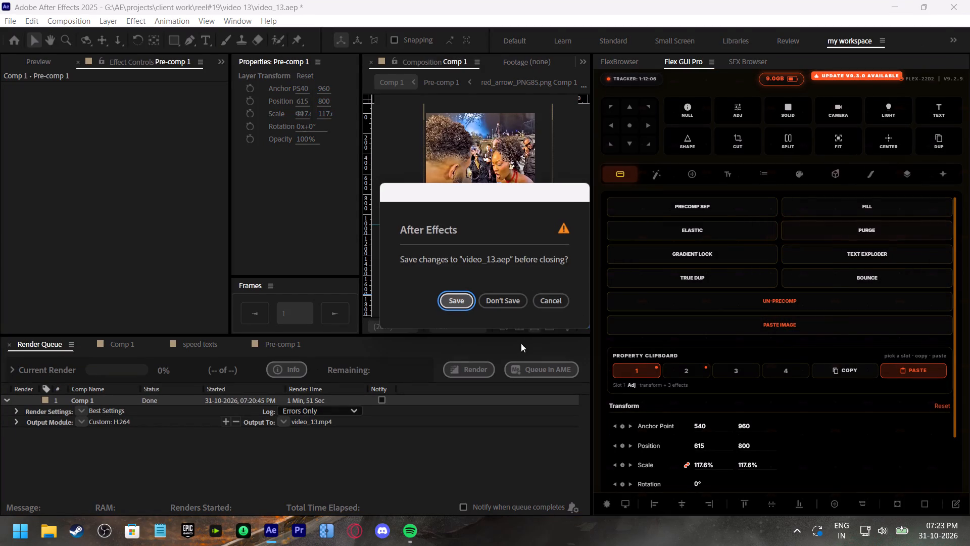
{"action": "left_click", "coordinate": [459, 303]}
Switch to Opera GX, close the YouTube tab, and open My Drive in Google Drive in a new tab.
{"action": "left_click", "coordinate": [355, 531]}
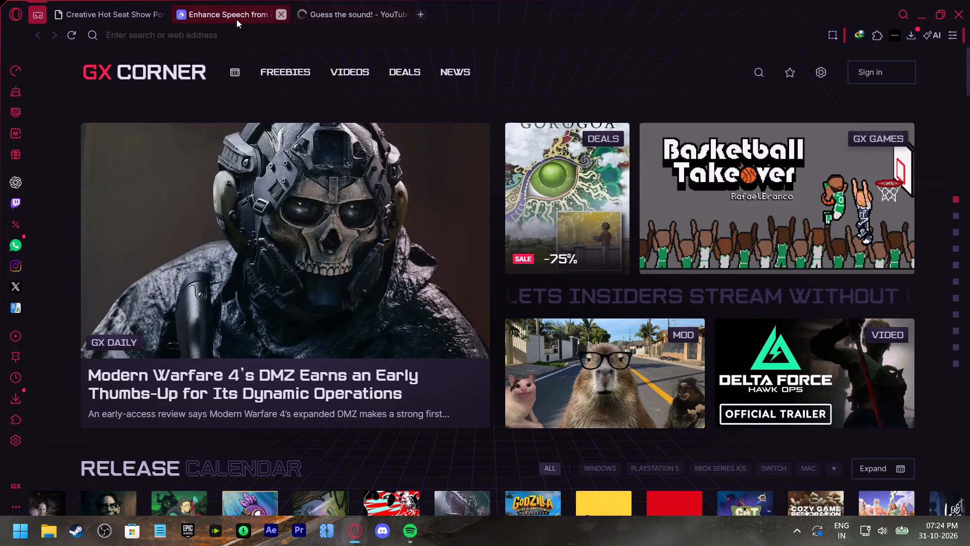
{"action": "left_click", "coordinate": [407, 16]}
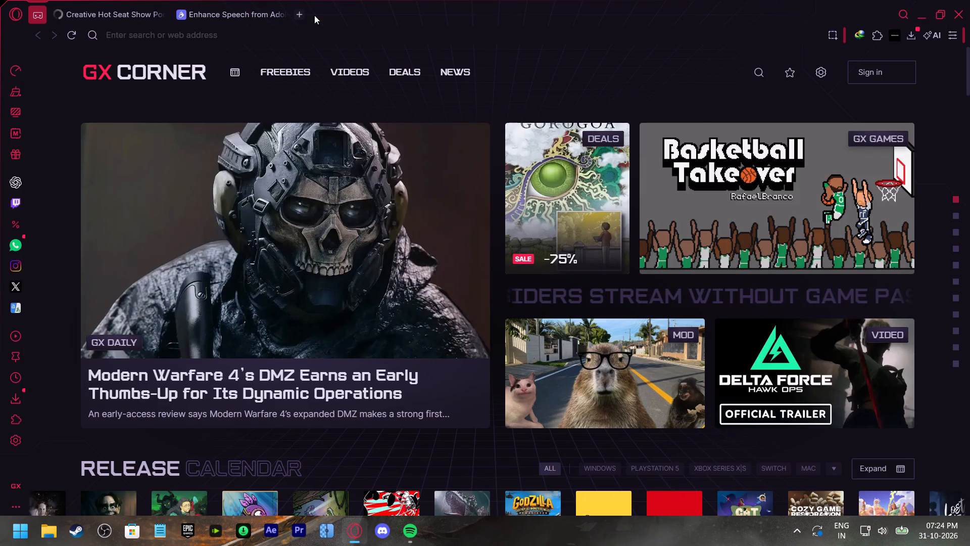
{"action": "left_click", "coordinate": [301, 15]}
{"action": "left_click", "coordinate": [678, 185]}
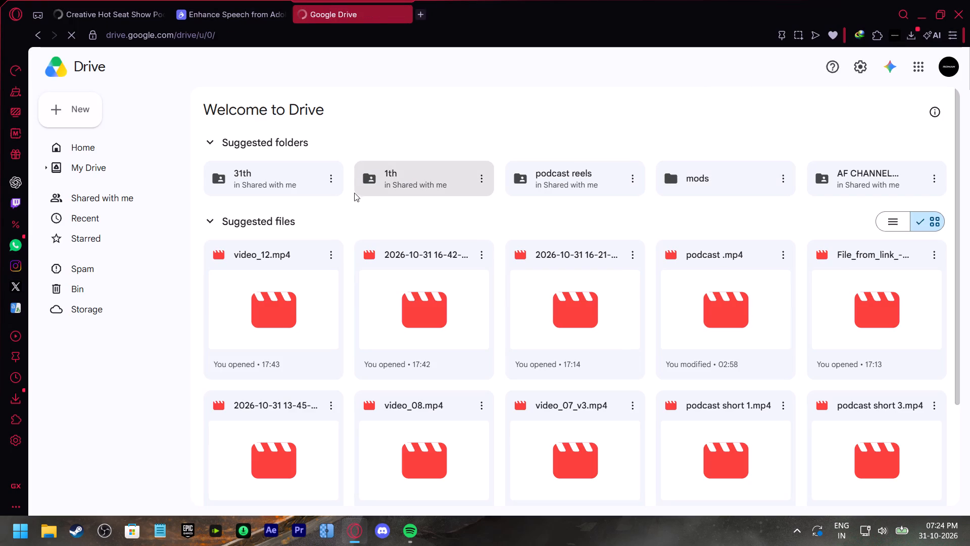
{"action": "left_click", "coordinate": [84, 199]}
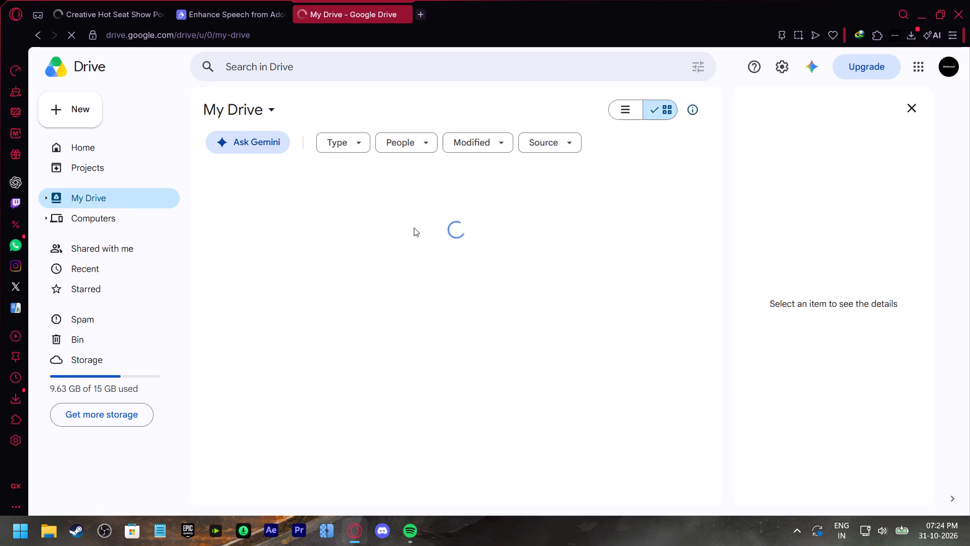
Upload video_13.mp4 from the reel#19 "video 13" folder to My Drive.
{"action": "right_click", "coordinate": [453, 227]}
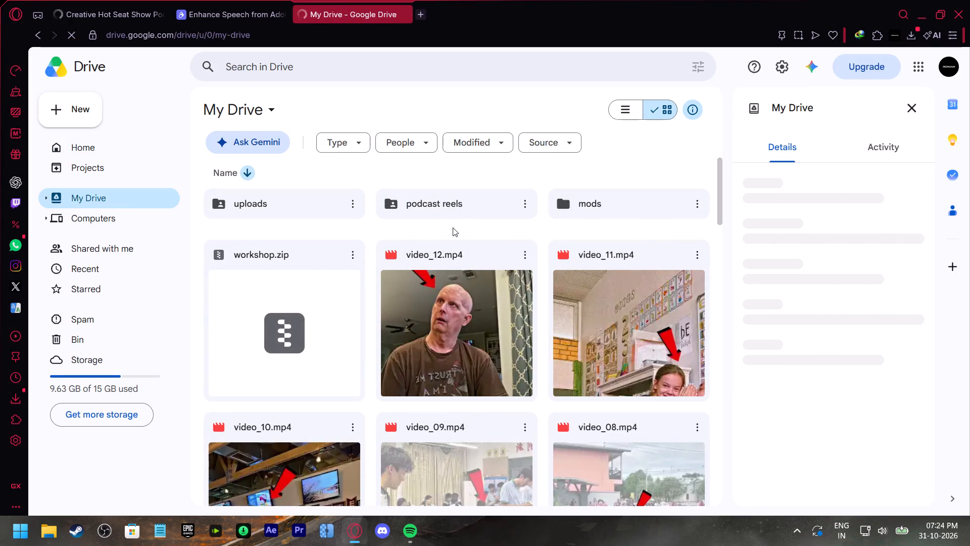
{"action": "left_click", "coordinate": [505, 269]}
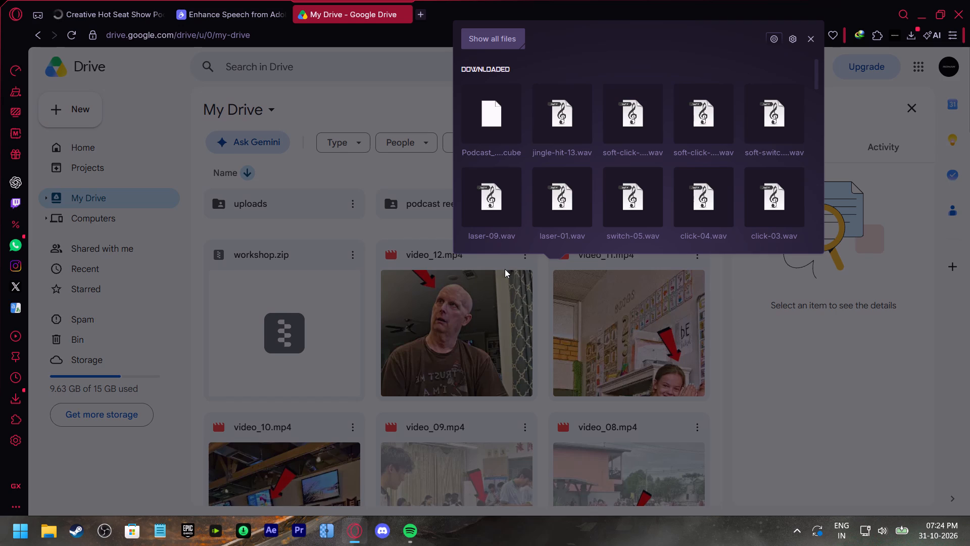
{"action": "left_click", "coordinate": [503, 42]}
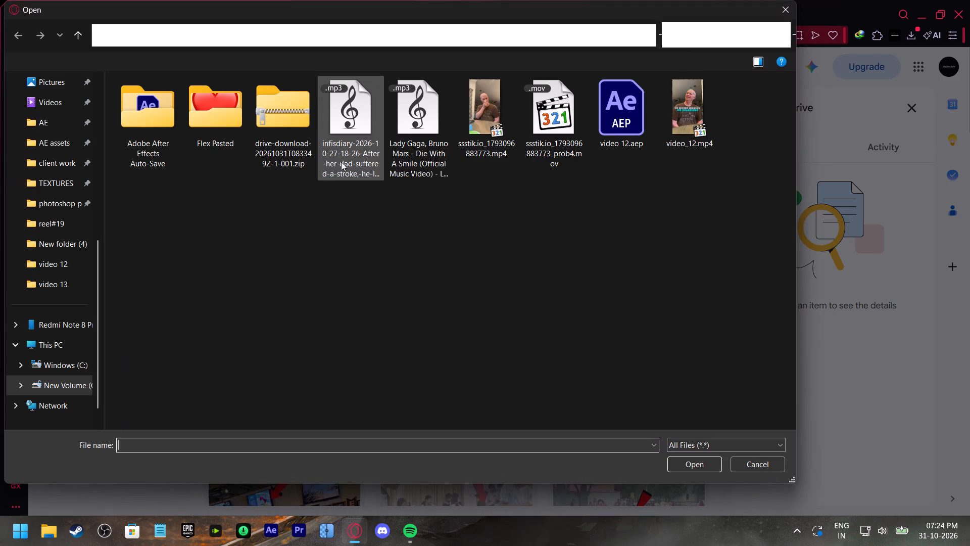
{"action": "left_click", "coordinate": [351, 35]}
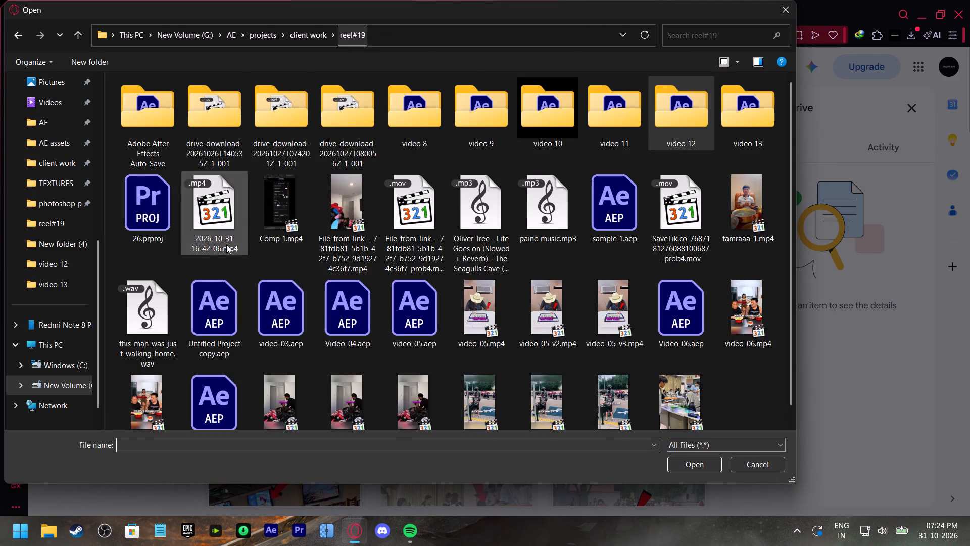
{"action": "scroll", "coordinate": [210, 304], "scroll_direction": "down", "scroll_amount": 4}
{"action": "double_click", "coordinate": [739, 113]}
{"action": "left_click", "coordinate": [557, 109]}
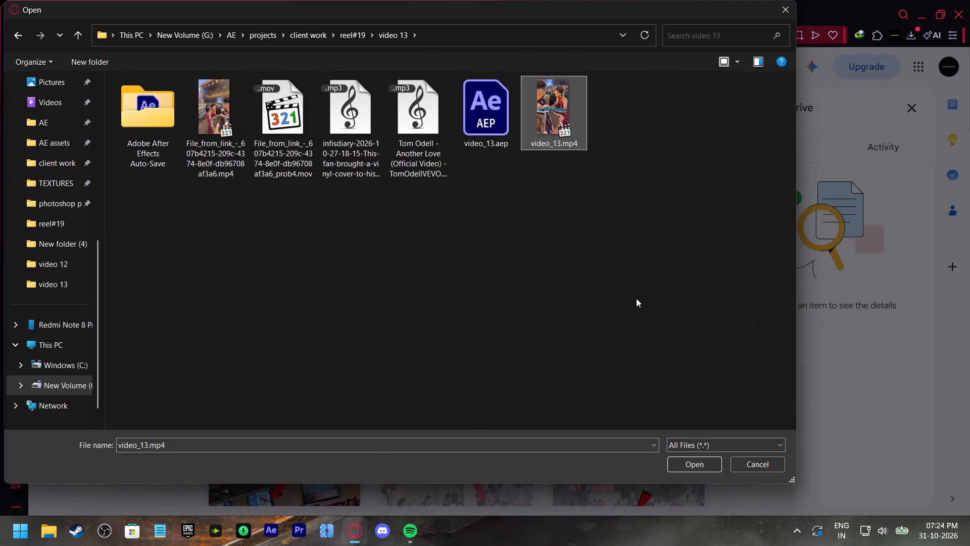
{"action": "left_click", "coordinate": [687, 464]}
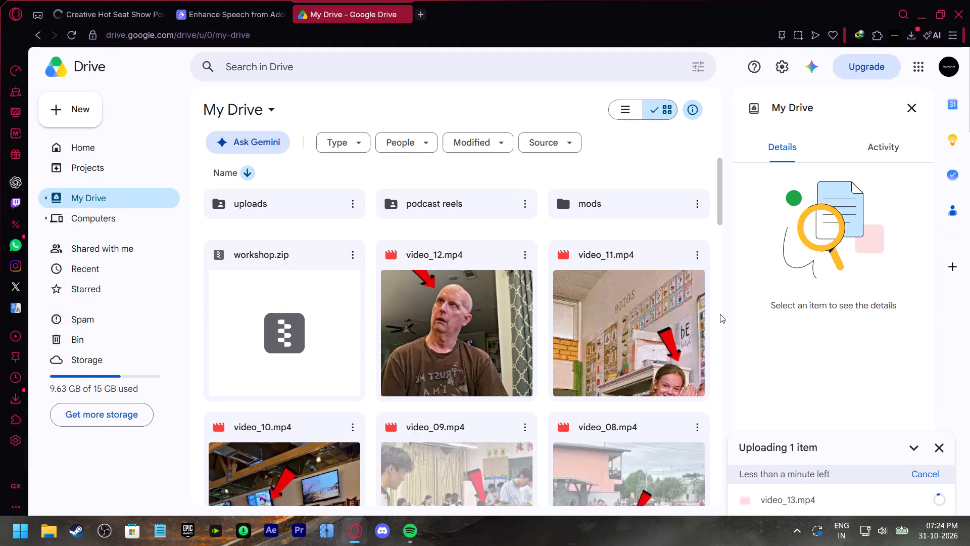
{"action": "left_click", "coordinate": [16, 249]}
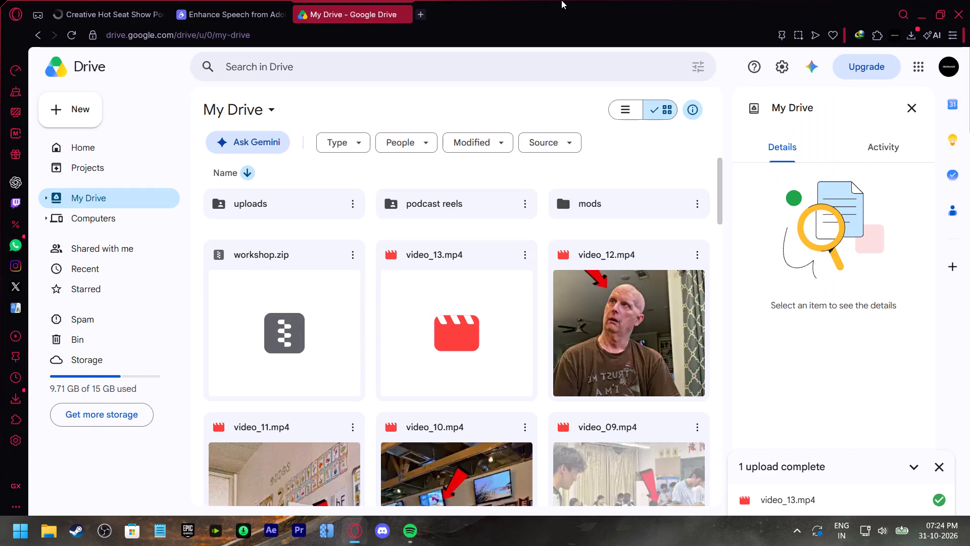
Preview the uploaded video_13.mp4 in Google Drive and close the preview.
{"action": "double_click", "coordinate": [467, 313]}
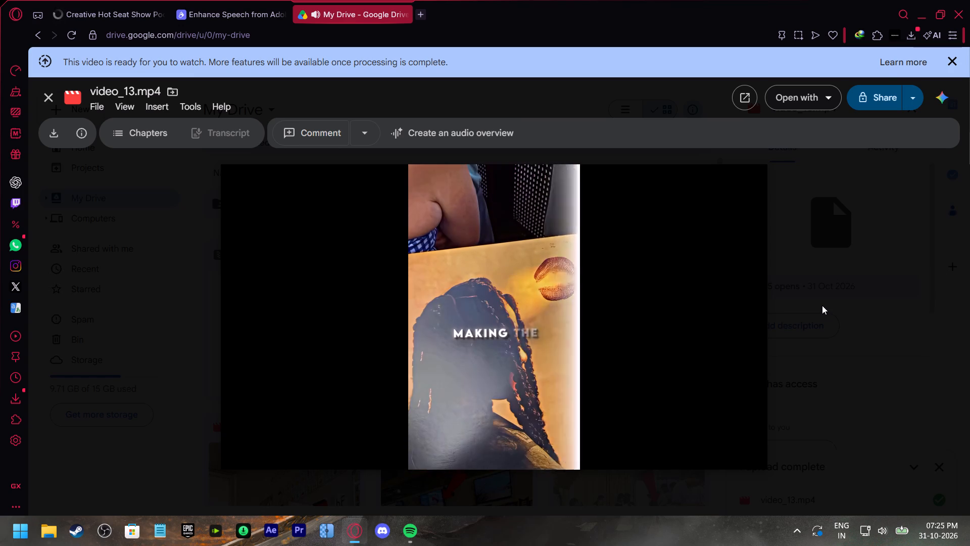
{"action": "left_click", "coordinate": [822, 305]}
Open the file actions for video_13.mp4 in My Drive.
{"action": "left_click", "coordinate": [516, 255]}
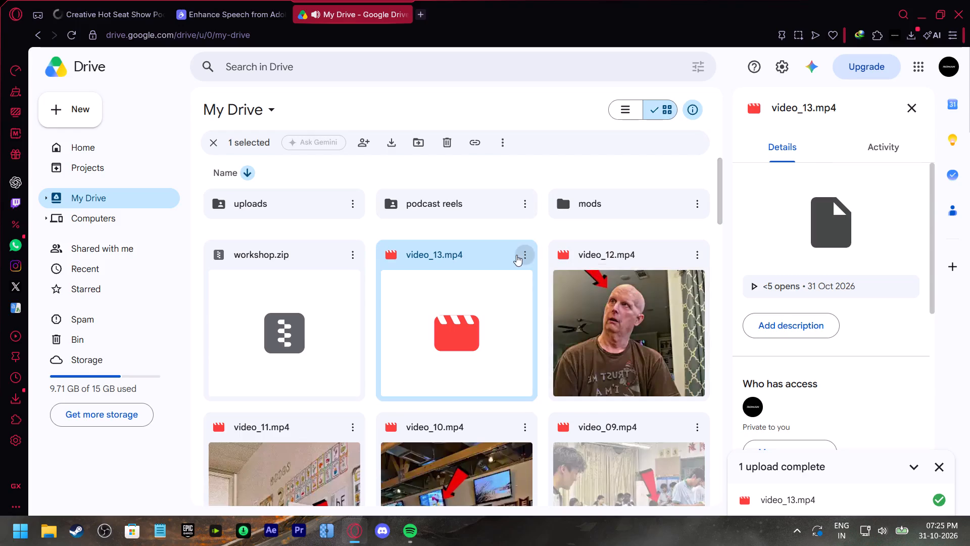
Share the uploaded video_13.mp4 with anyone with the link and copy its link.
{"action": "left_click", "coordinate": [563, 412]}
{"action": "left_click", "coordinate": [745, 412]}
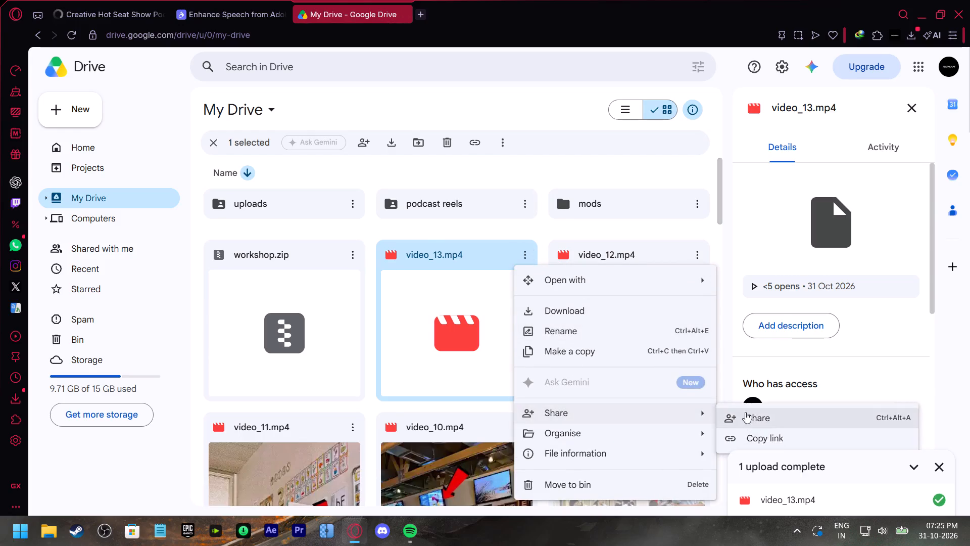
{"action": "left_click", "coordinate": [398, 328]}
{"action": "left_click", "coordinate": [413, 386]}
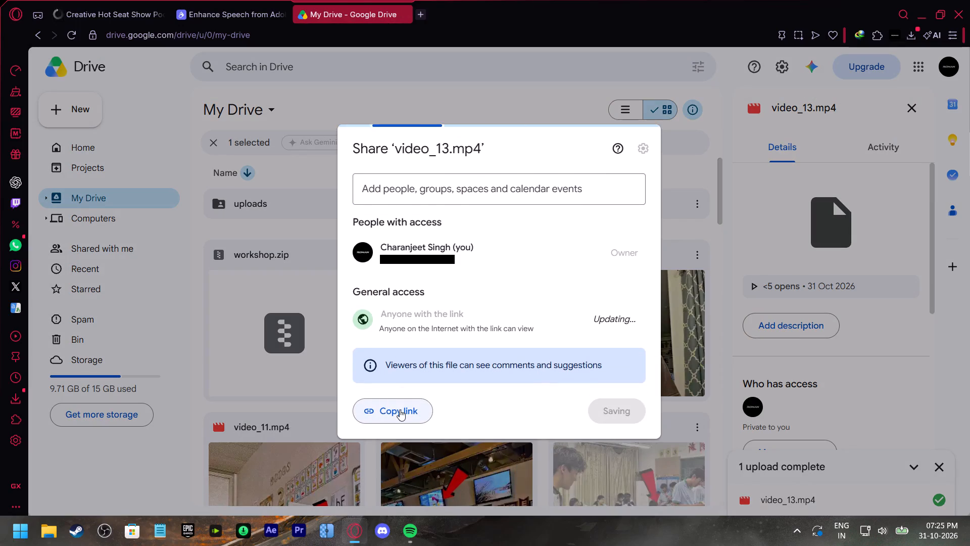
{"action": "left_click", "coordinate": [400, 409]}
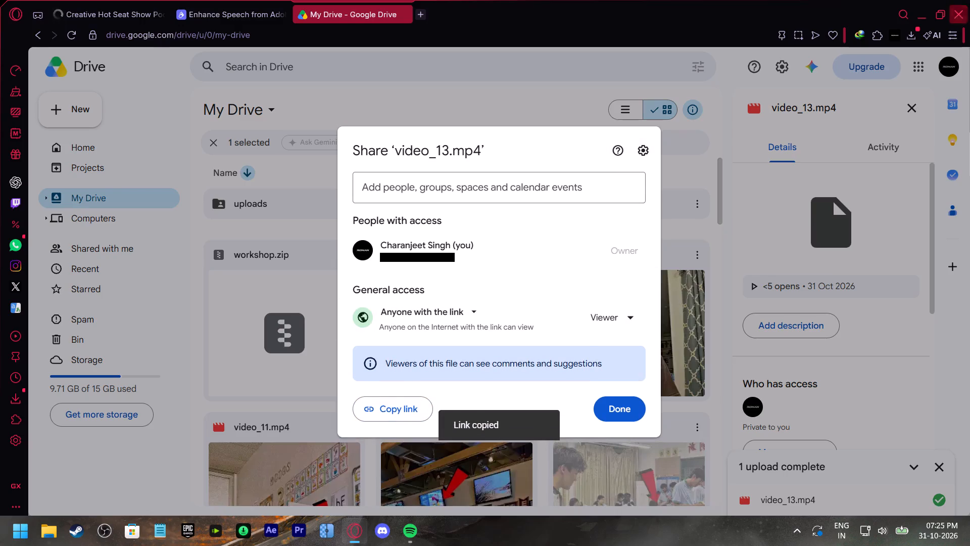
Close the browser and launch Discord.
{"action": "left_click", "coordinate": [969, 0]}
{"action": "left_click", "coordinate": [526, 292]}
{"action": "left_click", "coordinate": [387, 537]}
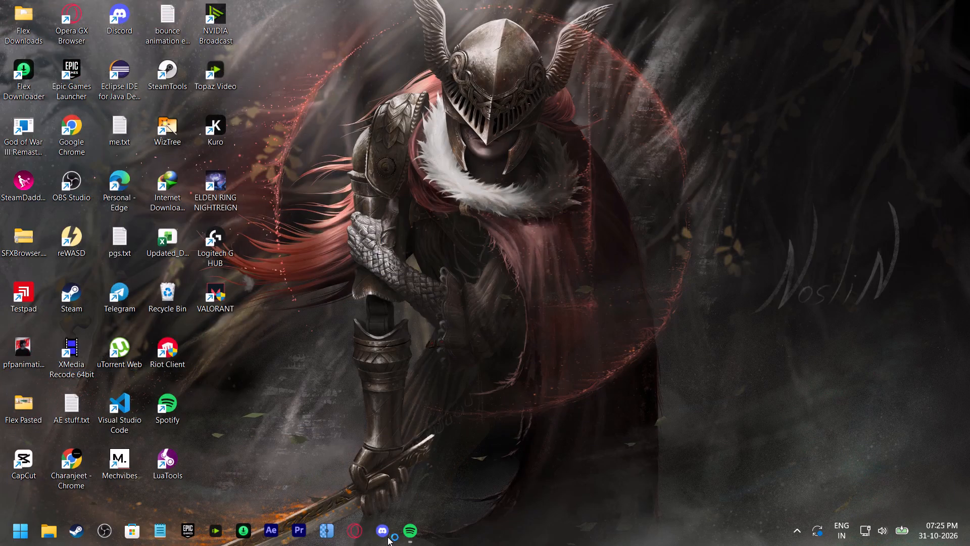
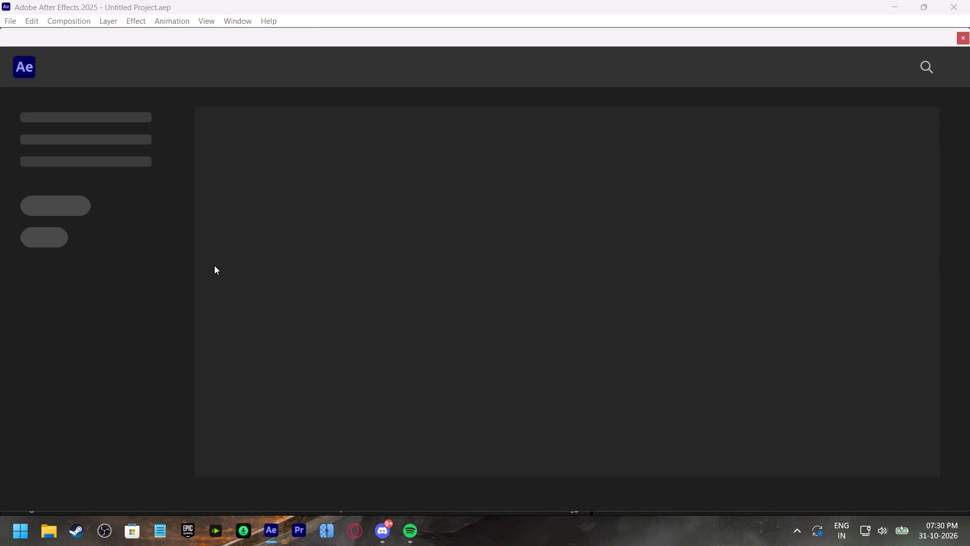
Open the recent project video_13 in After Effects.
{"action": "scroll", "coordinate": [246, 306], "scroll_direction": "down", "scroll_amount": 9}
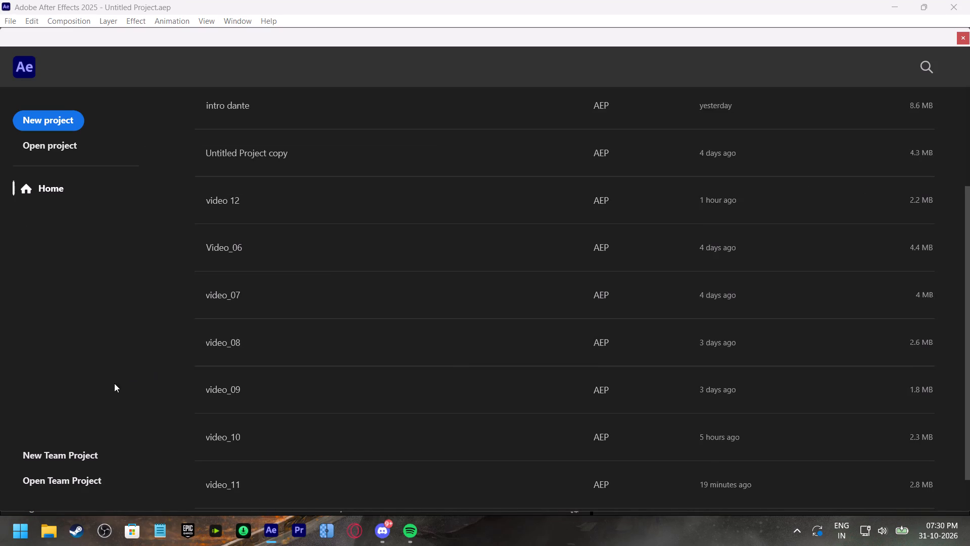
{"action": "scroll", "coordinate": [247, 373], "scroll_direction": "down", "scroll_amount": 11}
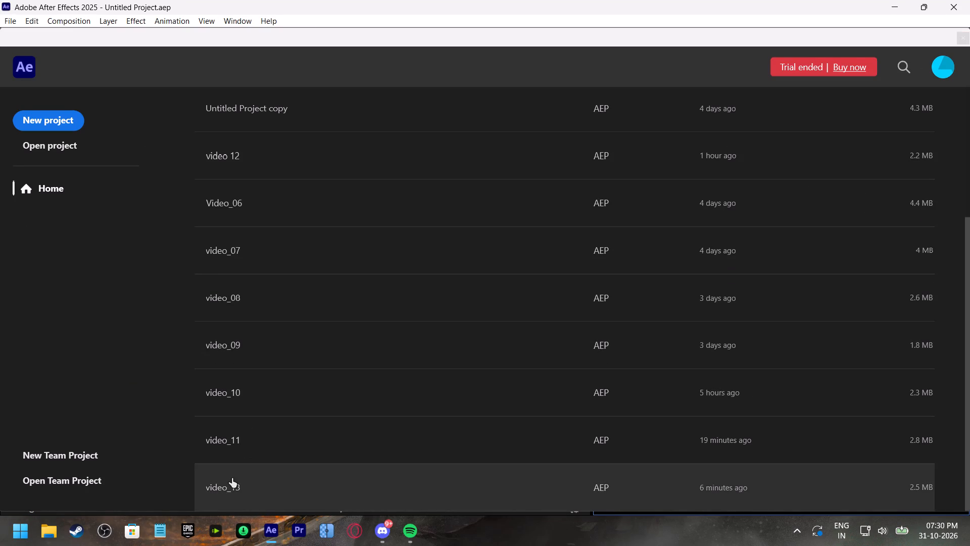
{"action": "scroll", "coordinate": [283, 318], "scroll_direction": "up", "scroll_amount": 1}
{"action": "scroll", "coordinate": [284, 330], "scroll_direction": "down", "scroll_amount": 4}
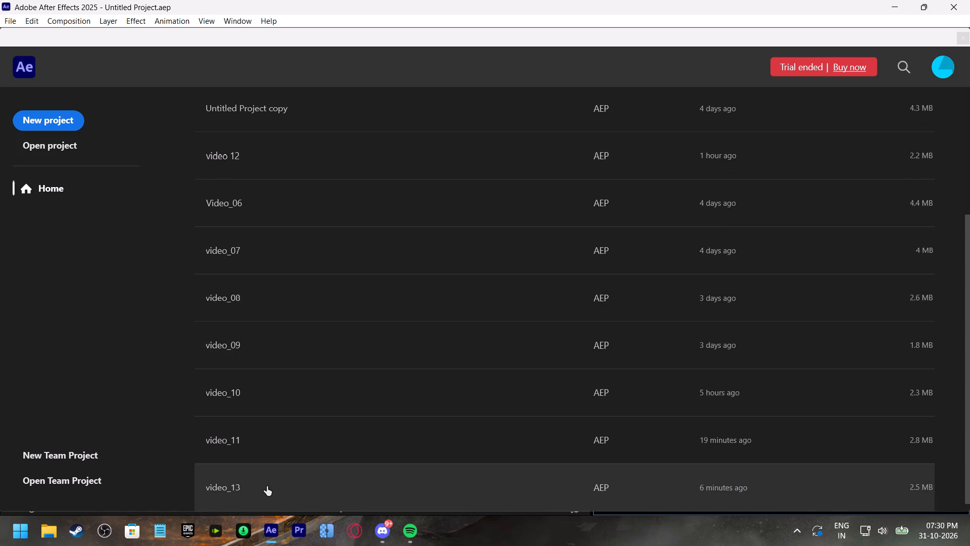
{"action": "left_click", "coordinate": [267, 486]}
{"action": "left_click", "coordinate": [267, 486]}
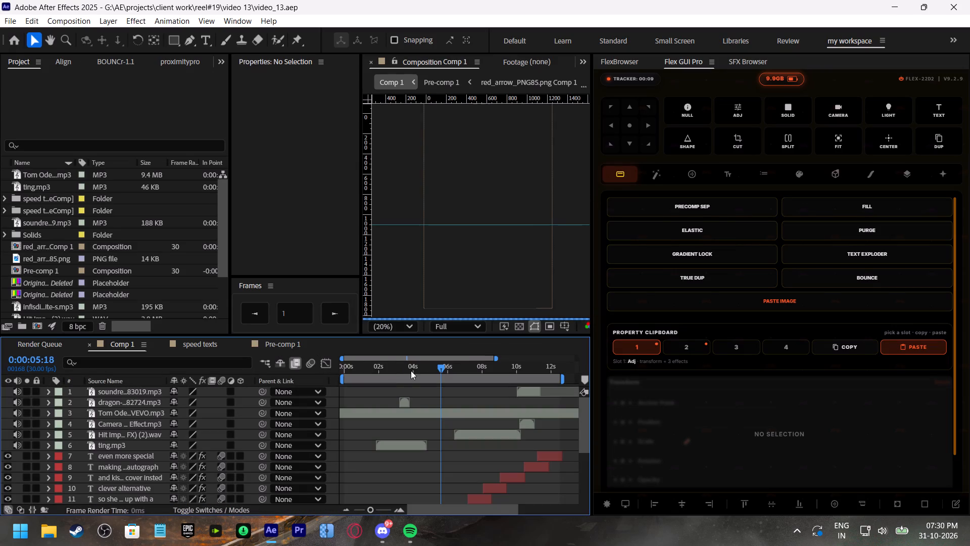
Preview Comp 1 from around the four-second mark and again from its beginning.
{"action": "left_click", "coordinate": [411, 371]}
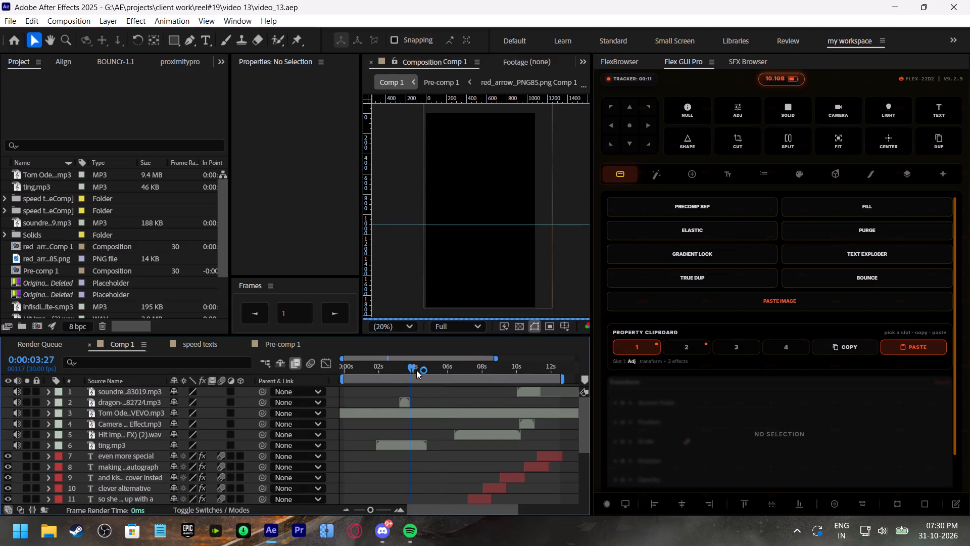
{"action": "left_click", "coordinate": [422, 369]}
{"action": "key", "text": "space"}
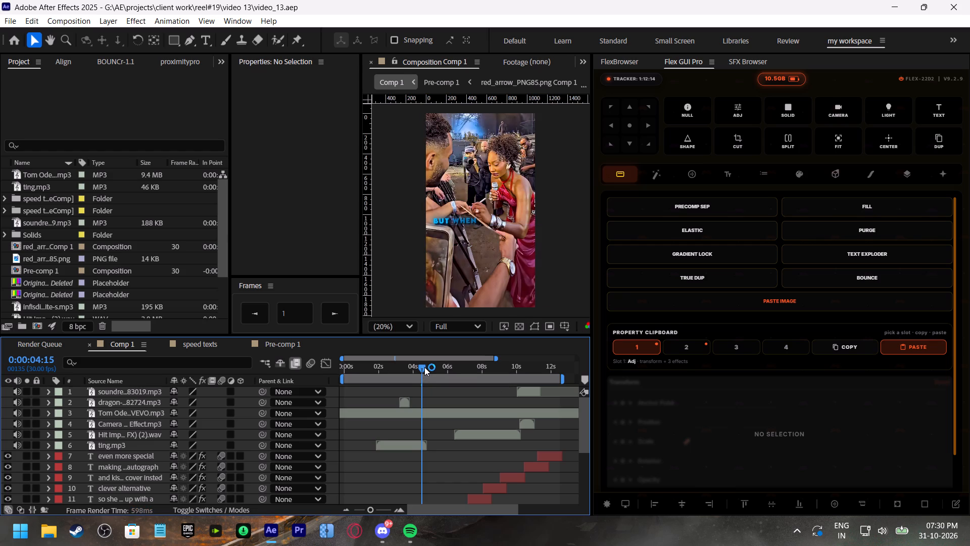
{"action": "left_click_drag", "start_coordinate": [429, 367], "coordinate": [421, 368]}
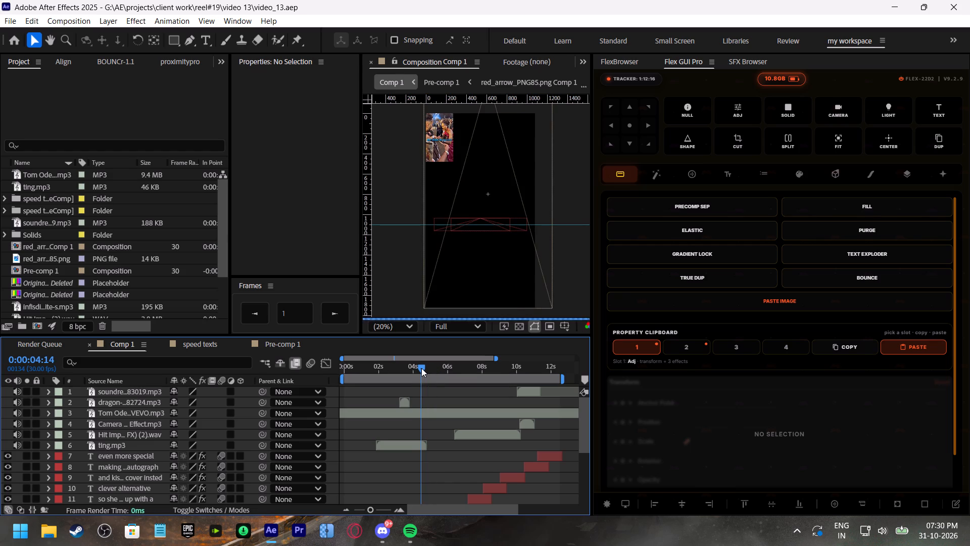
{"action": "key", "text": "space"}
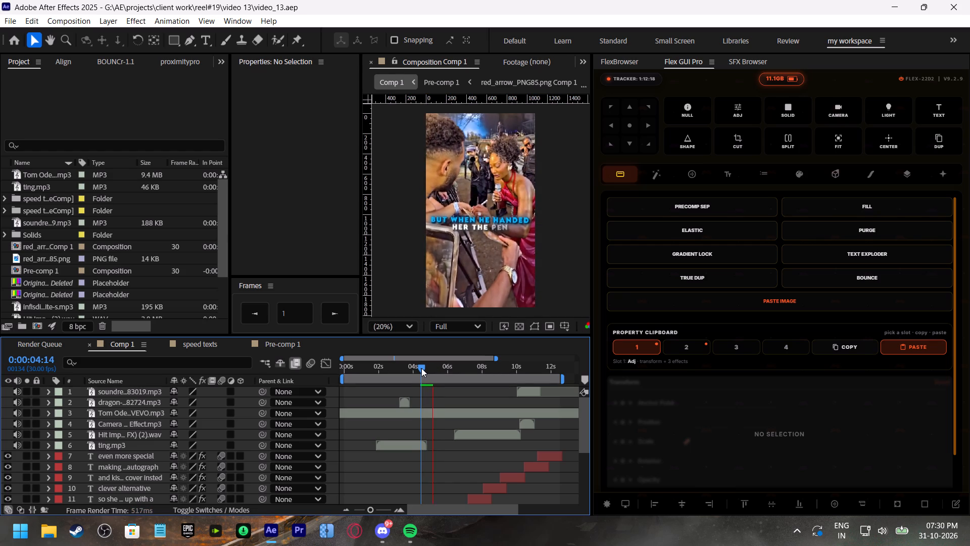
{"action": "left_click_drag", "start_coordinate": [421, 368], "coordinate": [311, 371]}
{"action": "key", "text": "space"}
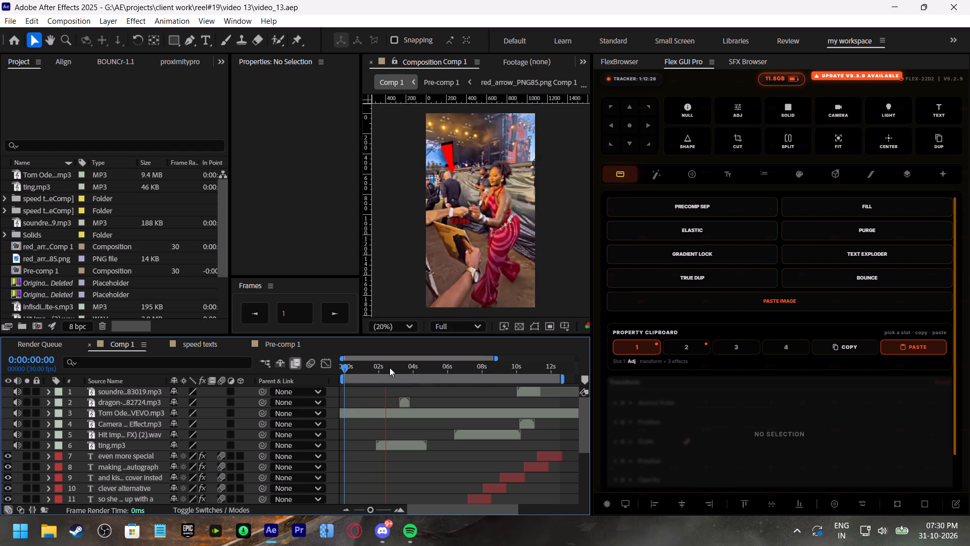
{"action": "left_click", "coordinate": [360, 366]}
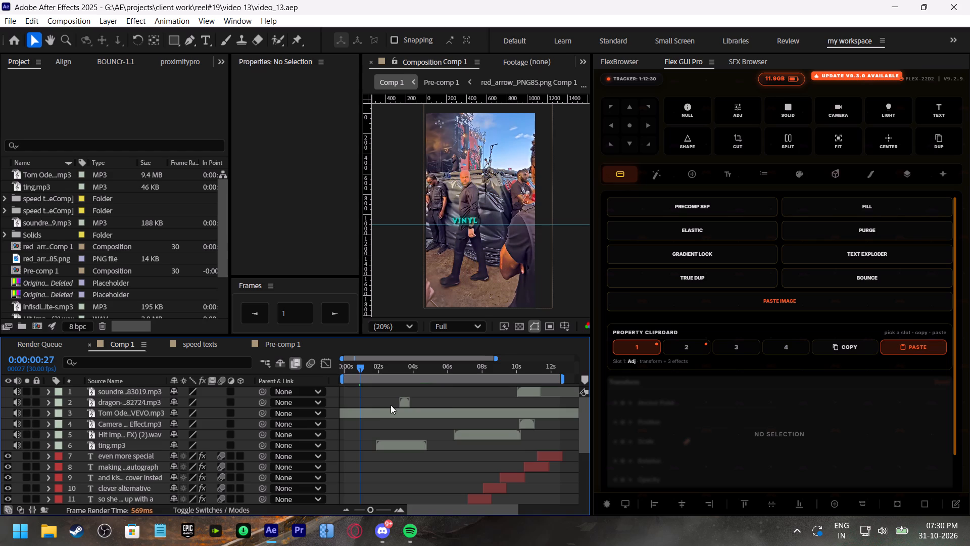
Open Pre-comp 1 from the bottom layer of Comp 1 and examine its layers, briefly checking the speed texts composition.
{"action": "scroll", "coordinate": [392, 410], "scroll_direction": "down", "scroll_amount": 1}
{"action": "scroll", "coordinate": [394, 415], "scroll_direction": "up", "scroll_amount": 2}
{"action": "scroll", "coordinate": [392, 460], "scroll_direction": "down", "scroll_amount": 2}
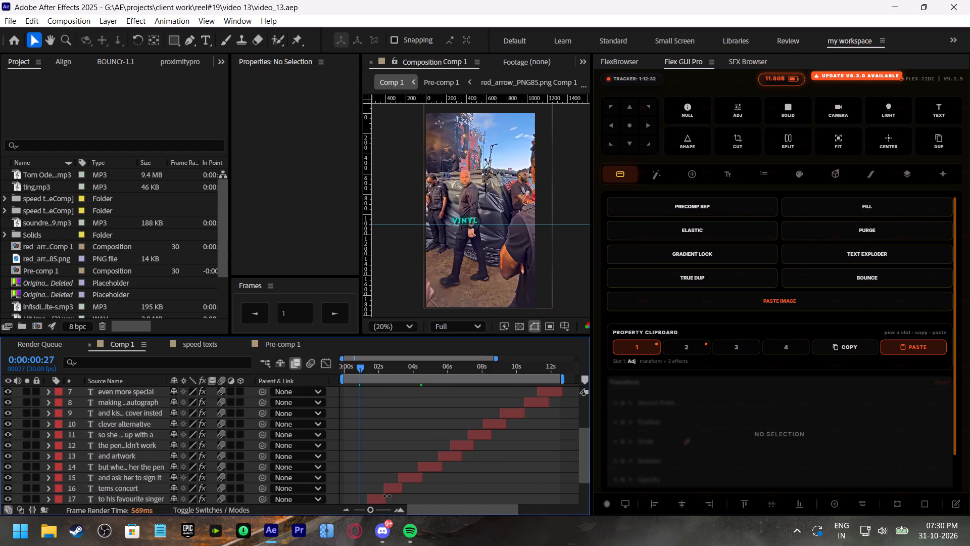
{"action": "scroll", "coordinate": [375, 485], "scroll_direction": "down", "scroll_amount": 4}
{"action": "left_click", "coordinate": [366, 496]}
{"action": "double_click", "coordinate": [366, 496]}
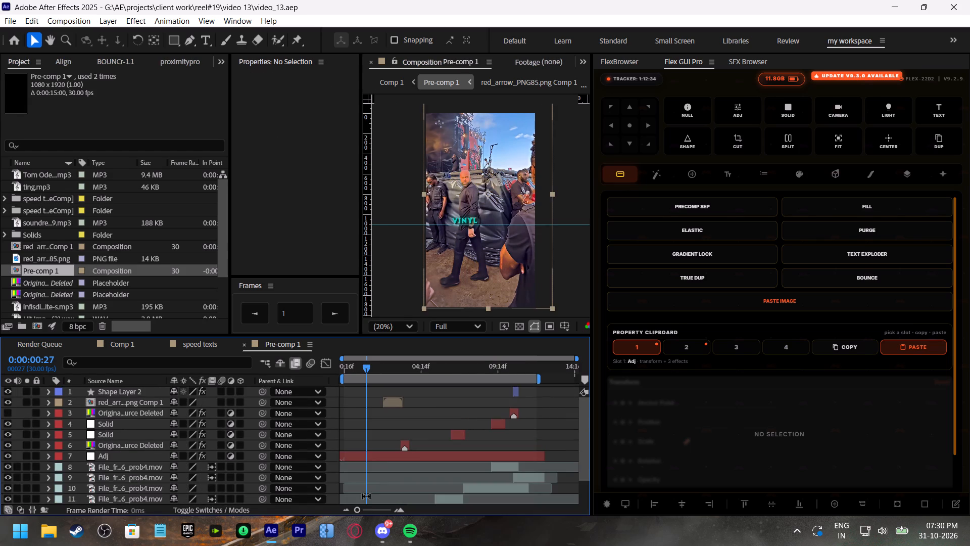
{"action": "left_click_drag", "start_coordinate": [362, 511], "coordinate": [381, 515]}
{"action": "scroll", "coordinate": [440, 456], "scroll_direction": "up", "scroll_amount": 1}
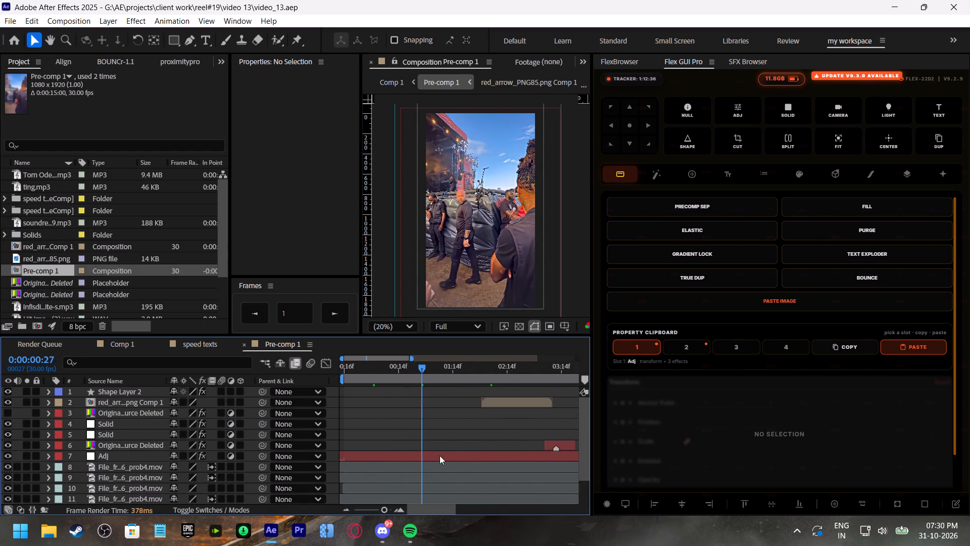
{"action": "scroll", "coordinate": [440, 456], "scroll_direction": "up", "scroll_amount": 2}
{"action": "scroll", "coordinate": [438, 453], "scroll_direction": "down", "scroll_amount": 3}
{"action": "scroll", "coordinate": [438, 453], "scroll_direction": "up", "scroll_amount": 7}
{"action": "scroll", "coordinate": [438, 451], "scroll_direction": "down", "scroll_amount": 3}
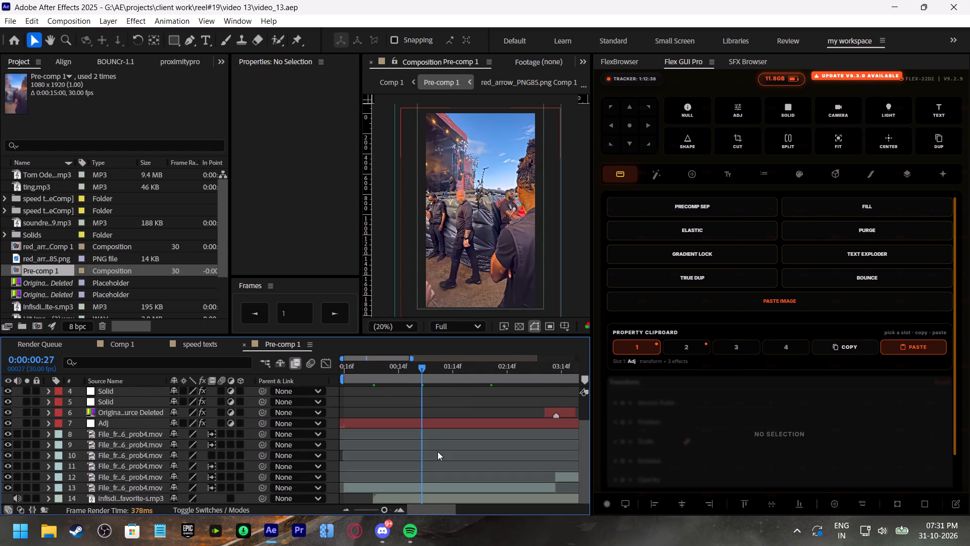
{"action": "scroll", "coordinate": [438, 451], "scroll_direction": "up", "scroll_amount": 3}
{"action": "scroll", "coordinate": [438, 451], "scroll_direction": "down", "scroll_amount": 5}
{"action": "scroll", "coordinate": [438, 451], "scroll_direction": "up", "scroll_amount": 2}
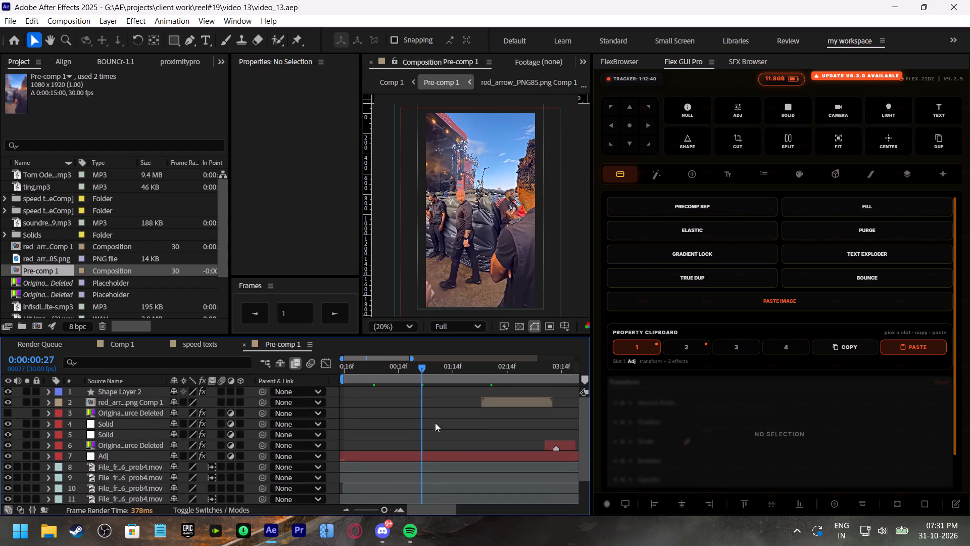
{"action": "left_click", "coordinate": [203, 344]}
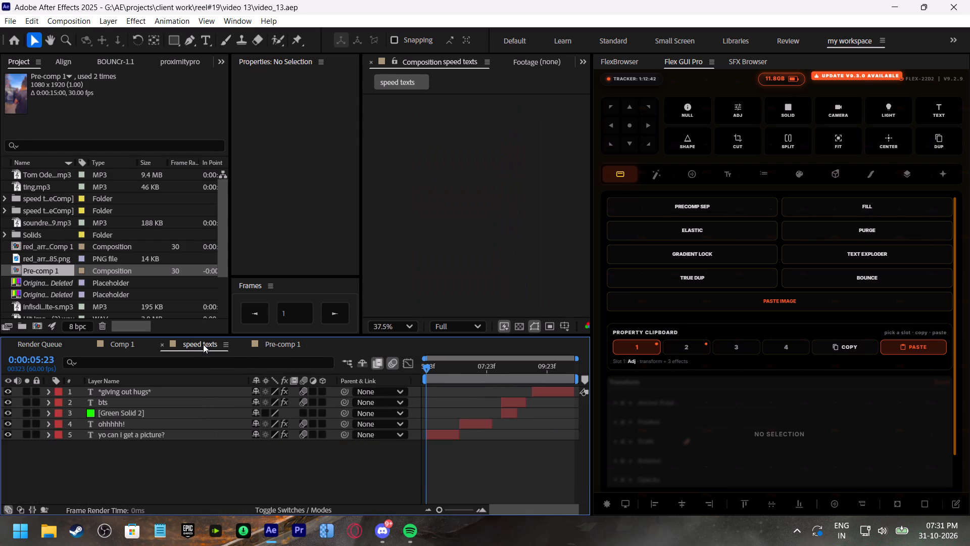
{"action": "left_click", "coordinate": [267, 340]}
{"action": "scroll", "coordinate": [491, 413], "scroll_direction": "up", "scroll_amount": 3}
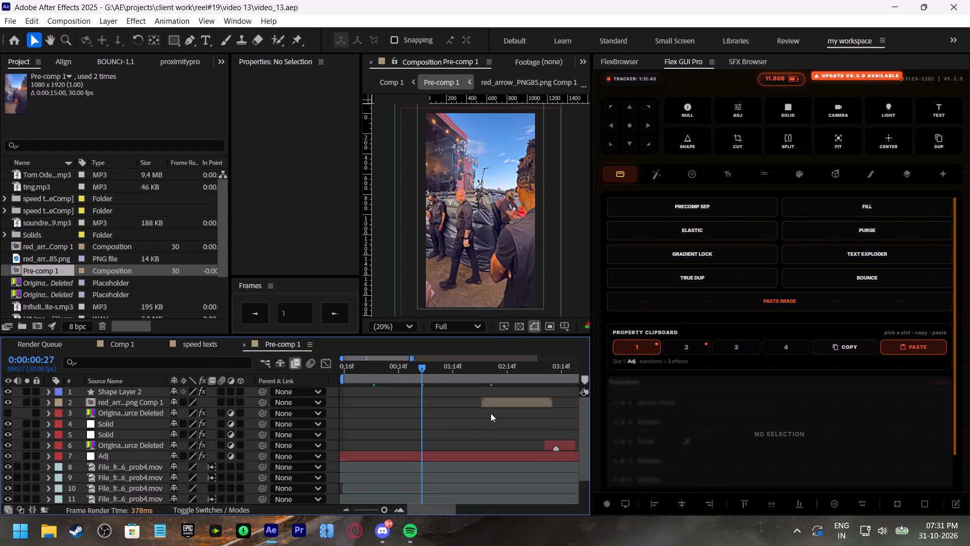
{"action": "scroll", "coordinate": [491, 413], "scroll_direction": "down", "scroll_amount": 2}
{"action": "scroll", "coordinate": [491, 413], "scroll_direction": "up", "scroll_amount": 3}
{"action": "scroll", "coordinate": [491, 413], "scroll_direction": "down", "scroll_amount": 8}
{"action": "scroll", "coordinate": [491, 413], "scroll_direction": "up", "scroll_amount": 2}
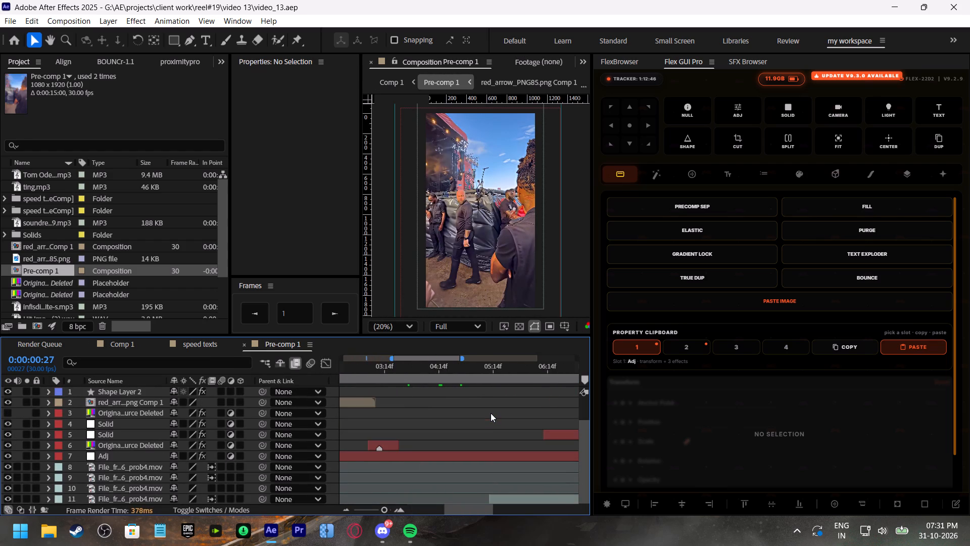
{"action": "scroll", "coordinate": [491, 413], "scroll_direction": "up", "scroll_amount": 3}
{"action": "scroll", "coordinate": [491, 413], "scroll_direction": "up", "scroll_amount": 6, "text": "shift"}
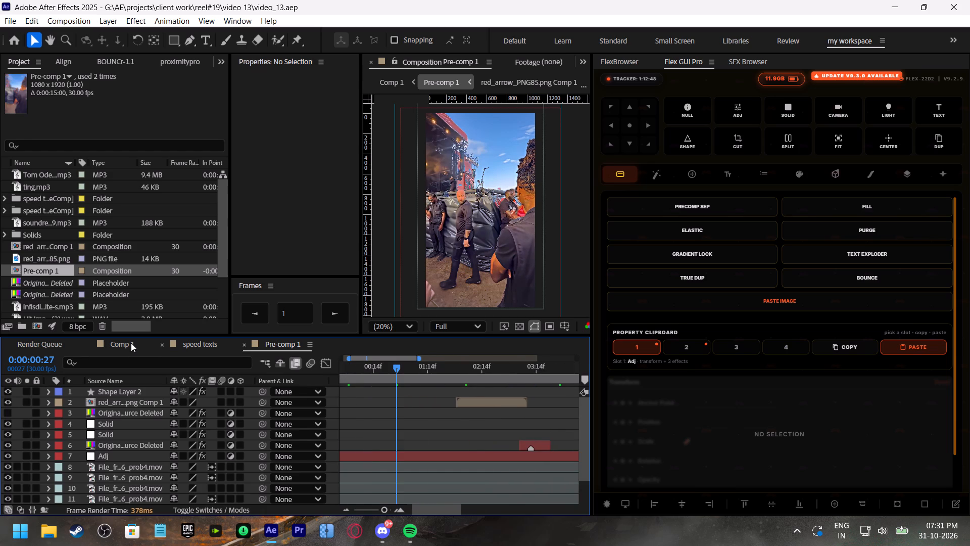
Go to 0:00:02:14 in Comp 1, reopen Pre-comp 1 there and examine the red arrow's appearance up to about 0:00:03:07.
{"action": "left_click", "coordinate": [131, 342]}
{"action": "scroll", "coordinate": [407, 400], "scroll_direction": "up", "scroll_amount": 6}
{"action": "left_click", "coordinate": [377, 360]}
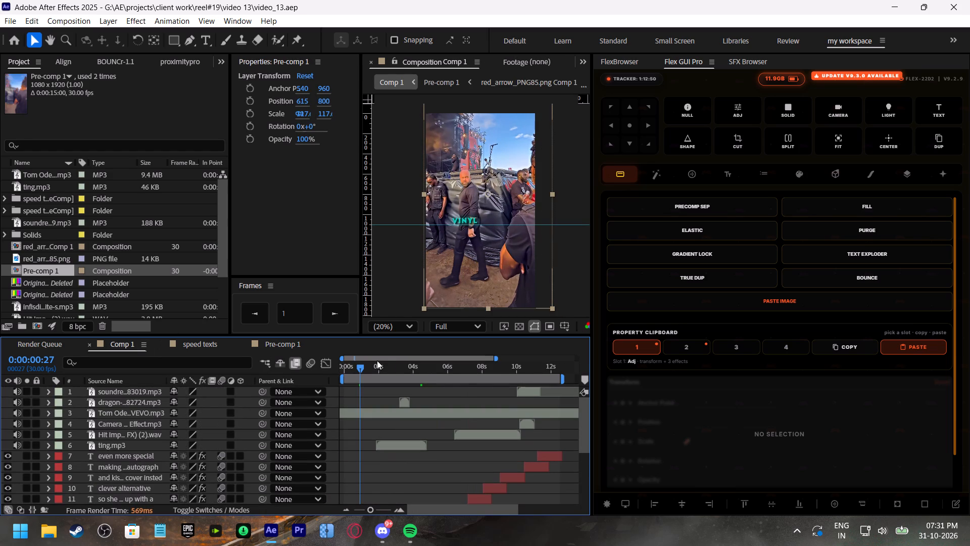
{"action": "scroll", "coordinate": [423, 441], "scroll_direction": "down", "scroll_amount": 7}
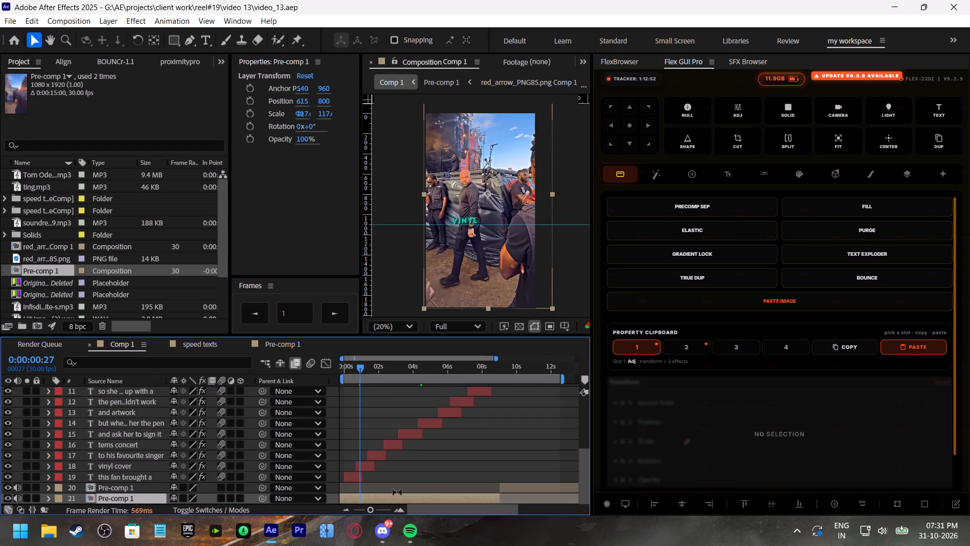
{"action": "left_click", "coordinate": [386, 366]}
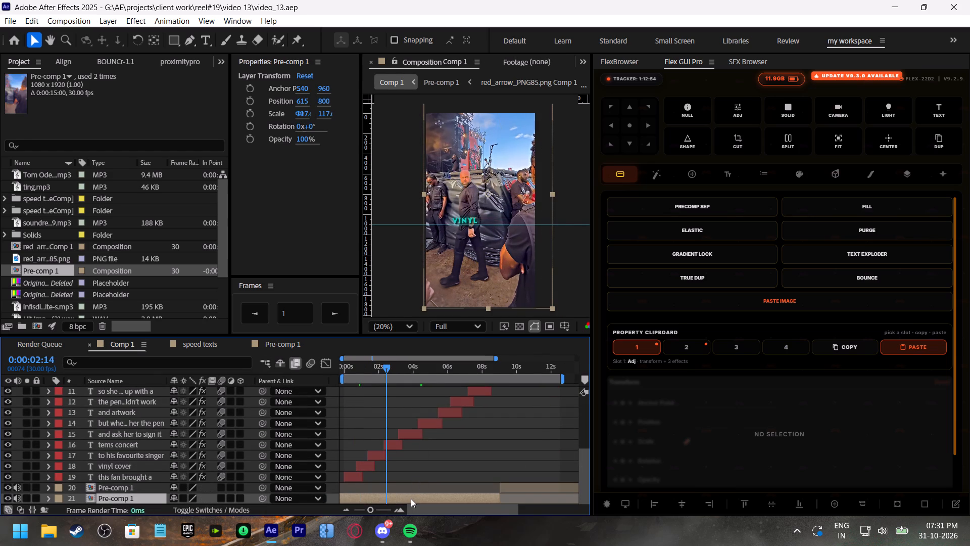
{"action": "double_click", "coordinate": [411, 498]}
{"action": "scroll", "coordinate": [460, 454], "scroll_direction": "up", "scroll_amount": 5}
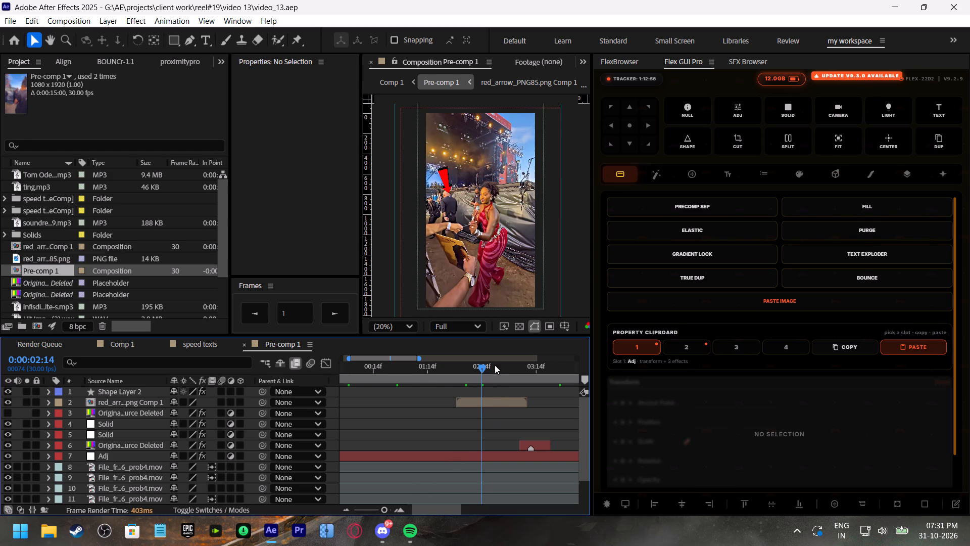
{"action": "left_click_drag", "start_coordinate": [495, 365], "coordinate": [523, 368]}
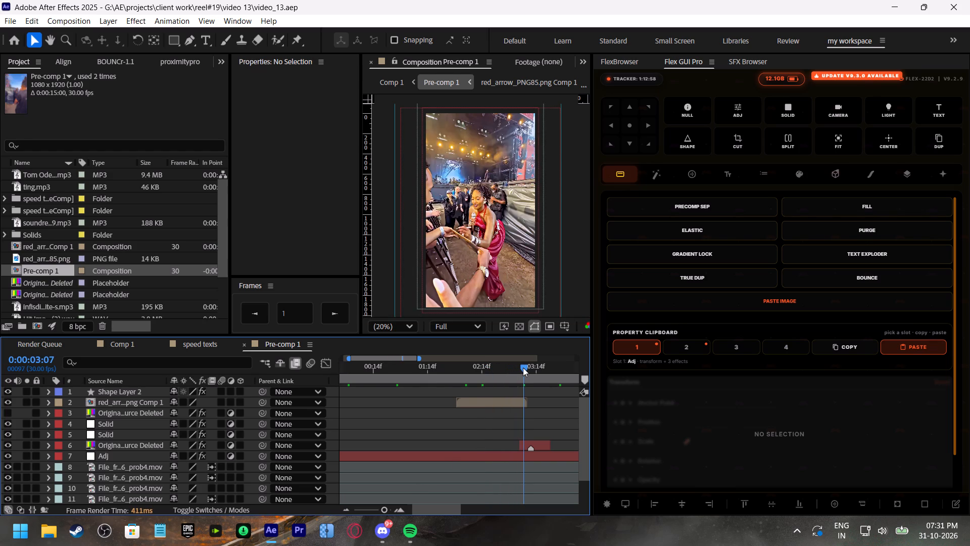
{"action": "left_click_drag", "start_coordinate": [523, 368], "coordinate": [512, 367]}
Replace the red arrow precomp in Pre-comp 1 with the arrow PNG layer cut from inside it, starting at 0:00:03:01.
{"action": "left_click", "coordinate": [488, 401]}
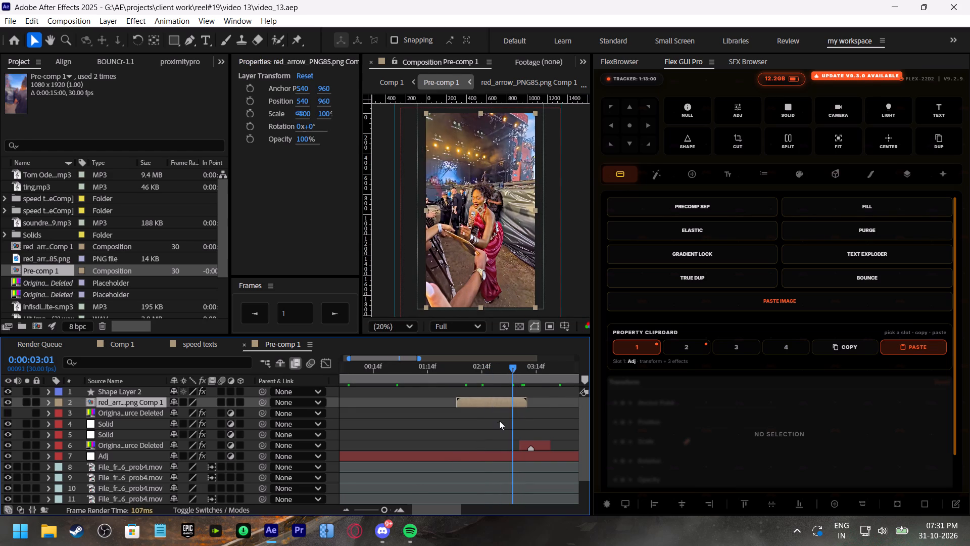
{"action": "scroll", "coordinate": [499, 421], "scroll_direction": "up", "scroll_amount": 2, "text": "shift"}
{"action": "scroll", "coordinate": [499, 421], "scroll_direction": "down", "scroll_amount": 3, "text": "shift"}
{"action": "double_click", "coordinate": [423, 403]}
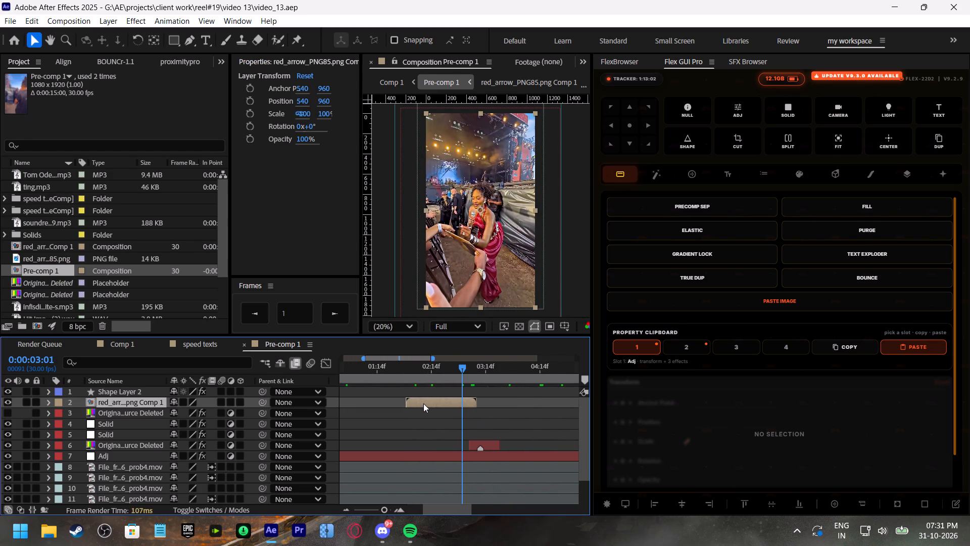
{"action": "left_click", "coordinate": [416, 388]}
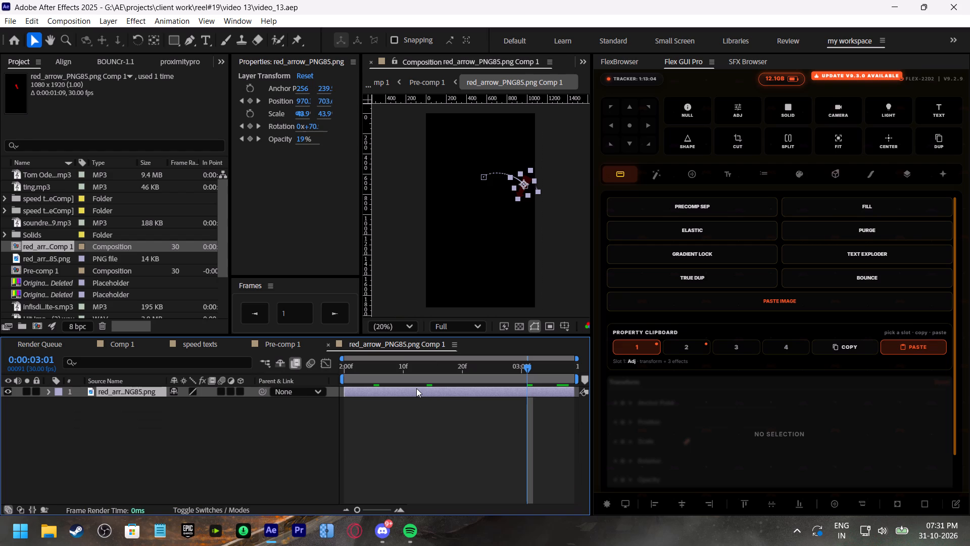
{"action": "key", "text": "ctrl+x"}
{"action": "left_click", "coordinate": [279, 340]}
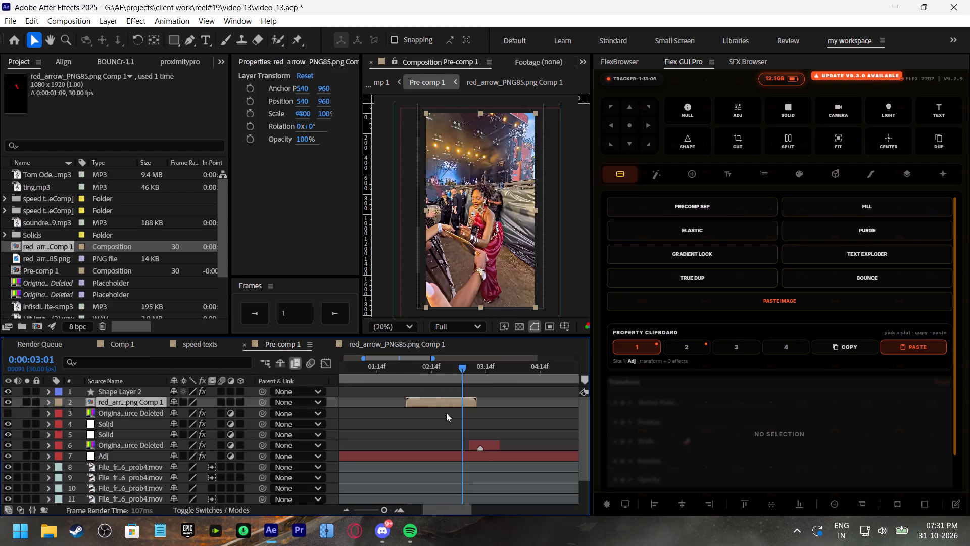
{"action": "left_click", "coordinate": [436, 399]}
{"action": "key", "text": "BackSpace"}
{"action": "key", "text": "ctrl+v"}
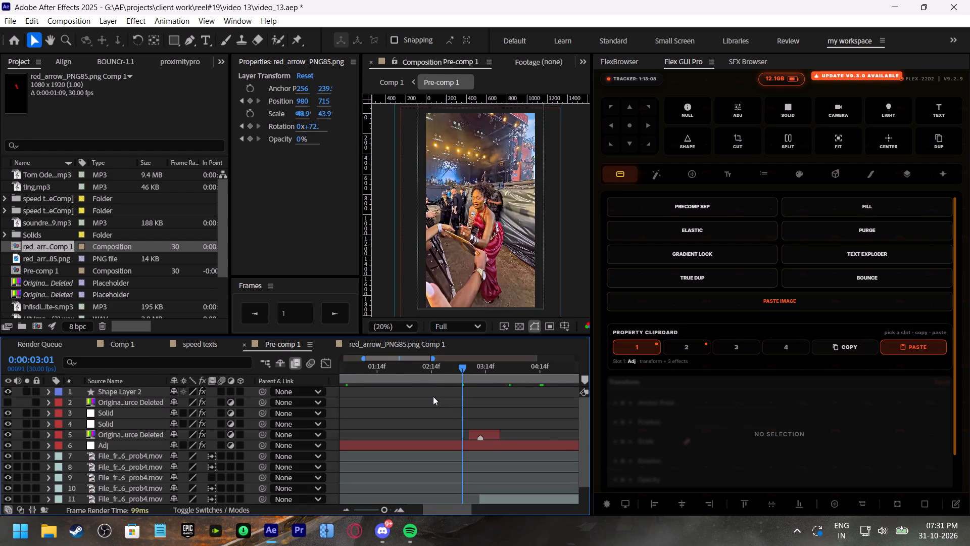
{"action": "scroll", "coordinate": [450, 414], "scroll_direction": "up", "scroll_amount": 5}
{"action": "key", "text": "bracketleft"}
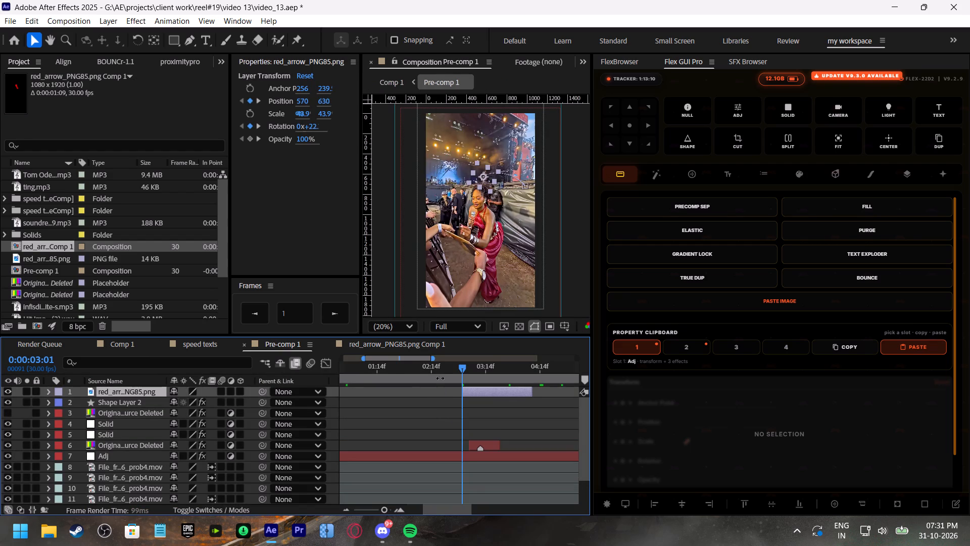
Locate the artist's appearance in Pre-comp 1 and move the red arrow PNG layer so it starts at 0:00:01:17.
{"action": "left_click_drag", "start_coordinate": [423, 367], "coordinate": [301, 377]}
{"action": "key", "text": "space"}
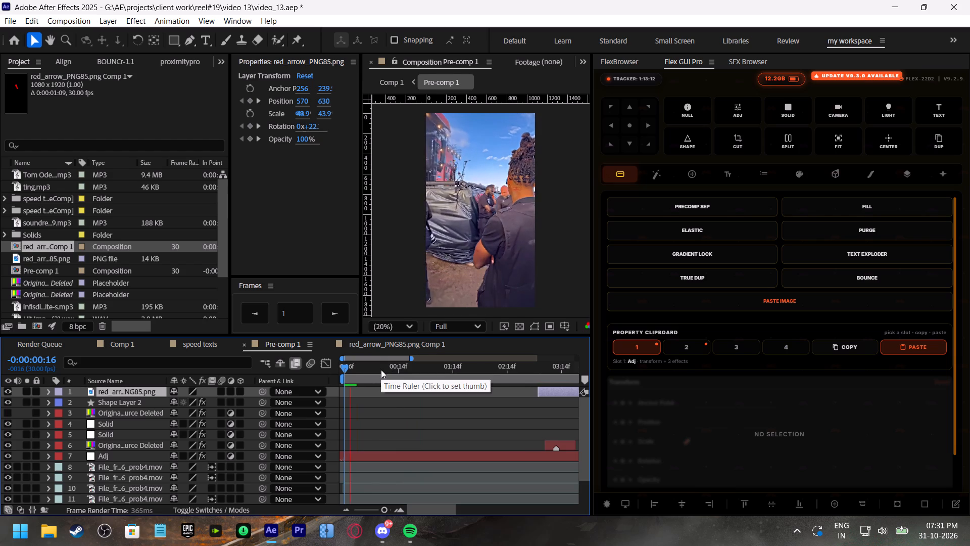
{"action": "left_click_drag", "start_coordinate": [381, 370], "coordinate": [327, 376]}
{"action": "key", "text": "space"}
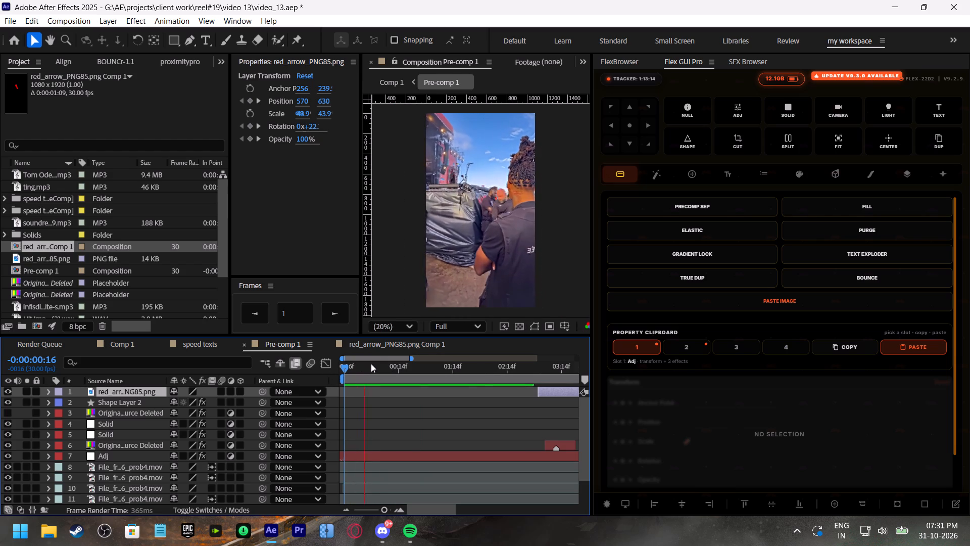
{"action": "left_click", "coordinate": [405, 367]}
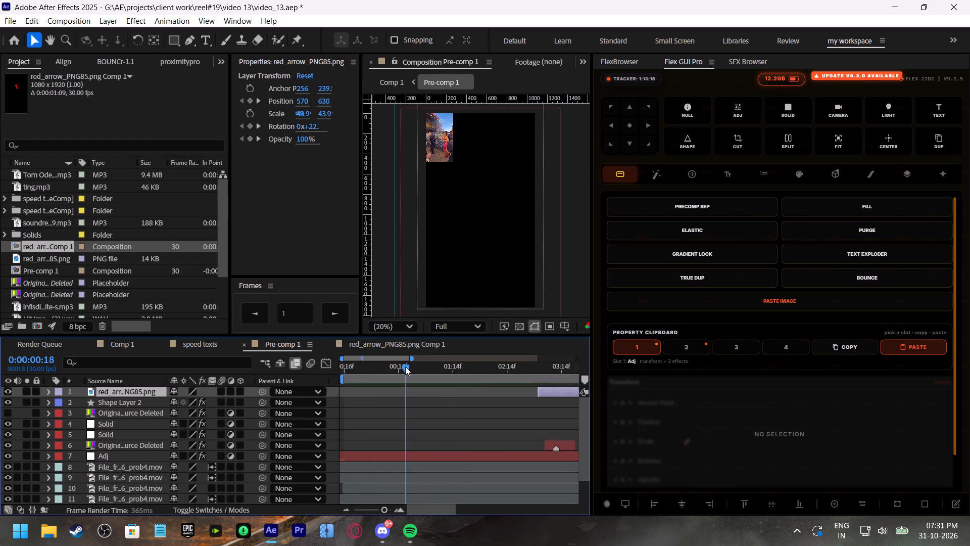
{"action": "key", "text": "space"}
{"action": "left_click", "coordinate": [448, 367]}
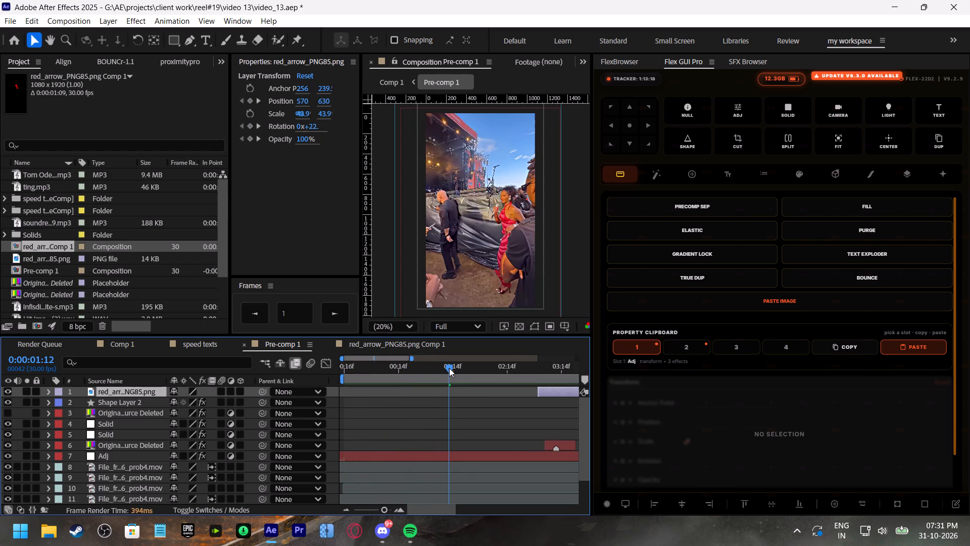
{"action": "key", "text": "space"}
{"action": "left_click_drag", "start_coordinate": [449, 368], "coordinate": [459, 376]}
{"action": "key", "text": "space"}
{"action": "left_click", "coordinate": [460, 367]}
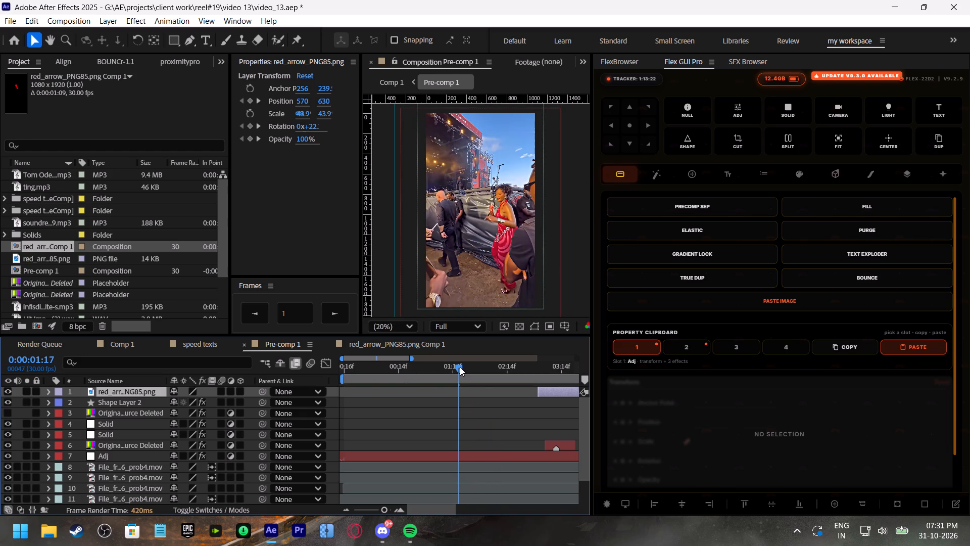
{"action": "left_click_drag", "start_coordinate": [551, 393], "coordinate": [472, 389]}
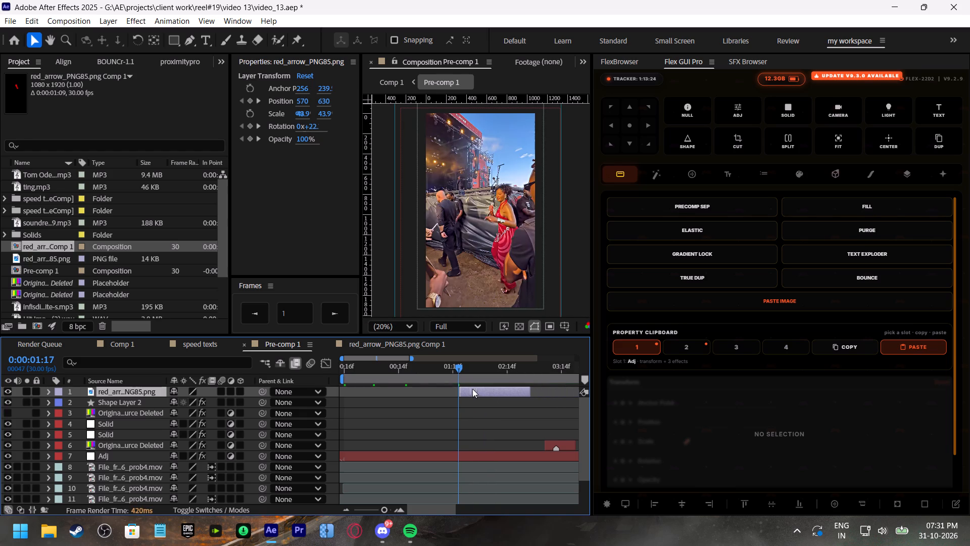
{"action": "left_click_drag", "start_coordinate": [472, 389], "coordinate": [470, 388]}
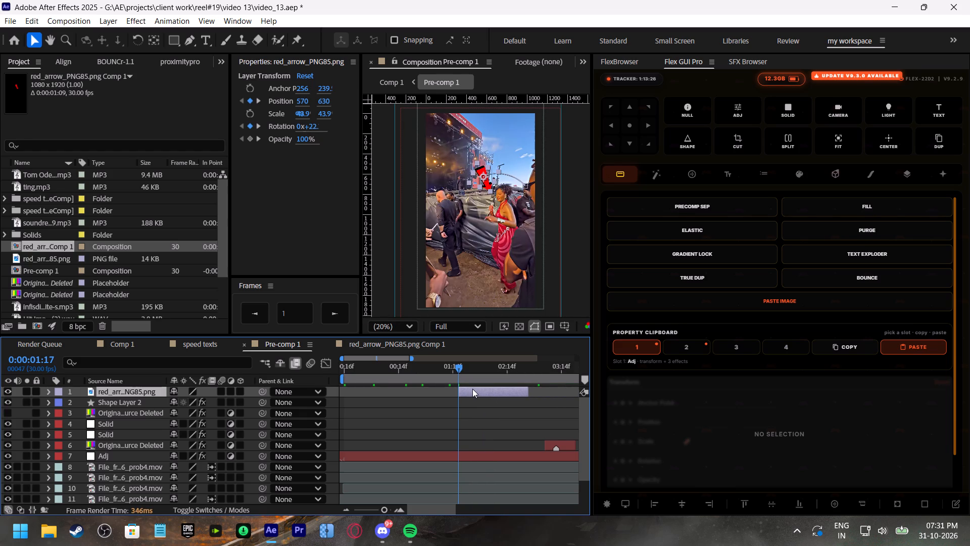
Reveal the arrow layer's keyframes and reposition the arrow at 0:00:01:17 to 455, 515.
{"action": "left_click", "coordinate": [465, 369]}
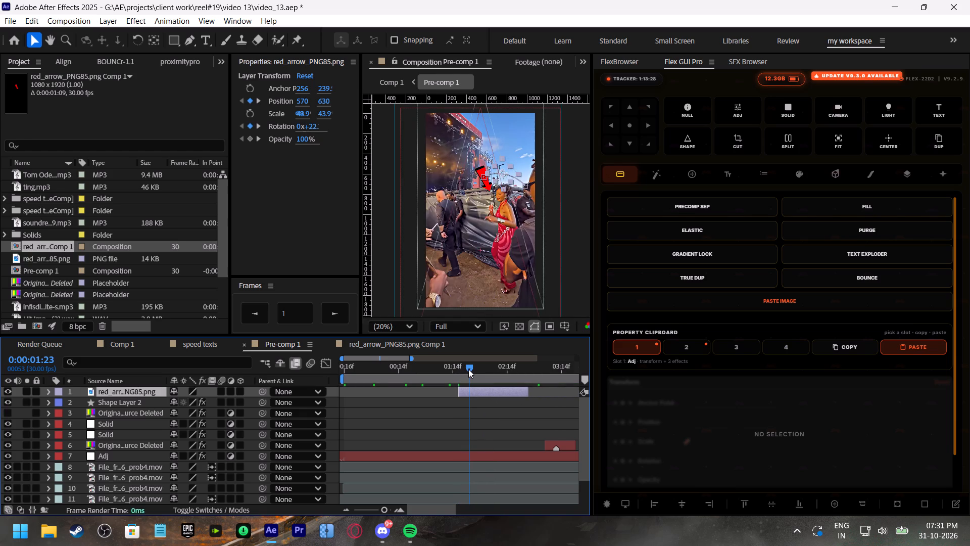
{"action": "left_click_drag", "start_coordinate": [468, 369], "coordinate": [477, 374]}
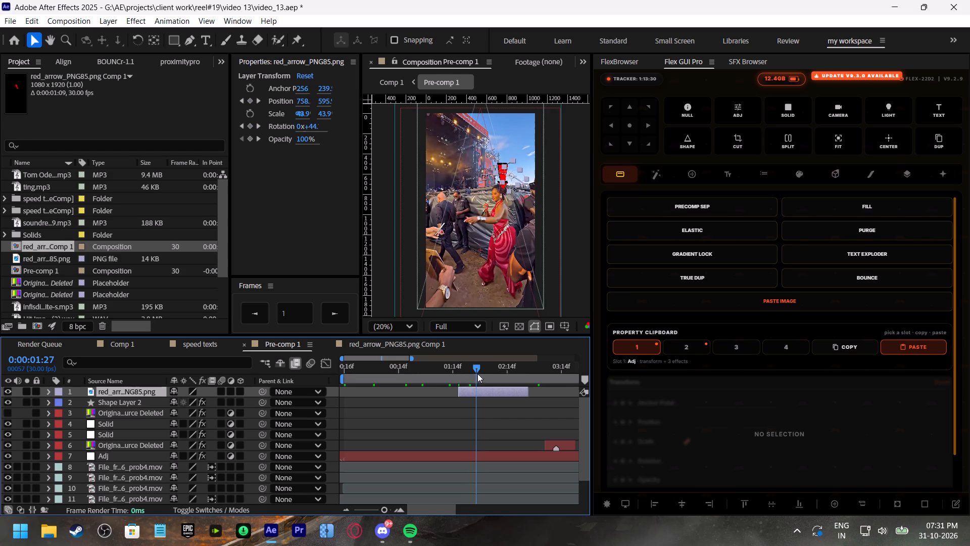
{"action": "left_click_drag", "start_coordinate": [477, 374], "coordinate": [462, 395]}
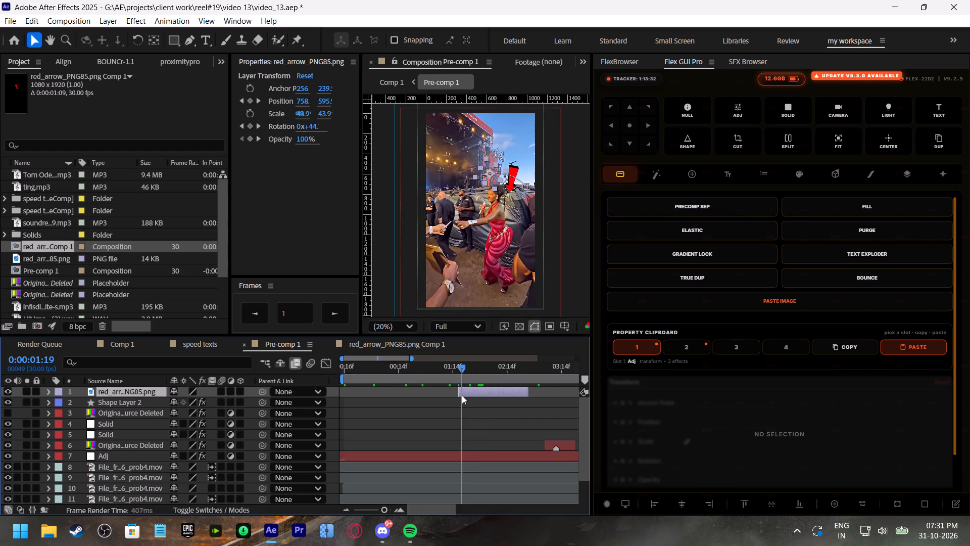
{"action": "left_click_drag", "start_coordinate": [462, 395], "coordinate": [455, 394]}
{"action": "left_click", "coordinate": [483, 388]}
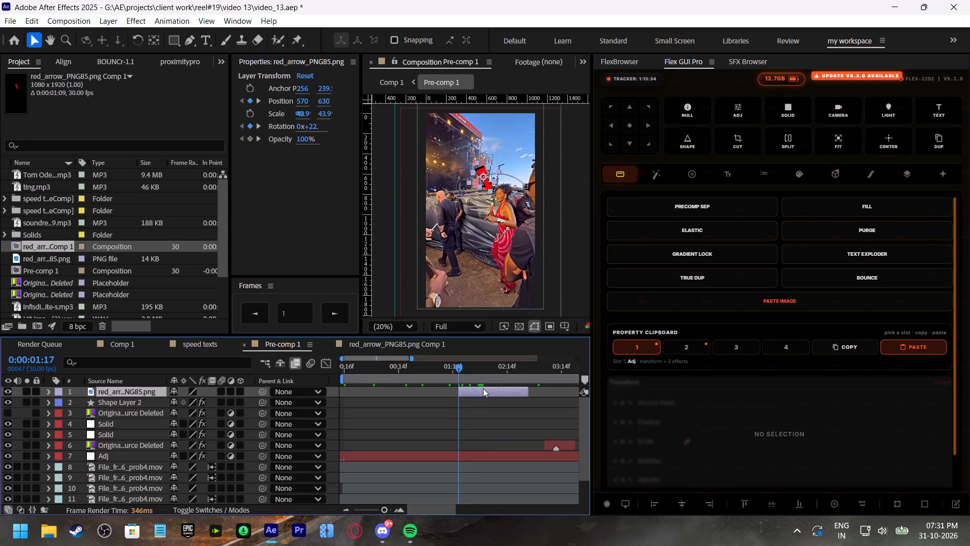
{"action": "key", "text": "u"}
{"action": "left_click_drag", "start_coordinate": [549, 400], "coordinate": [433, 430]}
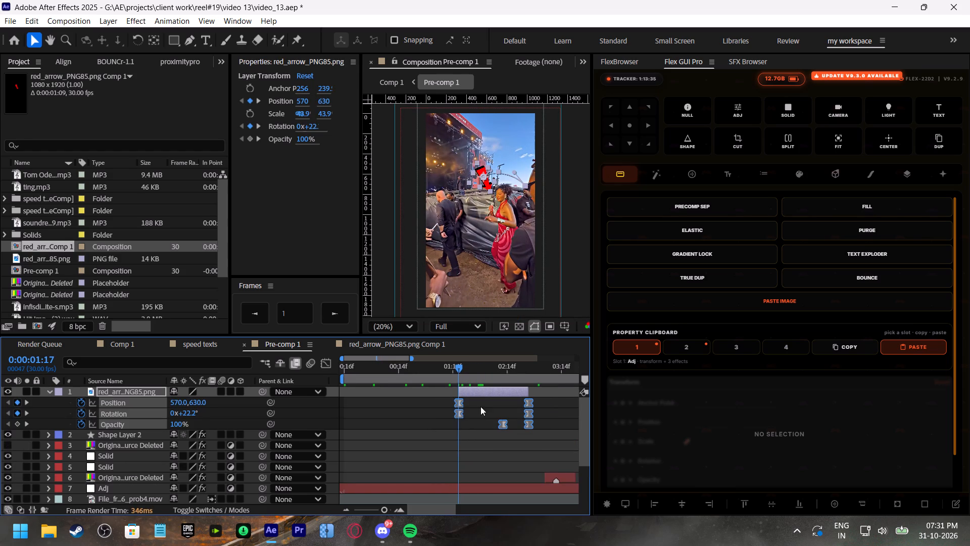
{"action": "left_click_drag", "start_coordinate": [485, 178], "coordinate": [473, 166]}
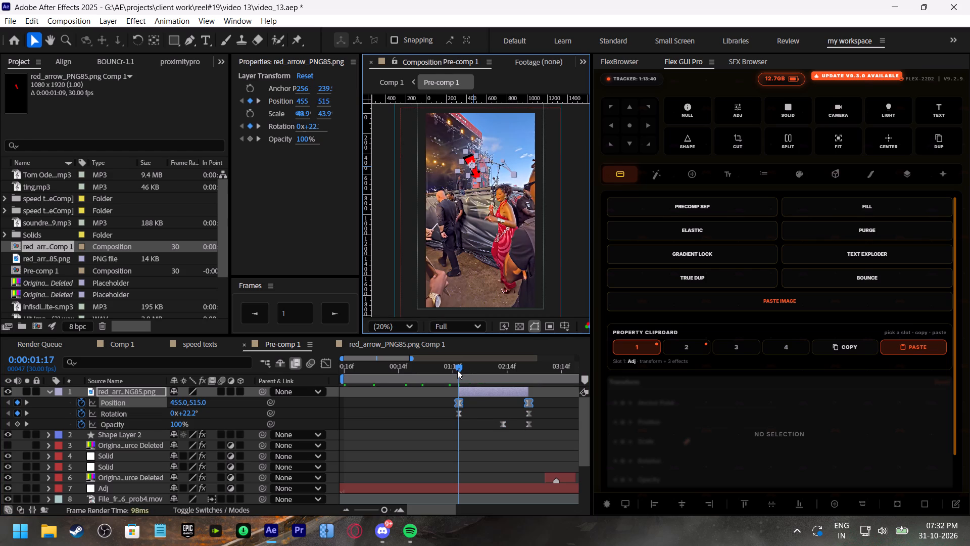
Examine how the red arrow tracks the woman in red from 0:00:01:17 through its fade-out.
{"action": "left_click_drag", "start_coordinate": [457, 369], "coordinate": [481, 377]}
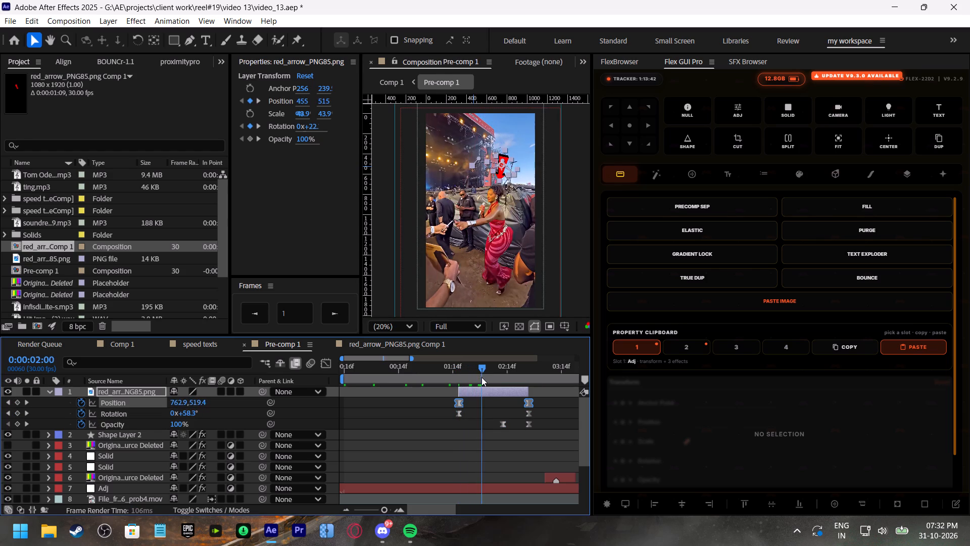
{"action": "left_click_drag", "start_coordinate": [481, 377], "coordinate": [509, 402]}
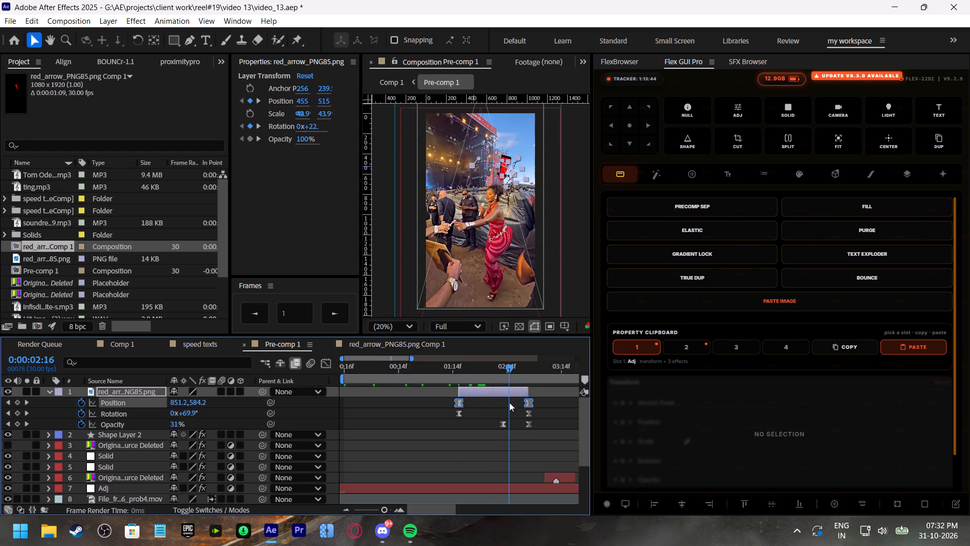
{"action": "left_click_drag", "start_coordinate": [509, 402], "coordinate": [516, 417]}
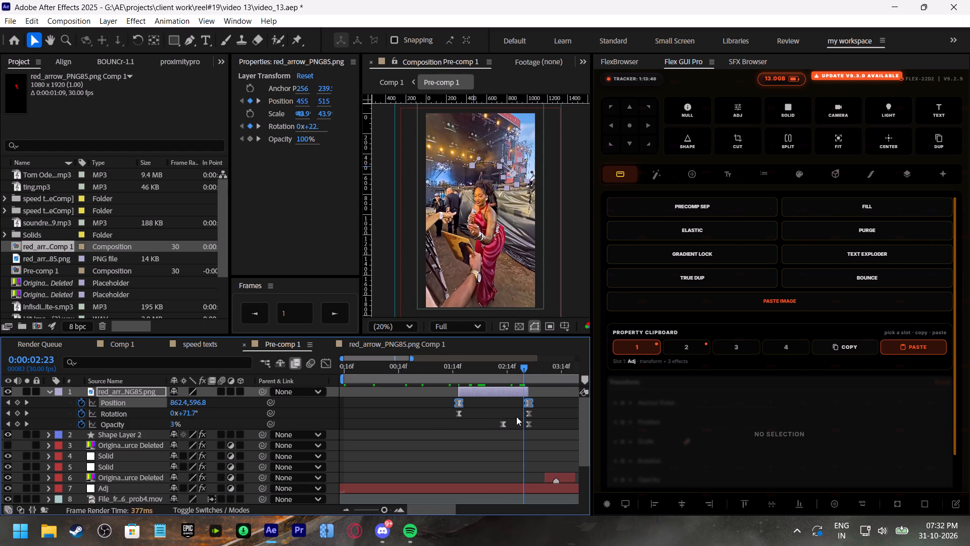
{"action": "left_click_drag", "start_coordinate": [516, 417], "coordinate": [428, 409]}
{"action": "left_click", "coordinate": [433, 429]}
{"action": "key", "text": "space"}
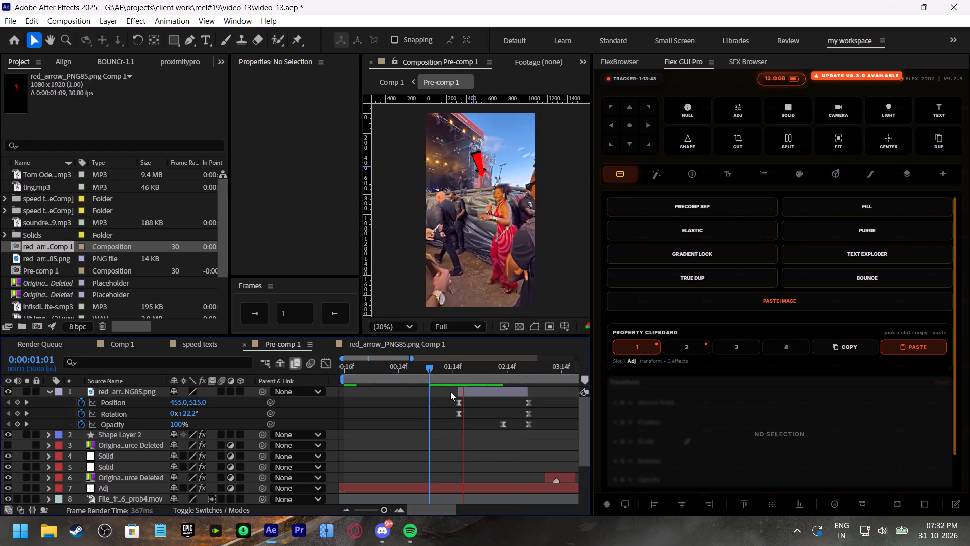
{"action": "left_click_drag", "start_coordinate": [492, 369], "coordinate": [518, 381]}
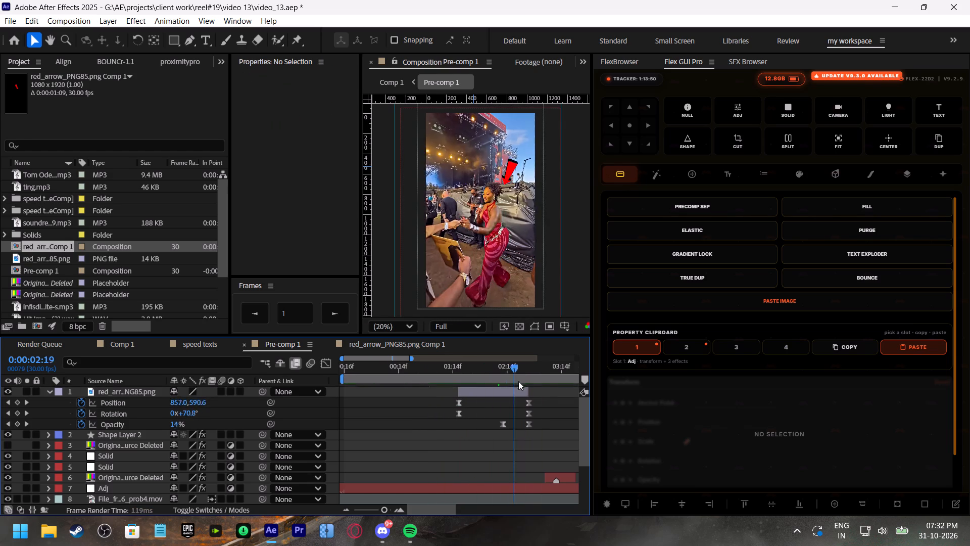
Shift both opacity keyframes past 0:00:02:26 to keep the arrow visible, and set its rotation there to 97.2°.
{"action": "left_click_drag", "start_coordinate": [518, 381], "coordinate": [533, 393]}
{"action": "left_click_drag", "start_coordinate": [459, 437], "coordinate": [543, 424]}
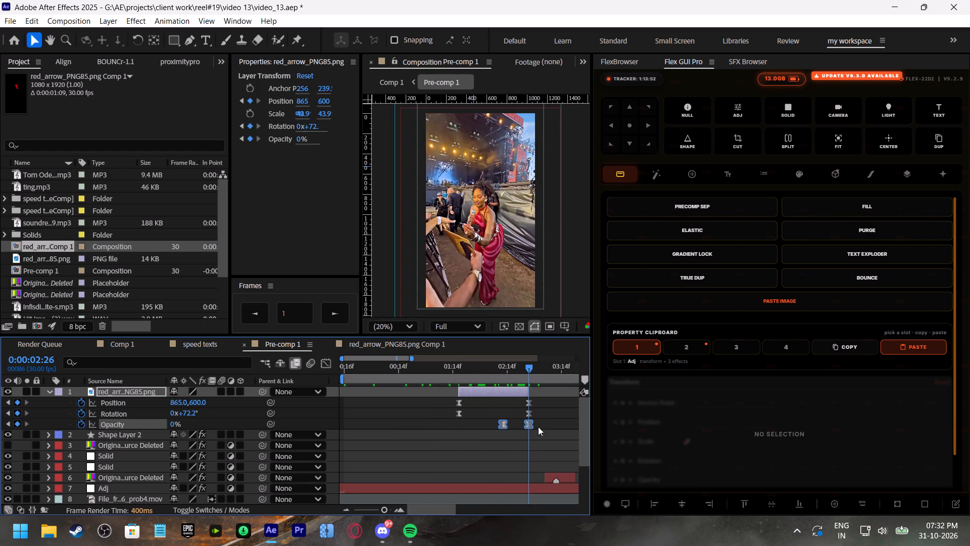
{"action": "left_click_drag", "start_coordinate": [504, 425], "coordinate": [546, 425]}
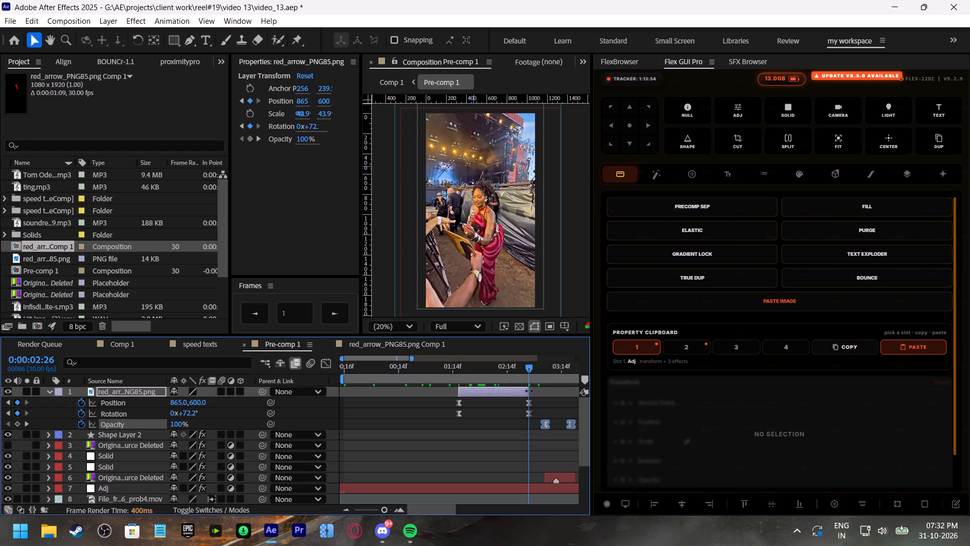
{"action": "left_click", "coordinate": [526, 393]}
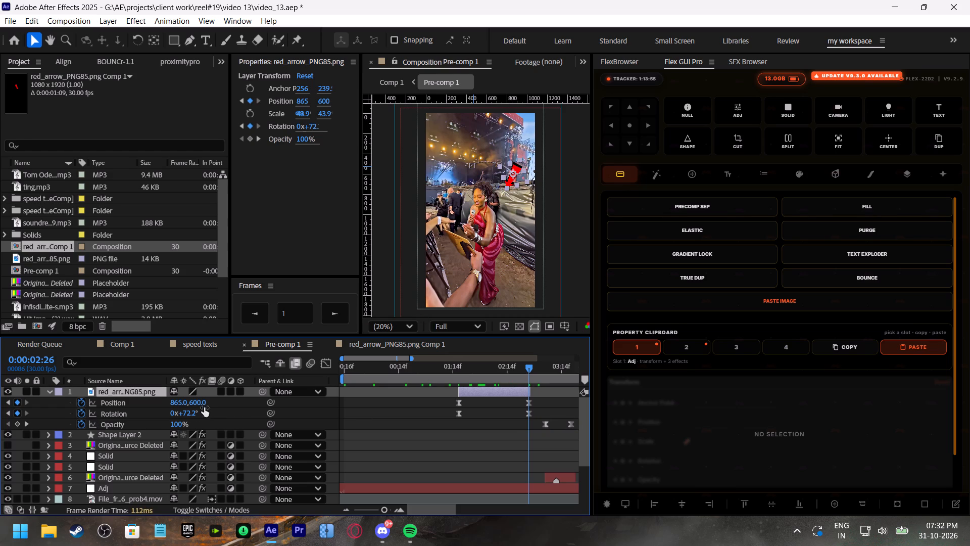
{"action": "left_click_drag", "start_coordinate": [193, 413], "coordinate": [212, 414]}
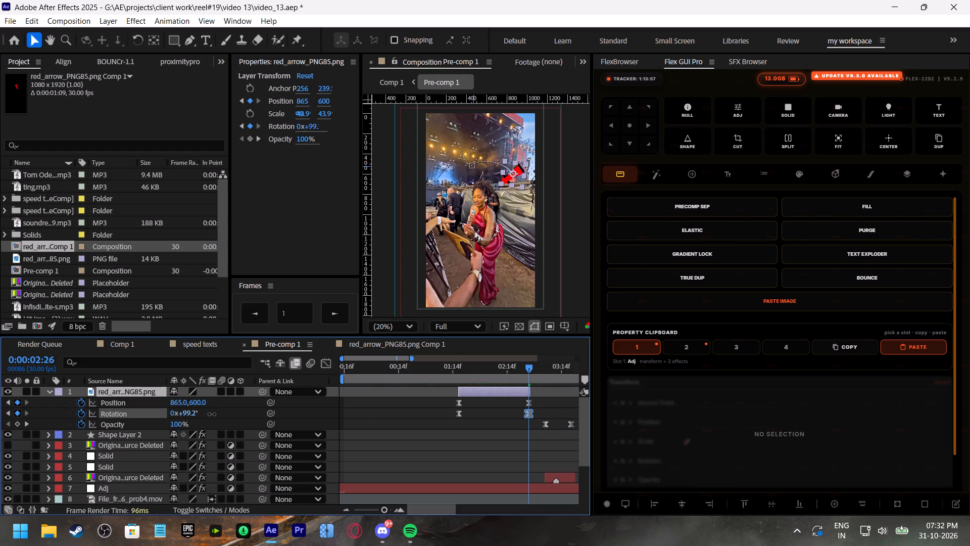
{"action": "left_click_drag", "start_coordinate": [212, 414], "coordinate": [210, 414]}
Move the arrow's two opacity keyframes back so the fade-out ends with the layer at about 0:00:02:26.
{"action": "left_click_drag", "start_coordinate": [527, 430], "coordinate": [589, 424]}
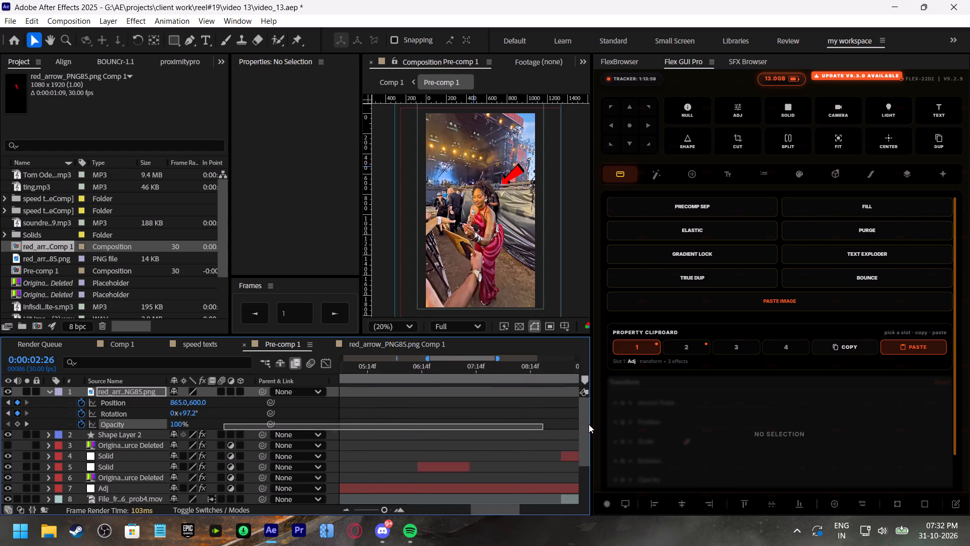
{"action": "left_click_drag", "start_coordinate": [589, 424], "coordinate": [588, 424]}
{"action": "scroll", "coordinate": [452, 431], "scroll_direction": "up", "scroll_amount": 5}
{"action": "scroll", "coordinate": [428, 429], "scroll_direction": "up", "scroll_amount": 4, "text": "shift"}
{"action": "scroll", "coordinate": [422, 418], "scroll_direction": "down", "scroll_amount": 1, "text": "shift"}
{"action": "scroll", "coordinate": [422, 418], "scroll_direction": "up", "scroll_amount": 6, "text": "shift"}
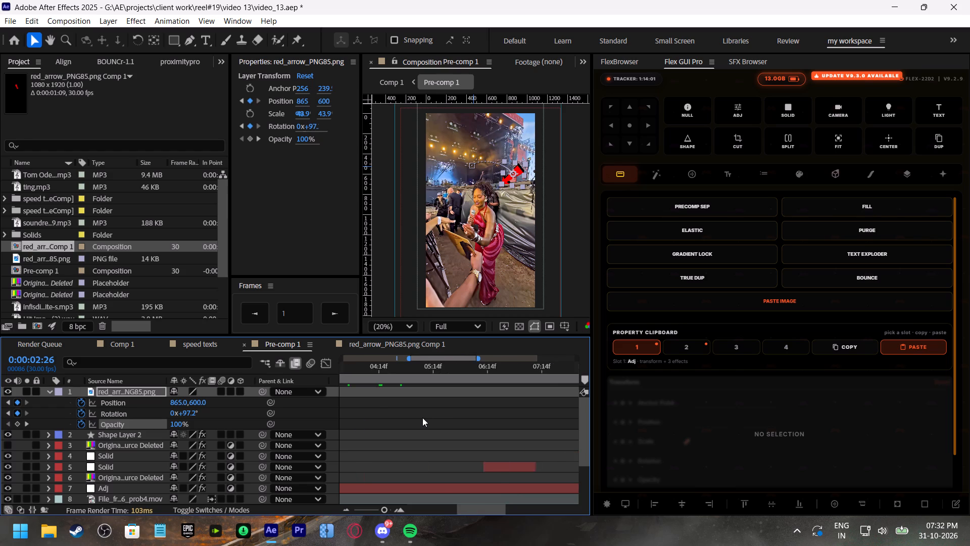
{"action": "scroll", "coordinate": [422, 418], "scroll_direction": "up", "scroll_amount": 7, "text": "shift"}
{"action": "left_click_drag", "start_coordinate": [510, 425], "coordinate": [470, 426]}
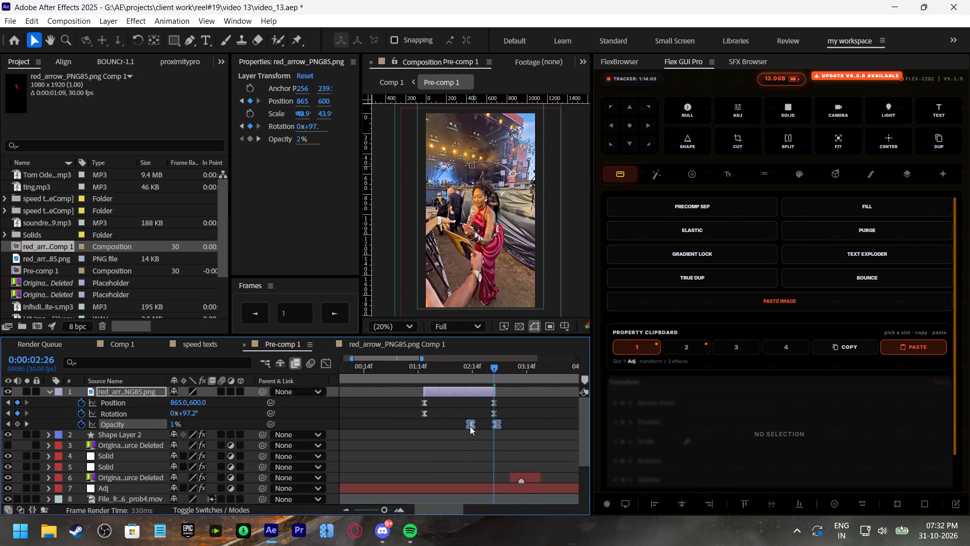
{"action": "left_click_drag", "start_coordinate": [470, 426], "coordinate": [468, 426]}
Examine the arrow's motion and fade between 0:00:01:12 and 0:00:02:24.
{"action": "left_click", "coordinate": [414, 367]}
{"action": "key", "text": "space"}
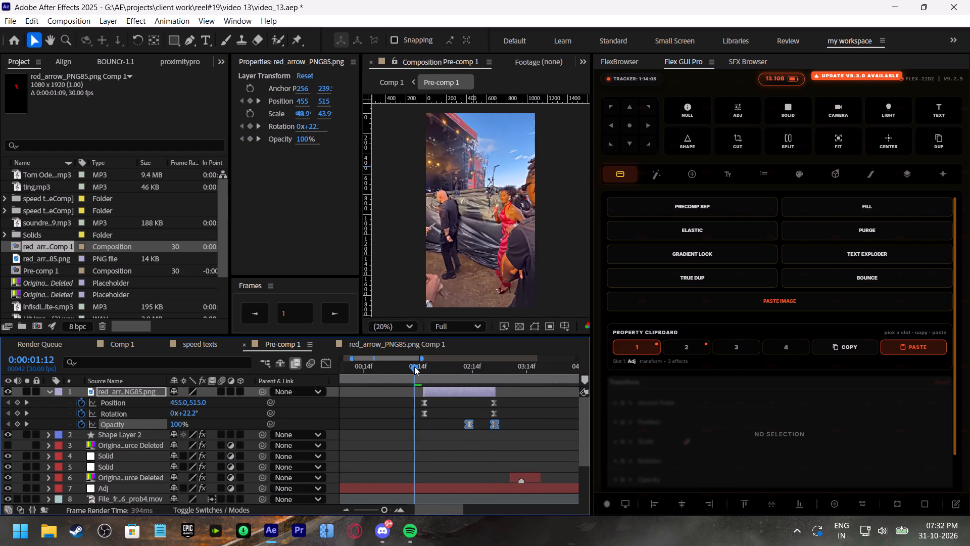
{"action": "left_click_drag", "start_coordinate": [414, 367], "coordinate": [426, 370]}
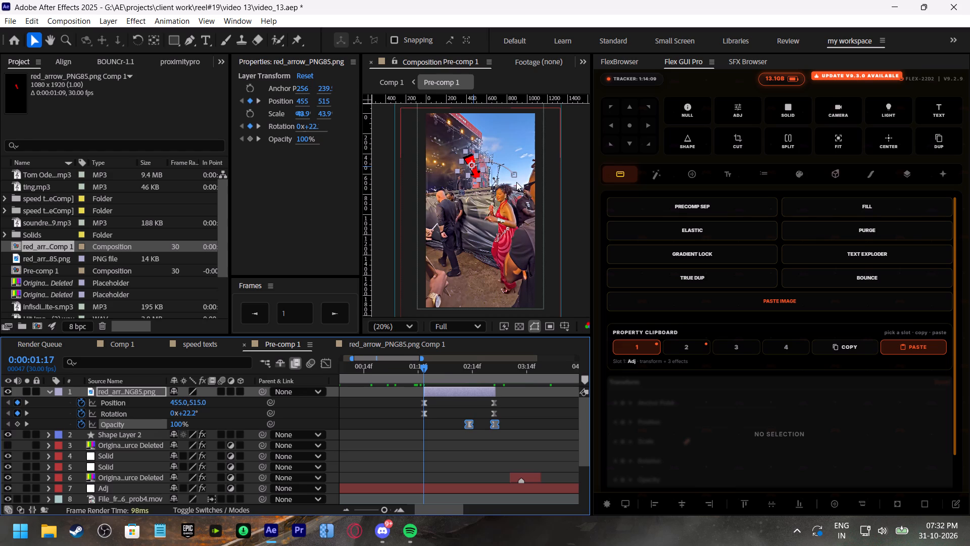
{"action": "left_click_drag", "start_coordinate": [477, 366], "coordinate": [492, 369]}
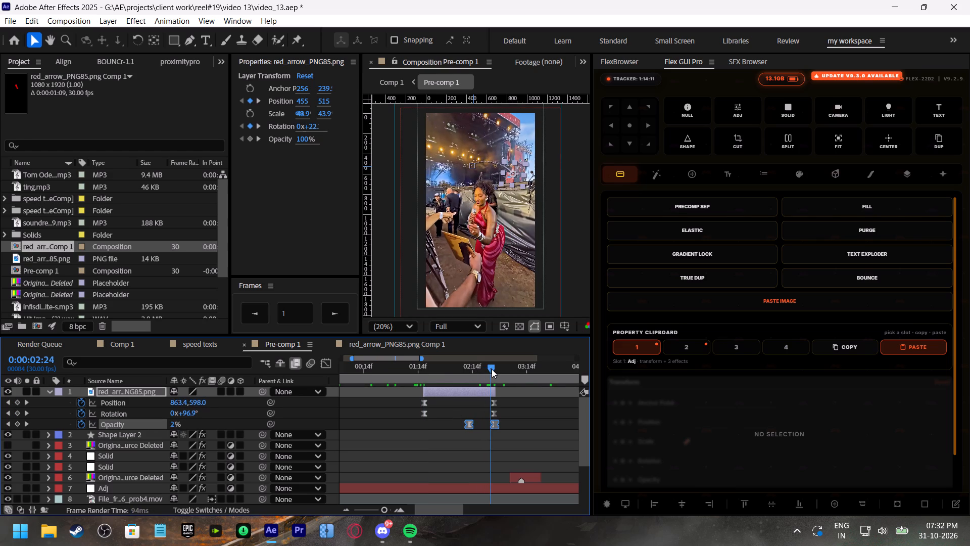
{"action": "left_click_drag", "start_coordinate": [492, 369], "coordinate": [487, 370]}
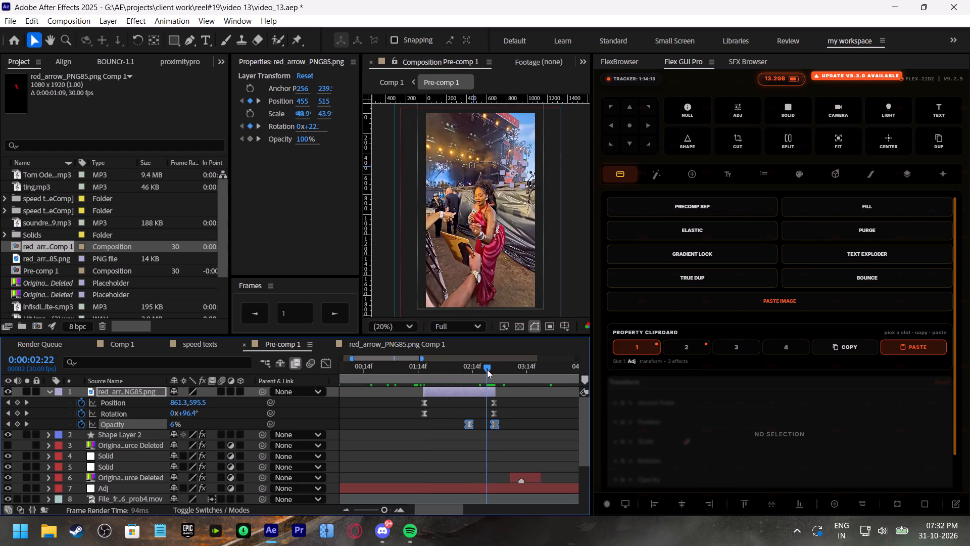
{"action": "left_click_drag", "start_coordinate": [487, 370], "coordinate": [456, 360]}
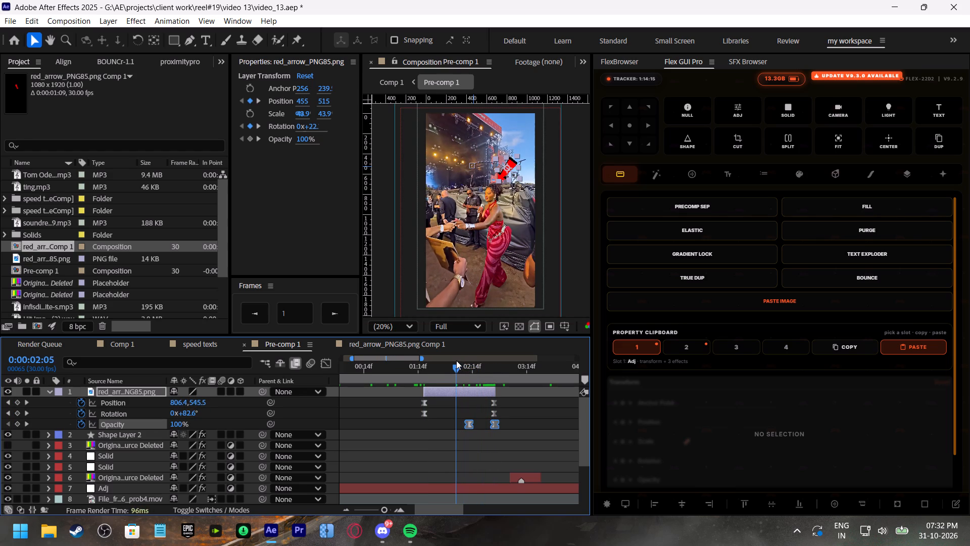
{"action": "left_click_drag", "start_coordinate": [456, 360], "coordinate": [414, 363]}
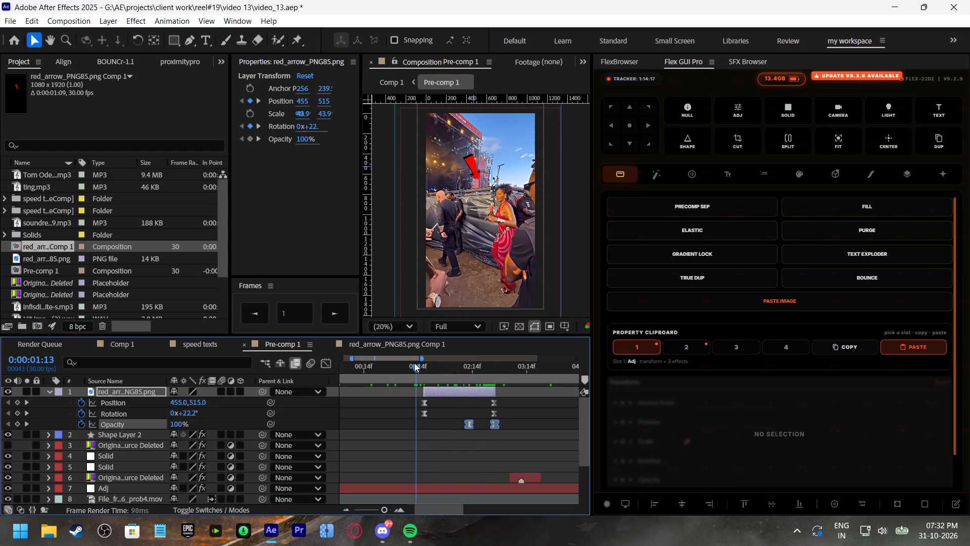
Set the arrow's starting rotation keyframe at 0:00:01:17 to 6.2° and preview the motion from 0:00:00:29.
{"action": "left_click_drag", "start_coordinate": [414, 363], "coordinate": [421, 364]}
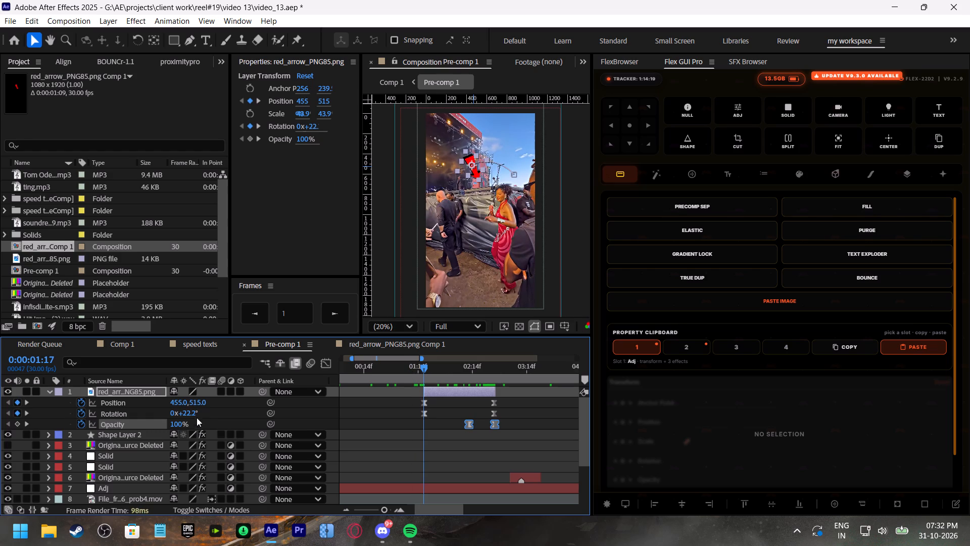
{"action": "left_click_drag", "start_coordinate": [193, 416], "coordinate": [178, 411]}
{"action": "left_click_drag", "start_coordinate": [428, 363], "coordinate": [444, 367]}
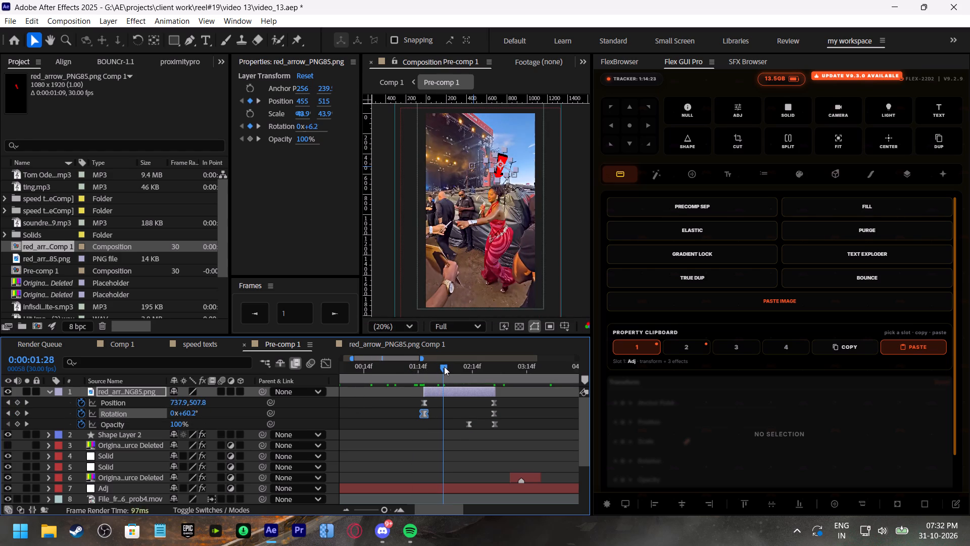
{"action": "left_click_drag", "start_coordinate": [444, 367], "coordinate": [478, 380]}
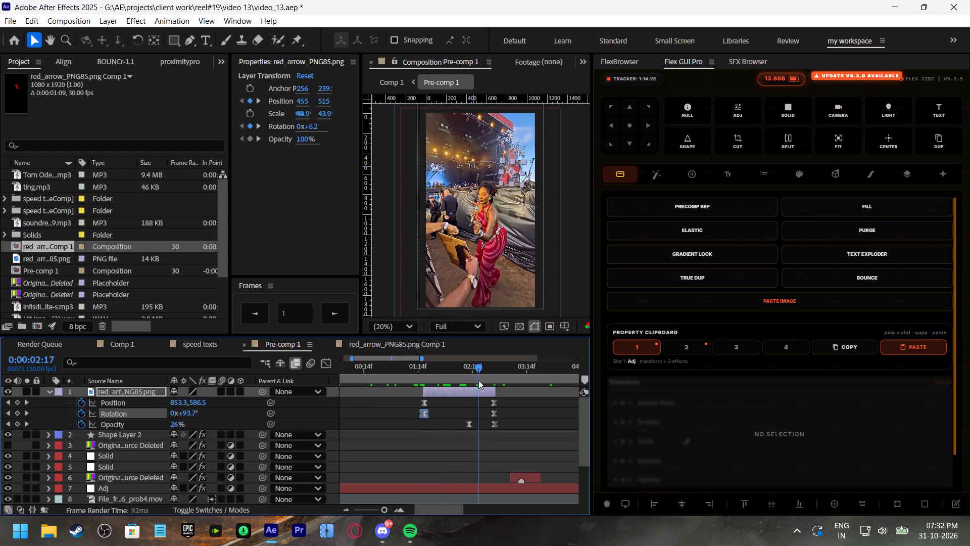
{"action": "left_click_drag", "start_coordinate": [478, 380], "coordinate": [391, 396]}
{"action": "key", "text": "space"}
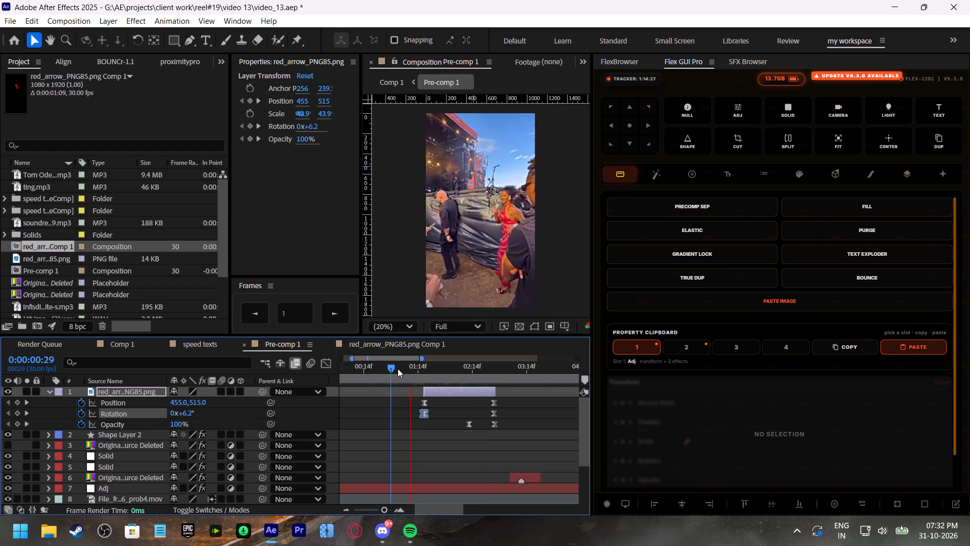
Save the project and preview the arrow's entrance from 0:00:00:22 up to 0:00:01:17 in Pre-comp 1.
{"action": "left_click_drag", "start_coordinate": [398, 369], "coordinate": [381, 371]}
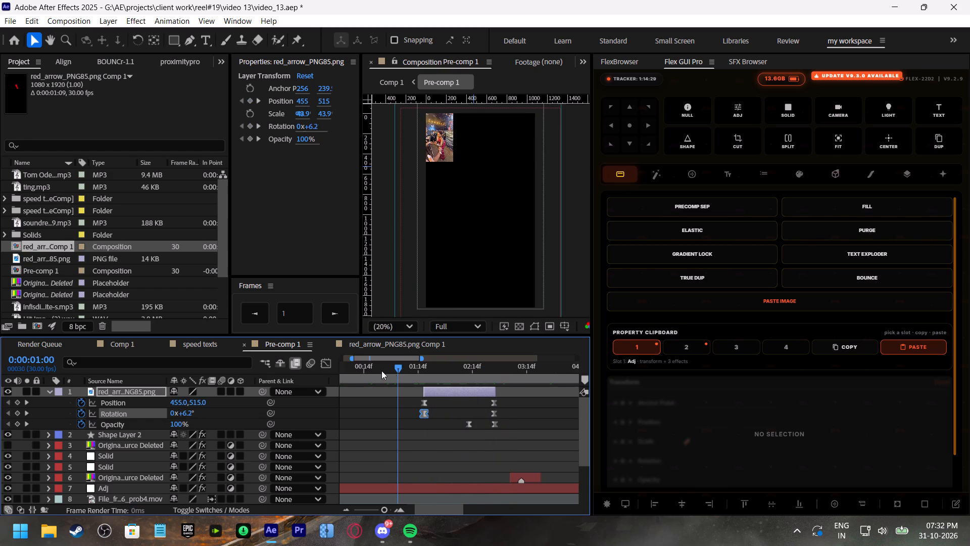
{"action": "left_click_drag", "start_coordinate": [381, 371], "coordinate": [379, 371]}
{"action": "key", "text": "ctrl+s"}
{"action": "key", "text": "space"}
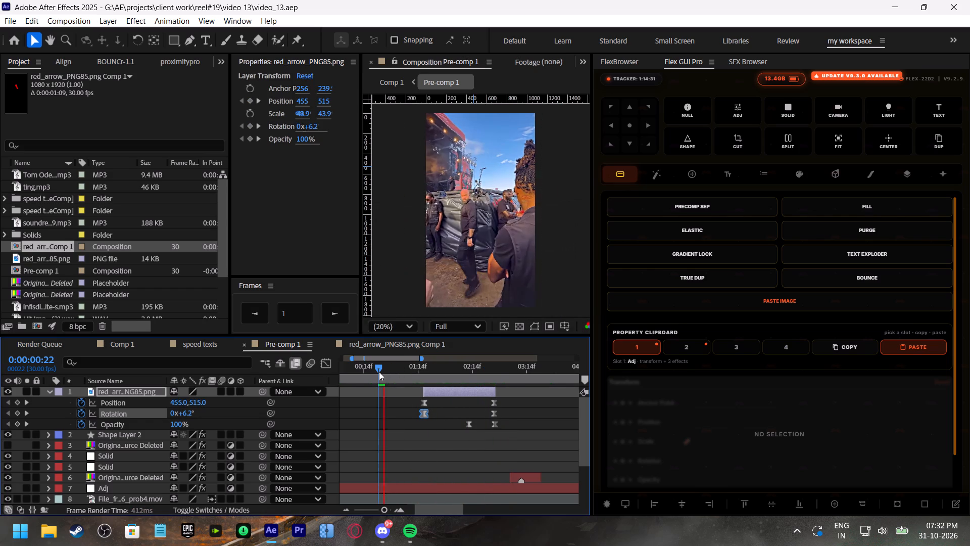
{"action": "left_click_drag", "start_coordinate": [379, 372], "coordinate": [398, 384]}
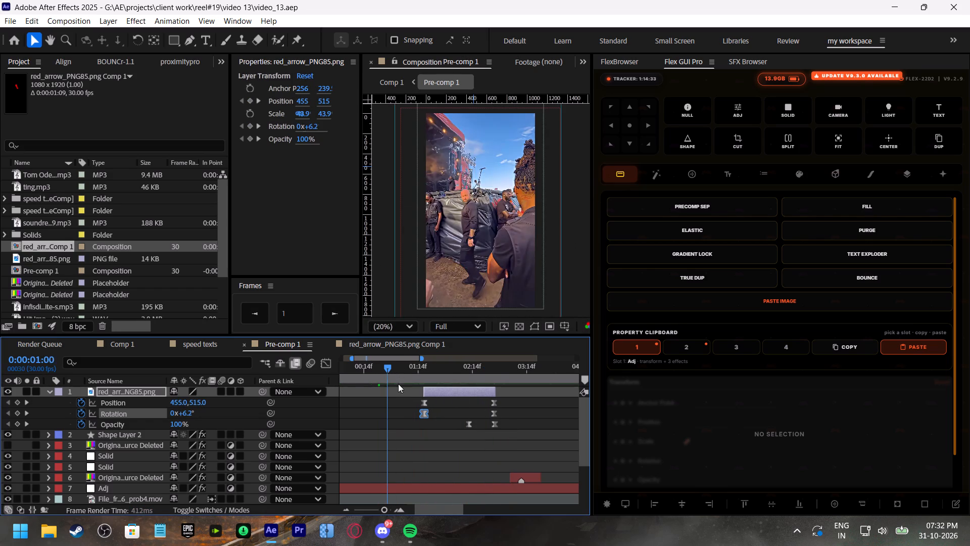
{"action": "left_click_drag", "start_coordinate": [398, 384], "coordinate": [425, 400]}
{"action": "scroll", "coordinate": [462, 441], "scroll_direction": "up", "scroll_amount": 3}
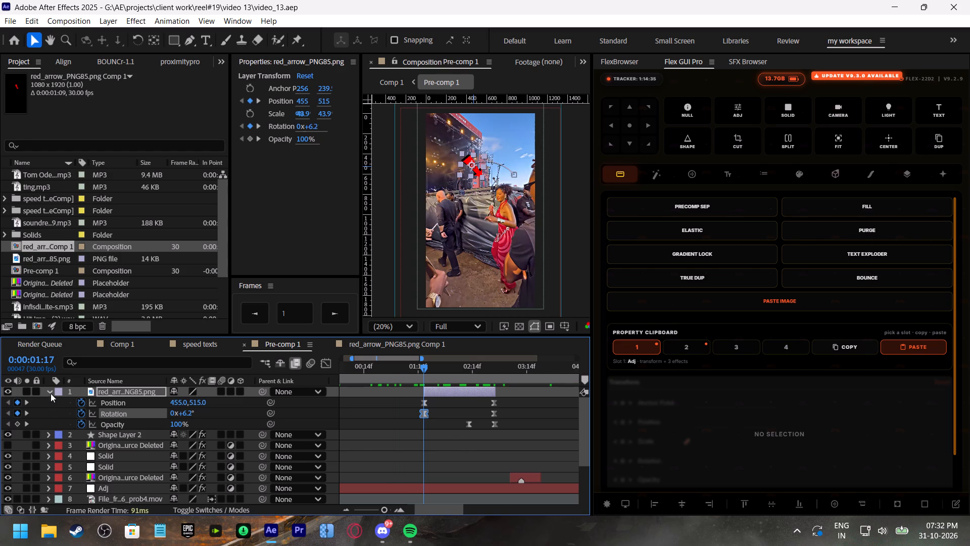
In Comp 1, move the ting.mp3 sound layer to start at 0:00:01:17 and preview it from 0:00:00:23.
{"action": "left_click", "coordinate": [50, 391]}
{"action": "left_click_drag", "start_coordinate": [433, 513], "coordinate": [439, 512]}
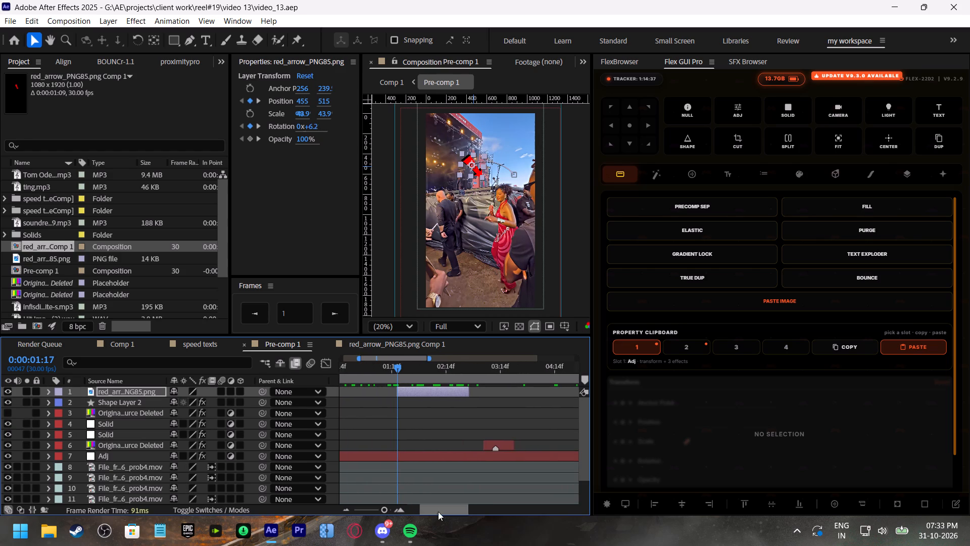
{"action": "left_click_drag", "start_coordinate": [378, 508], "coordinate": [373, 508]}
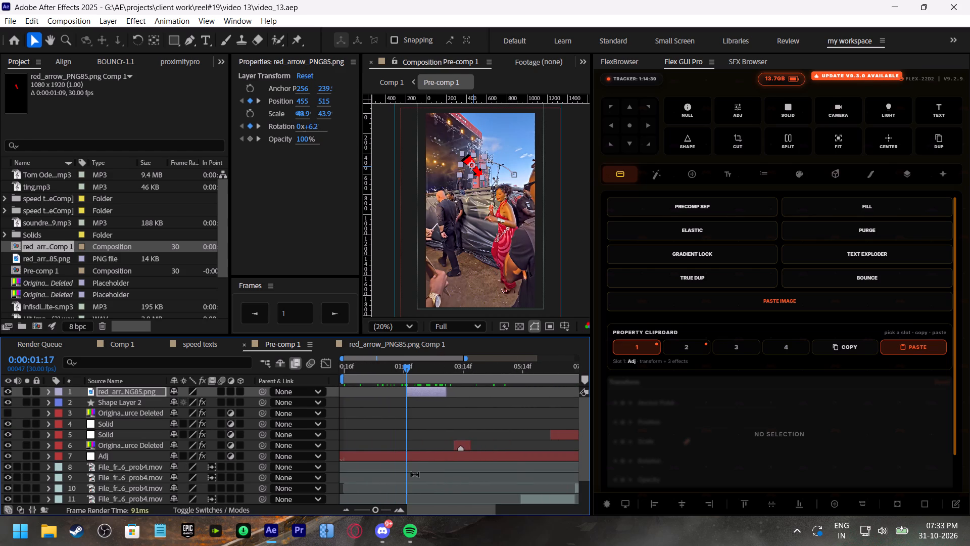
{"action": "scroll", "coordinate": [415, 463], "scroll_direction": "down", "scroll_amount": 6}
{"action": "scroll", "coordinate": [416, 482], "scroll_direction": "up", "scroll_amount": 2}
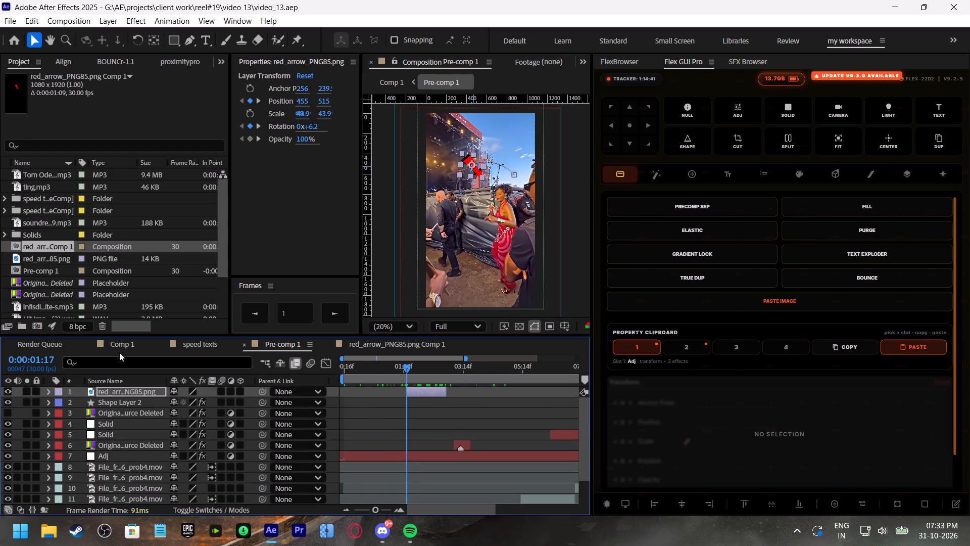
{"action": "left_click", "coordinate": [122, 344]}
{"action": "scroll", "coordinate": [361, 419], "scroll_direction": "up", "scroll_amount": 6}
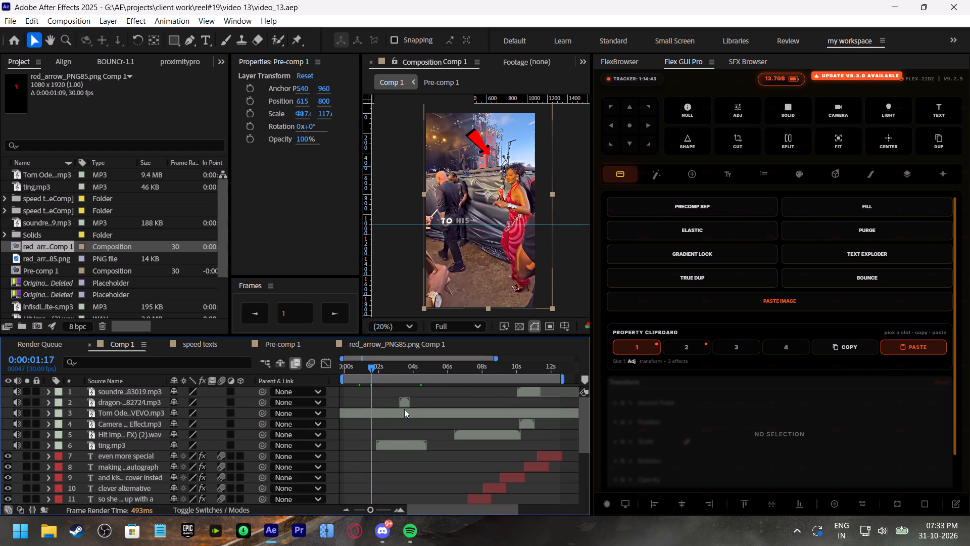
{"action": "left_click", "coordinate": [390, 445]}
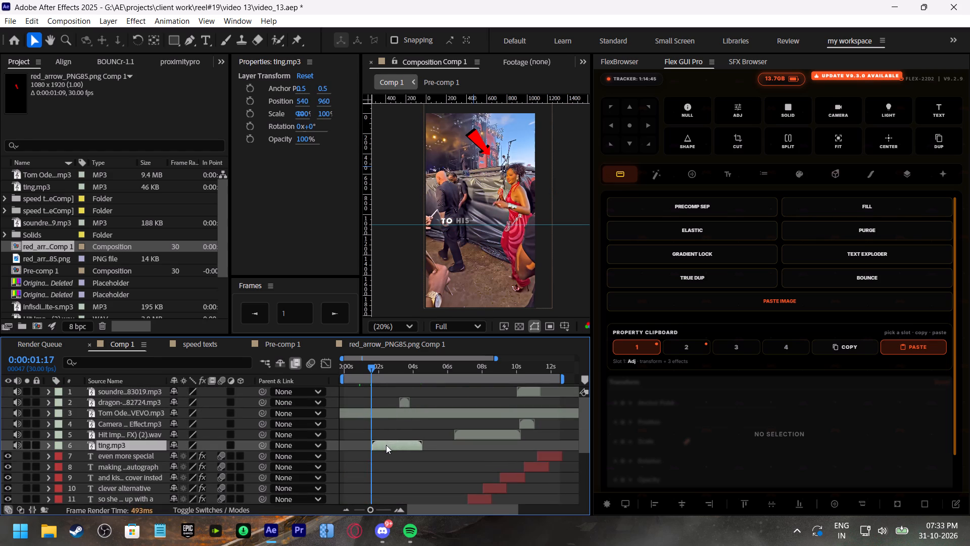
{"action": "left_click", "coordinate": [357, 367]}
{"action": "key", "text": "space"}
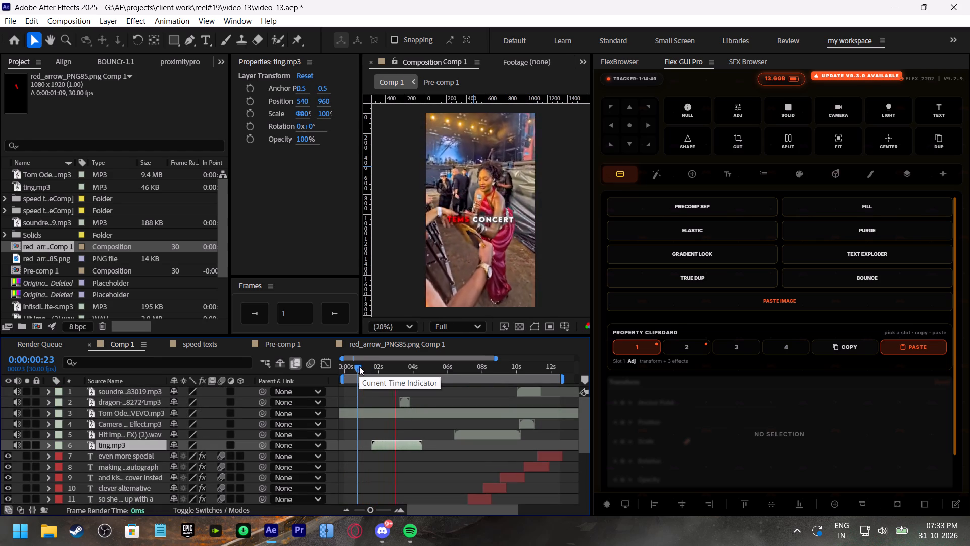
{"action": "left_click_drag", "start_coordinate": [359, 366], "coordinate": [403, 390]}
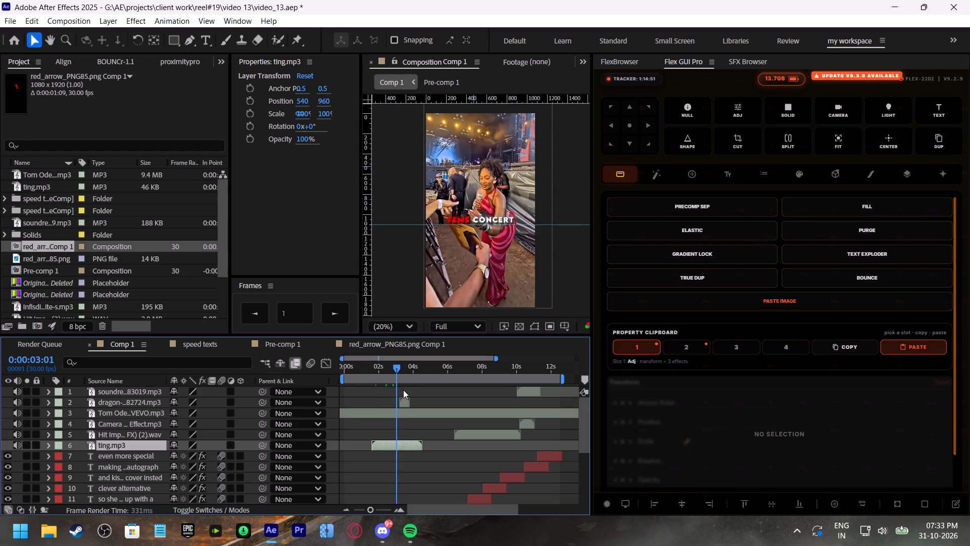
{"action": "left_click_drag", "start_coordinate": [403, 390], "coordinate": [404, 390]}
Trim the end of ting.mp3 to about 0:00:03:06, checking the playback from 0:00:00:22.
{"action": "left_click_drag", "start_coordinate": [422, 446], "coordinate": [402, 449]}
{"action": "left_click", "coordinate": [364, 361]}
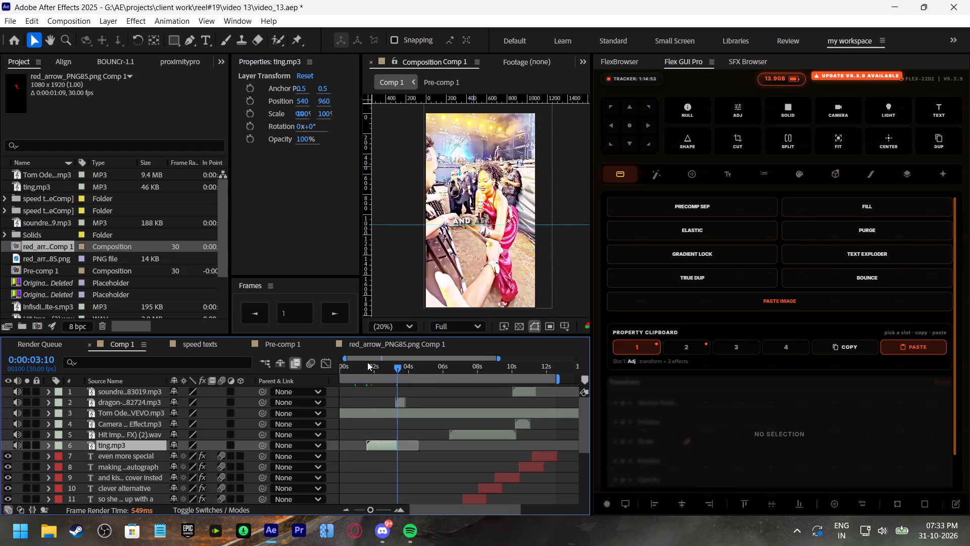
{"action": "left_click", "coordinate": [353, 366]}
{"action": "key", "text": "space"}
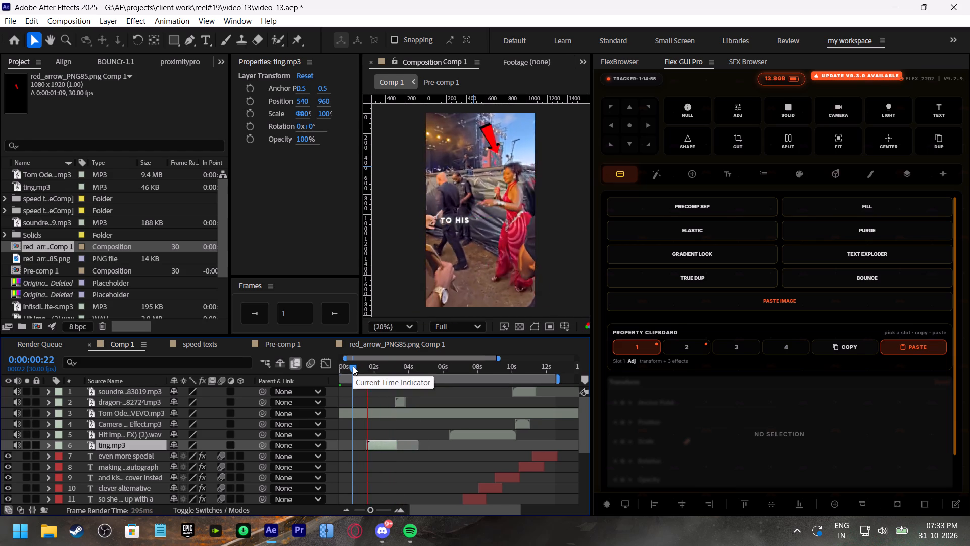
{"action": "left_click", "coordinate": [353, 366]}
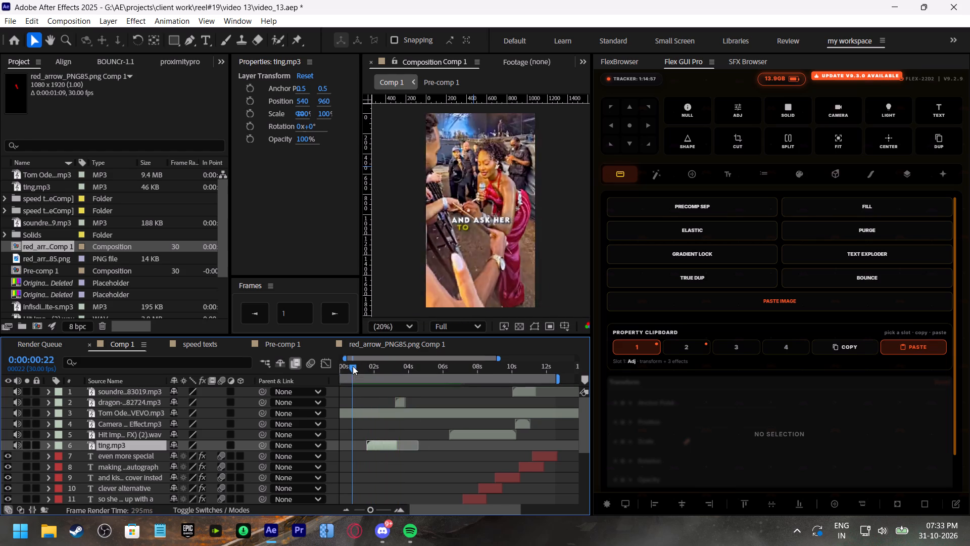
{"action": "left_click_drag", "start_coordinate": [398, 445], "coordinate": [391, 445]}
{"action": "key", "text": "space"}
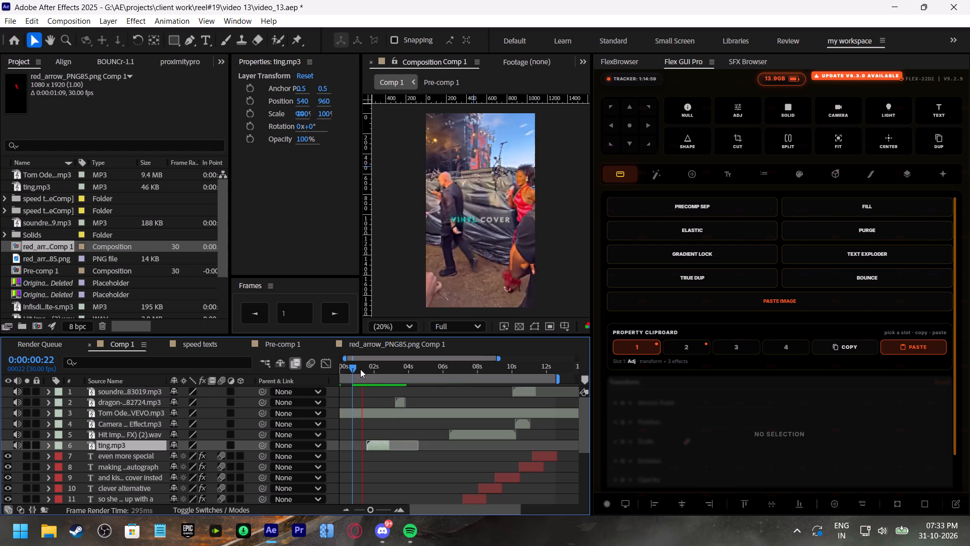
{"action": "left_click_drag", "start_coordinate": [360, 367], "coordinate": [377, 373]}
{"action": "left_click_drag", "start_coordinate": [393, 444], "coordinate": [398, 446]}
{"action": "left_click_drag", "start_coordinate": [378, 368], "coordinate": [383, 370]}
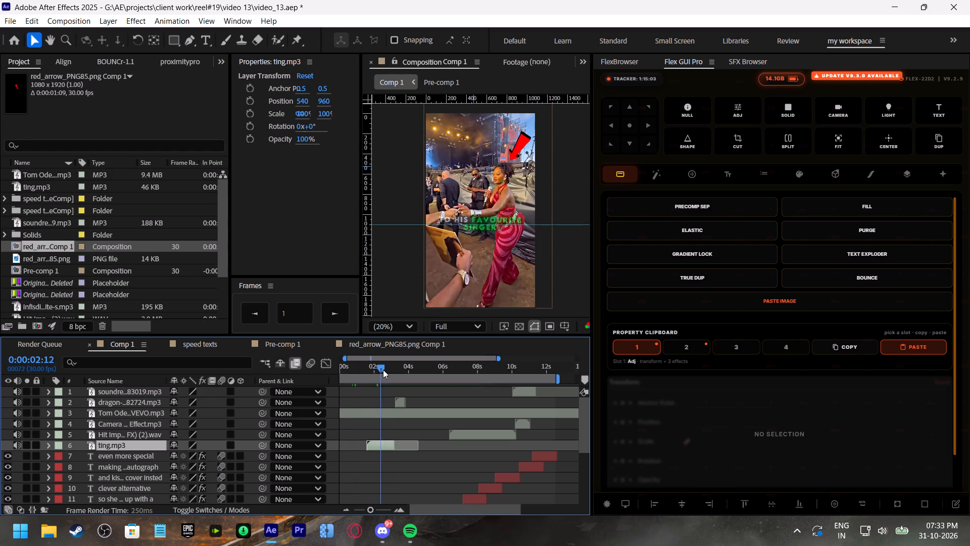
{"action": "left_click_drag", "start_coordinate": [383, 370], "coordinate": [386, 372]}
{"action": "left_click", "coordinate": [384, 444]}
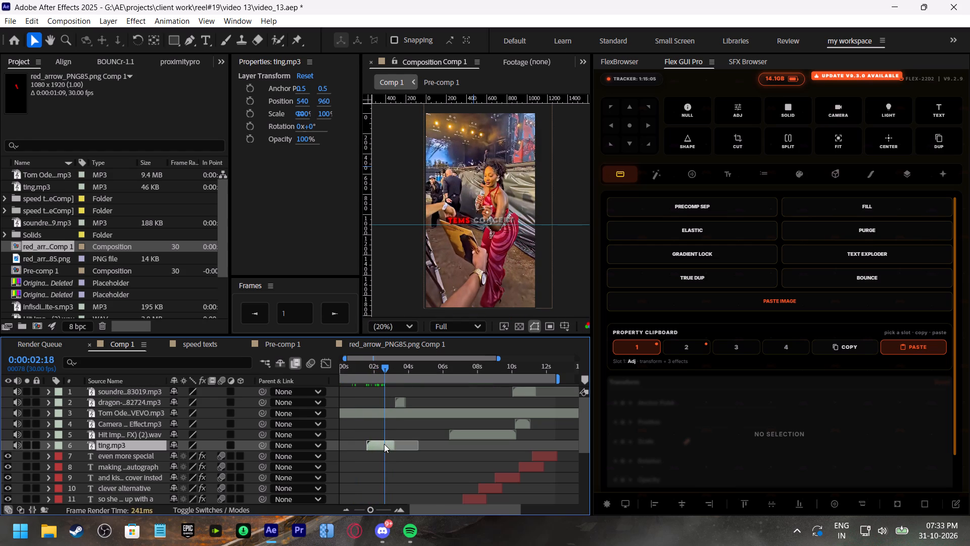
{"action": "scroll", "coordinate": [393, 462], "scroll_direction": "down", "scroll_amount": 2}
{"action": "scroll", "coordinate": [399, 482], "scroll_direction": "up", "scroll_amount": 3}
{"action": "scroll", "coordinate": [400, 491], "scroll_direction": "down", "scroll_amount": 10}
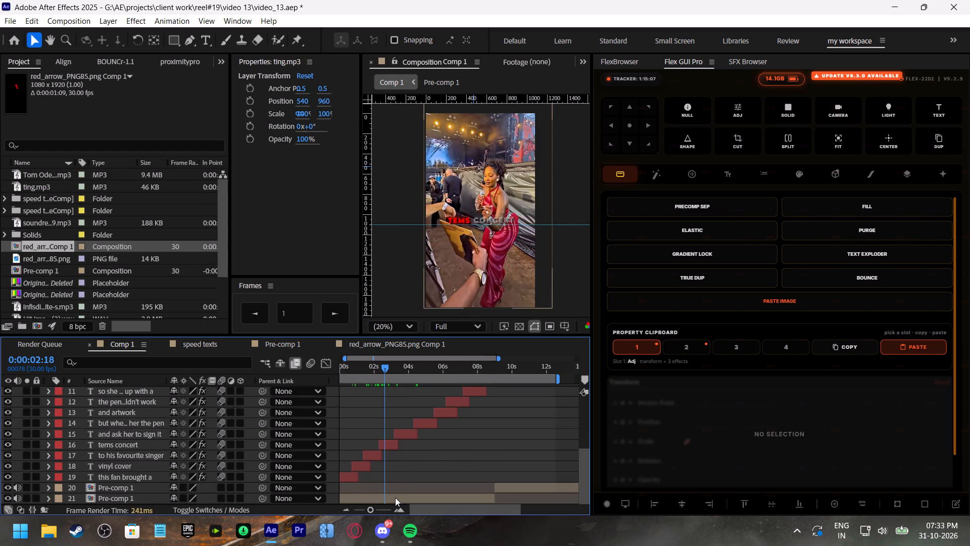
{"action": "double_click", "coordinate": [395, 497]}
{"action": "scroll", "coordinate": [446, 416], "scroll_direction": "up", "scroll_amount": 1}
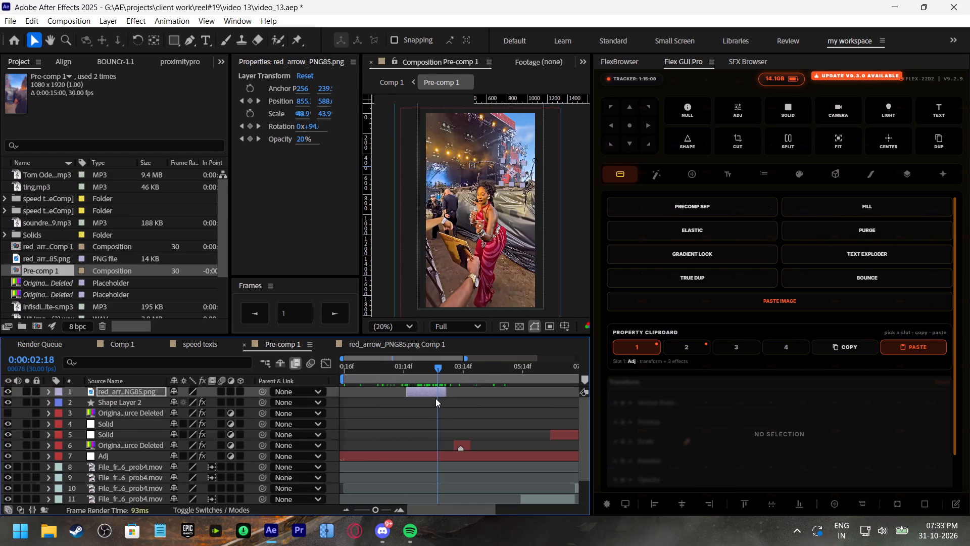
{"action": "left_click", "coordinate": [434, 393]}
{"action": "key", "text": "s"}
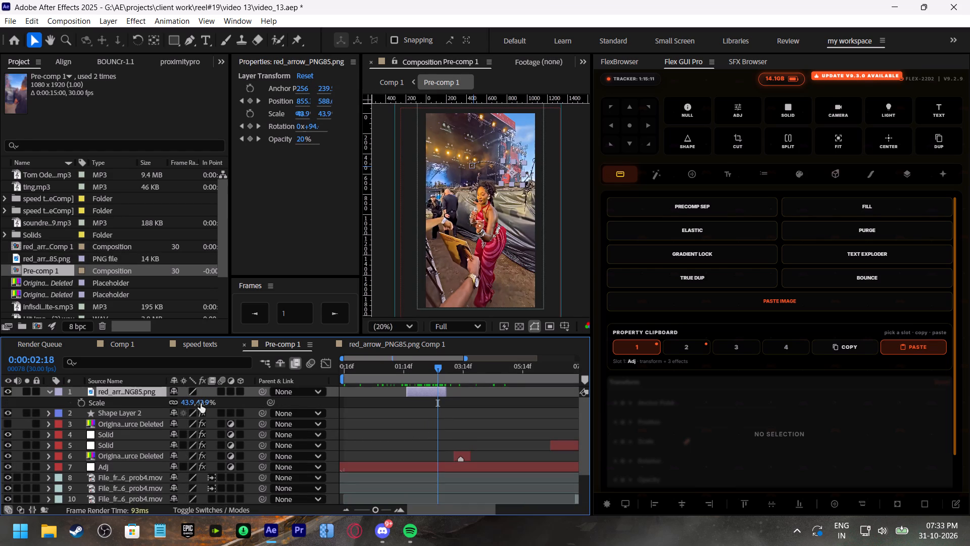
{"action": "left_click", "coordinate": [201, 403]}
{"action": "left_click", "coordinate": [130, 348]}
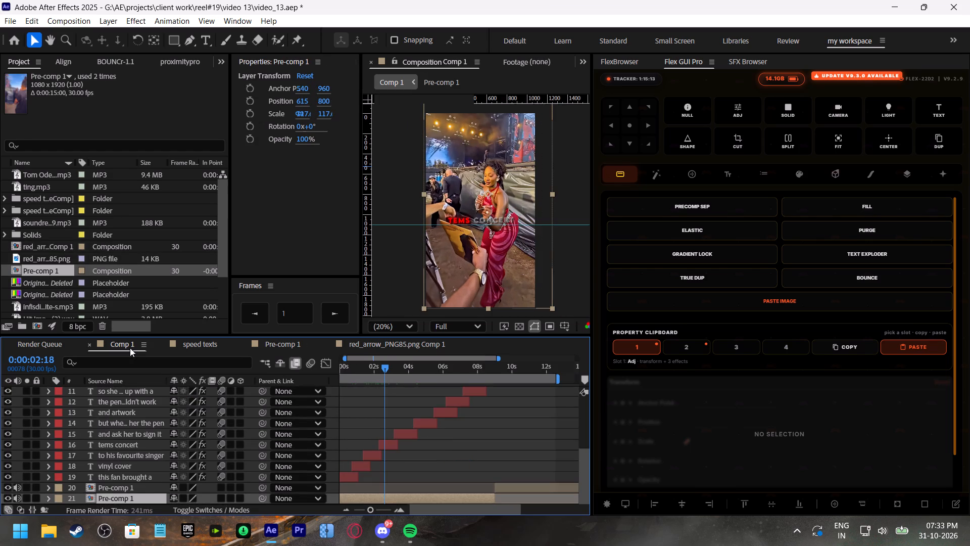
Check the opening of Comp 1 in playback, including from 0:00:00:00, and save the project.
{"action": "left_click", "coordinate": [375, 368]}
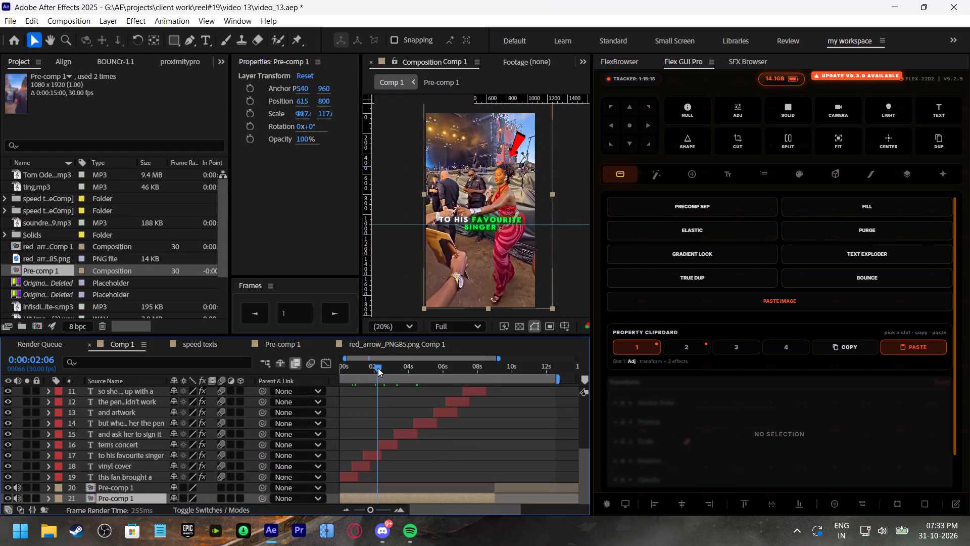
{"action": "key", "text": "space"}
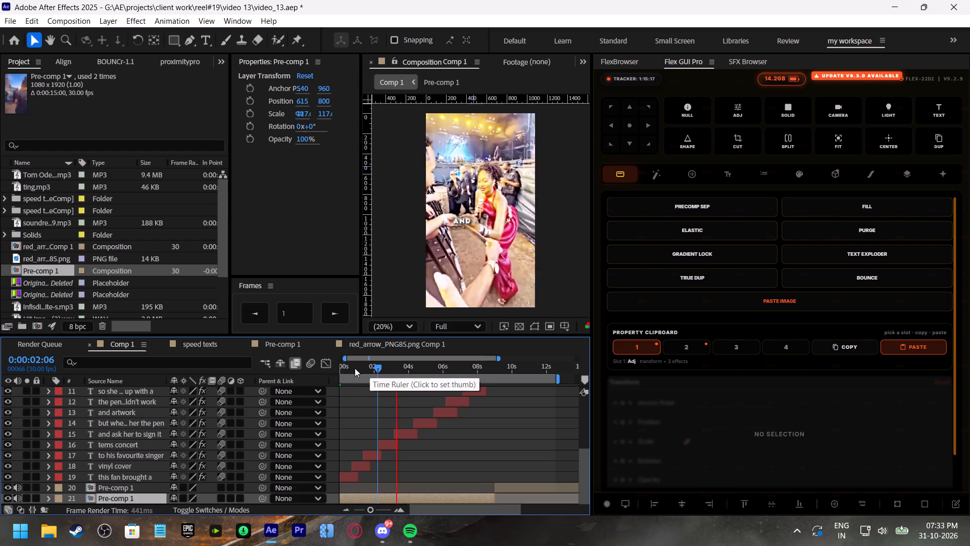
{"action": "left_click", "coordinate": [355, 368]}
{"action": "key", "text": "space"}
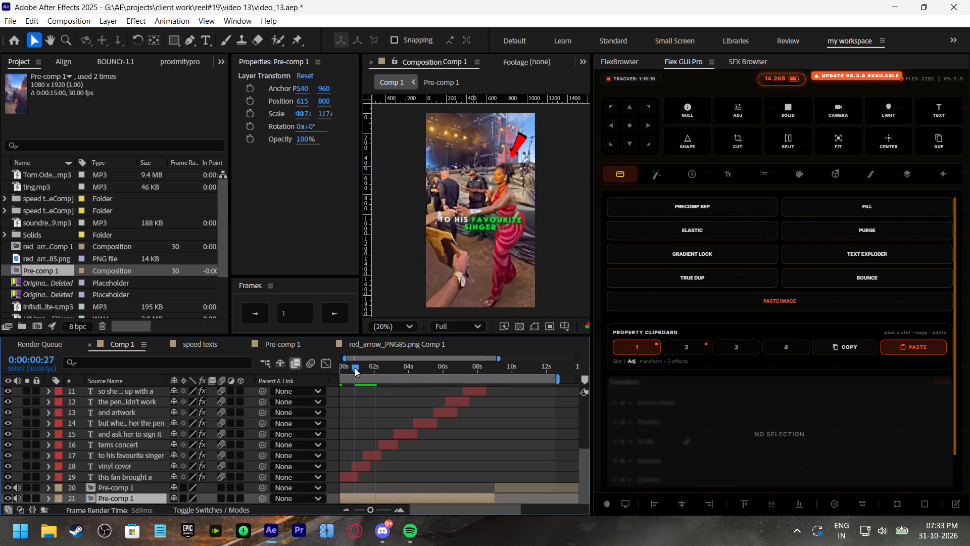
{"action": "left_click_drag", "start_coordinate": [355, 368], "coordinate": [304, 380]}
{"action": "key", "text": "space"}
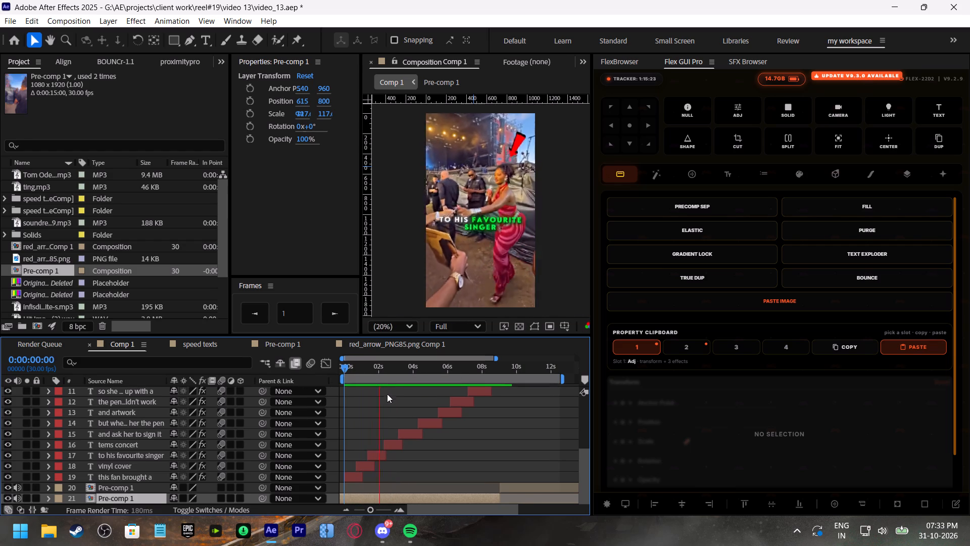
{"action": "left_click_drag", "start_coordinate": [372, 365], "coordinate": [304, 380]}
{"action": "key", "text": "ctrl+s"}
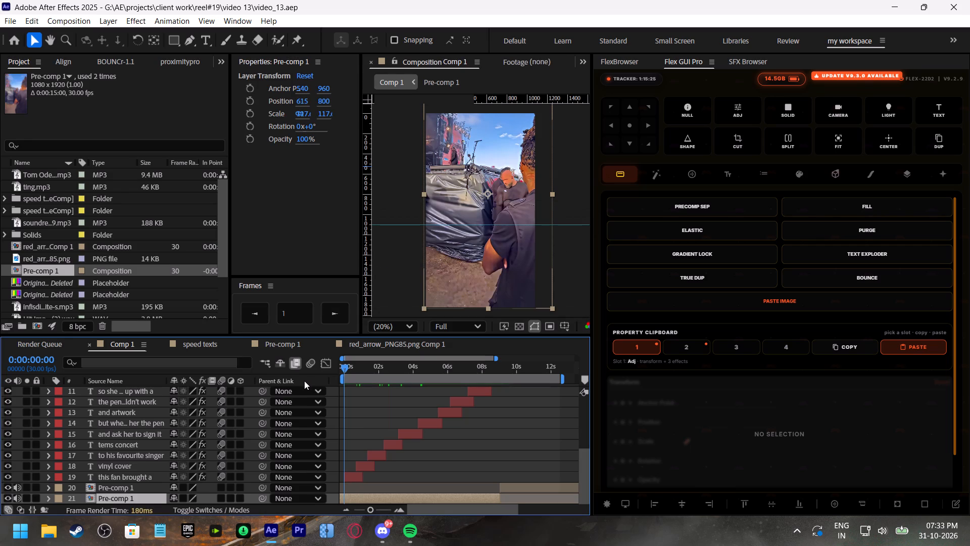
Start a Snipping Tool screen recording of the area around the composition preview.
{"action": "key", "text": "shift+super+s"}
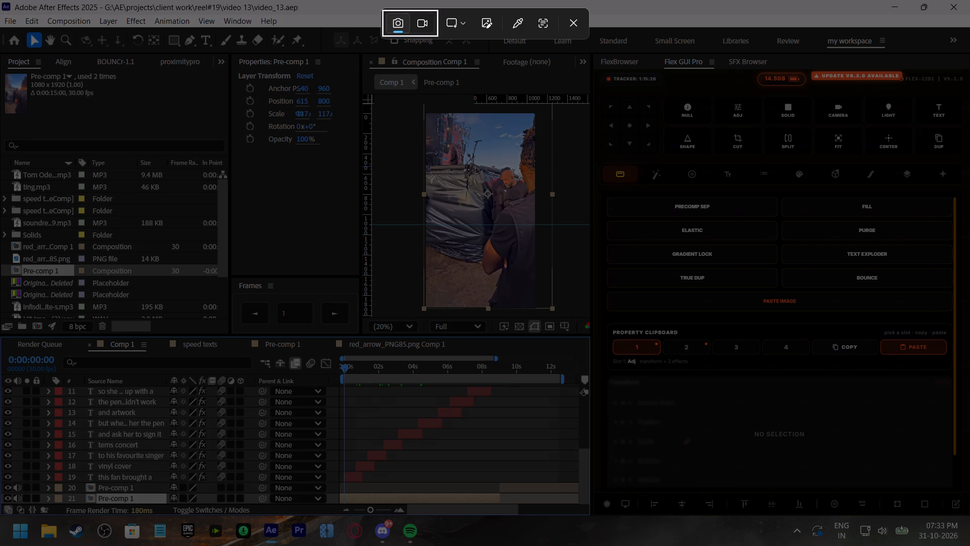
{"action": "left_click", "coordinate": [421, 24]}
{"action": "left_click_drag", "start_coordinate": [401, 92], "coordinate": [407, 107]}
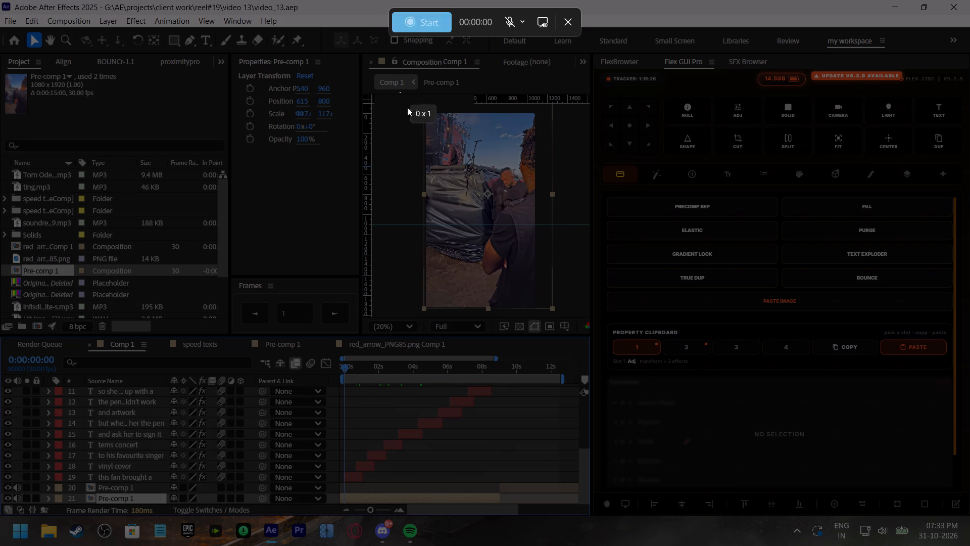
{"action": "left_click_drag", "start_coordinate": [407, 107], "coordinate": [552, 314]}
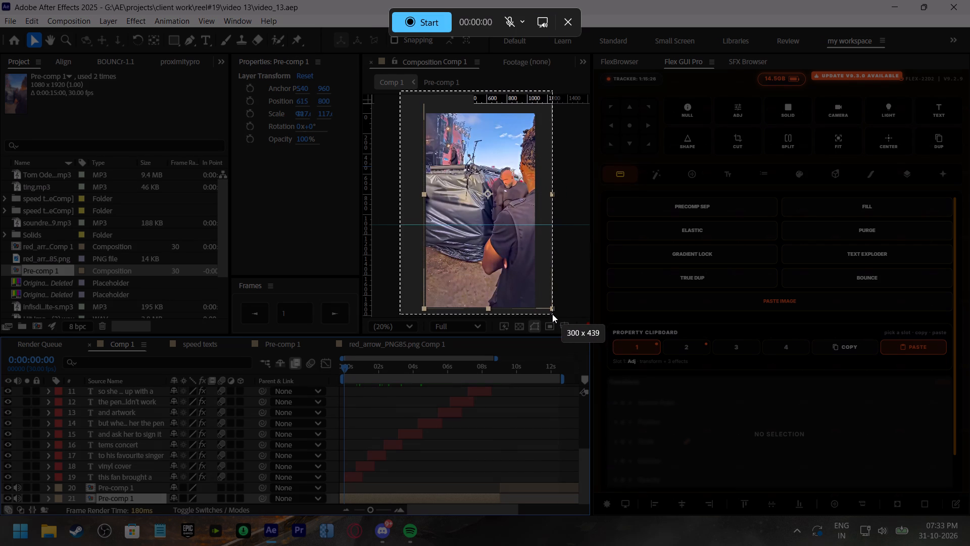
{"action": "left_click_drag", "start_coordinate": [552, 314], "coordinate": [560, 317]}
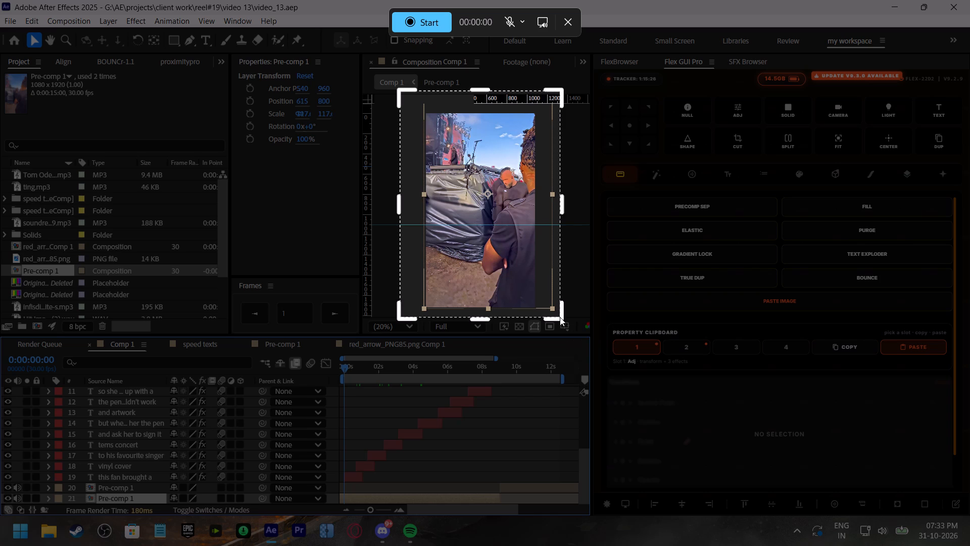
{"action": "left_click", "coordinate": [423, 27]}
Record Comp 1 playing from 0:00:00:00 to about 0:00:03:09 and stop the recording.
{"action": "key", "text": "space"}
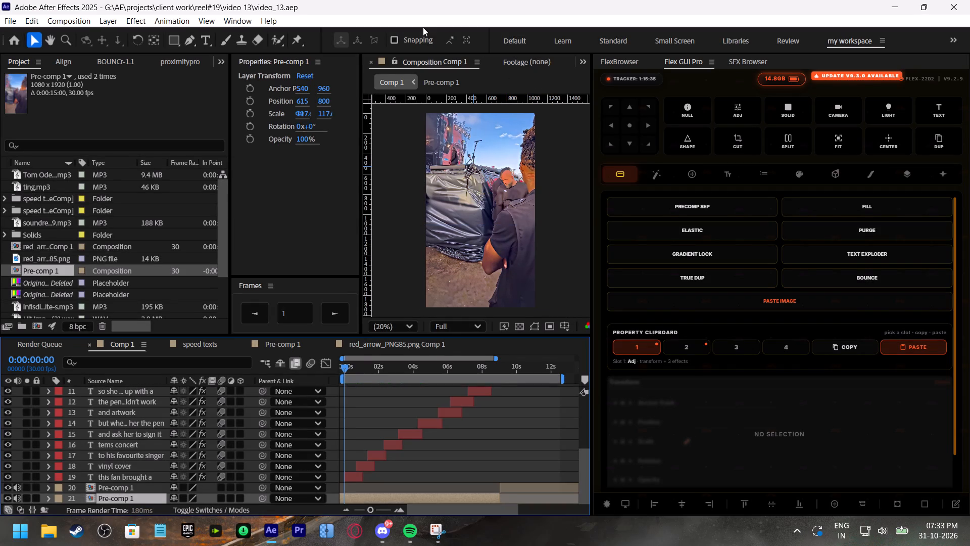
{"action": "key", "text": "space"}
{"action": "left_click_drag", "start_coordinate": [349, 366], "coordinate": [307, 383]}
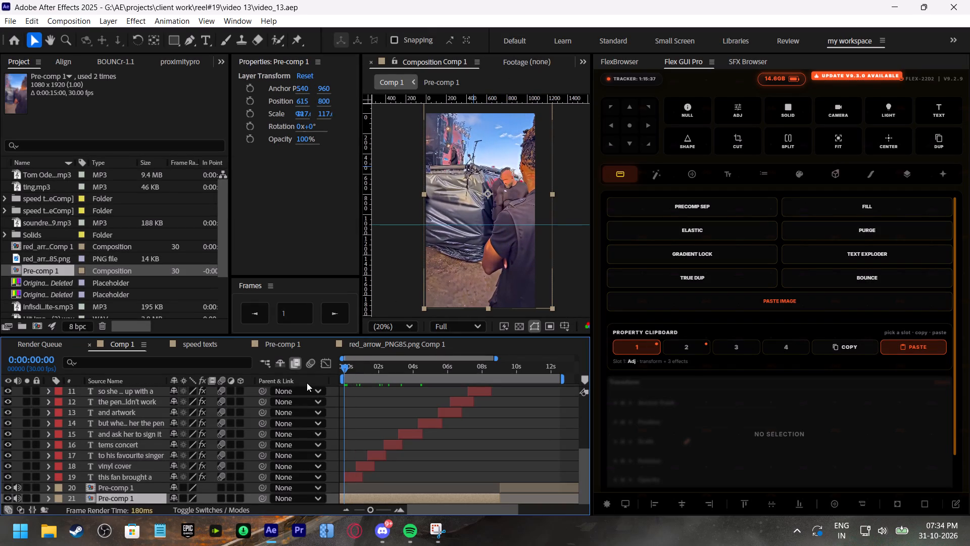
{"action": "key", "text": "space"}
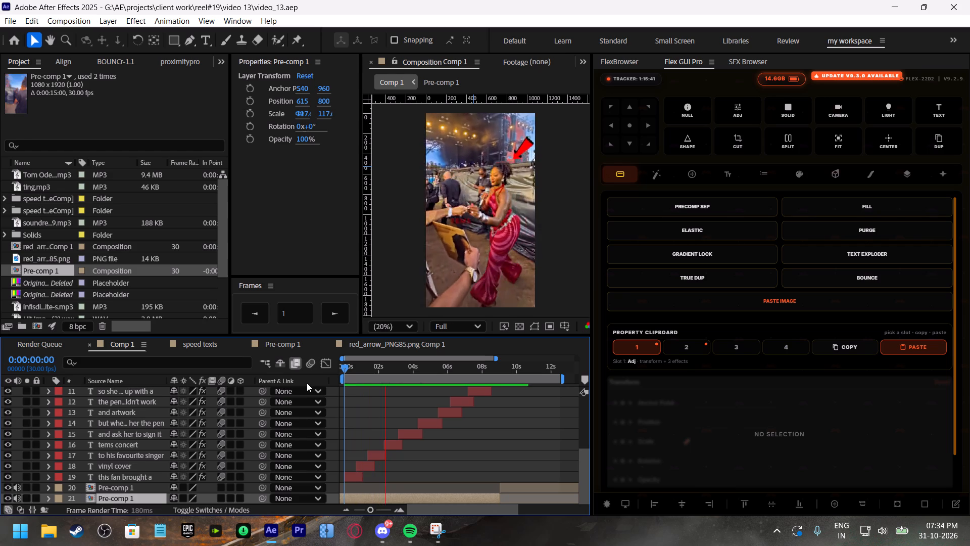
{"action": "left_click", "coordinate": [400, 369]}
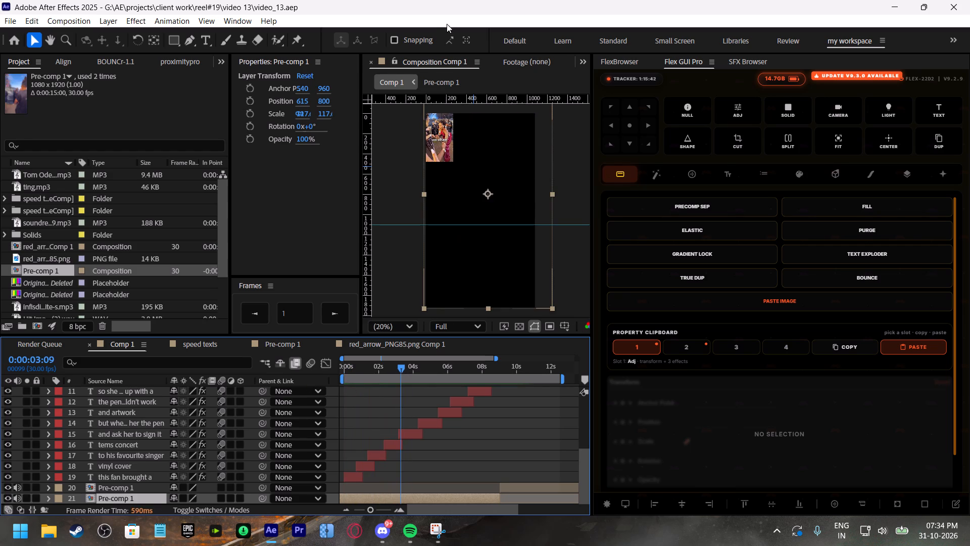
{"action": "left_click", "coordinate": [439, 20]}
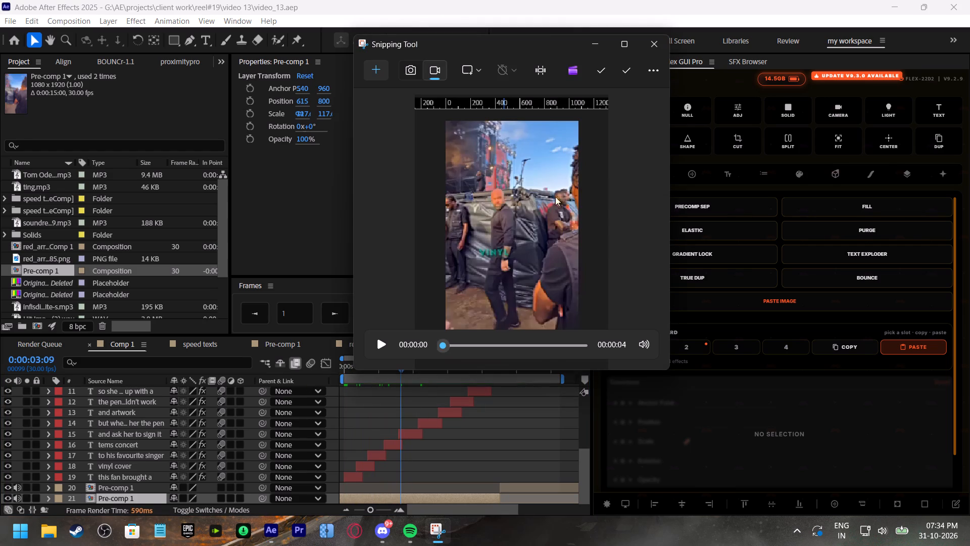
Review the captured clip, save it as an MP4 in the Downloads folder, and close Snipping Tool.
{"action": "left_click", "coordinate": [523, 195]}
{"action": "left_click", "coordinate": [381, 347]}
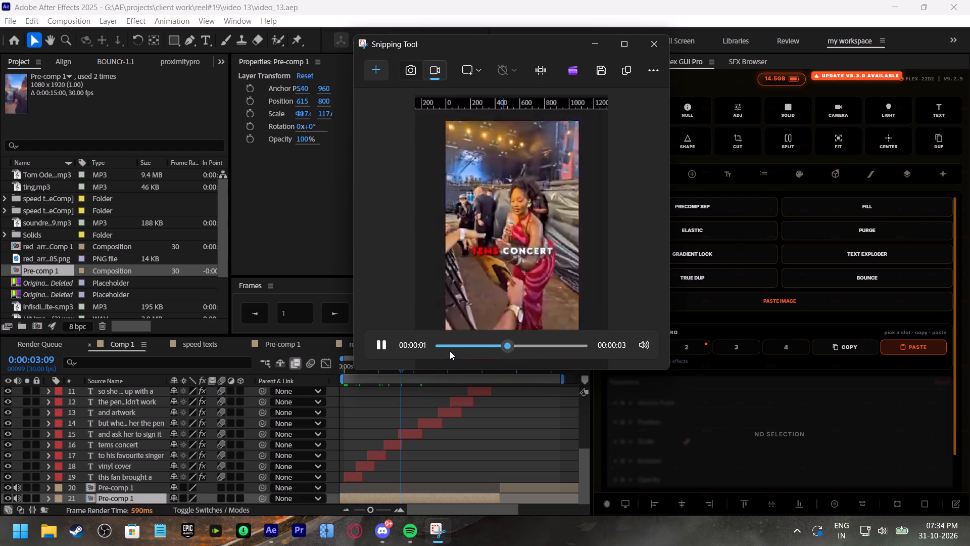
{"action": "left_click_drag", "start_coordinate": [452, 346], "coordinate": [413, 352]}
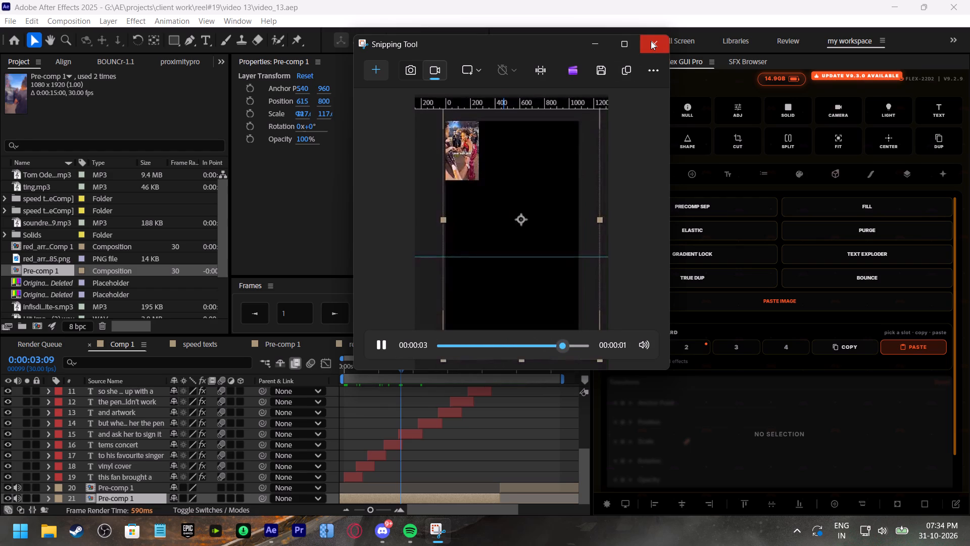
{"action": "left_click", "coordinate": [604, 73]}
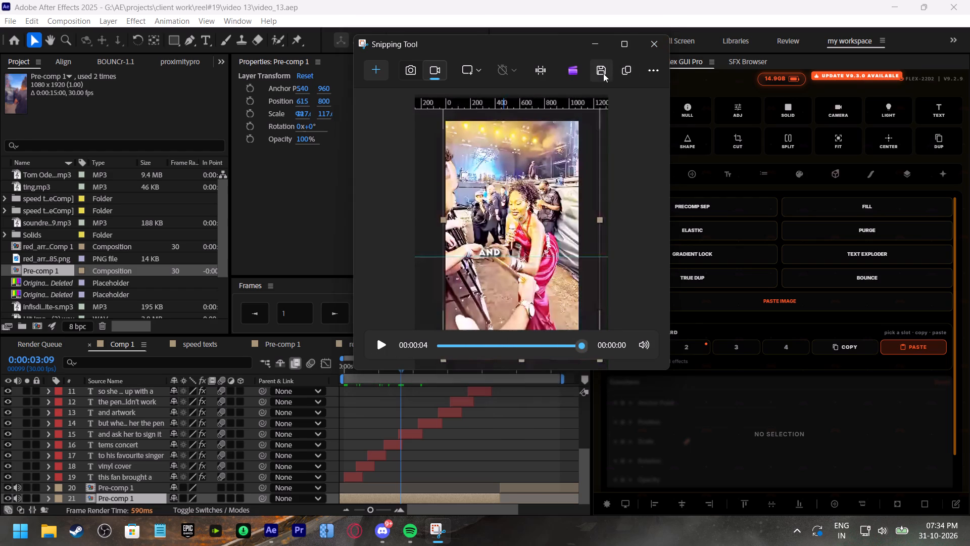
{"action": "scroll", "coordinate": [189, 286], "scroll_direction": "up", "scroll_amount": 4}
{"action": "scroll", "coordinate": [188, 207], "scroll_direction": "up", "scroll_amount": 2}
{"action": "scroll", "coordinate": [188, 207], "scroll_direction": "down", "scroll_amount": 3}
{"action": "left_click", "coordinate": [188, 242]}
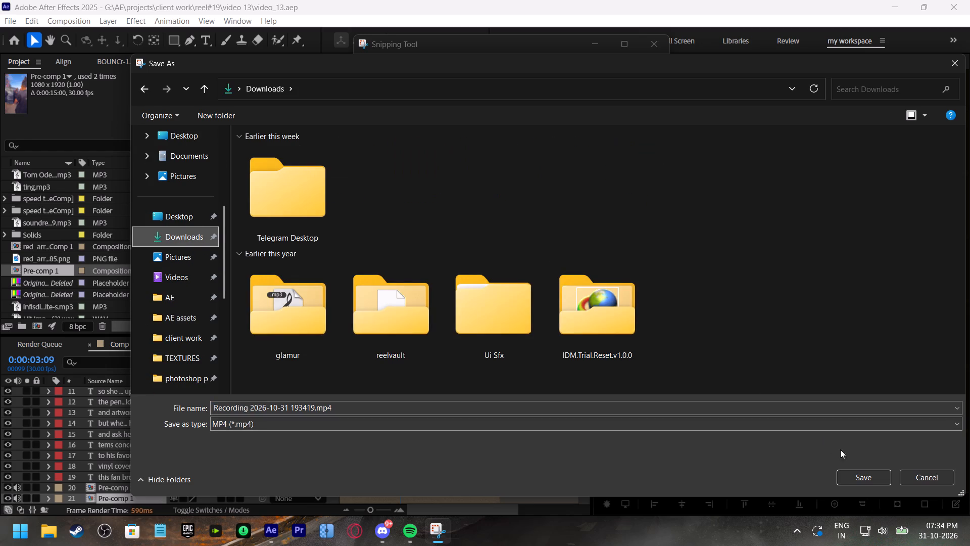
{"action": "left_click", "coordinate": [869, 477]}
{"action": "left_click", "coordinate": [655, 45]}
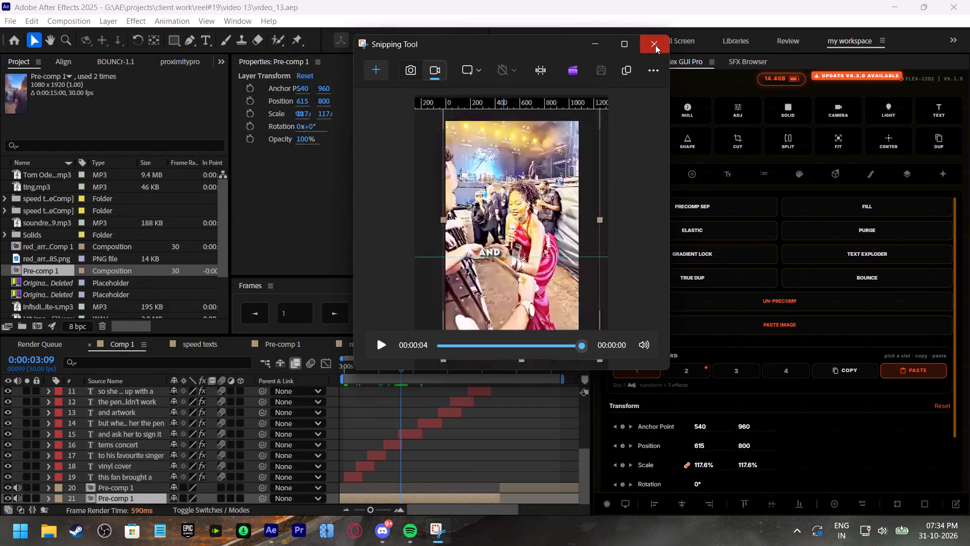
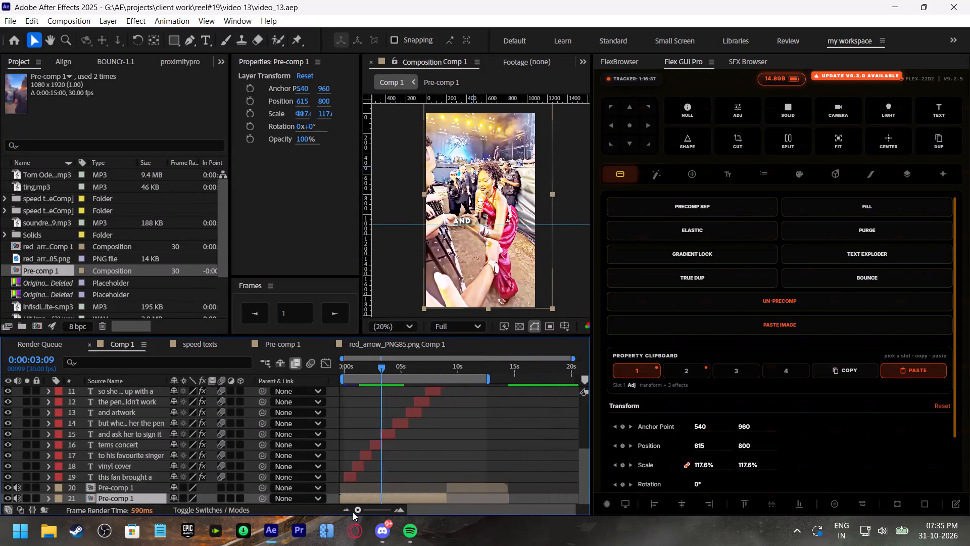
Play Comp 1 from 0:00:00:00, park the playhead at 0:00:00:29 and save the project.
{"action": "left_click_drag", "start_coordinate": [374, 372], "coordinate": [305, 383]}
{"action": "key", "text": "space"}
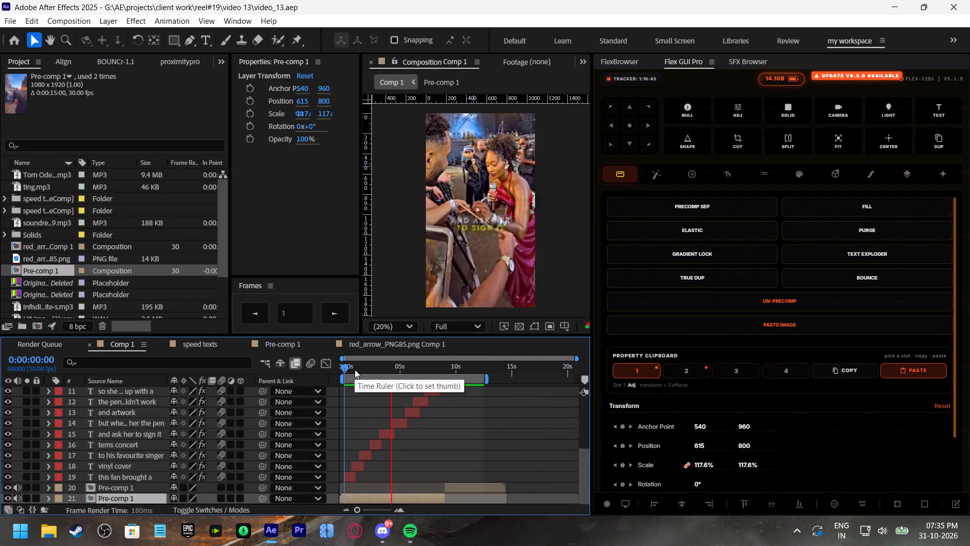
{"action": "left_click", "coordinate": [355, 370]}
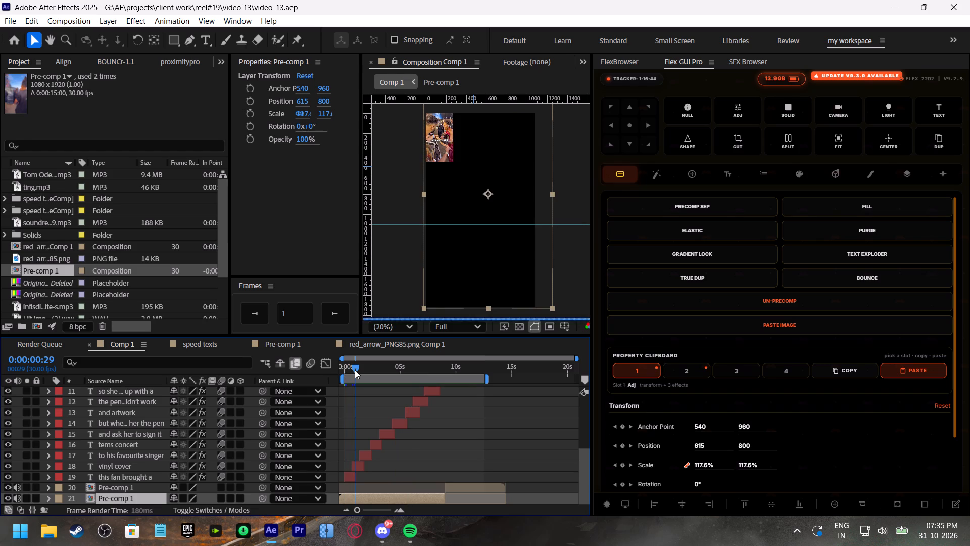
{"action": "key", "text": "ctrl+s"}
{"action": "key", "text": "ctrl+s"}
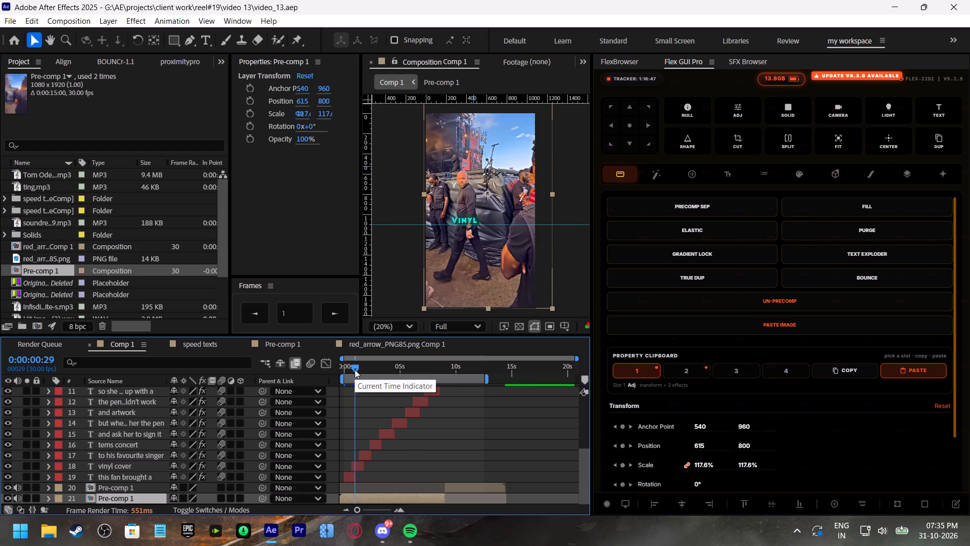
Add Comp 1 to the render queue and set its output format to H.264.
{"action": "key", "text": "ctrl+m"}
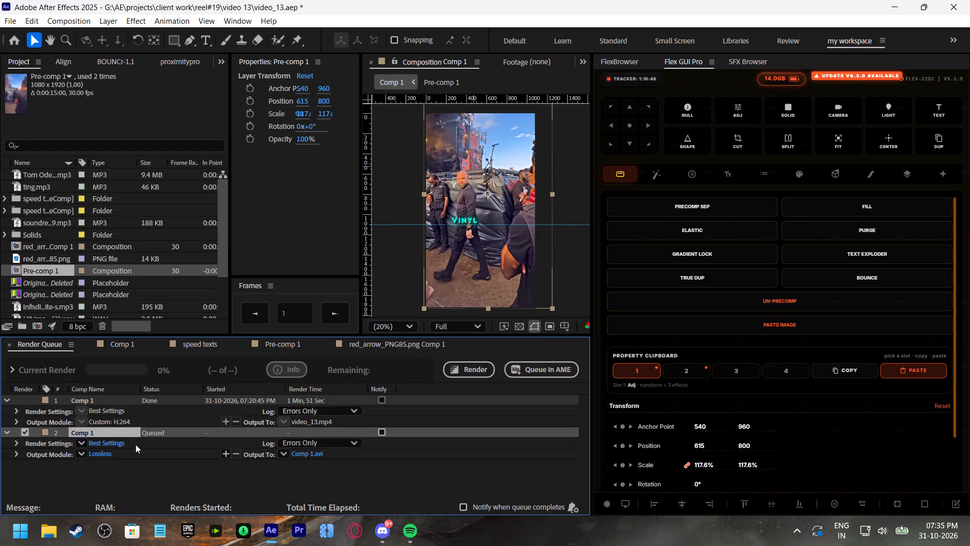
{"action": "left_click", "coordinate": [103, 454]}
{"action": "left_click", "coordinate": [428, 100]}
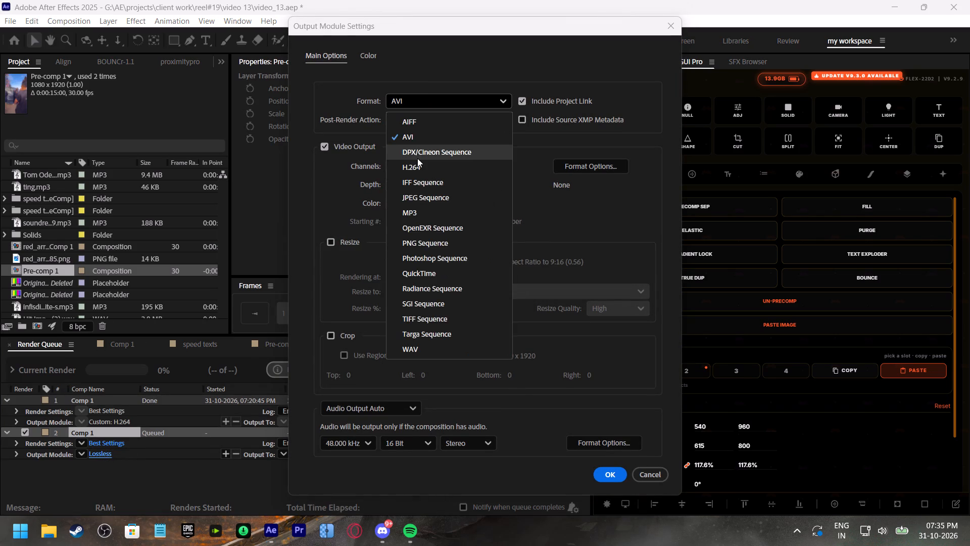
{"action": "left_click", "coordinate": [415, 166]}
{"action": "left_click", "coordinate": [617, 477]}
Set the queued render's output file to video_13.mp4 in the video 13 folder, replacing the existing file.
{"action": "left_click", "coordinate": [310, 454]}
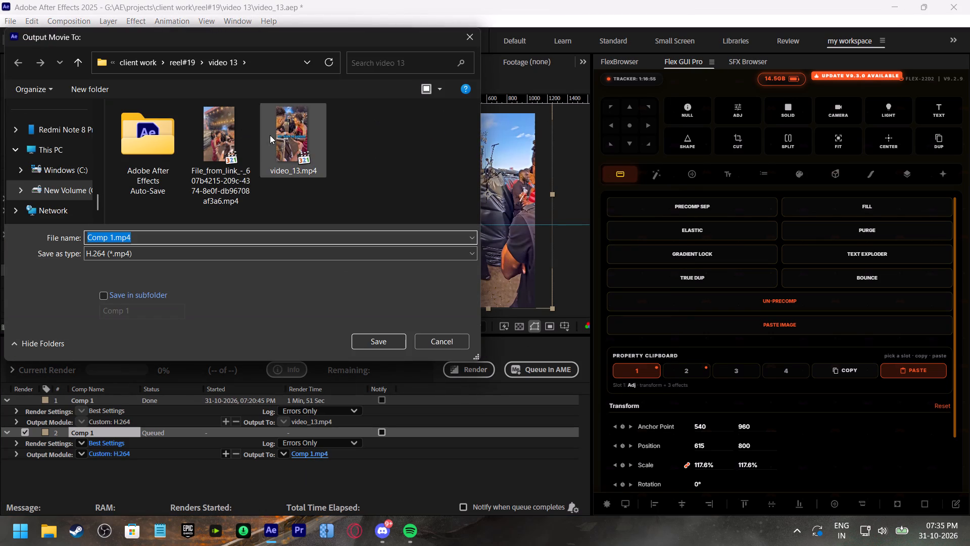
{"action": "left_click", "coordinate": [303, 153]}
{"action": "left_click", "coordinate": [376, 341]}
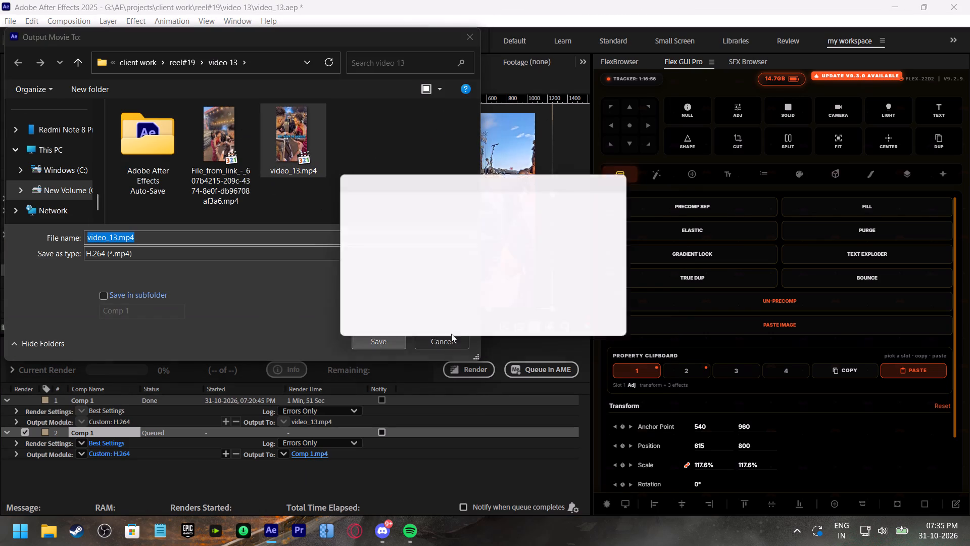
{"action": "left_click", "coordinate": [546, 313]}
Start rendering the queued Comp 1, proceeding despite the missing footage file.
{"action": "left_click", "coordinate": [469, 367]}
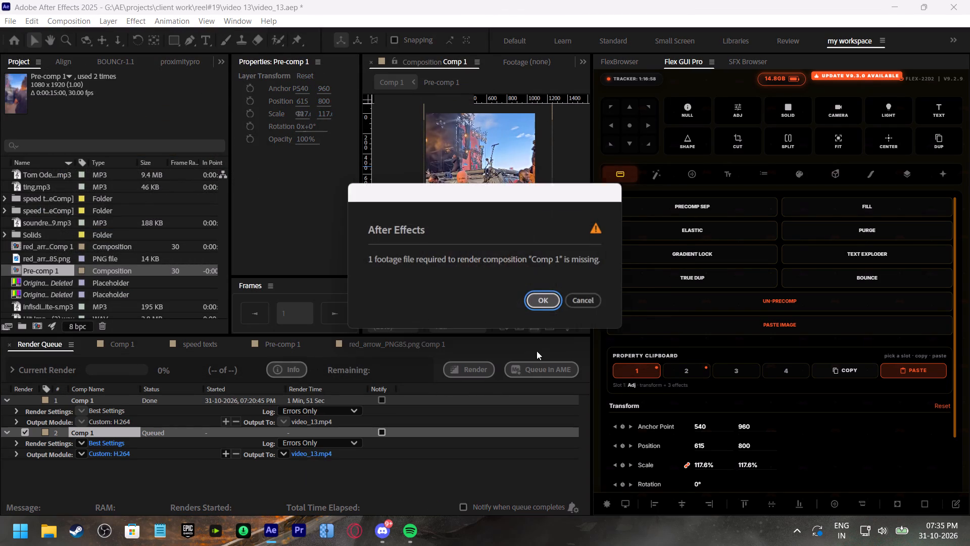
{"action": "left_click", "coordinate": [535, 302]}
{"action": "left_click", "coordinate": [554, 302]}
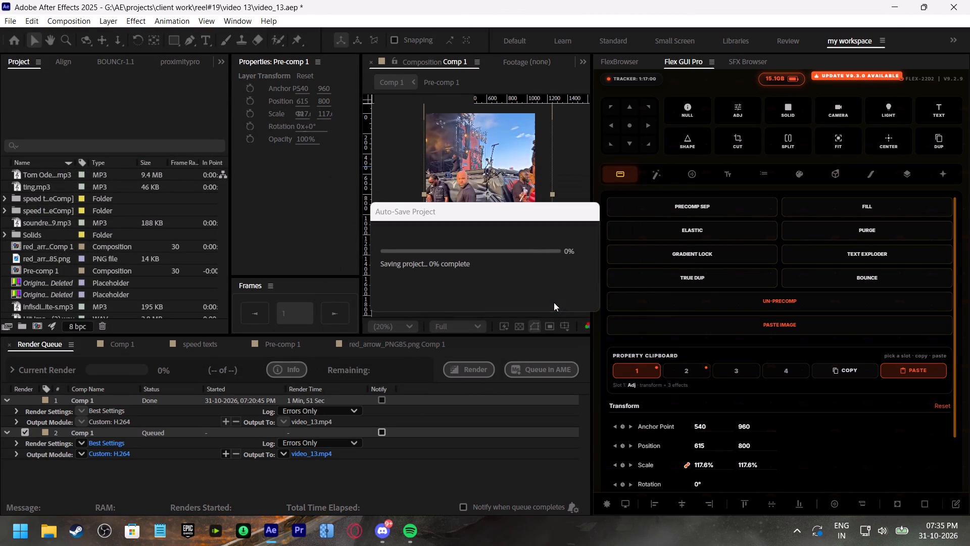
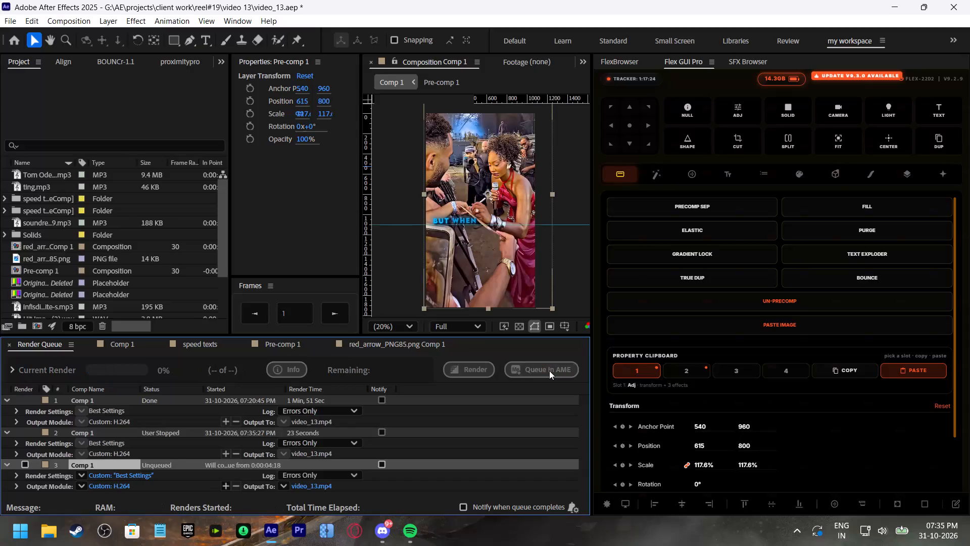
Search the SFX Browser's Botanica V4 library for "kiss".
{"action": "left_click", "coordinate": [744, 64]}
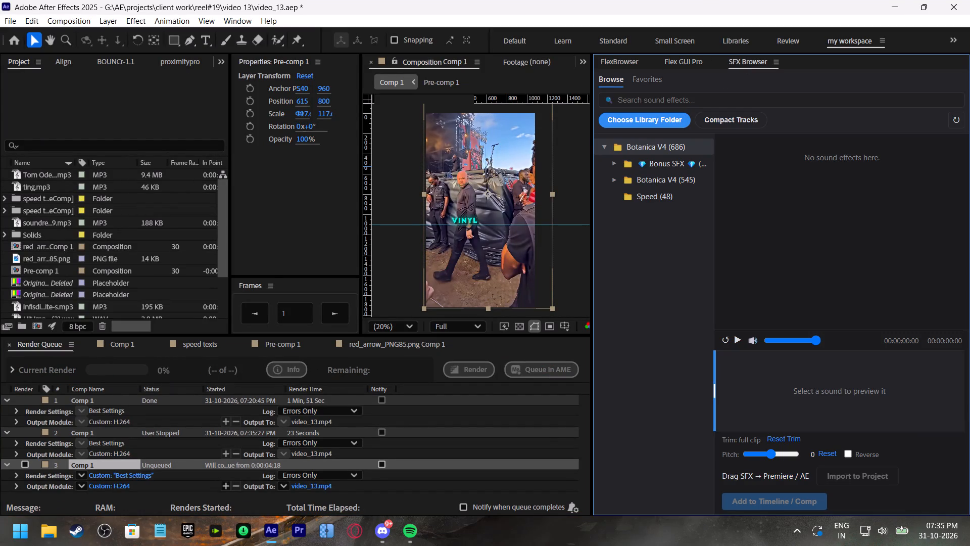
{"action": "left_click", "coordinate": [665, 97]}
{"action": "type", "text": "kiss"}
Search the web in FlexBrowser for "kiss sfx" and open Pixabay's Download Free Kiss Sound Effects page.
{"action": "left_click", "coordinate": [629, 65]}
{"action": "left_click", "coordinate": [709, 92]}
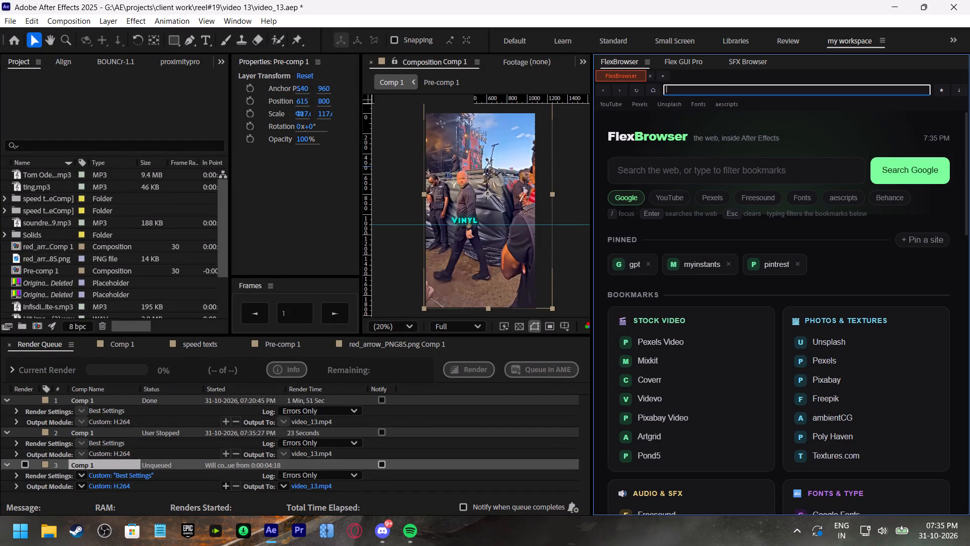
{"action": "type", "text": "kiss sfx"}
{"action": "key", "text": "Return"}
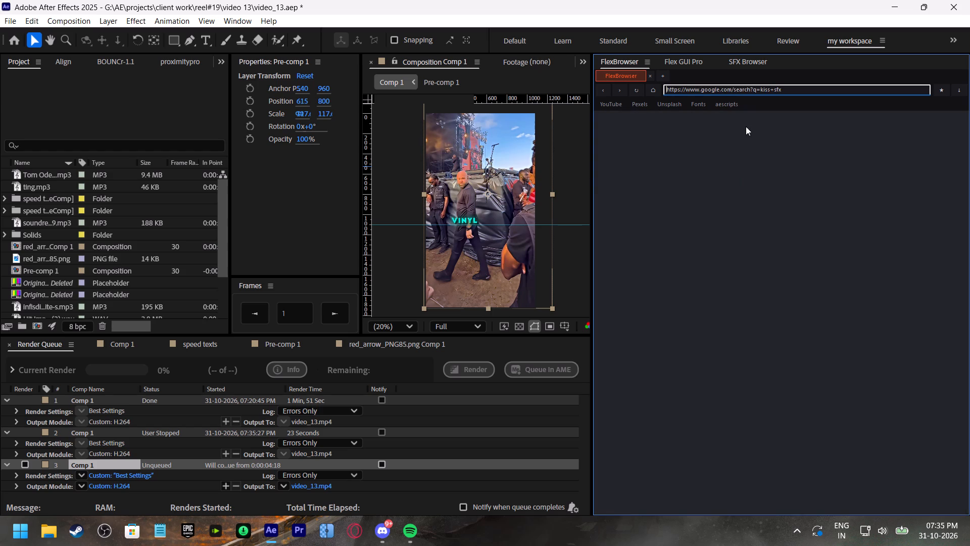
{"action": "scroll", "coordinate": [651, 312], "scroll_direction": "down", "scroll_amount": 4}
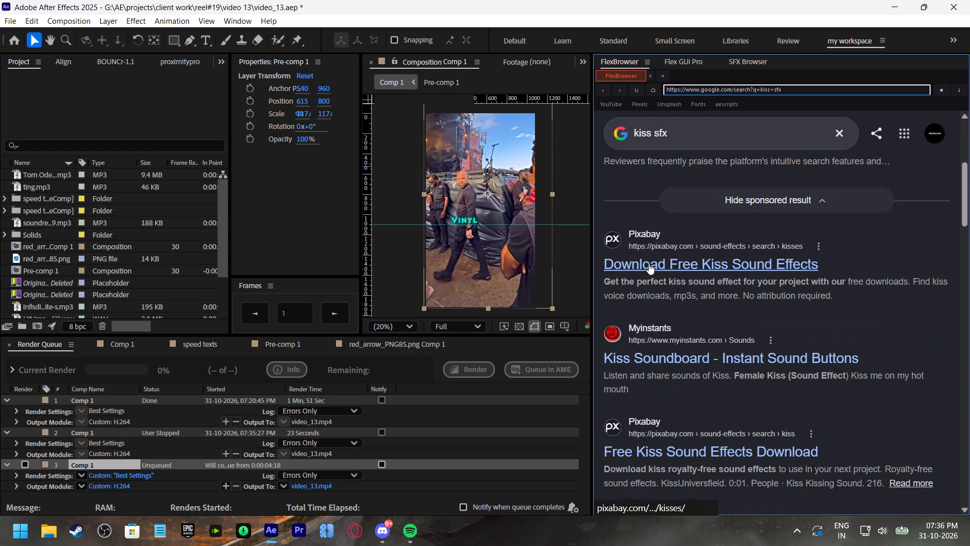
{"action": "left_click", "coordinate": [649, 263]}
Audition the first kiss sounds on Pixabay and download the fourth one listed, "kisses" by freesound_community.
{"action": "scroll", "coordinate": [653, 317], "scroll_direction": "down", "scroll_amount": 2}
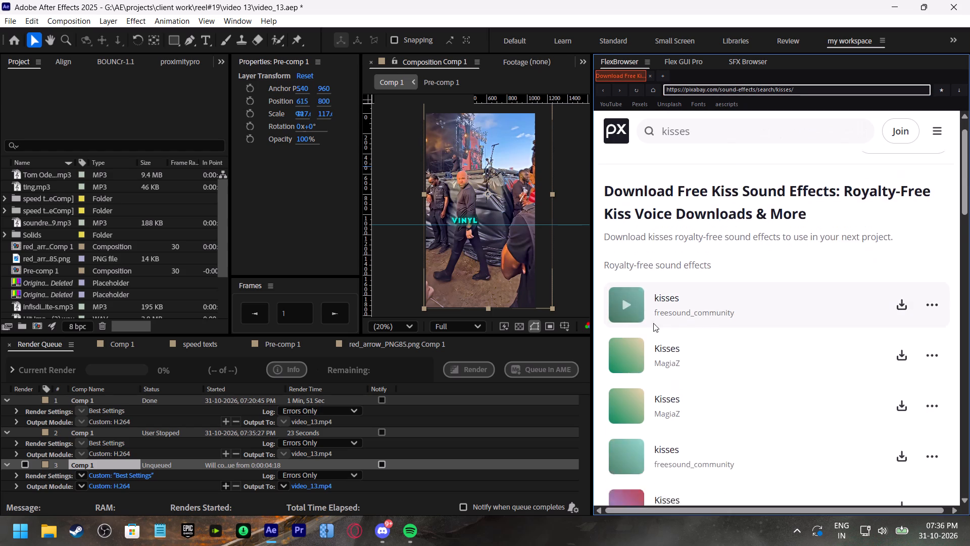
{"action": "left_click", "coordinate": [628, 216]}
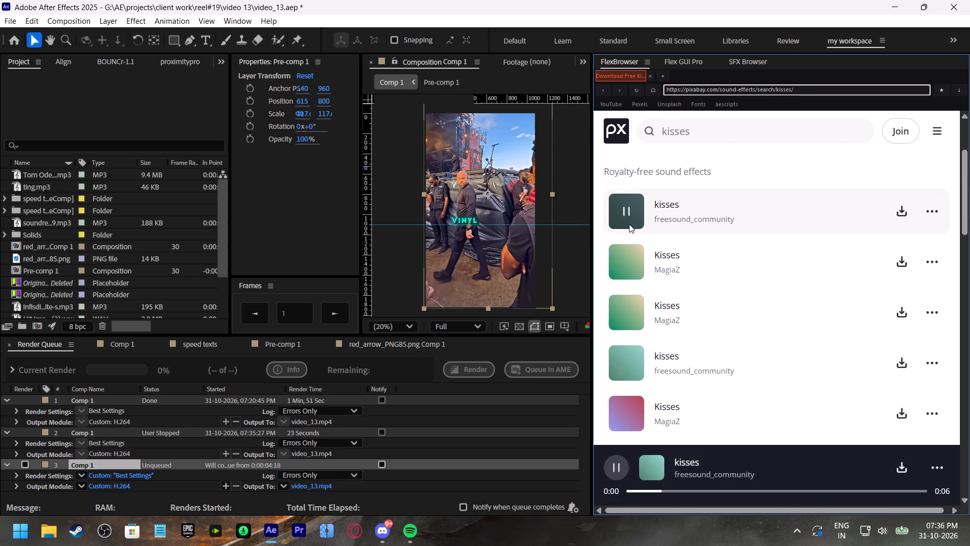
{"action": "left_click", "coordinate": [630, 256]}
{"action": "left_click", "coordinate": [626, 315]}
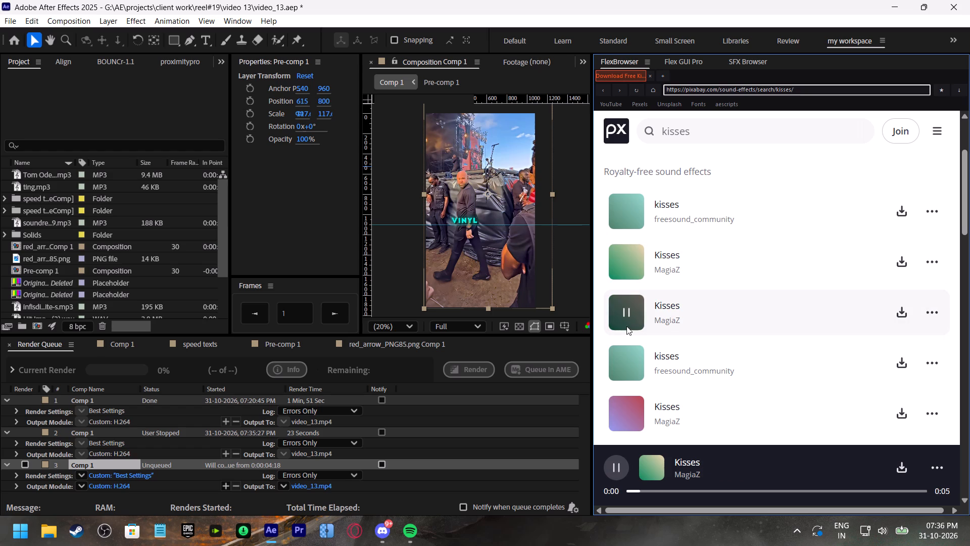
{"action": "left_click", "coordinate": [624, 367]}
{"action": "scroll", "coordinate": [689, 322], "scroll_direction": "down", "scroll_amount": 2}
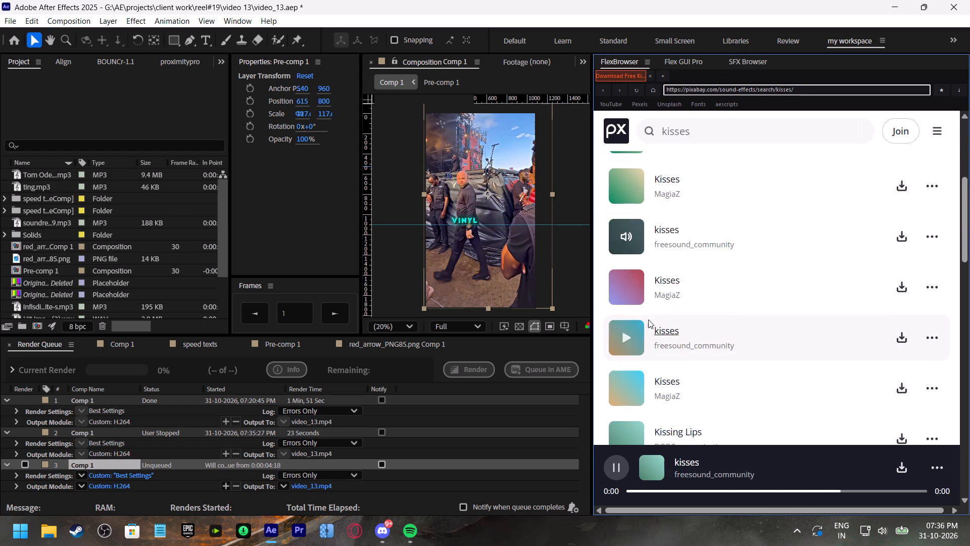
{"action": "left_click", "coordinate": [628, 237]}
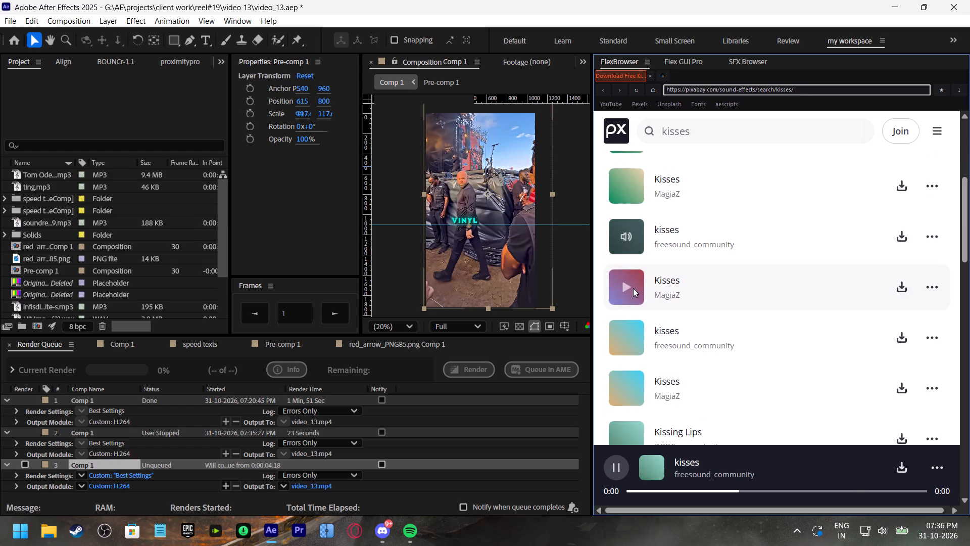
{"action": "left_click", "coordinate": [902, 235]}
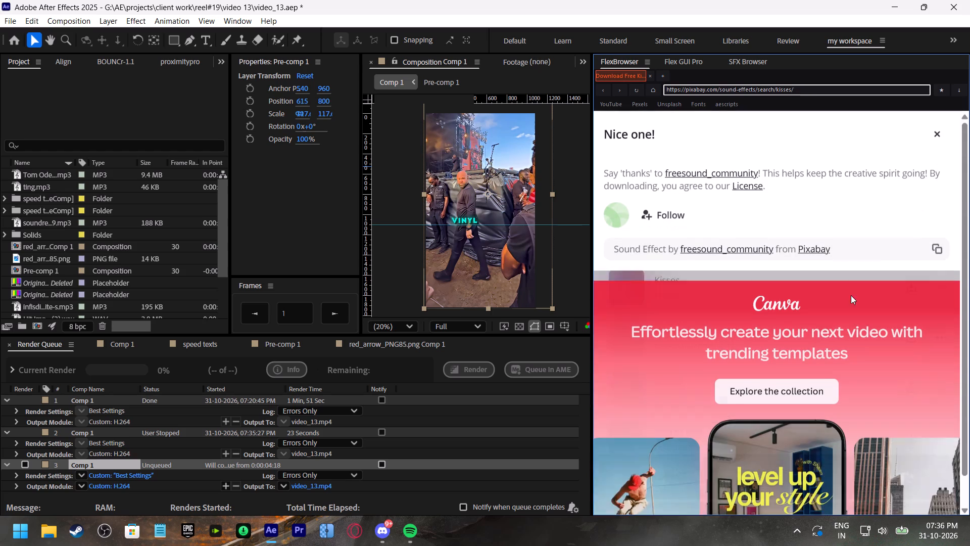
Bring the downloaded freesound_community-kisses-37807.mp3 into the Comp 1 timeline as a new layer.
{"action": "left_click_drag", "start_coordinate": [821, 164], "coordinate": [608, 287]}
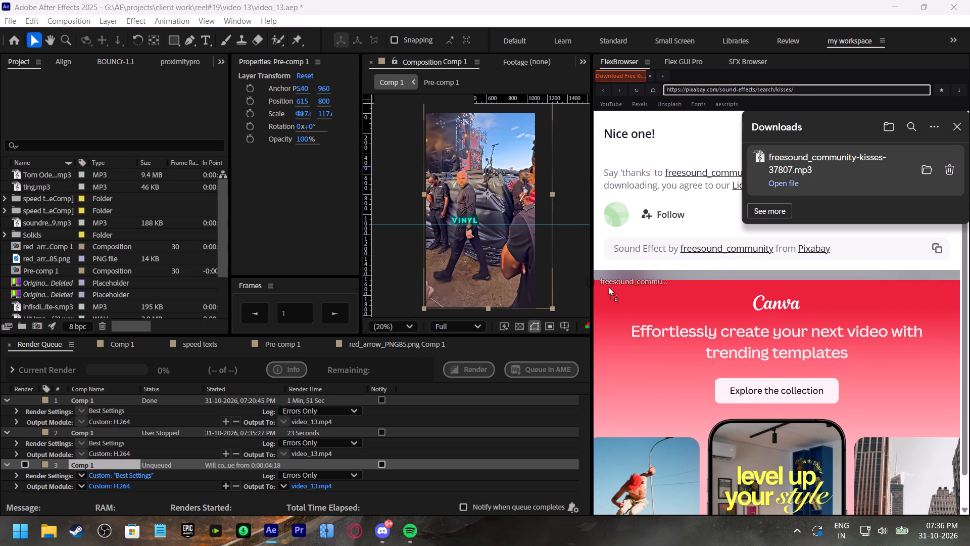
{"action": "left_click_drag", "start_coordinate": [608, 287], "coordinate": [851, 178]}
{"action": "left_click", "coordinate": [660, 5]}
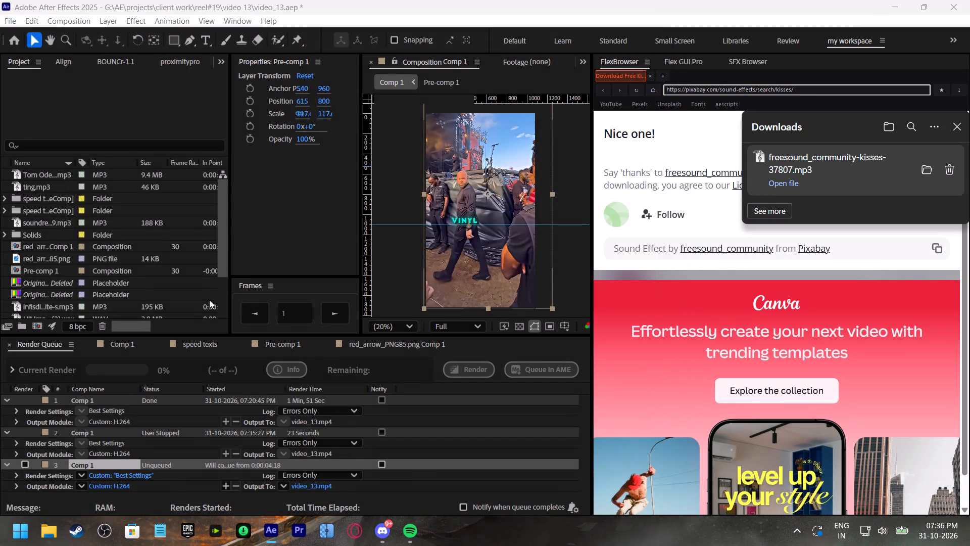
{"action": "left_click", "coordinate": [133, 351]}
{"action": "left_click_drag", "start_coordinate": [835, 170], "coordinate": [752, 200]}
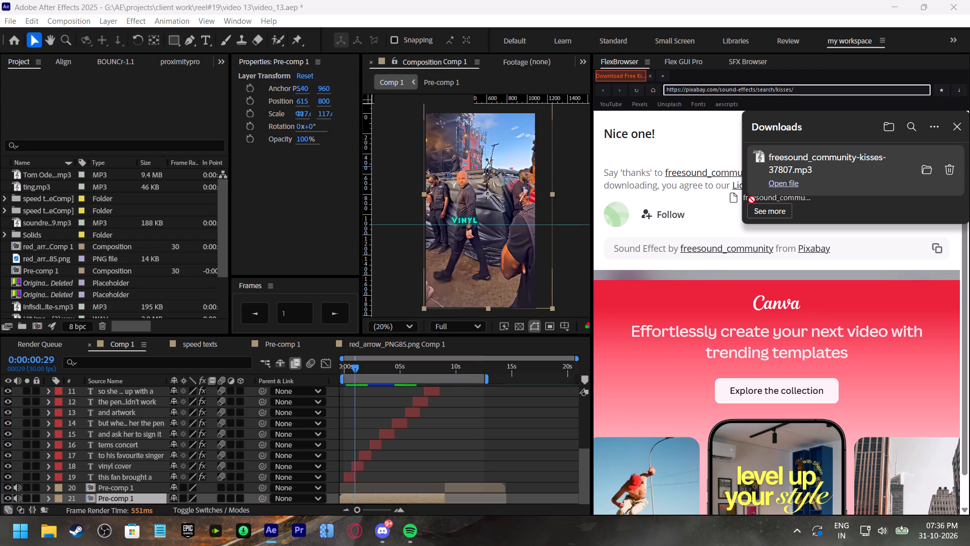
{"action": "left_click_drag", "start_coordinate": [752, 200], "coordinate": [435, 400]}
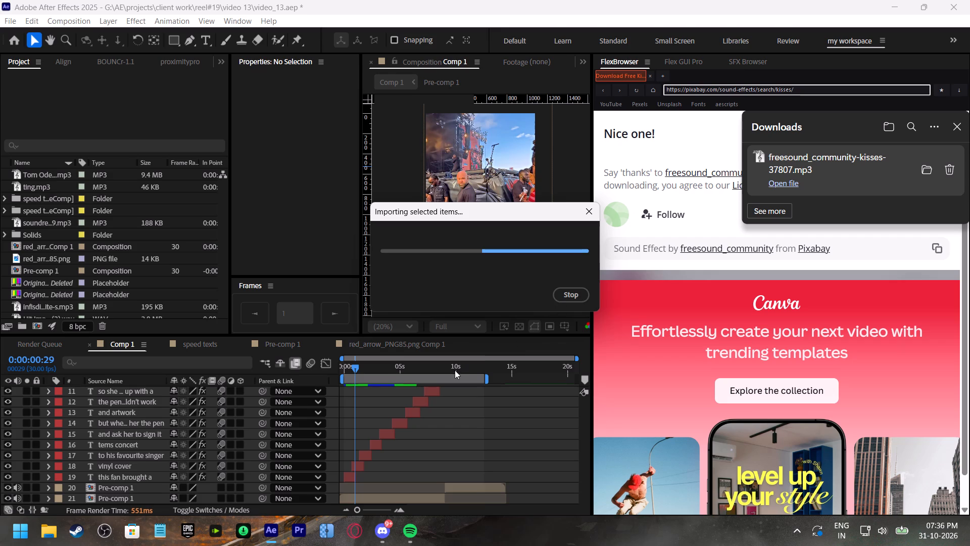
Preview Comp 1 around the "and kiss the cover instead" caption and park the playhead at 0:00:08:29.
{"action": "left_click", "coordinate": [439, 370]}
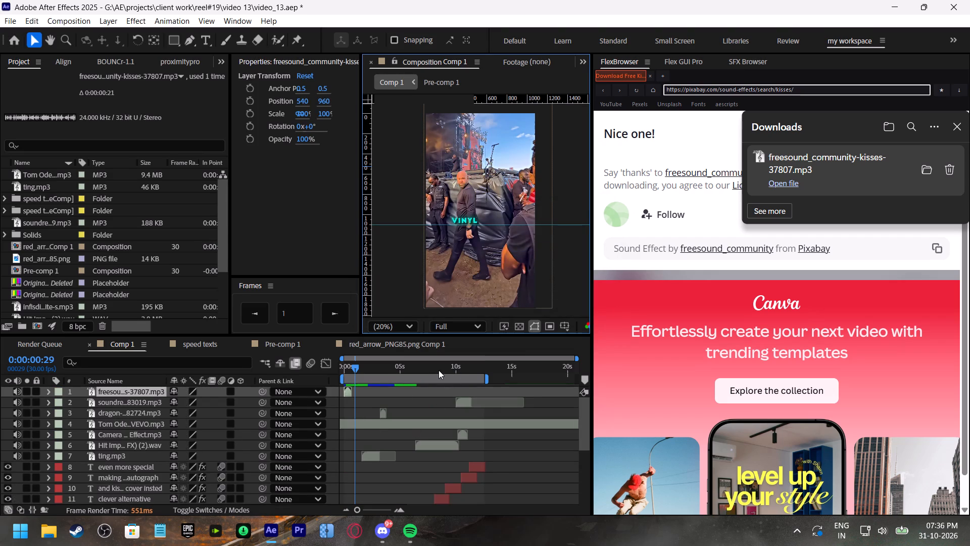
{"action": "left_click_drag", "start_coordinate": [359, 510], "coordinate": [375, 515]}
{"action": "key", "text": "space"}
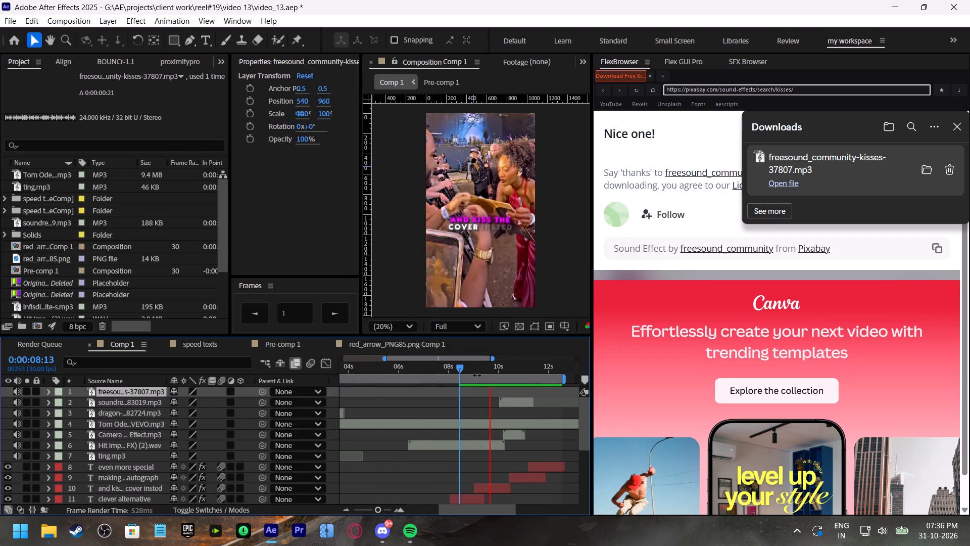
{"action": "left_click", "coordinate": [474, 367]}
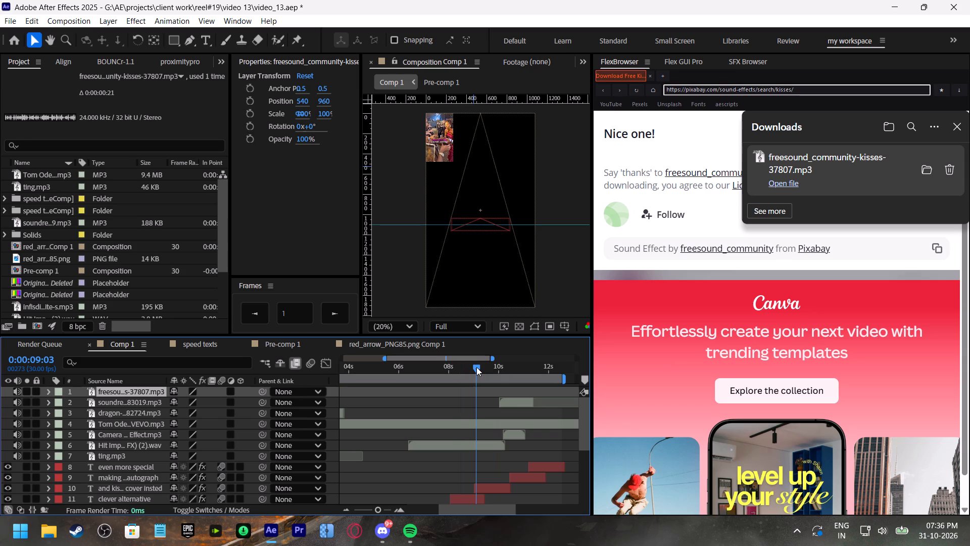
{"action": "left_click", "coordinate": [477, 368]}
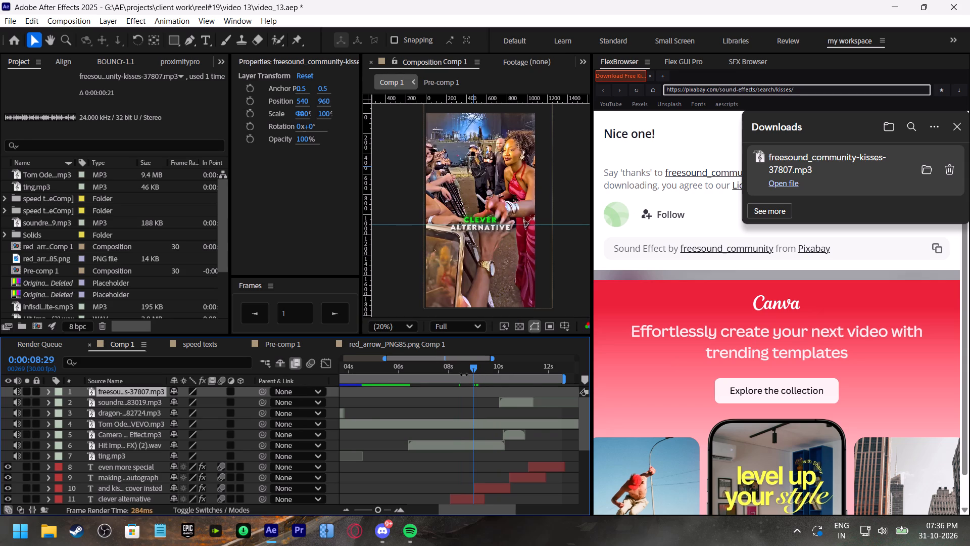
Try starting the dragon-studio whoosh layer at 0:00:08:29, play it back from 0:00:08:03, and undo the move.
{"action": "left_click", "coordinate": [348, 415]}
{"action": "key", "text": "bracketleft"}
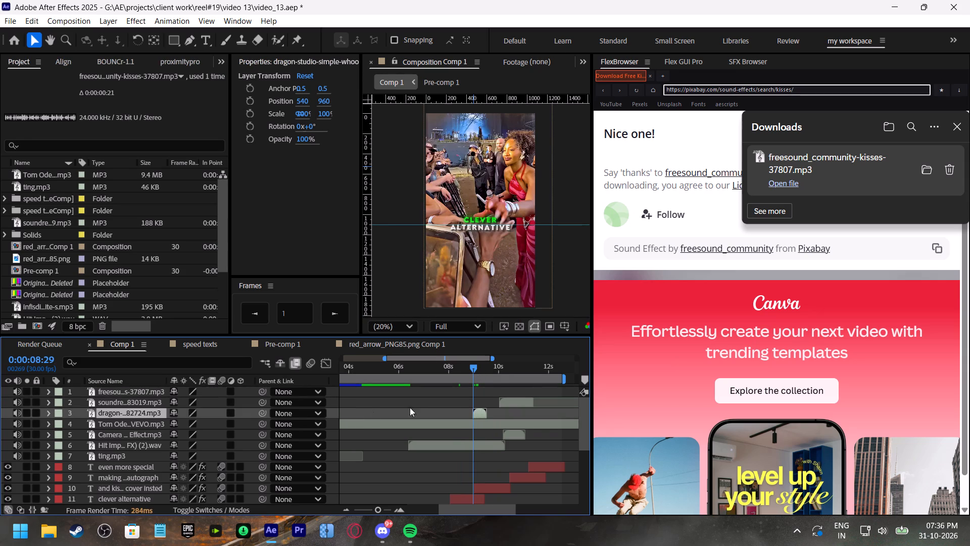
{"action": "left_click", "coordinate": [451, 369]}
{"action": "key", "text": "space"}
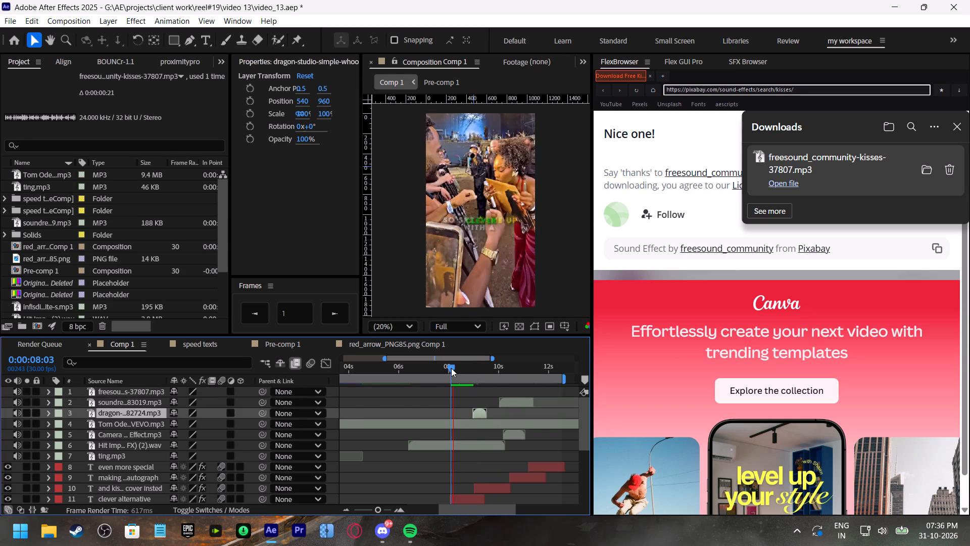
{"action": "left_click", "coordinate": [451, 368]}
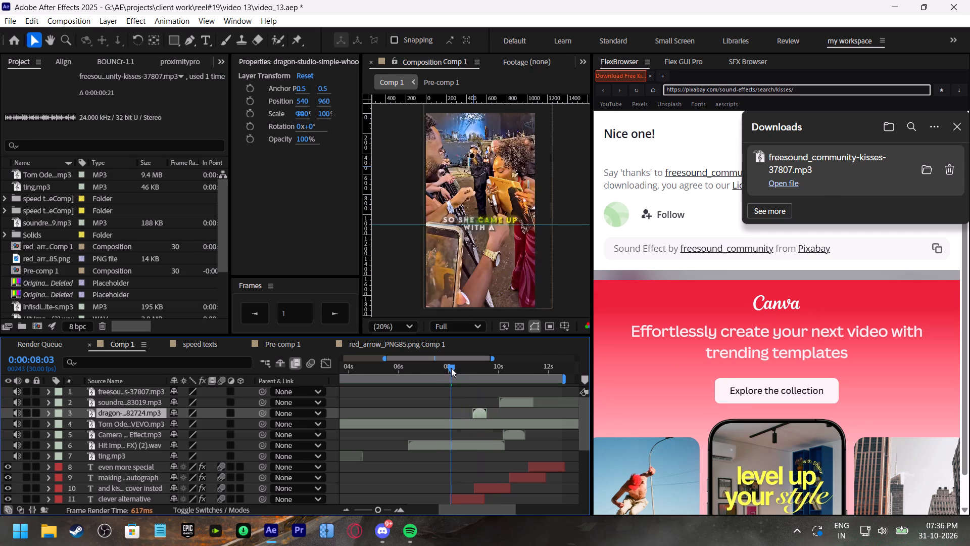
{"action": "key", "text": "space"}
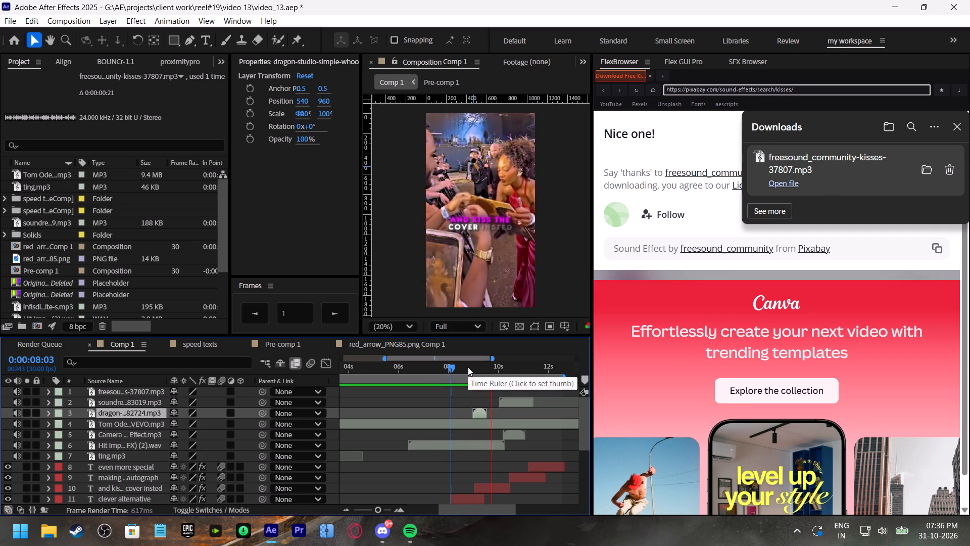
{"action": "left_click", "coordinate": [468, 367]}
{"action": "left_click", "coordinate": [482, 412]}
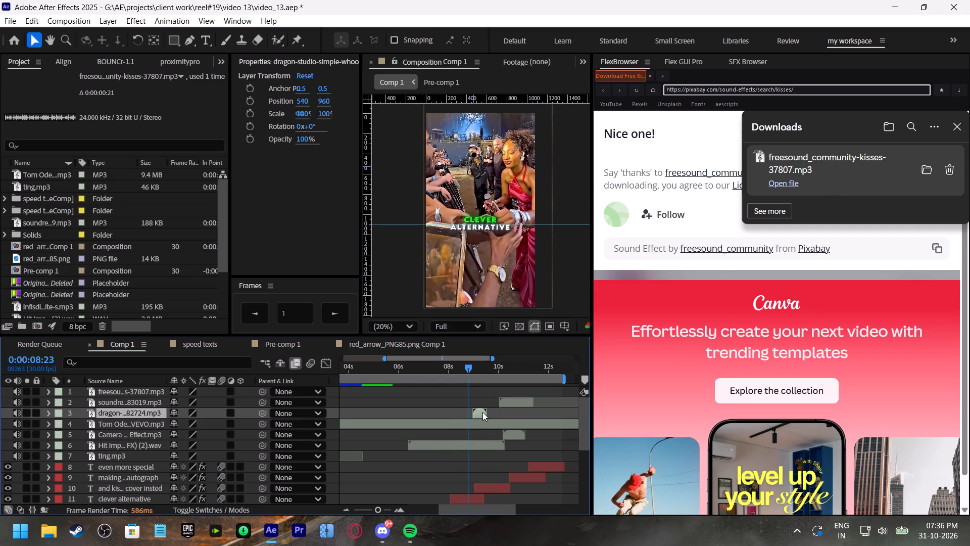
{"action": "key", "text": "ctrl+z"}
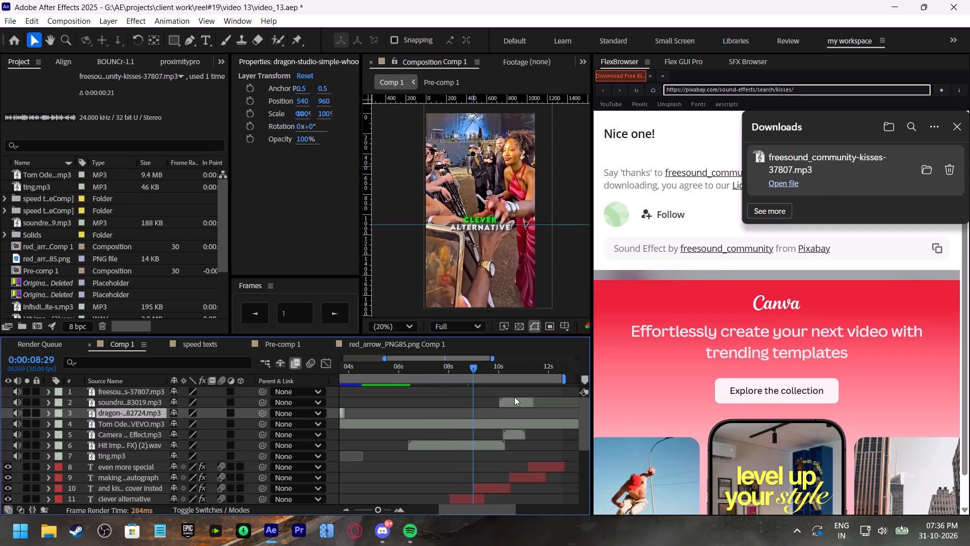
Move the freesound_community kisses layer to start at 0:00:08:29 and play it back from 0:00:08:14.
{"action": "left_click", "coordinate": [513, 405]}
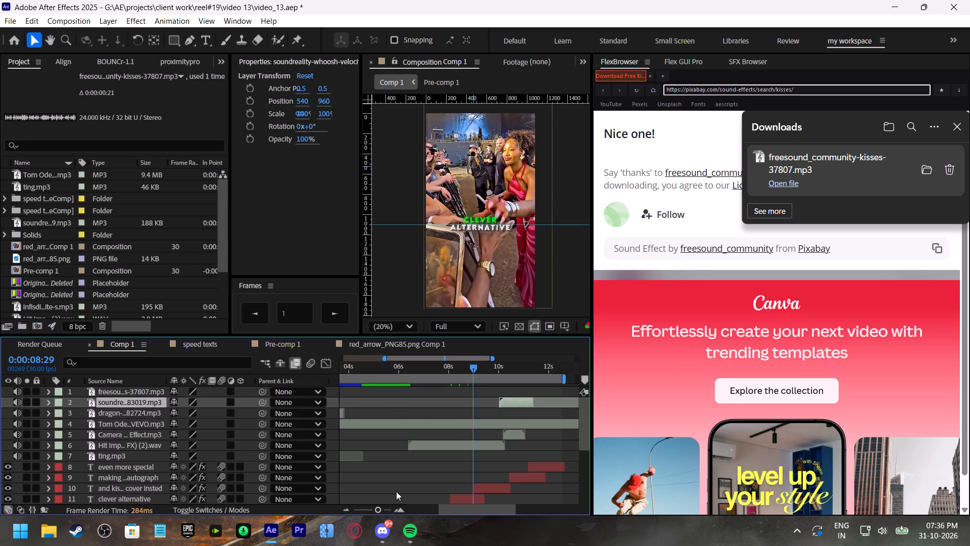
{"action": "left_click_drag", "start_coordinate": [378, 509], "coordinate": [330, 515]}
{"action": "left_click", "coordinate": [354, 390]}
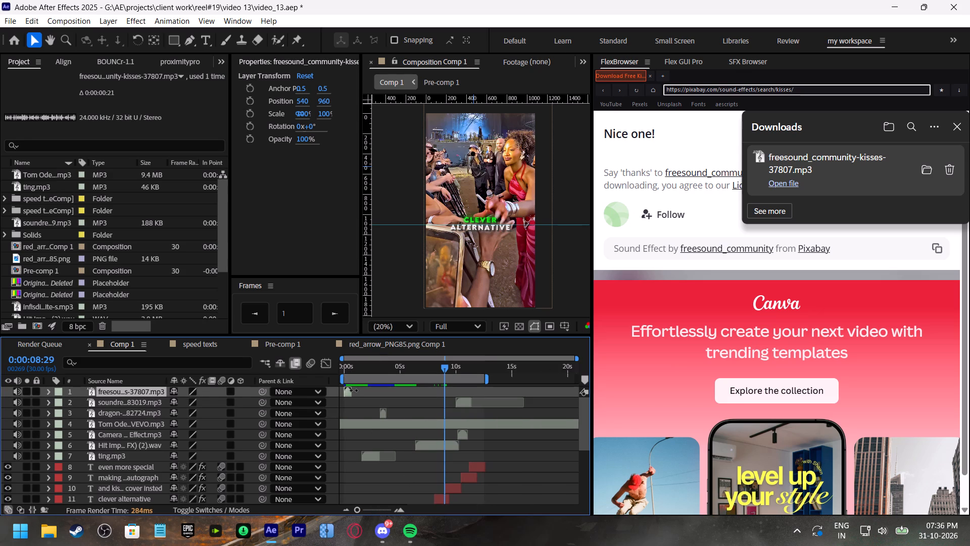
{"action": "key", "text": "bracketleft"}
{"action": "key", "text": "space"}
{"action": "left_click_drag", "start_coordinate": [444, 368], "coordinate": [438, 367]}
{"action": "key", "text": "space"}
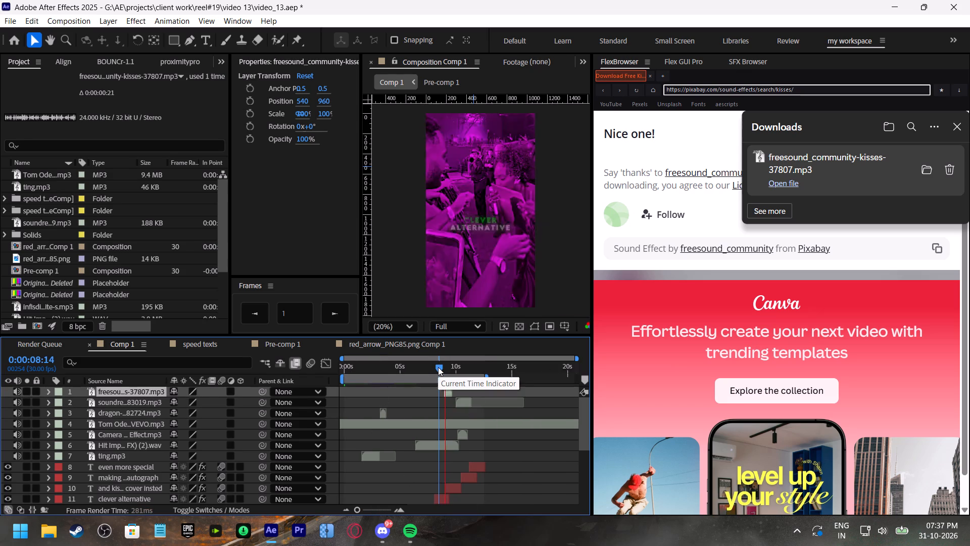
{"action": "left_click", "coordinate": [438, 367]}
{"action": "key", "text": "space"}
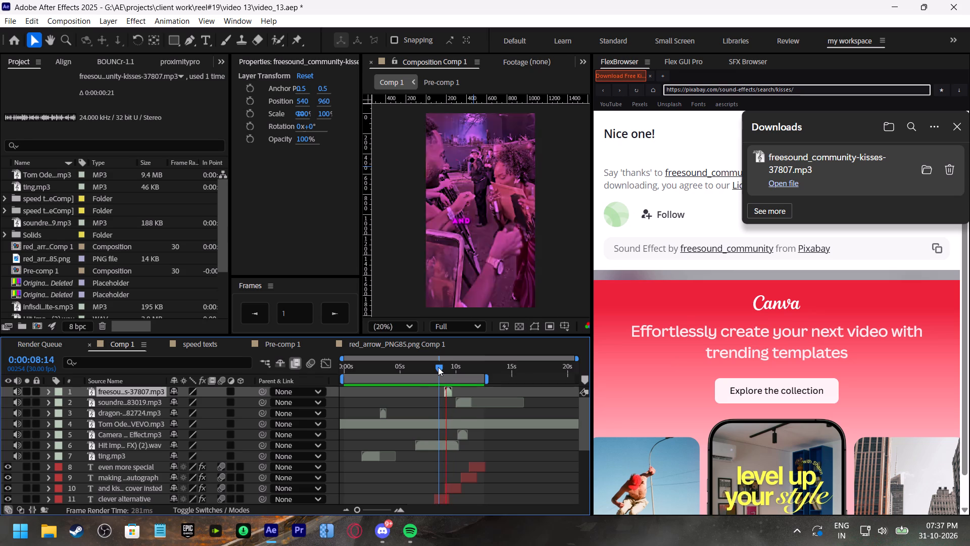
{"action": "left_click", "coordinate": [438, 367]}
Return to the Pixabay kisses results and audition the sounds from the MagiaZ Kisses entries down to Comical Kiss 2.
{"action": "left_click", "coordinate": [954, 129]}
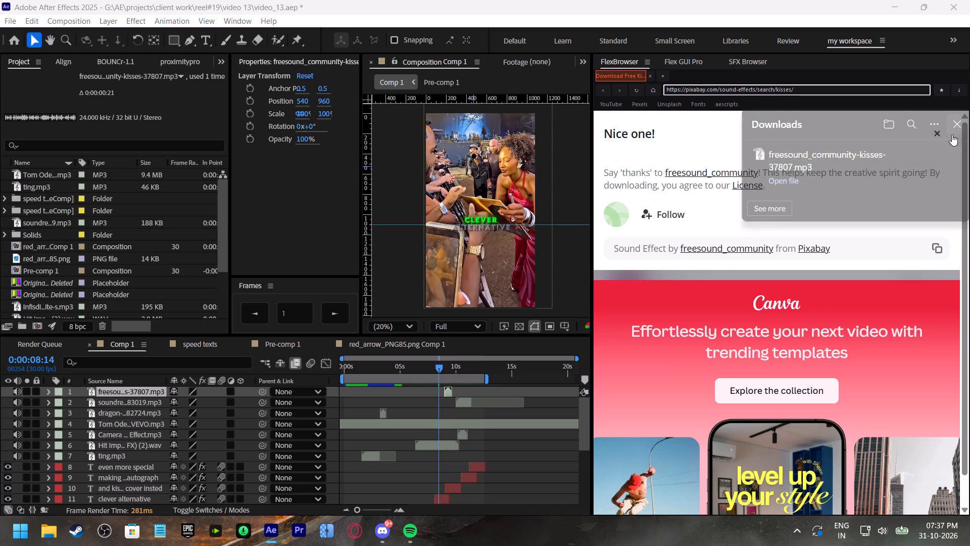
{"action": "left_click", "coordinate": [934, 131]}
{"action": "left_click", "coordinate": [630, 289]}
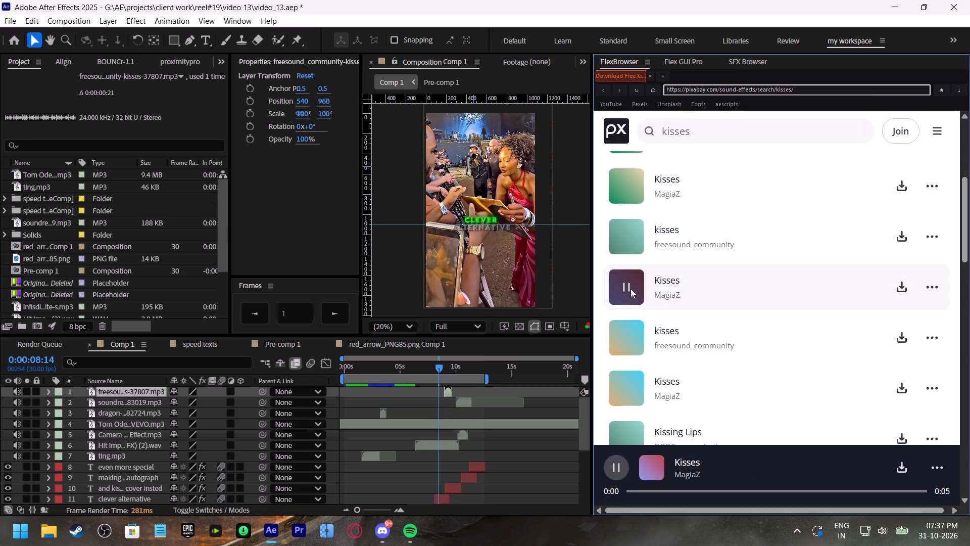
{"action": "left_click", "coordinate": [624, 339]}
{"action": "left_click", "coordinate": [630, 390]}
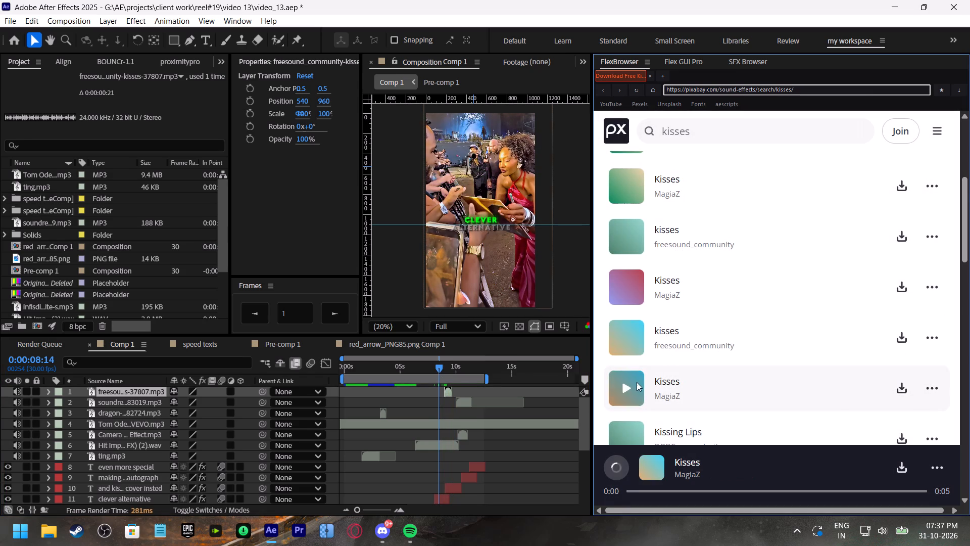
{"action": "scroll", "coordinate": [682, 347], "scroll_direction": "down", "scroll_amount": 2}
{"action": "left_click", "coordinate": [629, 315]}
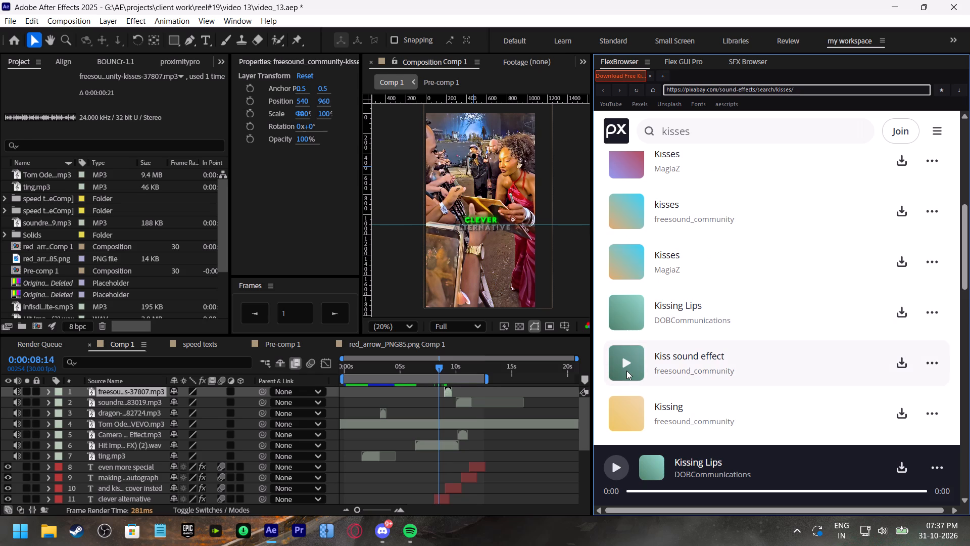
{"action": "left_click", "coordinate": [625, 367]}
{"action": "scroll", "coordinate": [685, 340], "scroll_direction": "down", "scroll_amount": 2}
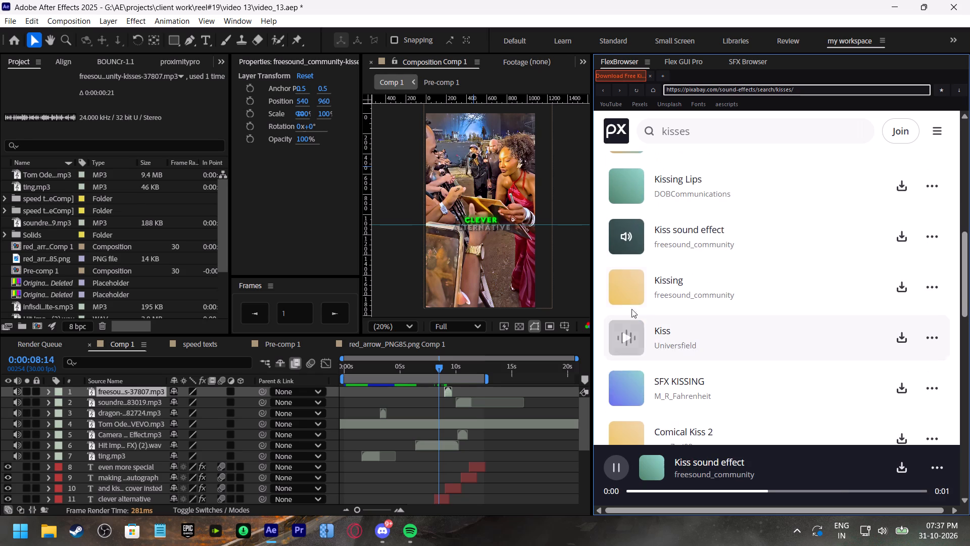
{"action": "left_click", "coordinate": [626, 287]}
{"action": "left_click", "coordinate": [620, 344]}
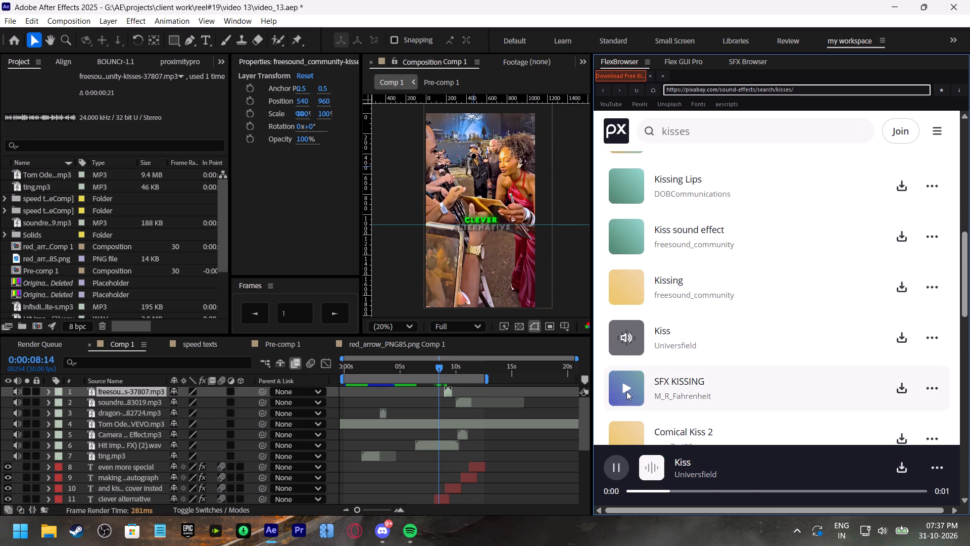
{"action": "left_click", "coordinate": [626, 391]}
{"action": "scroll", "coordinate": [681, 365], "scroll_direction": "down", "scroll_amount": 1}
{"action": "left_click", "coordinate": [626, 376]}
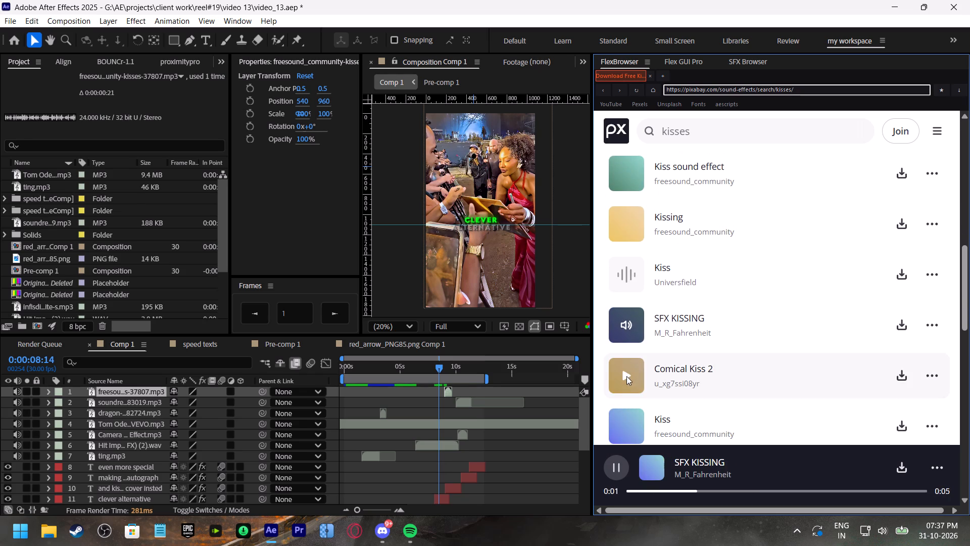
Audition the remaining first-page kiss sounds, including the VoiceBosch Kiss, kissPop3.wav, kissing and the last kiss entry.
{"action": "scroll", "coordinate": [658, 370], "scroll_direction": "down", "scroll_amount": 3}
{"action": "left_click", "coordinate": [628, 241]}
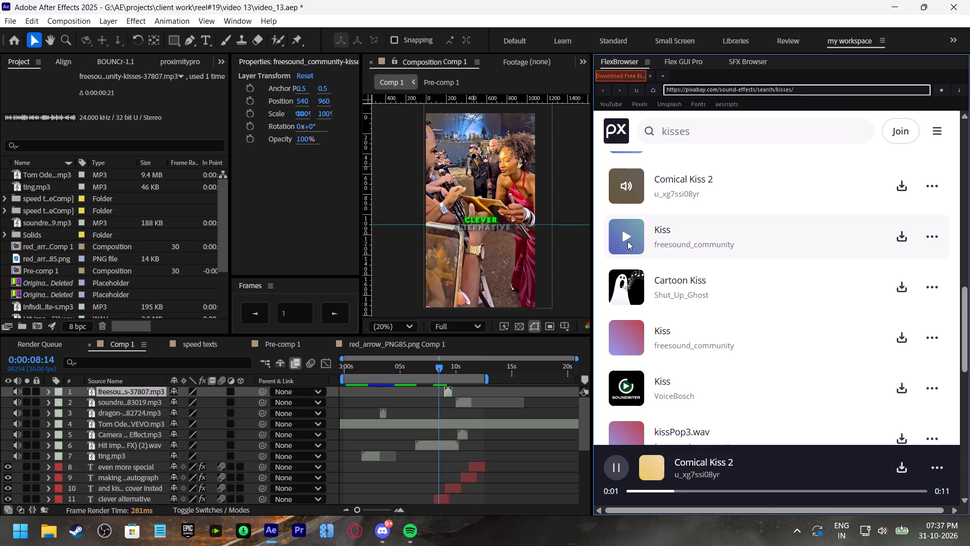
{"action": "left_click", "coordinate": [628, 338]}
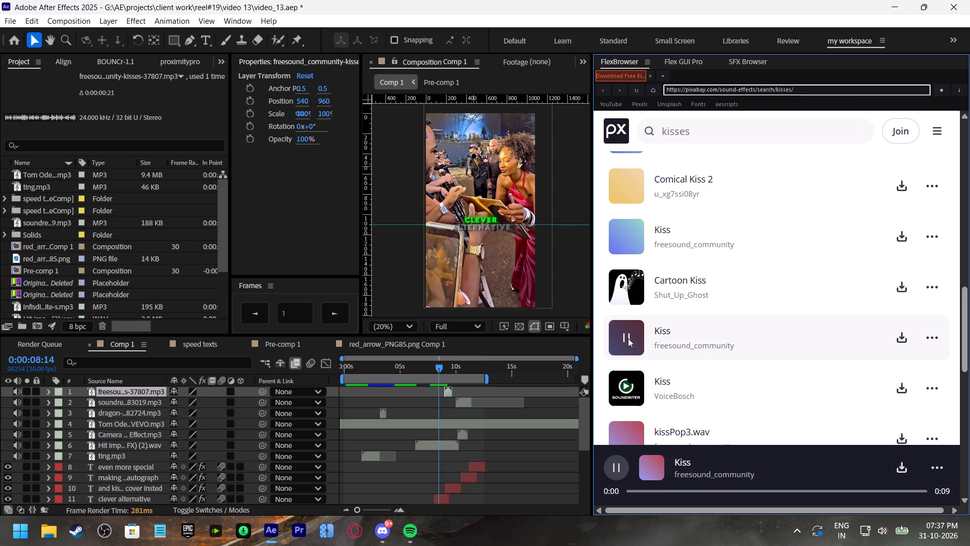
{"action": "scroll", "coordinate": [628, 338], "scroll_direction": "down", "scroll_amount": 1}
{"action": "left_click", "coordinate": [628, 324]}
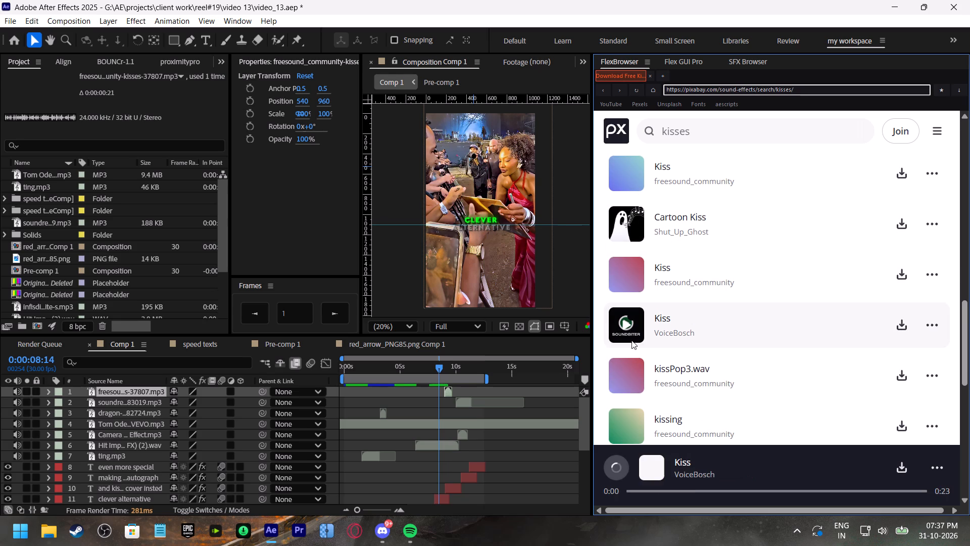
{"action": "left_click", "coordinate": [627, 377]}
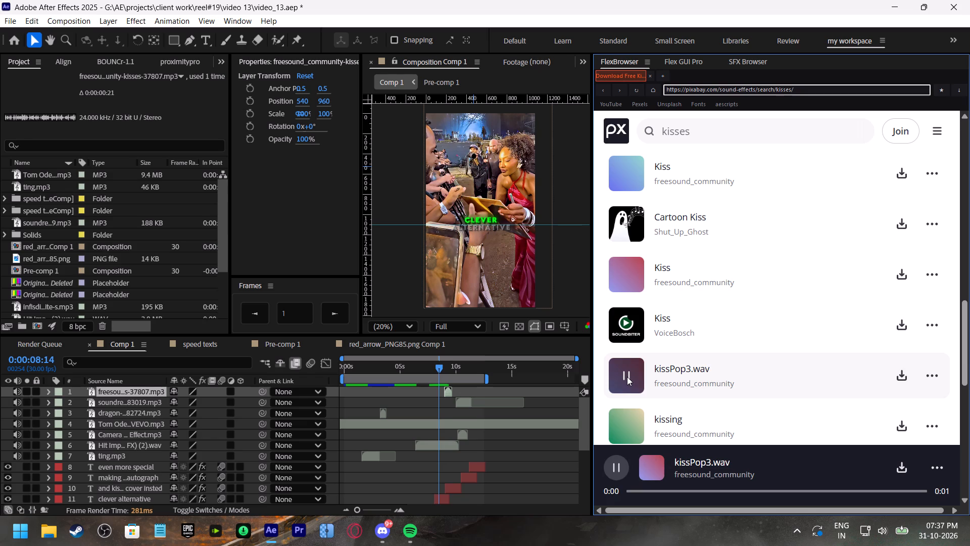
{"action": "scroll", "coordinate": [682, 356], "scroll_direction": "down", "scroll_amount": 2}
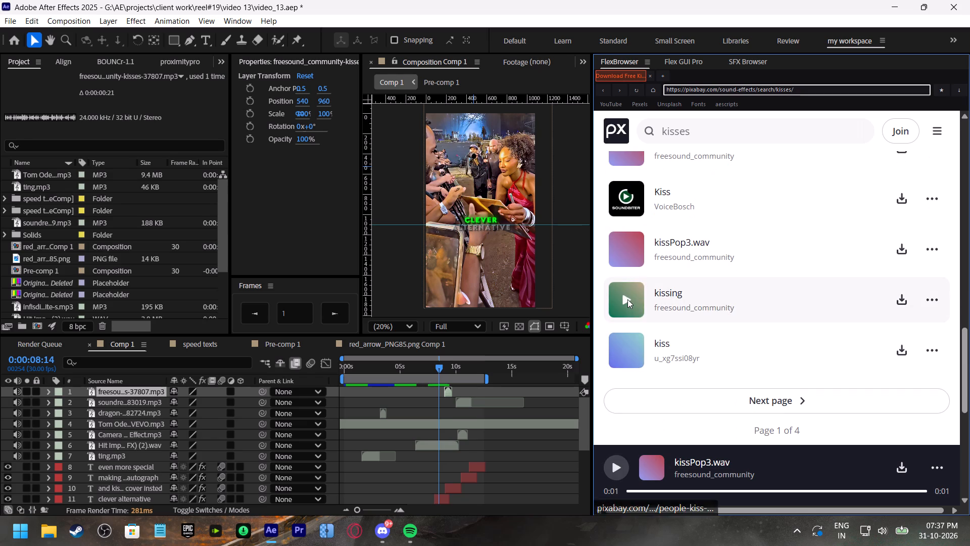
{"action": "left_click", "coordinate": [627, 299]}
{"action": "left_click", "coordinate": [626, 352]}
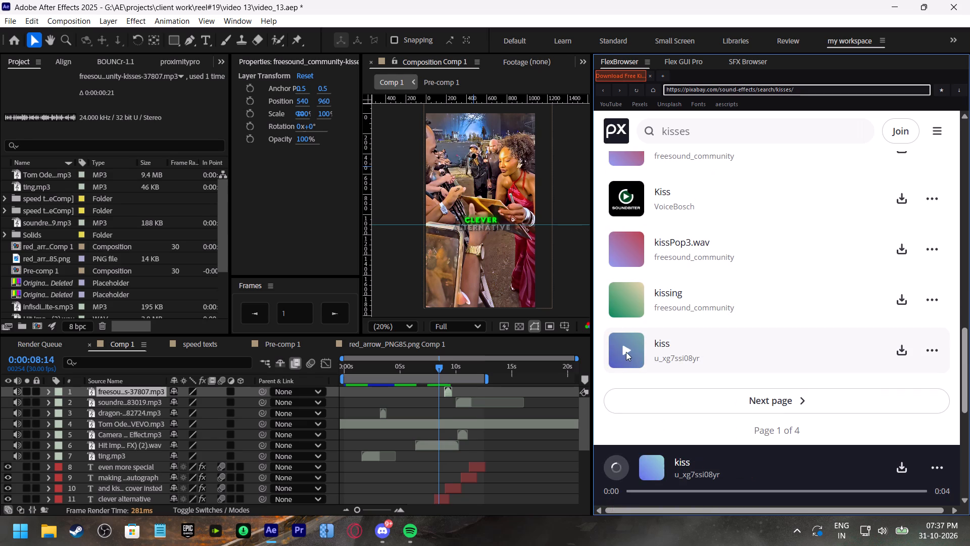
Audition the first four entries of the kisses results again, replaying the second MagiaZ Kisses sound from its start.
{"action": "scroll", "coordinate": [739, 315], "scroll_direction": "up", "scroll_amount": 20}
{"action": "left_click", "coordinate": [627, 332]}
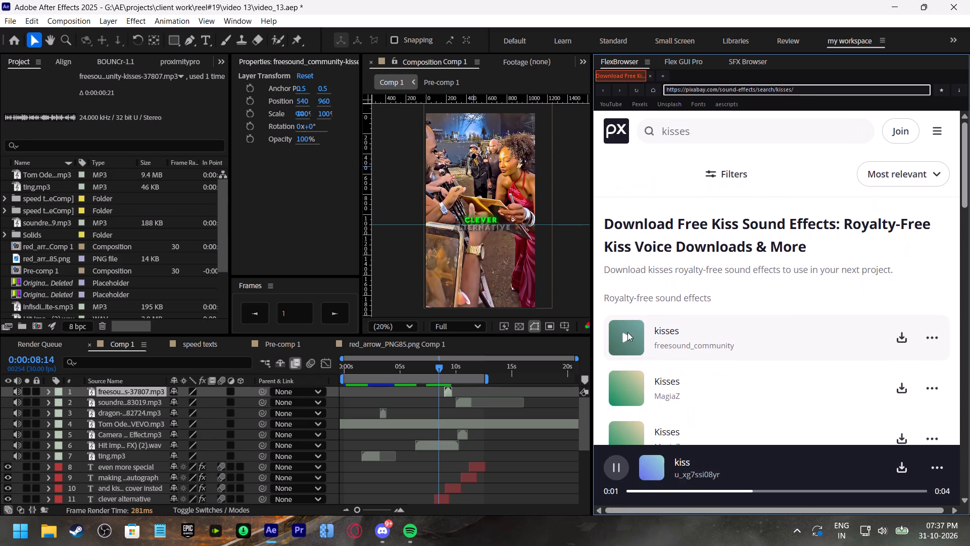
{"action": "scroll", "coordinate": [714, 321], "scroll_direction": "up", "scroll_amount": 1}
{"action": "scroll", "coordinate": [714, 323], "scroll_direction": "down", "scroll_amount": 1}
{"action": "left_click", "coordinate": [628, 324]}
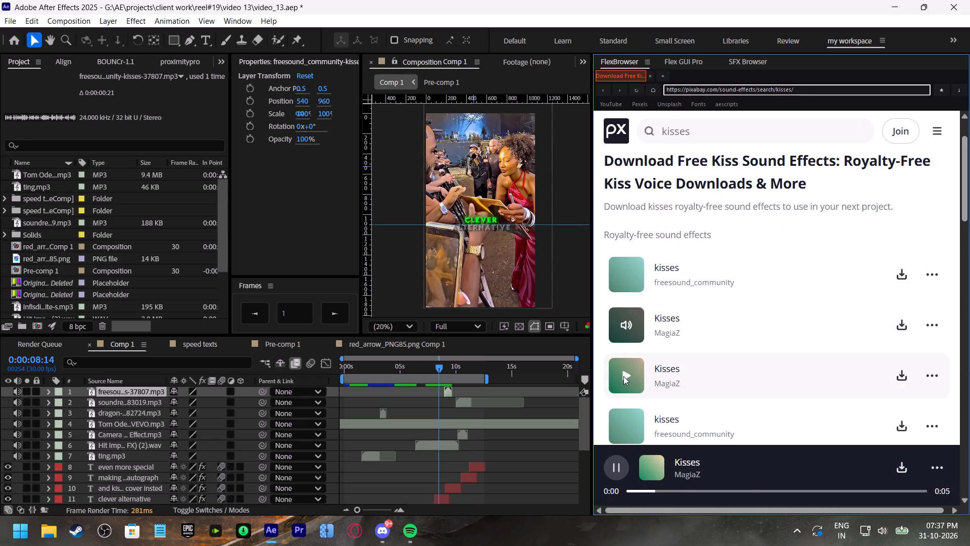
{"action": "left_click", "coordinate": [623, 376]}
{"action": "scroll", "coordinate": [705, 341], "scroll_direction": "down", "scroll_amount": 1}
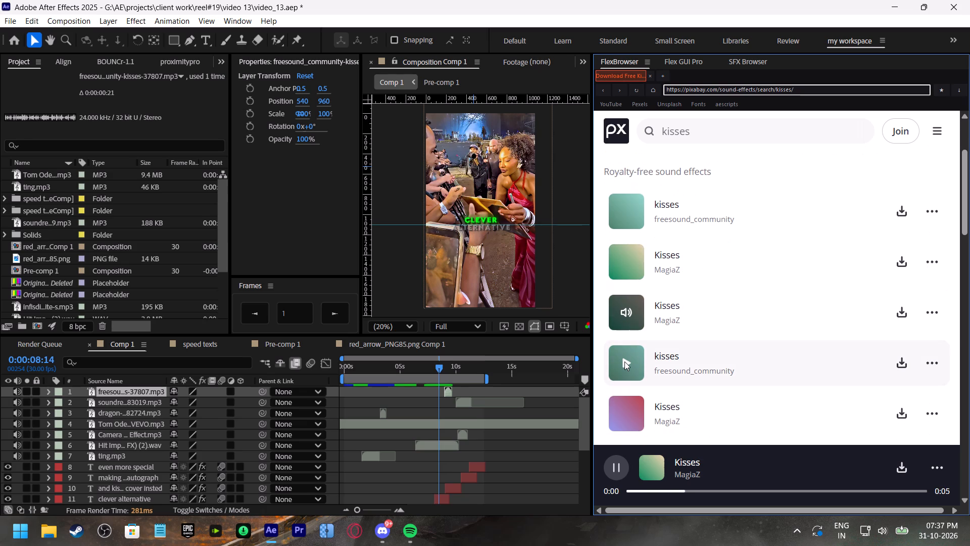
{"action": "left_click", "coordinate": [629, 315]}
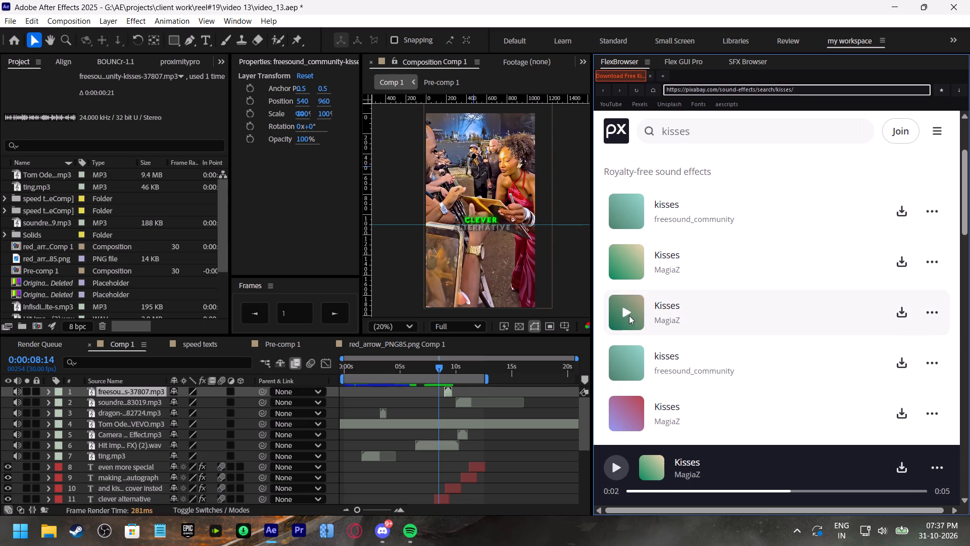
{"action": "left_click", "coordinate": [629, 315]}
{"action": "left_click", "coordinate": [627, 494]}
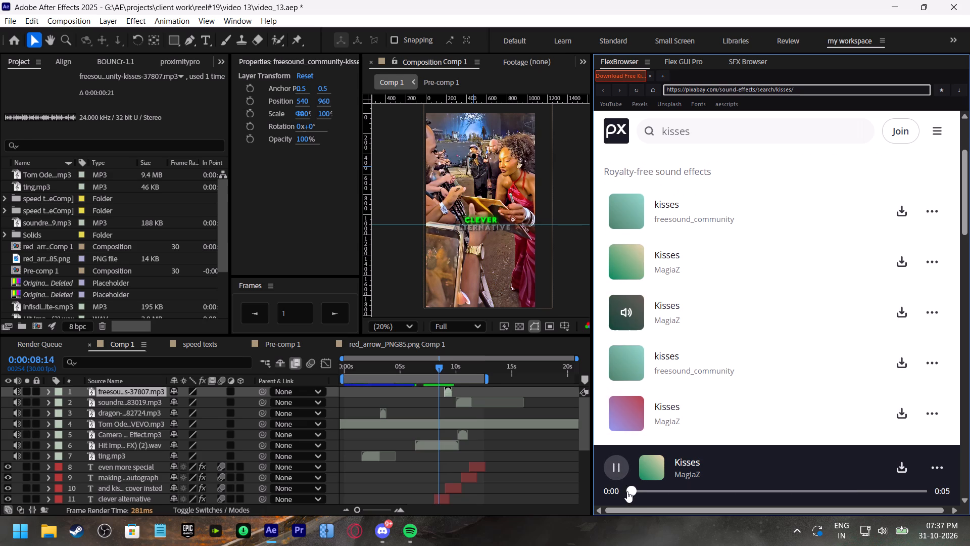
{"action": "left_click", "coordinate": [625, 357]}
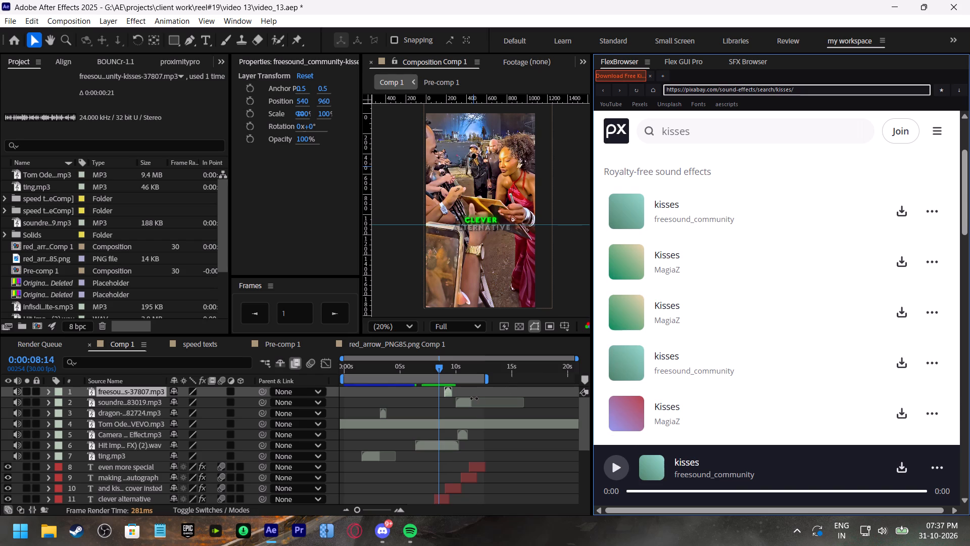
Play back Comp 1 from 0:00:08:14 to hear the kisses layer against the caption.
{"action": "left_click", "coordinate": [438, 368]}
{"action": "key", "text": "space"}
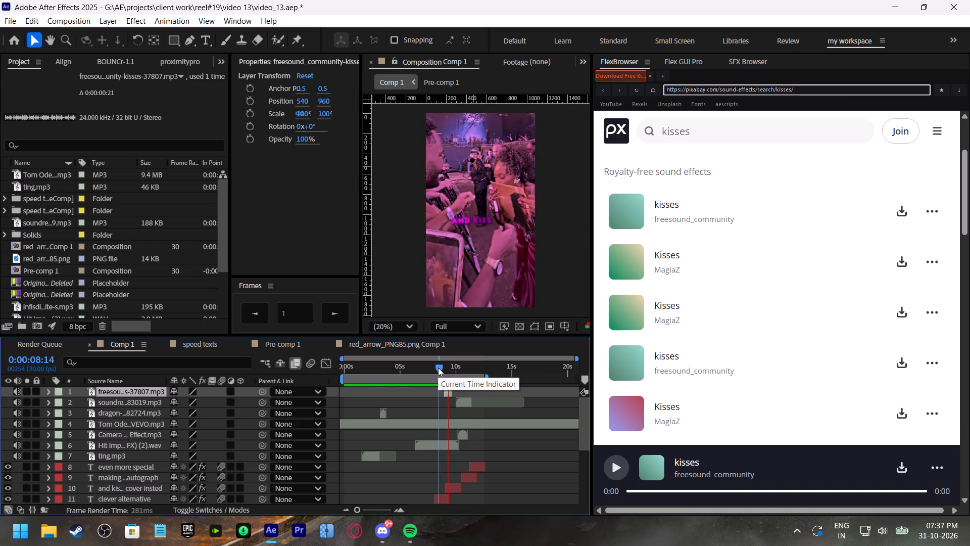
{"action": "left_click", "coordinate": [438, 368]}
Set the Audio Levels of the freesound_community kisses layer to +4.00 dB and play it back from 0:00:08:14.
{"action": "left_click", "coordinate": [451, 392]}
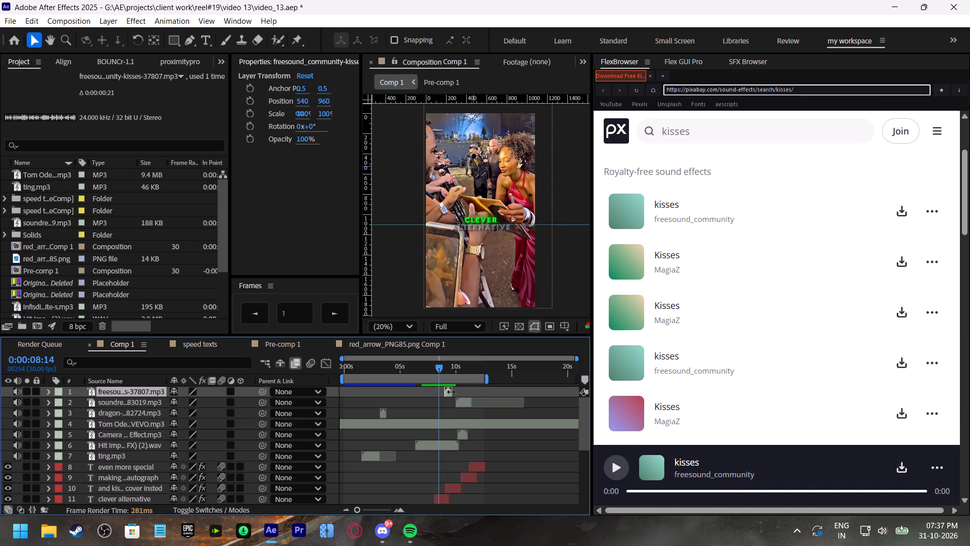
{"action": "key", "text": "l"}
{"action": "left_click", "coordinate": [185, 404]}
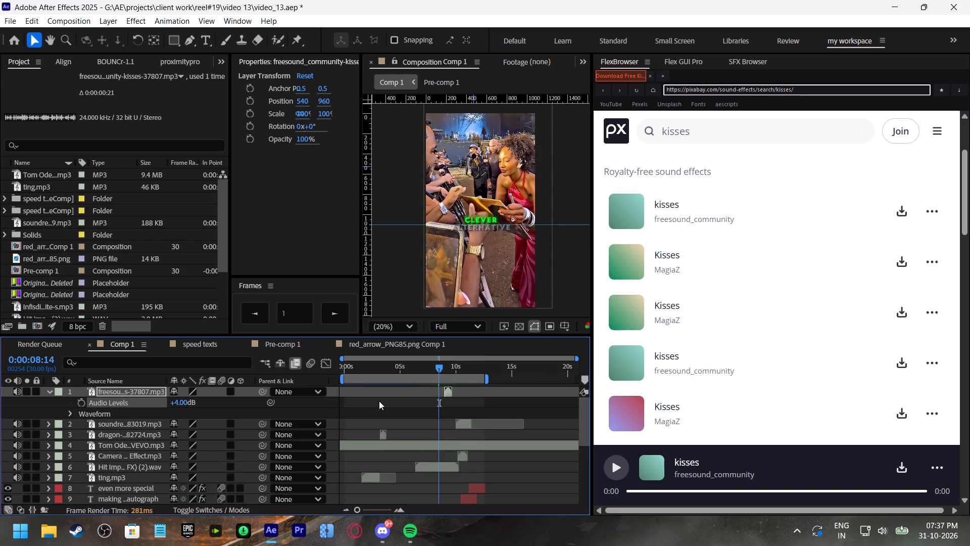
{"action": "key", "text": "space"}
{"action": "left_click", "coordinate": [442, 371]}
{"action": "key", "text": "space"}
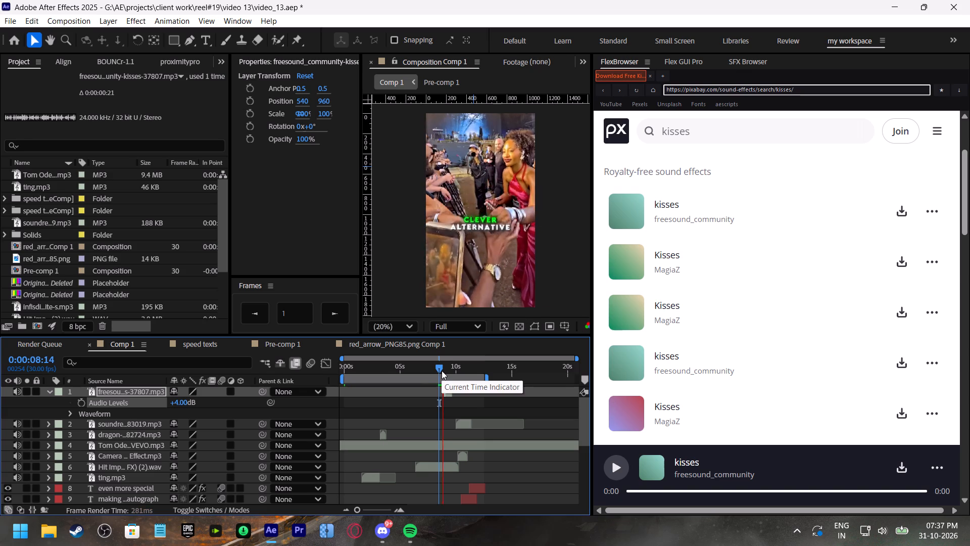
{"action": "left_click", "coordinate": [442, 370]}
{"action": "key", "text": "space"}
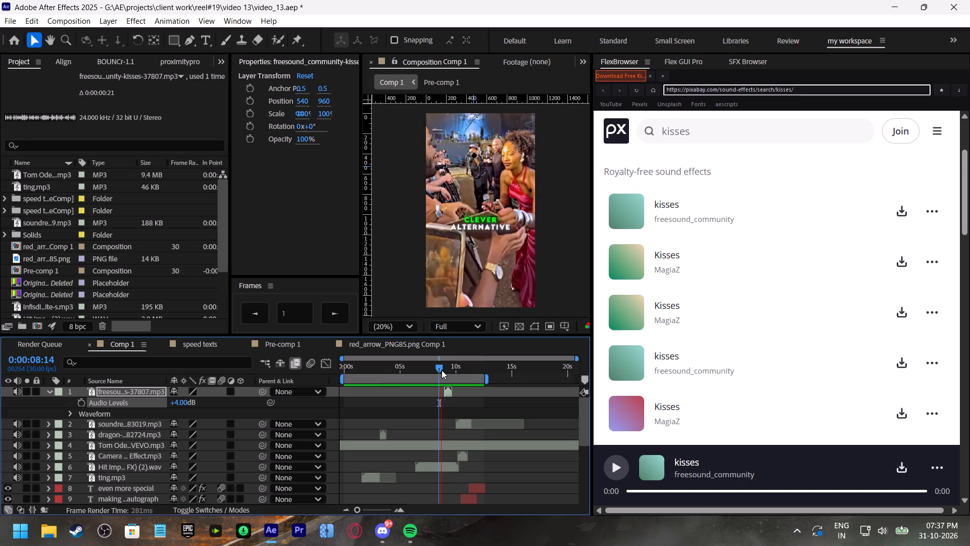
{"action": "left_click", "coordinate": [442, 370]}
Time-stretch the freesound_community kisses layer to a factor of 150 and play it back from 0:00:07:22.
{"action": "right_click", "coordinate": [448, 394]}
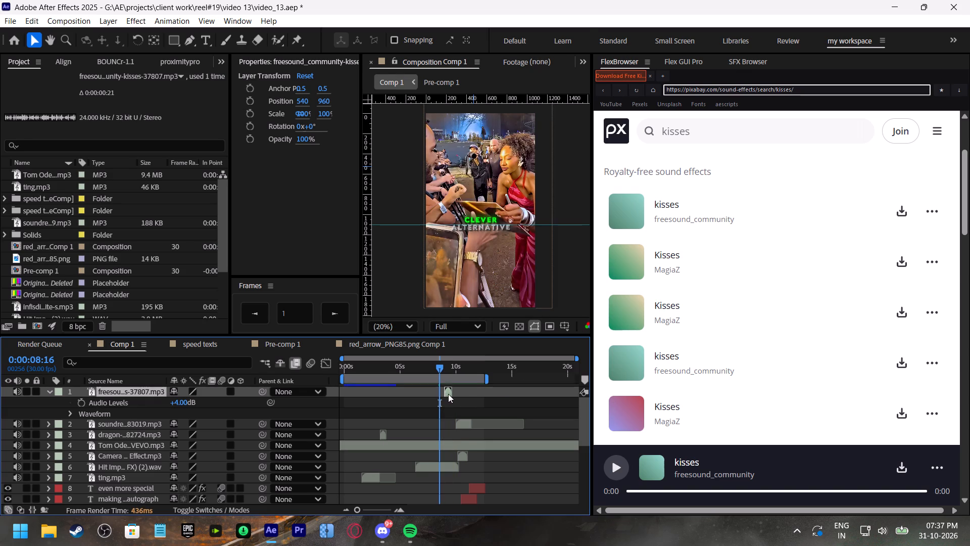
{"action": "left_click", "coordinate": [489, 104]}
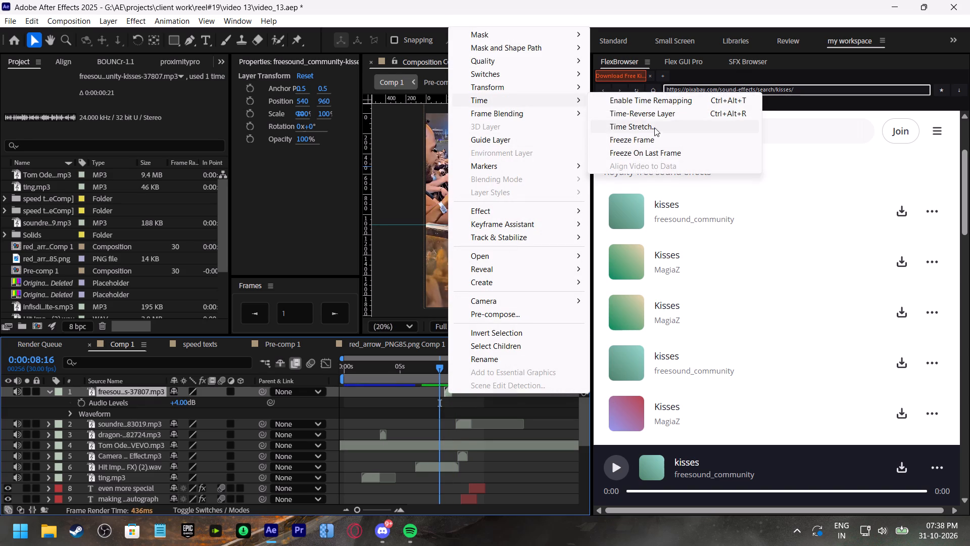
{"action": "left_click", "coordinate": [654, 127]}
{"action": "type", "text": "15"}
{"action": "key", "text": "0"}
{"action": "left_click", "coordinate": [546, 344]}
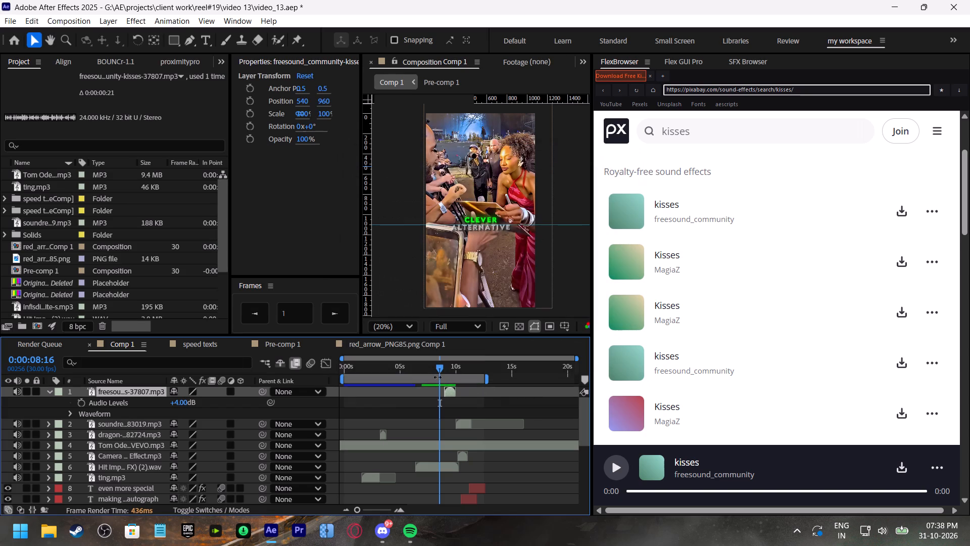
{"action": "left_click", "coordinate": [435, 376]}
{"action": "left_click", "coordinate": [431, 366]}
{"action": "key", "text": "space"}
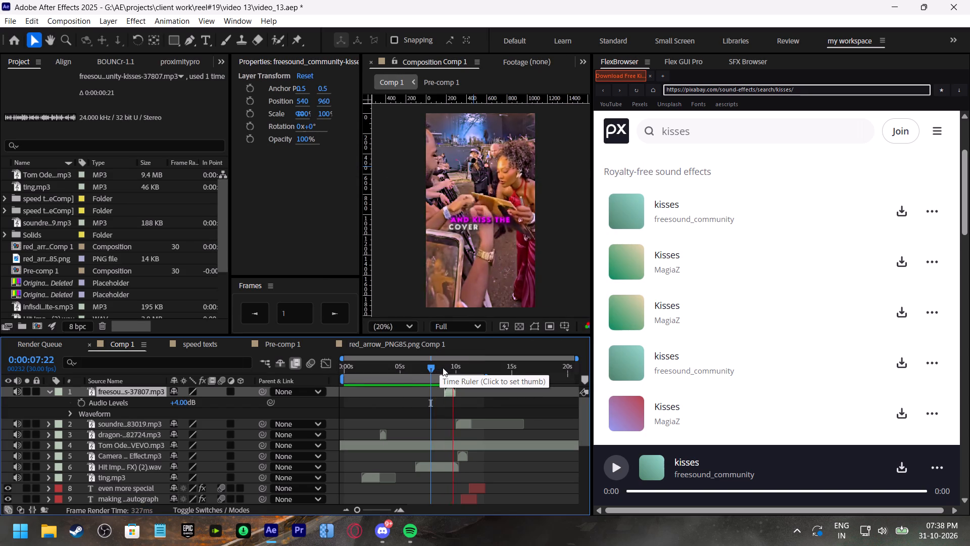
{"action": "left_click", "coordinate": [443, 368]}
Delete the freesound_community kisses layer from the Comp 1 timeline.
{"action": "left_click", "coordinate": [450, 392]}
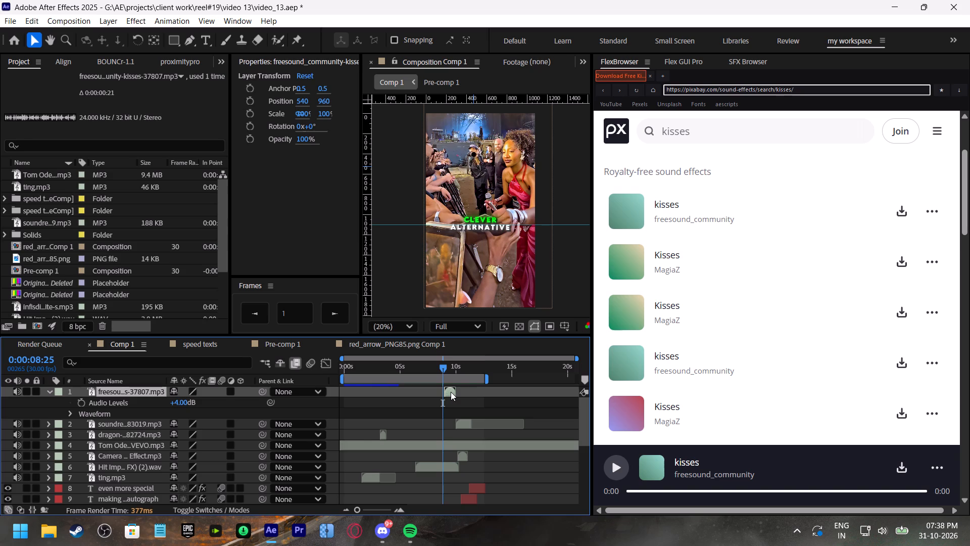
{"action": "key", "text": "BackSpace"}
Audition the upper kisses results again through Kissing Lips by DOBCommunications, and download Kissing Lips.
{"action": "left_click", "coordinate": [629, 362]}
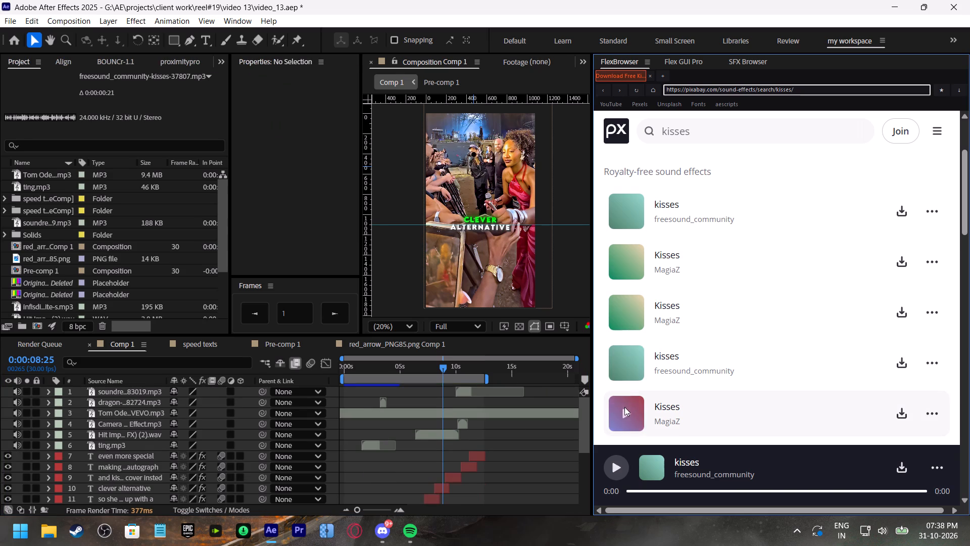
{"action": "left_click", "coordinate": [624, 410]}
{"action": "scroll", "coordinate": [694, 338], "scroll_direction": "down", "scroll_amount": 2}
{"action": "left_click", "coordinate": [625, 343]}
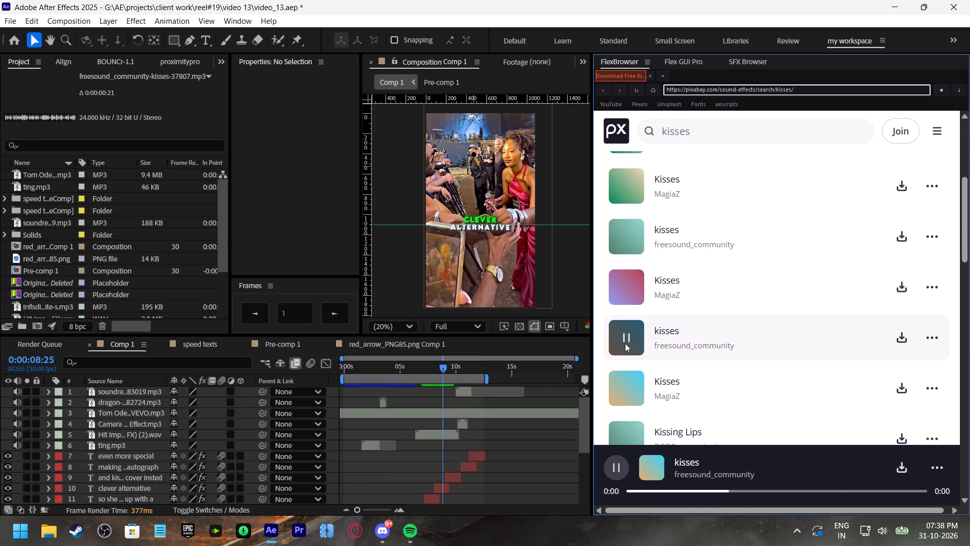
{"action": "left_click", "coordinate": [629, 385]}
{"action": "scroll", "coordinate": [710, 362], "scroll_direction": "down", "scroll_amount": 2}
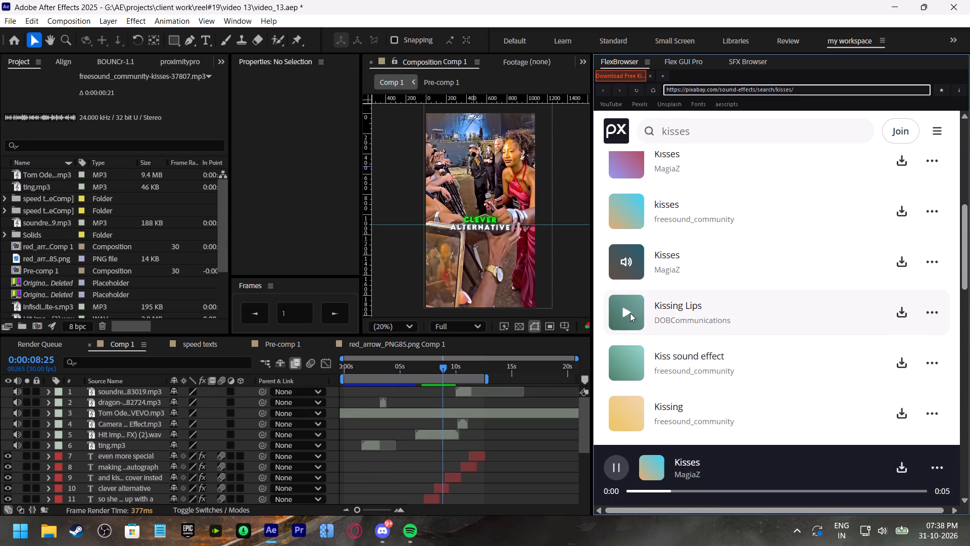
{"action": "left_click", "coordinate": [630, 313]}
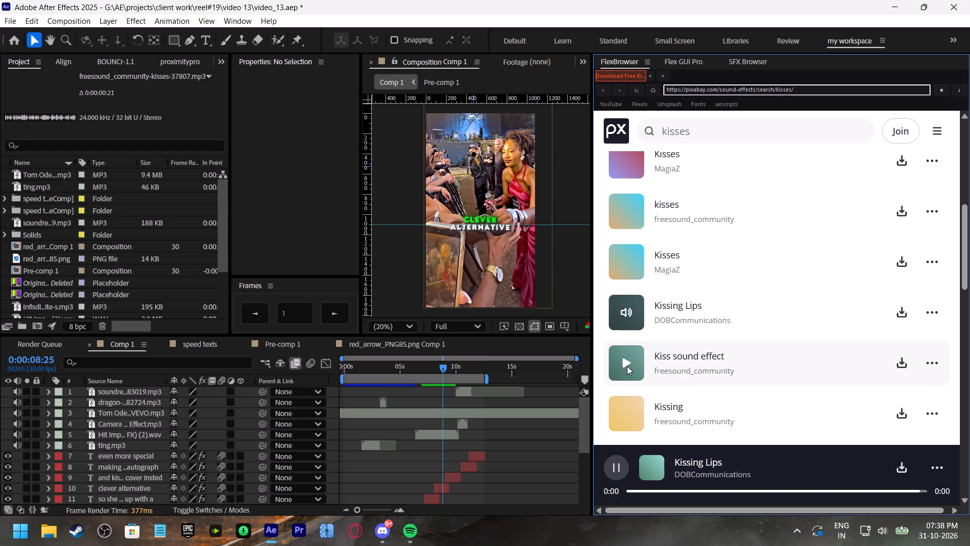
{"action": "left_click", "coordinate": [620, 310]}
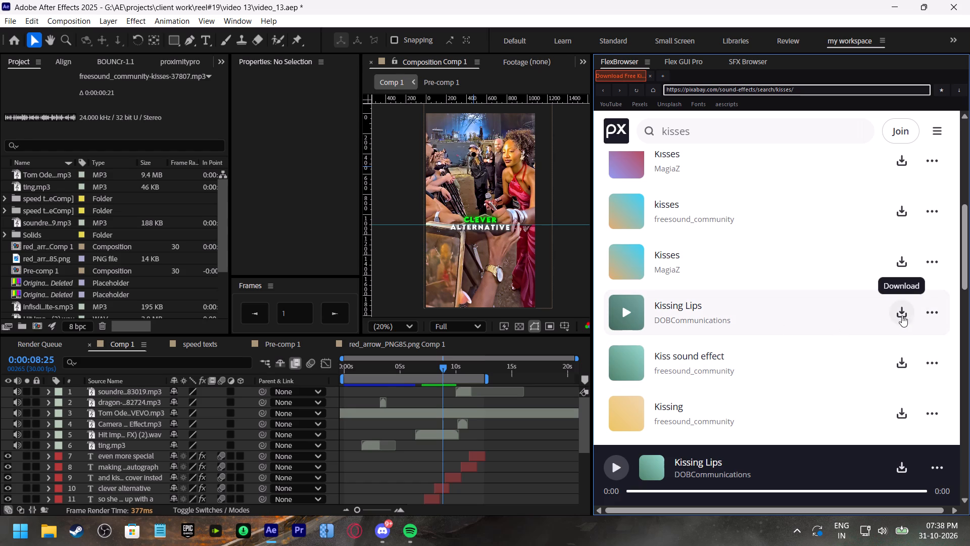
{"action": "left_click", "coordinate": [901, 315]}
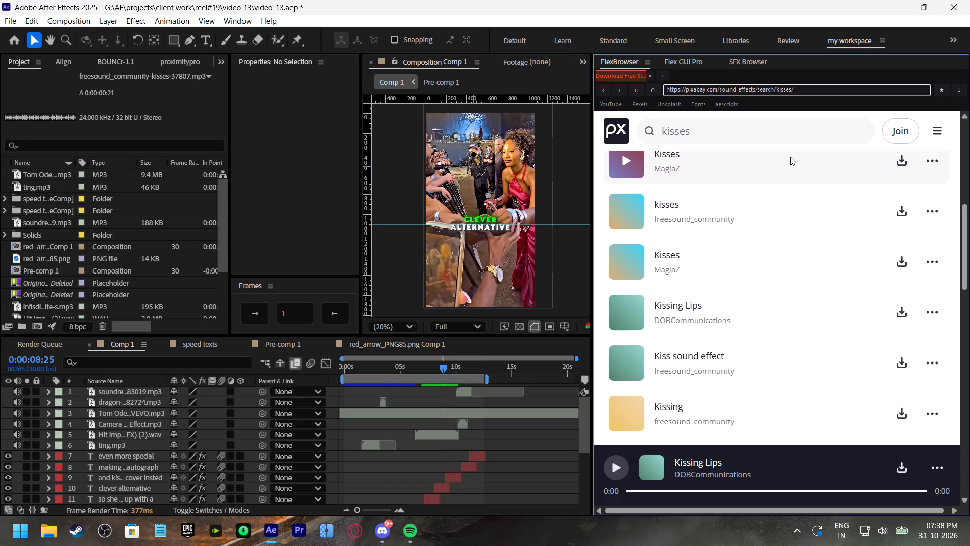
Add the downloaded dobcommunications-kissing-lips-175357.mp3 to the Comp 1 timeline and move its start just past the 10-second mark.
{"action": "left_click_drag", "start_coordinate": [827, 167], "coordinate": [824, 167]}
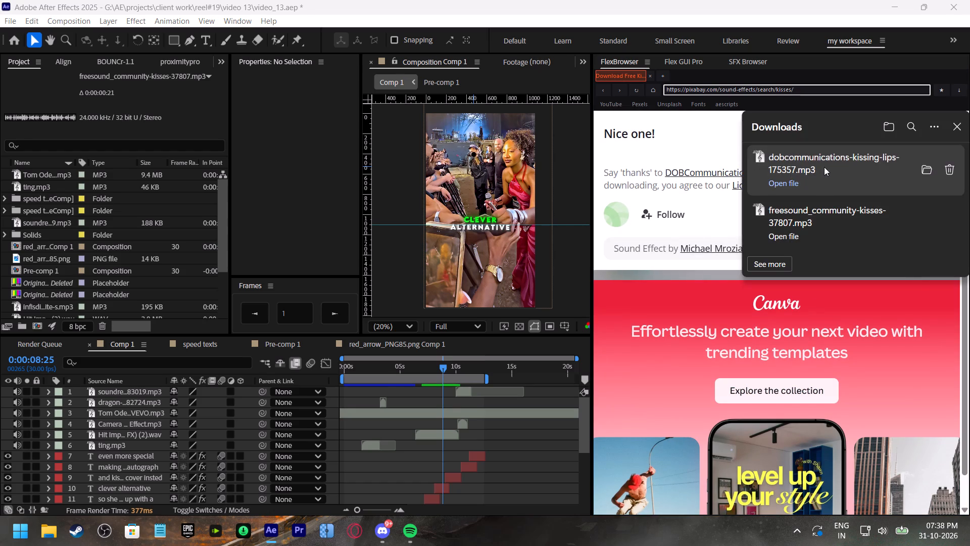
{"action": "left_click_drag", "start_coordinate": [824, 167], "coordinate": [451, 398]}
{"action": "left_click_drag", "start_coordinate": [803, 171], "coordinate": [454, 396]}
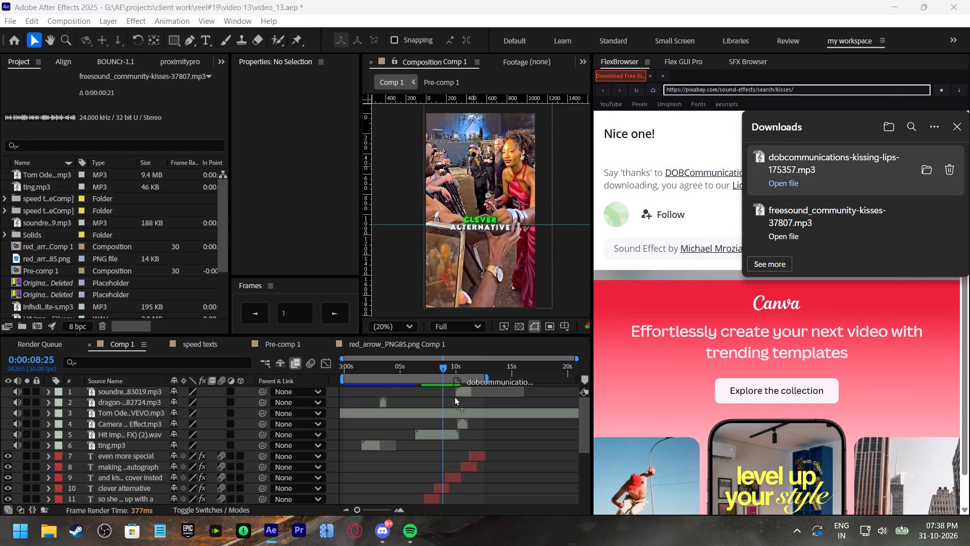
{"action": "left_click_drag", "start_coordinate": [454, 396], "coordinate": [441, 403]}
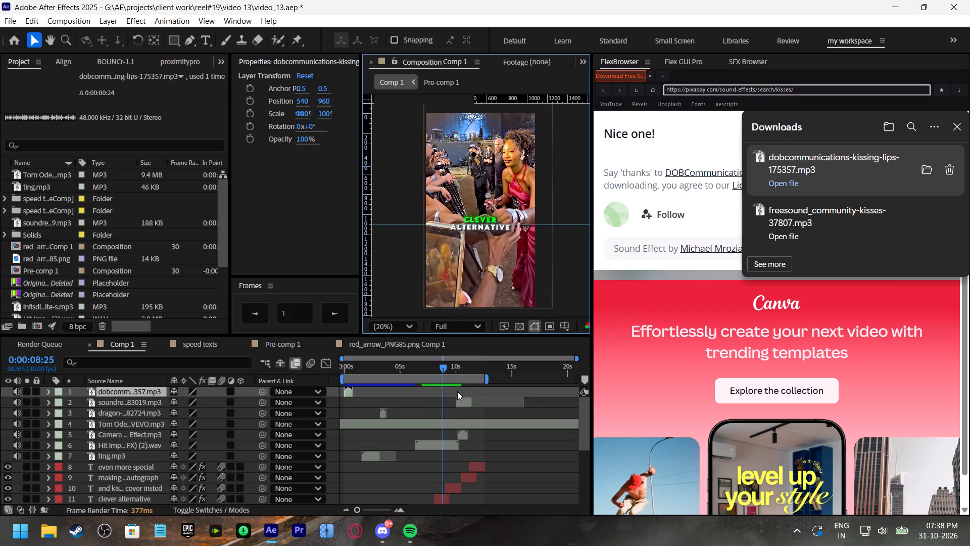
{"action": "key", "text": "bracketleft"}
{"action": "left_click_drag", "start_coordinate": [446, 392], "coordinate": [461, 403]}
Delete the soundreality whoosh layer from the Comp 1 timeline.
{"action": "left_click", "coordinate": [466, 401]}
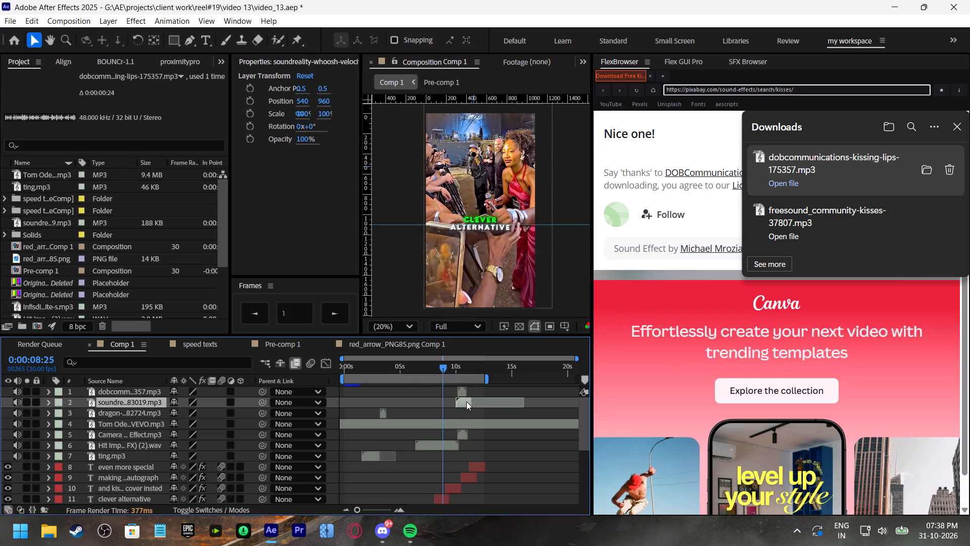
{"action": "key", "text": "BackSpace"}
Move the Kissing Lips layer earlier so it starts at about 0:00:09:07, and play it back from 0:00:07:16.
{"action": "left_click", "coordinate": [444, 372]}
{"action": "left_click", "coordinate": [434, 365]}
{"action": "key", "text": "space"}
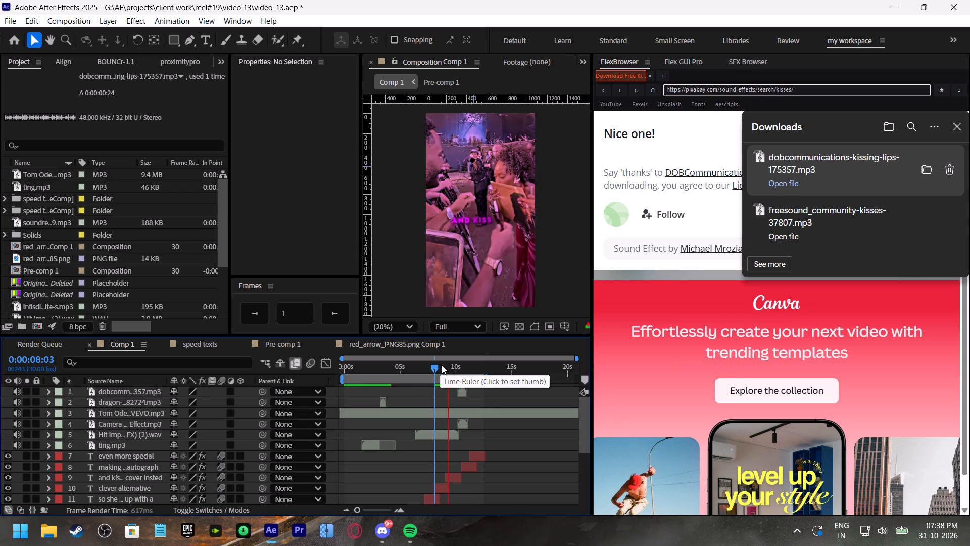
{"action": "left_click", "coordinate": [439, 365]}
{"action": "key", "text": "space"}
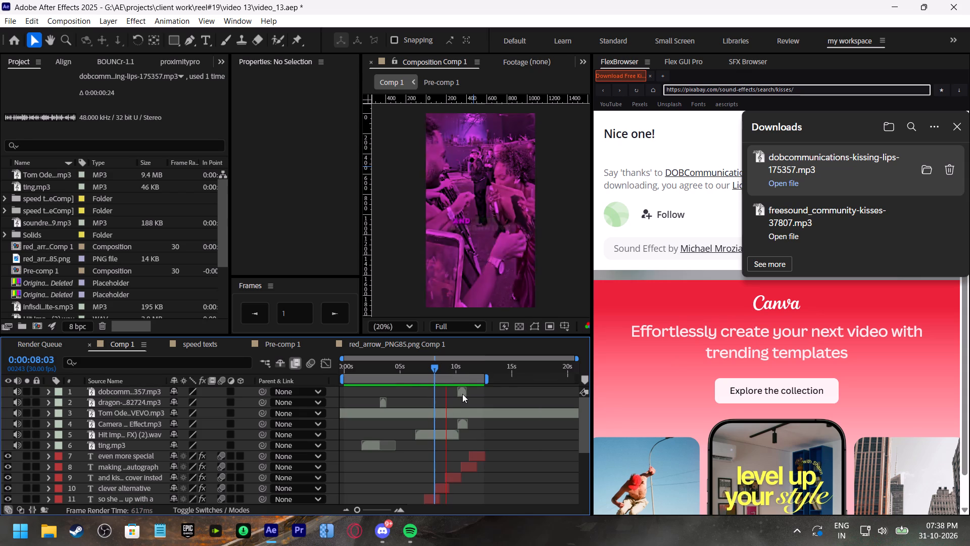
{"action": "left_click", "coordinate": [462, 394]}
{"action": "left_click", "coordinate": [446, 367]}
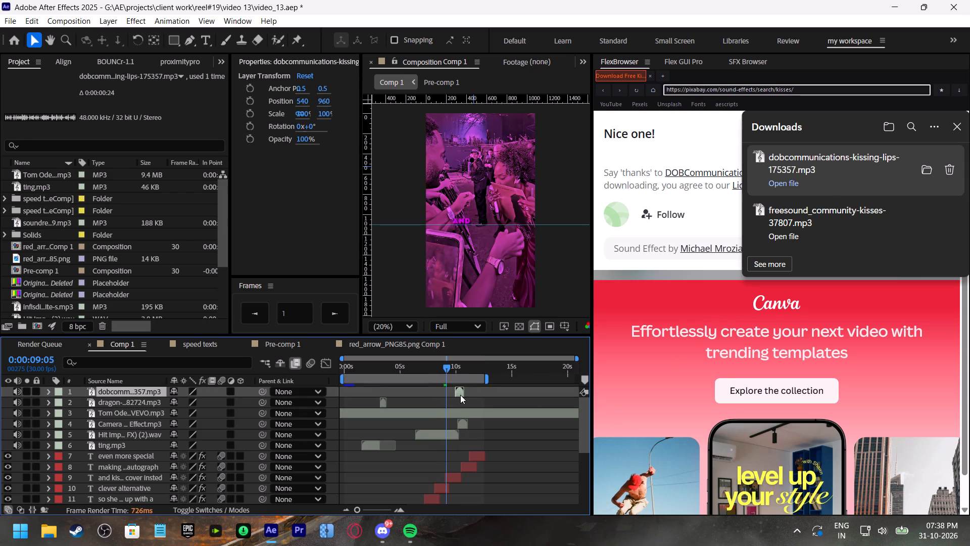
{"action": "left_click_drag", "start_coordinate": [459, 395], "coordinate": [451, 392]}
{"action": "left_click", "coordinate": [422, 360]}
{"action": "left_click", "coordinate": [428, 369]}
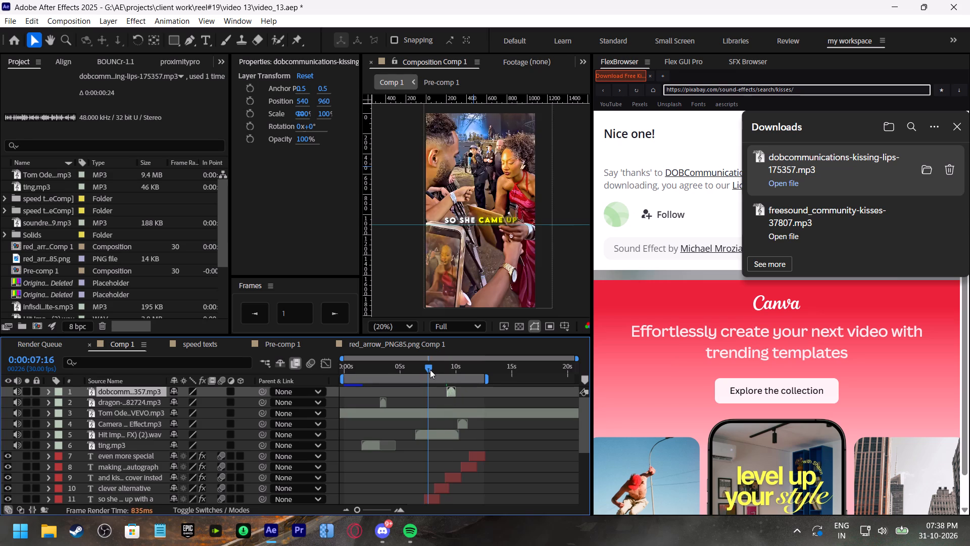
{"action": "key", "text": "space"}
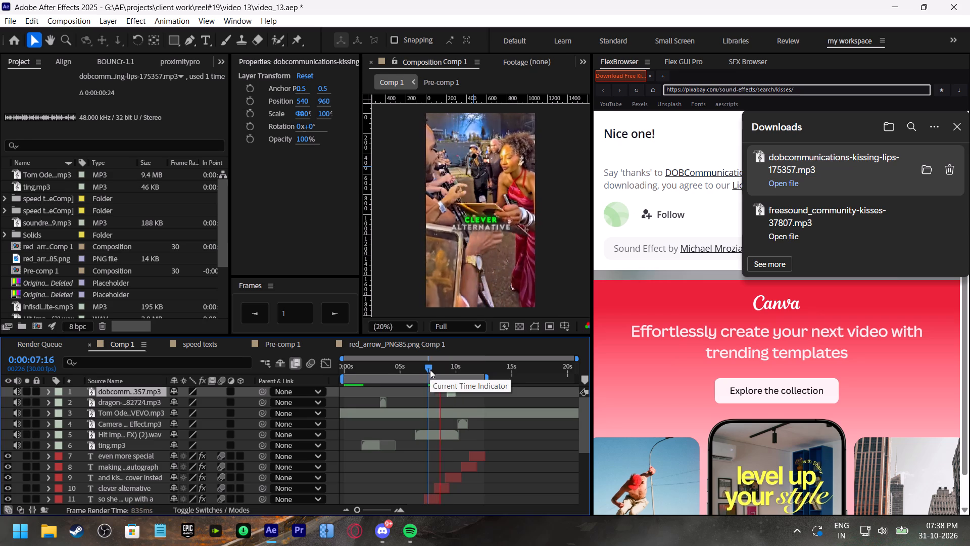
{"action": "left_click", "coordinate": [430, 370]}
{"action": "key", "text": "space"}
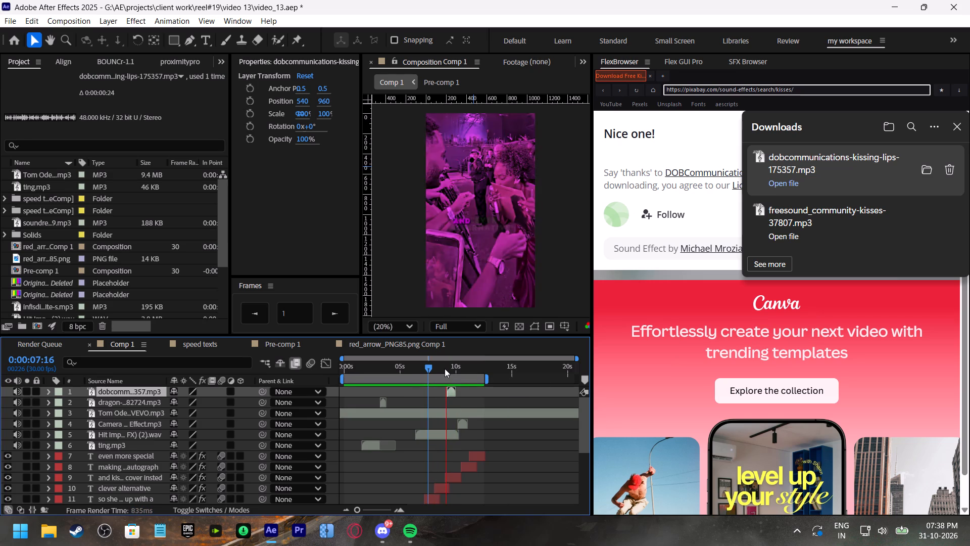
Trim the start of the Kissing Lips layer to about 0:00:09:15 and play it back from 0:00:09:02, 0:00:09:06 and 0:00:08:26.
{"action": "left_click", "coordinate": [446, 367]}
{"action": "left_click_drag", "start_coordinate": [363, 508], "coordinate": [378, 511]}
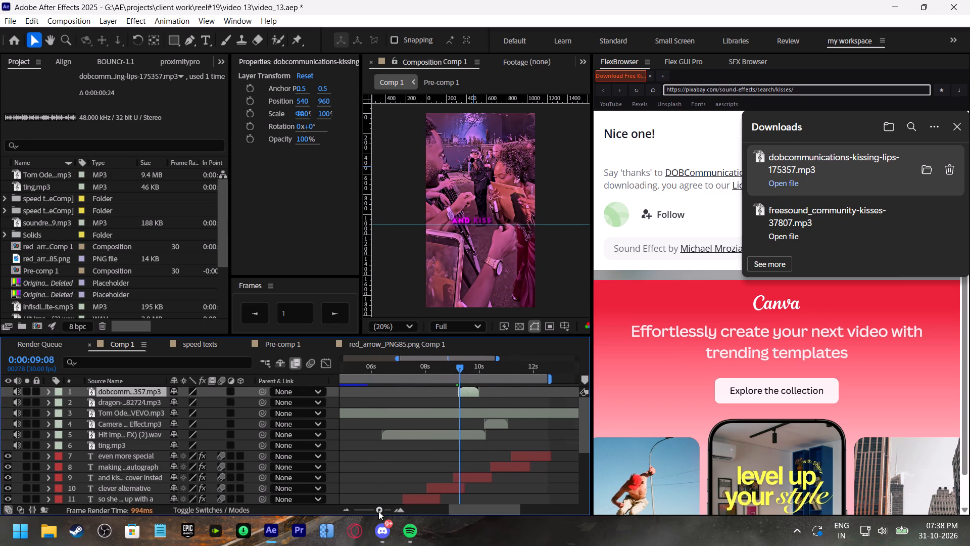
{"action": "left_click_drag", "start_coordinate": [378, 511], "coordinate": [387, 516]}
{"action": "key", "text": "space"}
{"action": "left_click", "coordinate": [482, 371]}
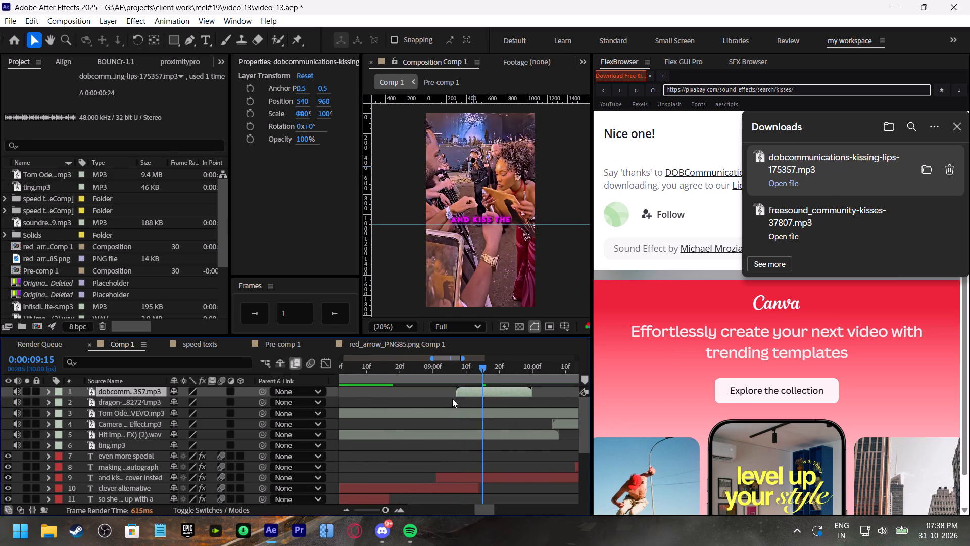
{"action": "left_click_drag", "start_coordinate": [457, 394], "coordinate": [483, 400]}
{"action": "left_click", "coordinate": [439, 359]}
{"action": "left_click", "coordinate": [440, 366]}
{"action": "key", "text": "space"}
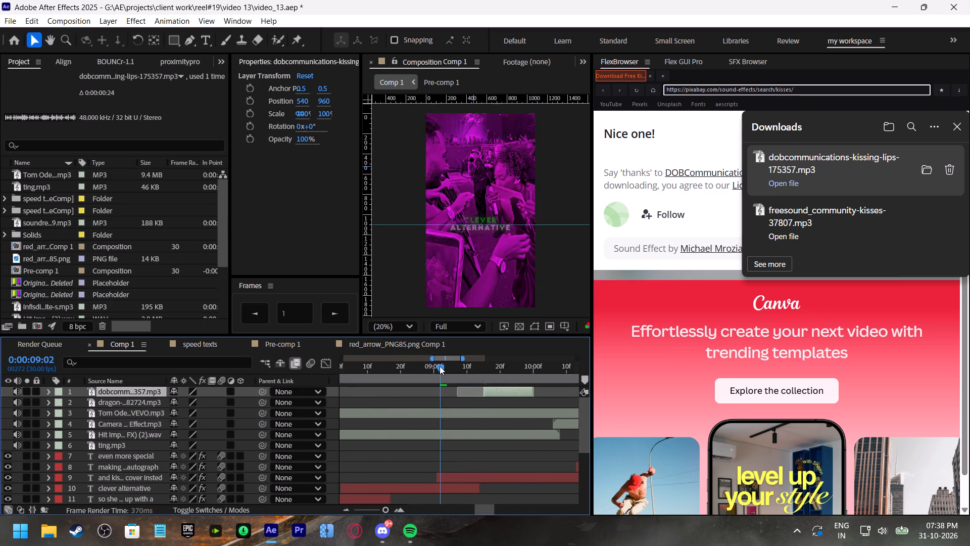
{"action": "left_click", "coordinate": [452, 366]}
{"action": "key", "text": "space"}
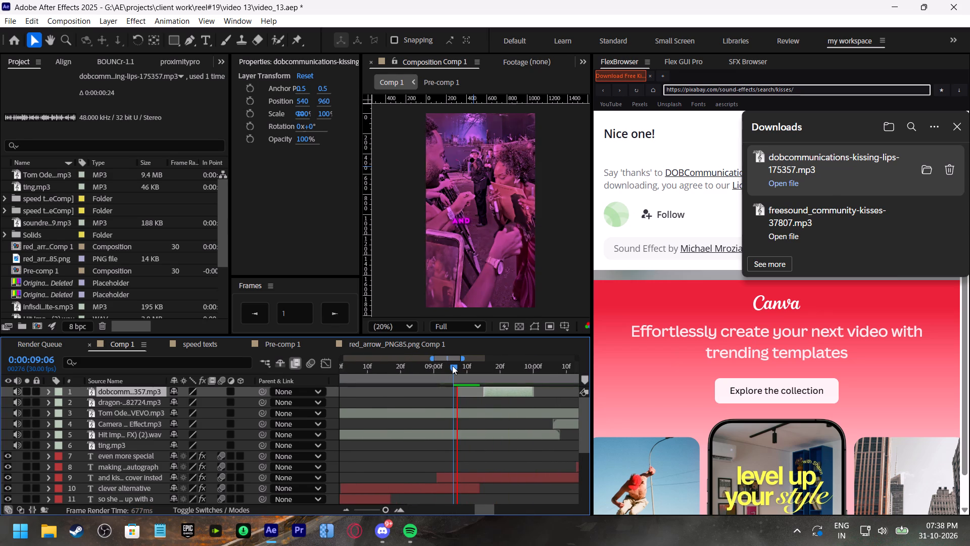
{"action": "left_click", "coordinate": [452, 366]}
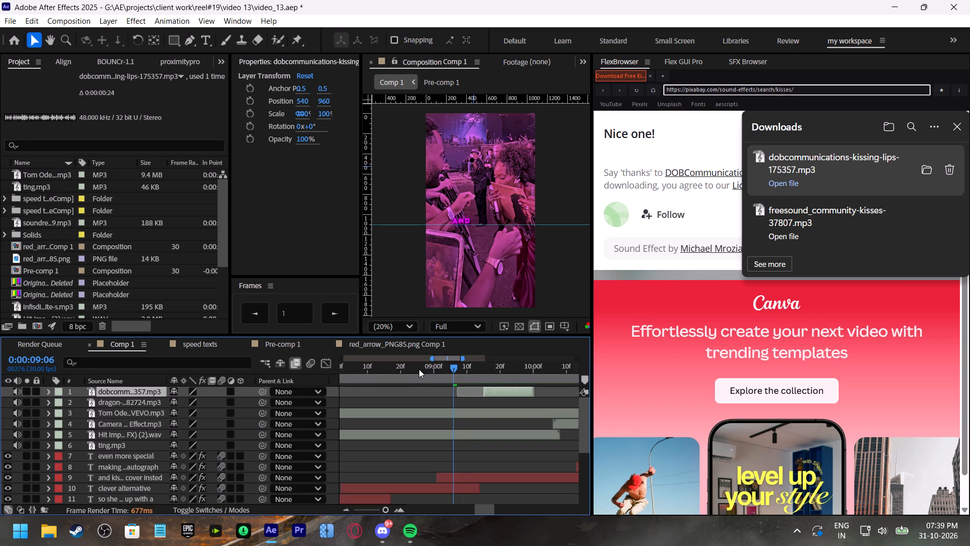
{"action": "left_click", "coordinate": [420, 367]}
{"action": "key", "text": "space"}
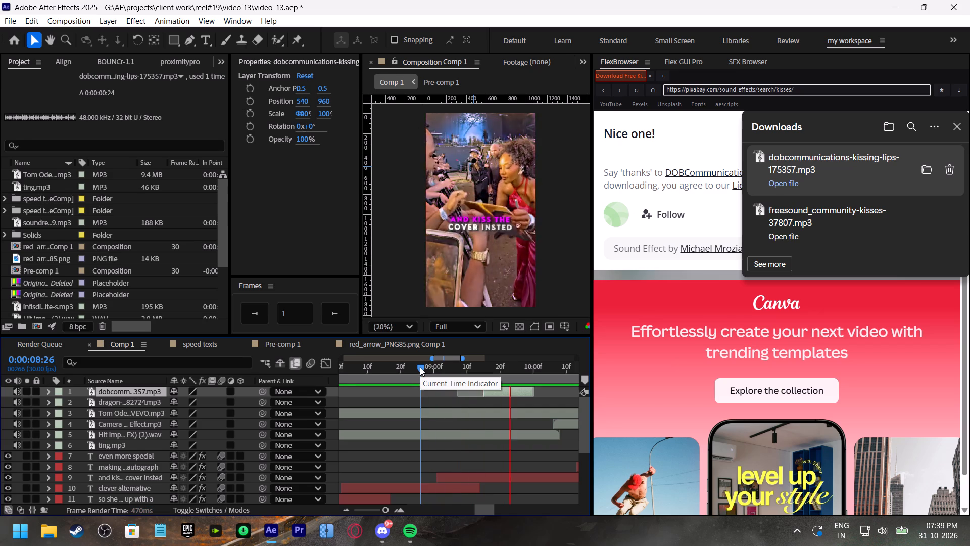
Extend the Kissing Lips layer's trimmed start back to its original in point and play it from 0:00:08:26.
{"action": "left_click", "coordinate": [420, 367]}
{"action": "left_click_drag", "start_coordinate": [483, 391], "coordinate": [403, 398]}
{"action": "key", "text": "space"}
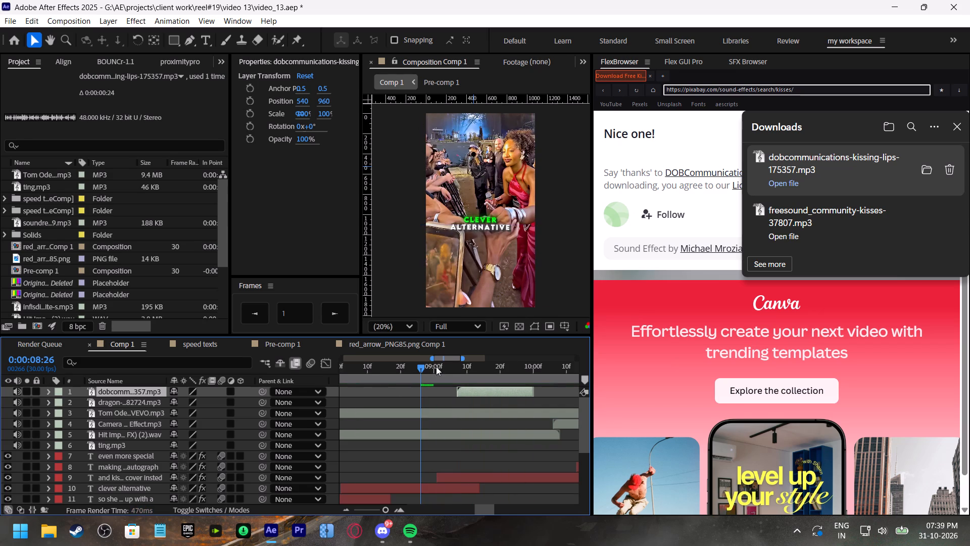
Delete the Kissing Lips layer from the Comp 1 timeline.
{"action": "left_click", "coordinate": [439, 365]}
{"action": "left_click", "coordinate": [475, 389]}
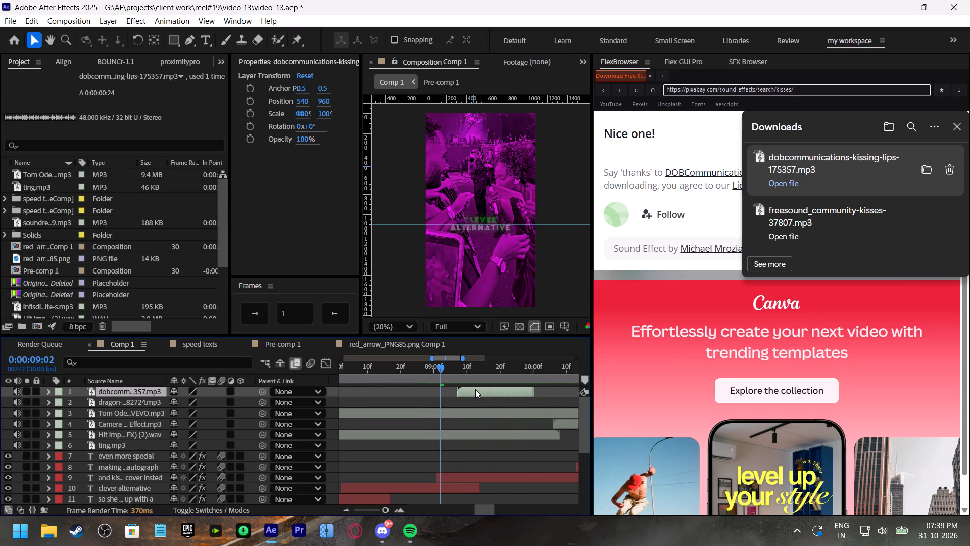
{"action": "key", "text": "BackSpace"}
Audition more kisses results, including SFX KISSING, Universfield's Kiss and the first ones on page 2, and download Cartoon Kiss_cjohnstone.
{"action": "left_click", "coordinate": [954, 125]}
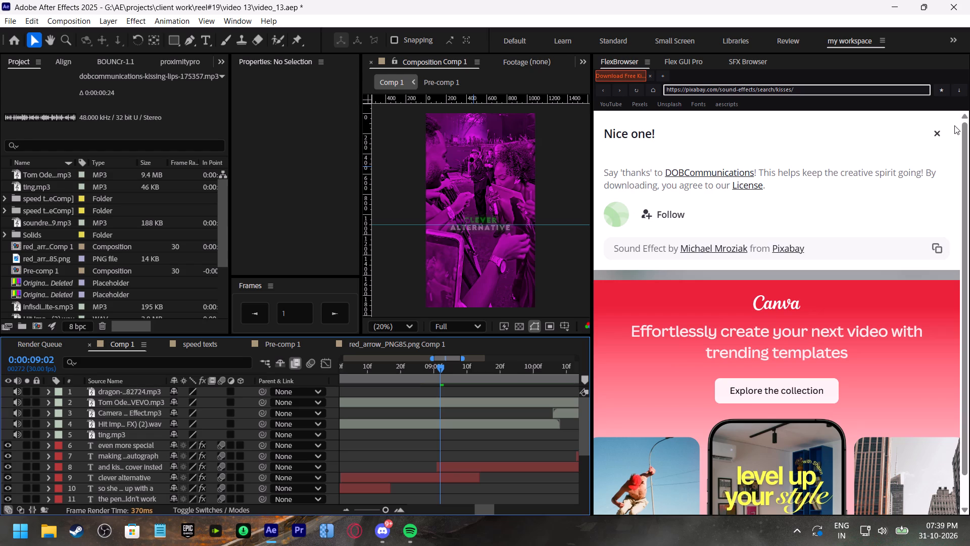
{"action": "left_click", "coordinate": [934, 136]}
{"action": "scroll", "coordinate": [764, 269], "scroll_direction": "down", "scroll_amount": 4}
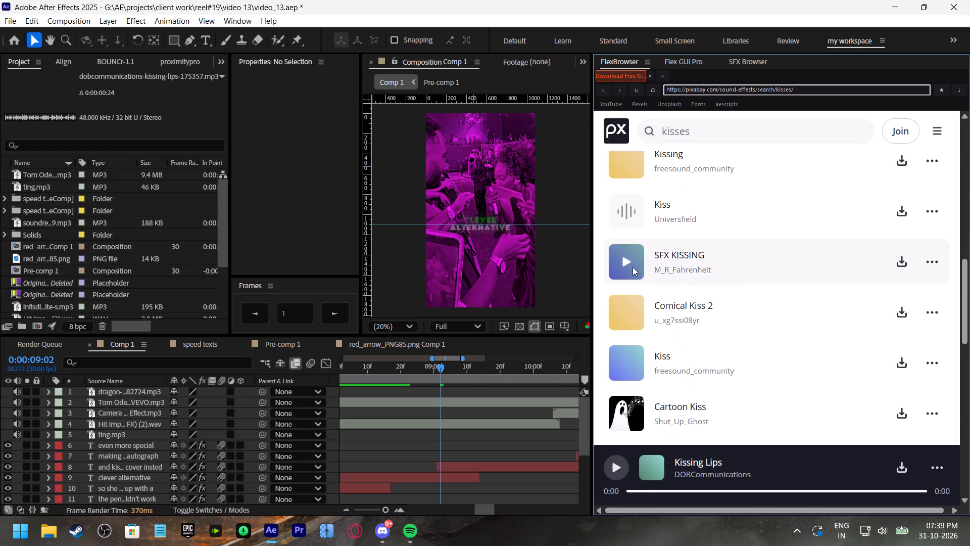
{"action": "left_click", "coordinate": [633, 267]}
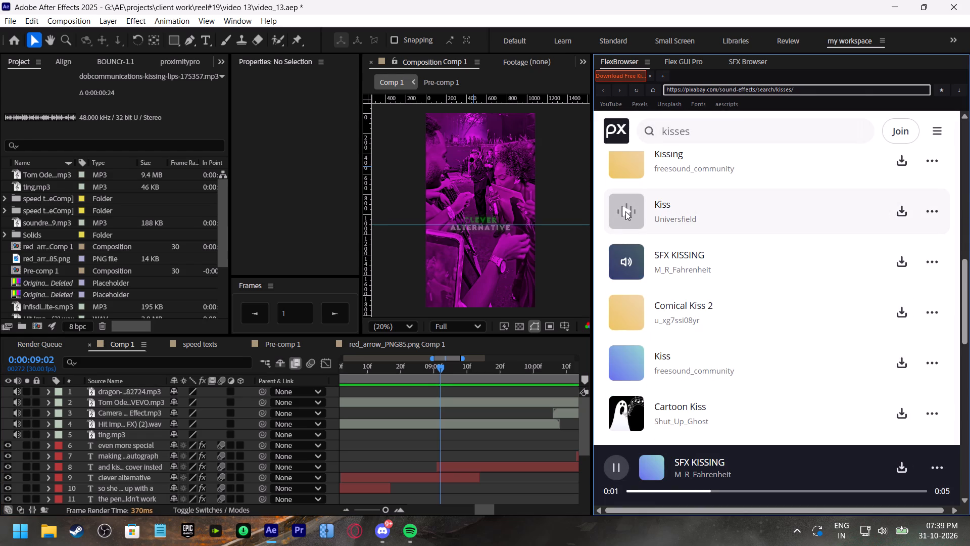
{"action": "left_click", "coordinate": [625, 212]}
{"action": "scroll", "coordinate": [730, 295], "scroll_direction": "down", "scroll_amount": 2}
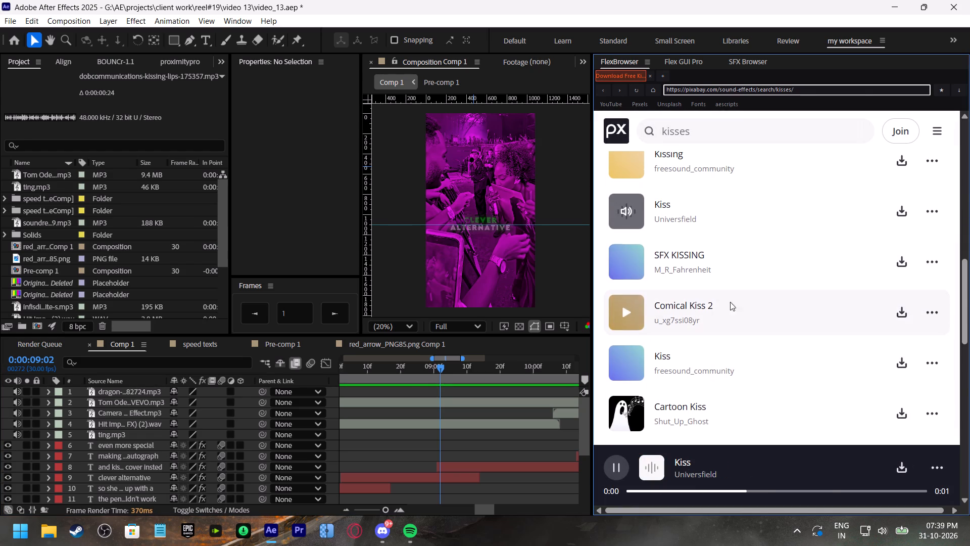
{"action": "scroll", "coordinate": [730, 302], "scroll_direction": "down", "scroll_amount": 6}
{"action": "left_click", "coordinate": [784, 214]}
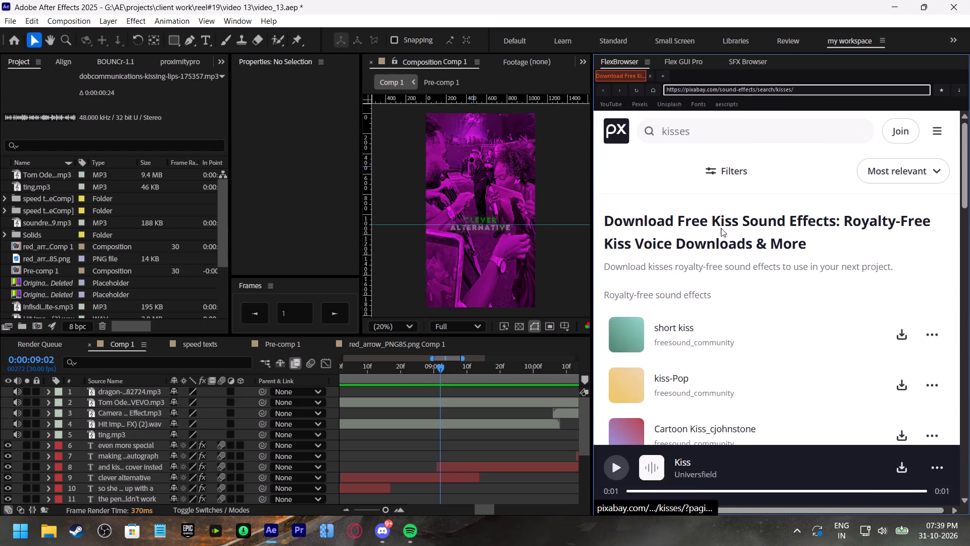
{"action": "left_click", "coordinate": [637, 343]}
{"action": "scroll", "coordinate": [639, 336], "scroll_direction": "down", "scroll_amount": 2}
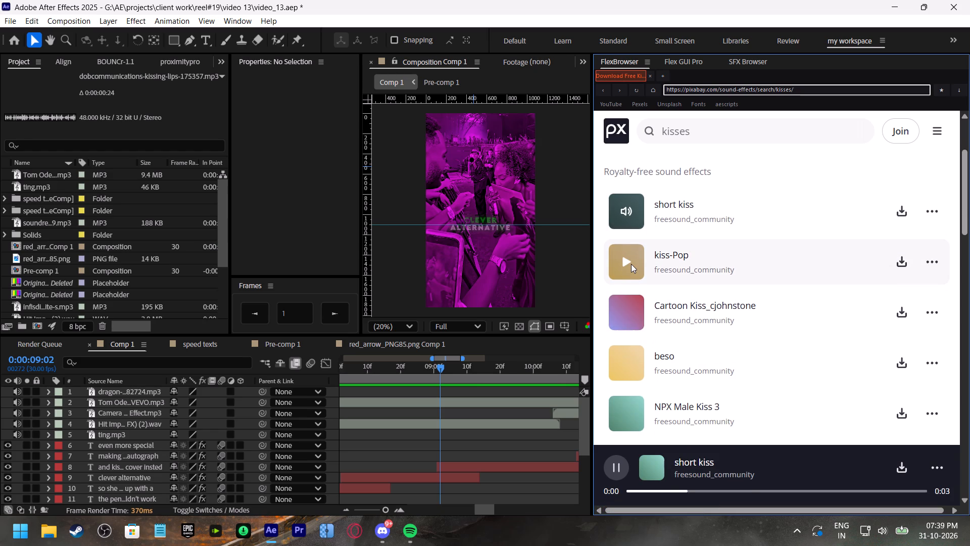
{"action": "left_click", "coordinate": [628, 264]}
{"action": "left_click", "coordinate": [621, 315]}
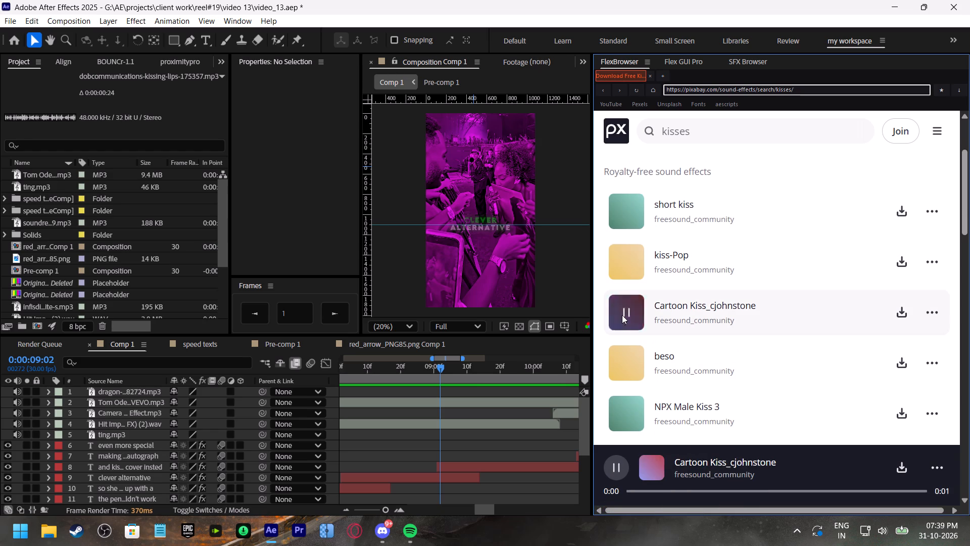
{"action": "left_click", "coordinate": [627, 311]}
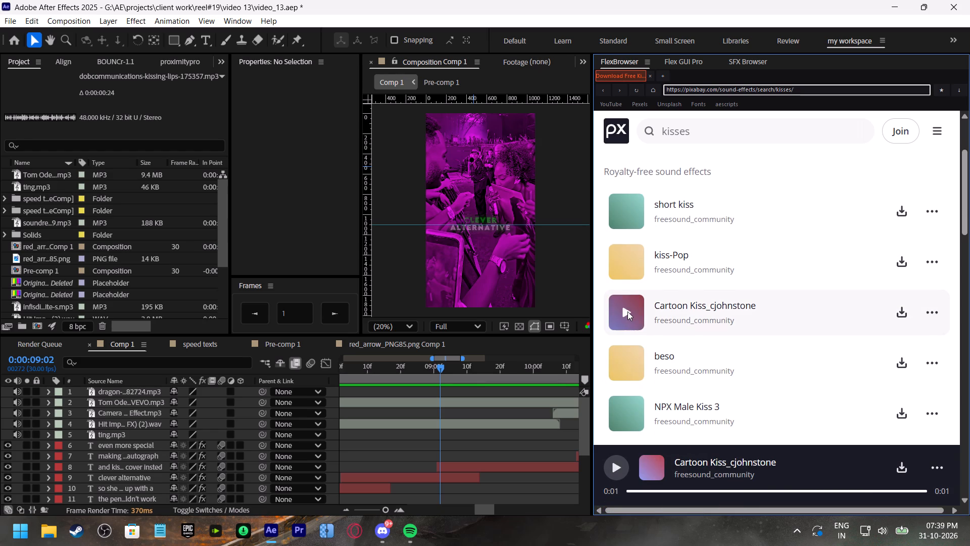
{"action": "left_click", "coordinate": [899, 315]}
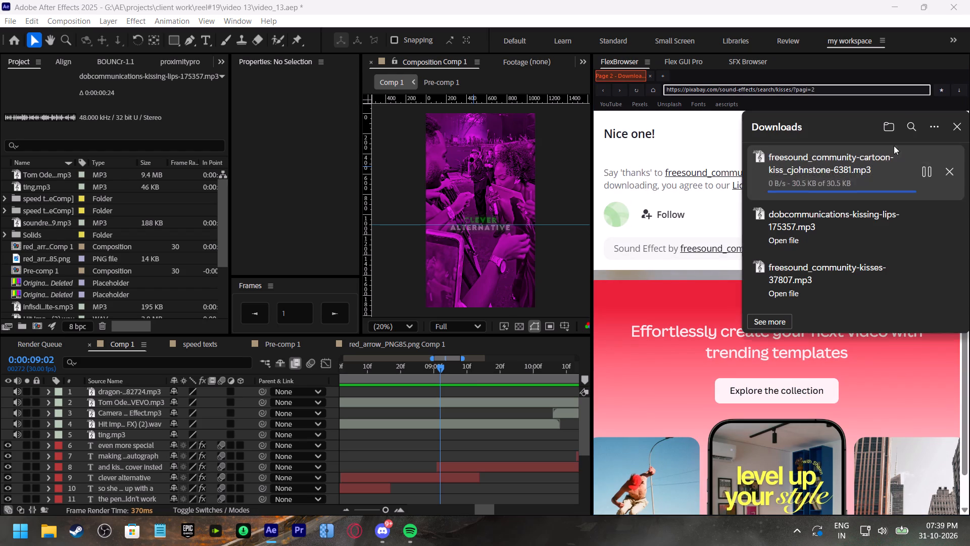
Add the downloaded Cartoon Kiss_cjohnstone sound to the Comp 1 timeline starting at 0:00:09:02 and play it back from 0:00:08:25.
{"action": "left_click_drag", "start_coordinate": [810, 166], "coordinate": [462, 396]}
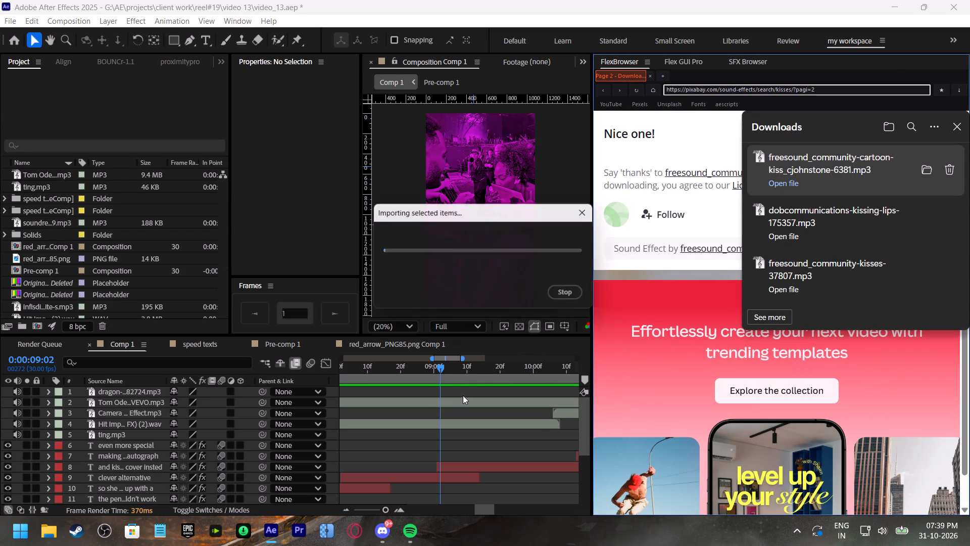
{"action": "key", "text": "bracketleft"}
{"action": "left_click", "coordinate": [416, 371]}
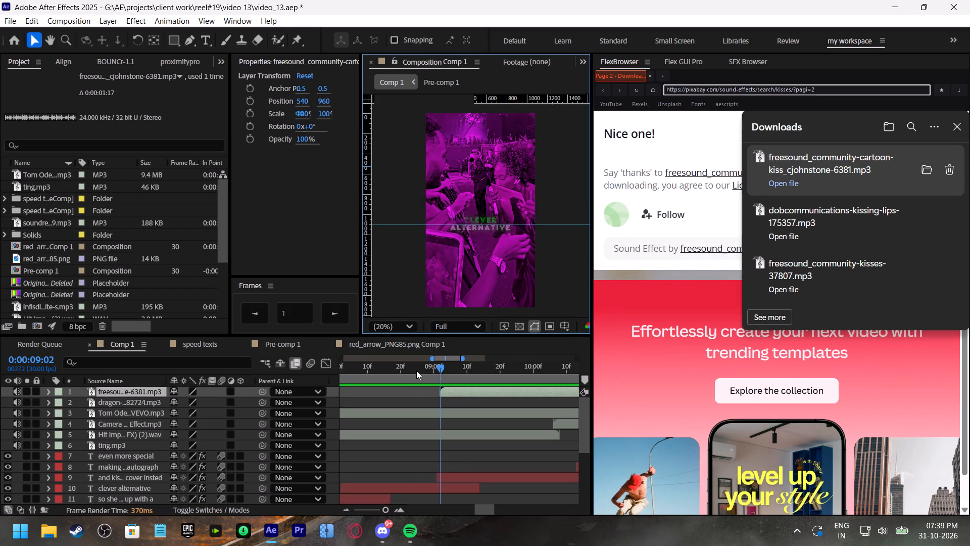
{"action": "key", "text": "space"}
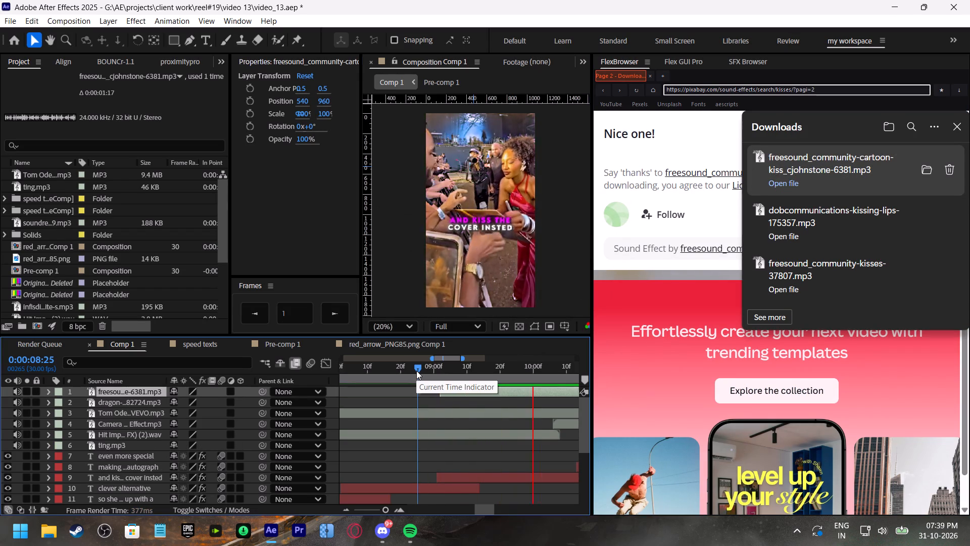
Return the current time of Comp 1 to 0:00:00:00 and save the project.
{"action": "left_click_drag", "start_coordinate": [379, 513], "coordinate": [361, 515]}
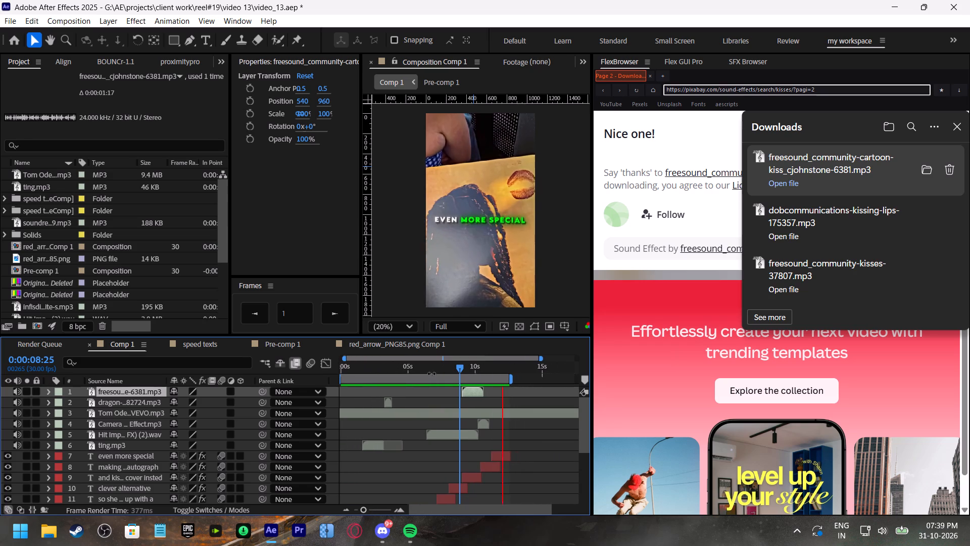
{"action": "left_click_drag", "start_coordinate": [432, 370], "coordinate": [265, 395]}
{"action": "key", "text": "ctrl+s"}
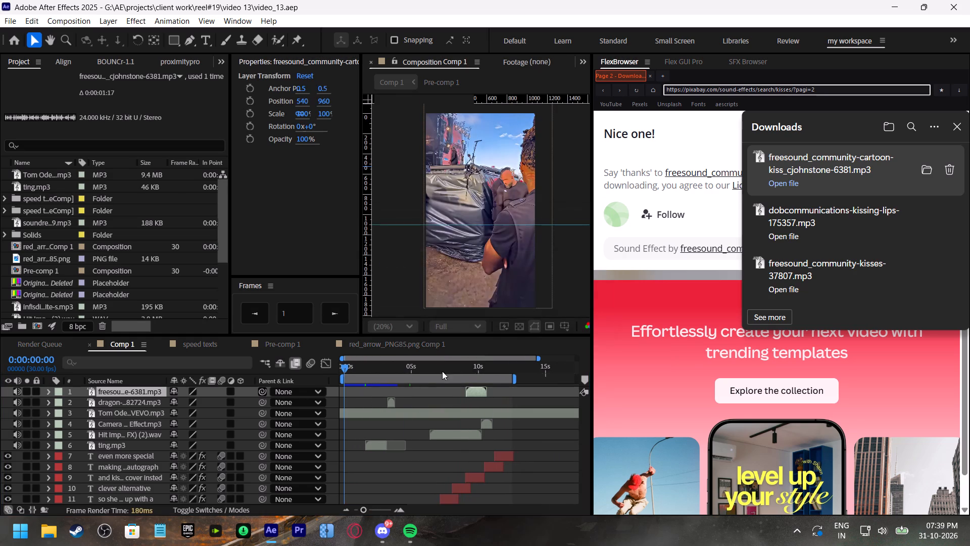
Lower the Cartoon Kiss layer's Audio Levels to -3 dB and check the sound by playing Comp 1 from 0:00:08:16.
{"action": "left_click", "coordinate": [458, 366]}
{"action": "key", "text": "space"}
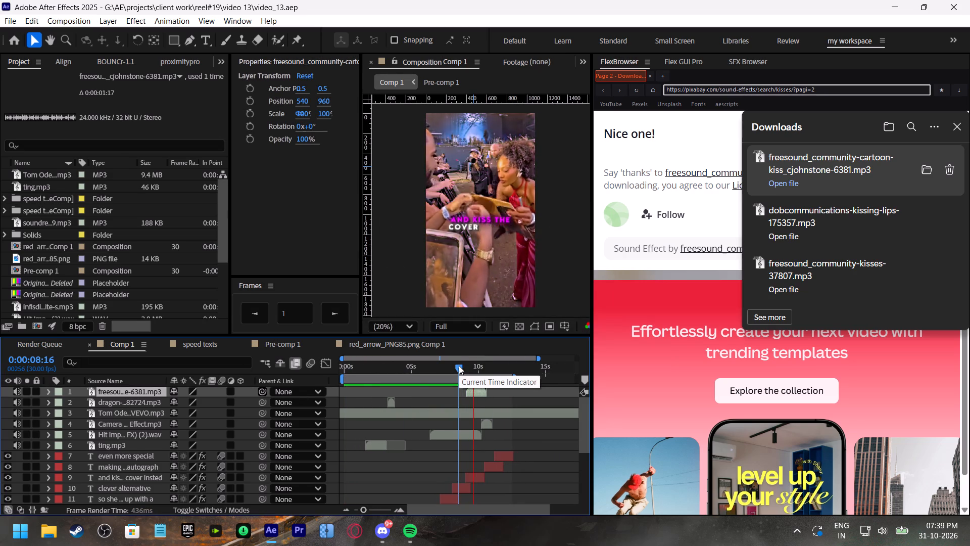
{"action": "left_click", "coordinate": [473, 367]}
{"action": "left_click", "coordinate": [478, 394]}
{"action": "key", "text": "l"}
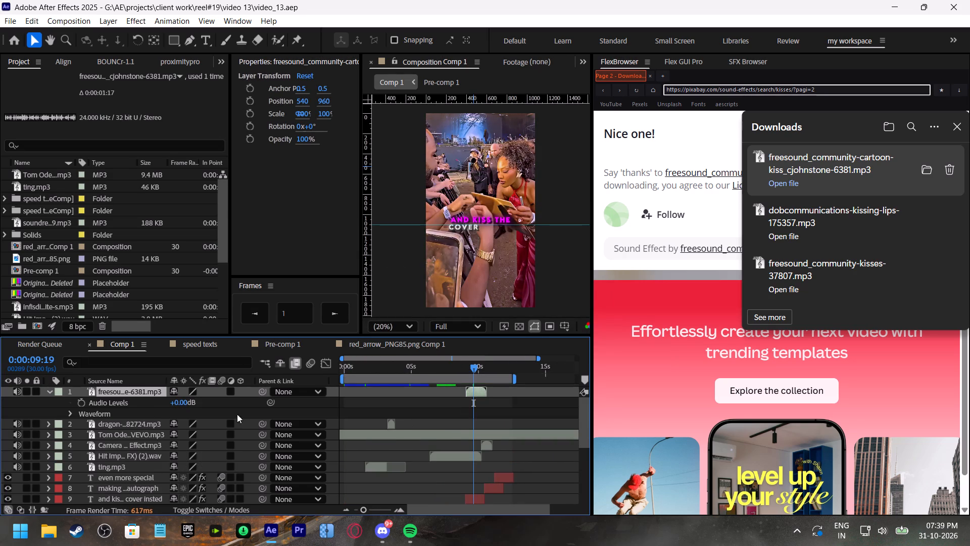
{"action": "left_click", "coordinate": [171, 404]}
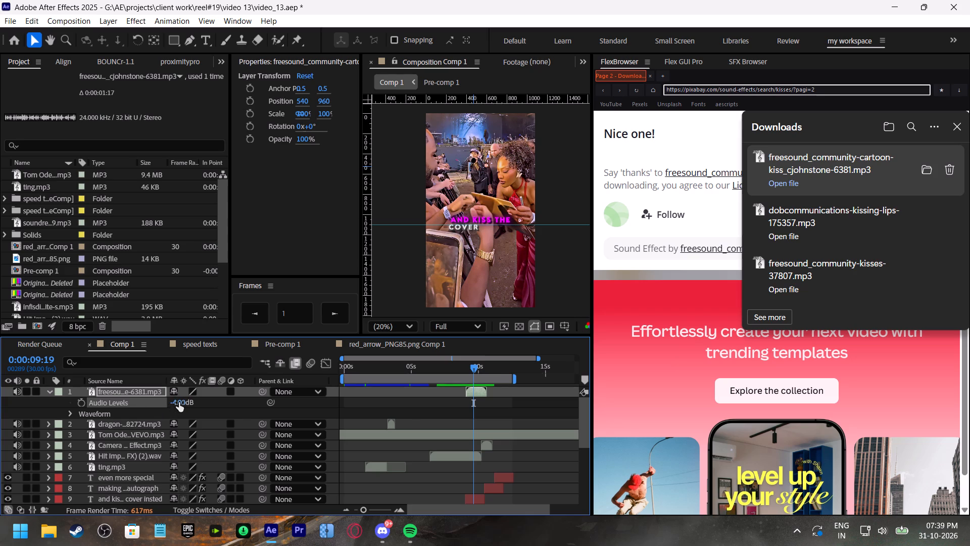
{"action": "left_click", "coordinate": [179, 402]}
{"action": "left_click", "coordinate": [179, 407]}
{"action": "key", "text": "space"}
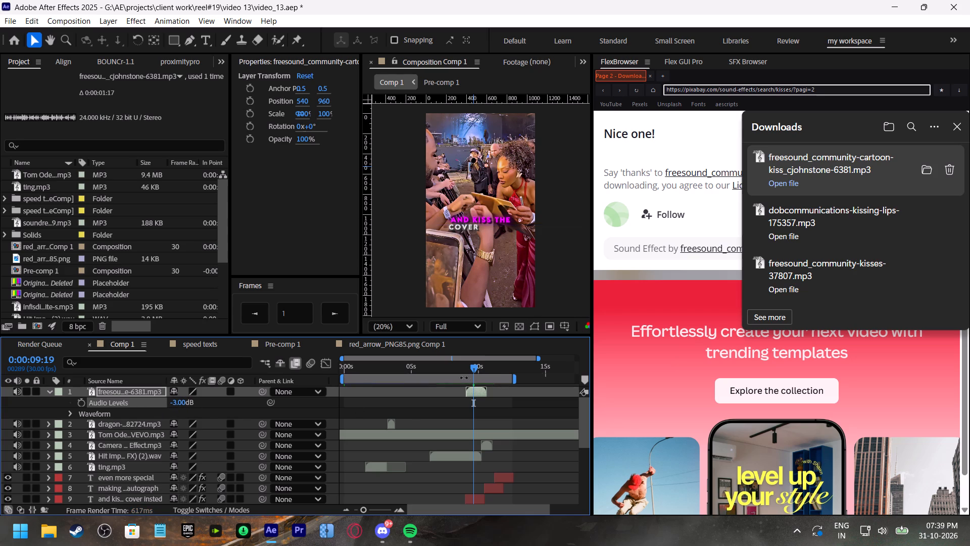
{"action": "left_click", "coordinate": [459, 369]}
{"action": "key", "text": "space"}
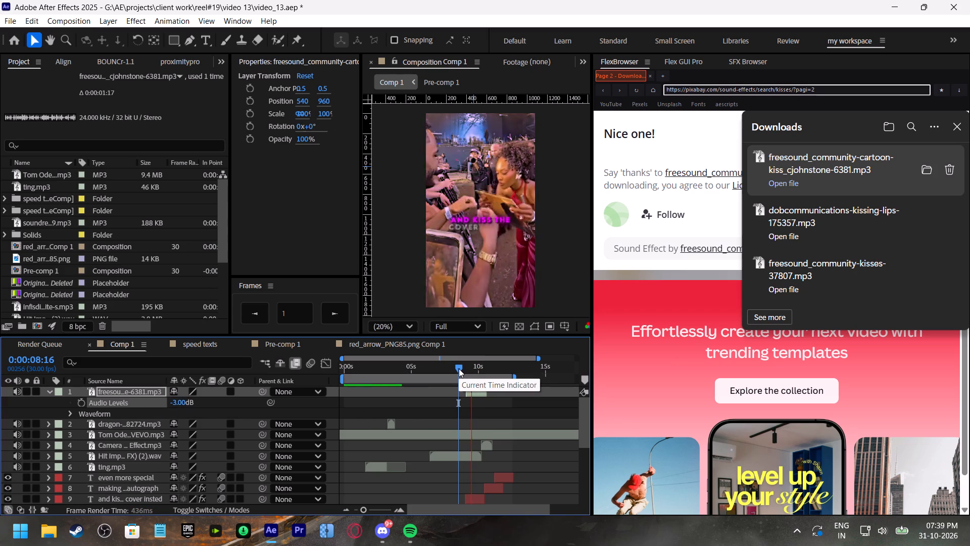
Play Comp 1 through from 0:00:00:00, save the project, and stop at 0:00:11:17.
{"action": "left_click_drag", "start_coordinate": [501, 369], "coordinate": [305, 409]}
{"action": "key", "text": "space"}
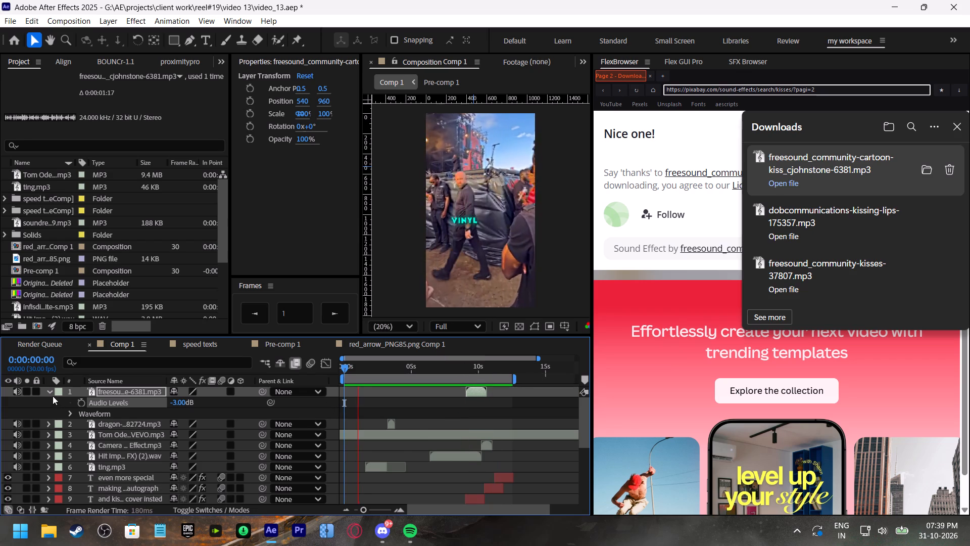
{"action": "left_click", "coordinate": [48, 392]}
{"action": "key", "text": "ctrl+s"}
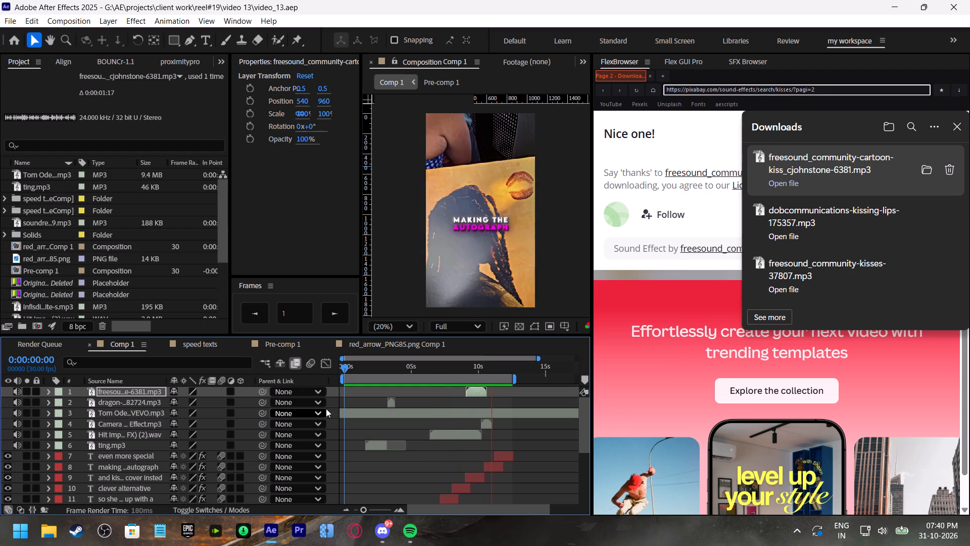
{"action": "left_click", "coordinate": [500, 370]}
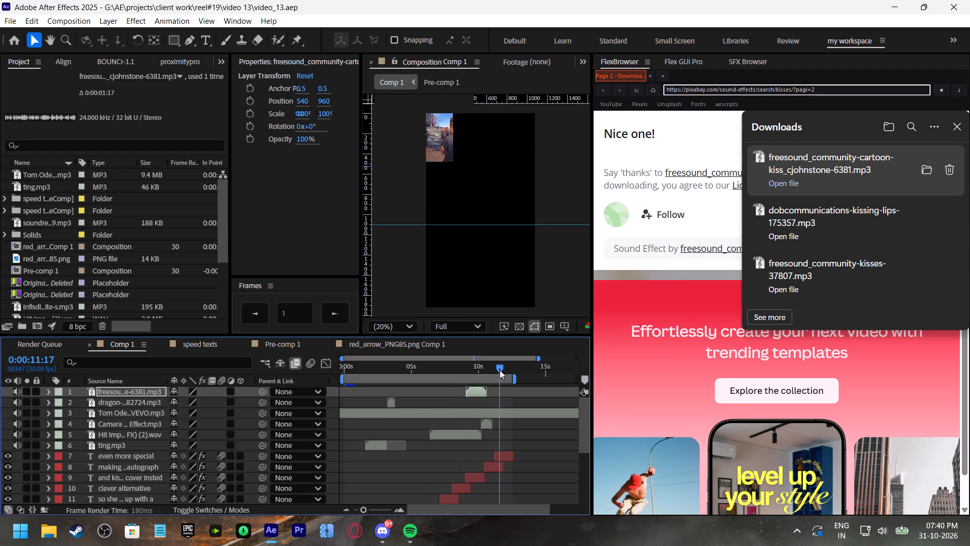
Add Comp 1 to the render queue and remove its older unqueued render item.
{"action": "key", "text": "ctrl+m"}
{"action": "scroll", "coordinate": [201, 490], "scroll_direction": "down", "scroll_amount": 3}
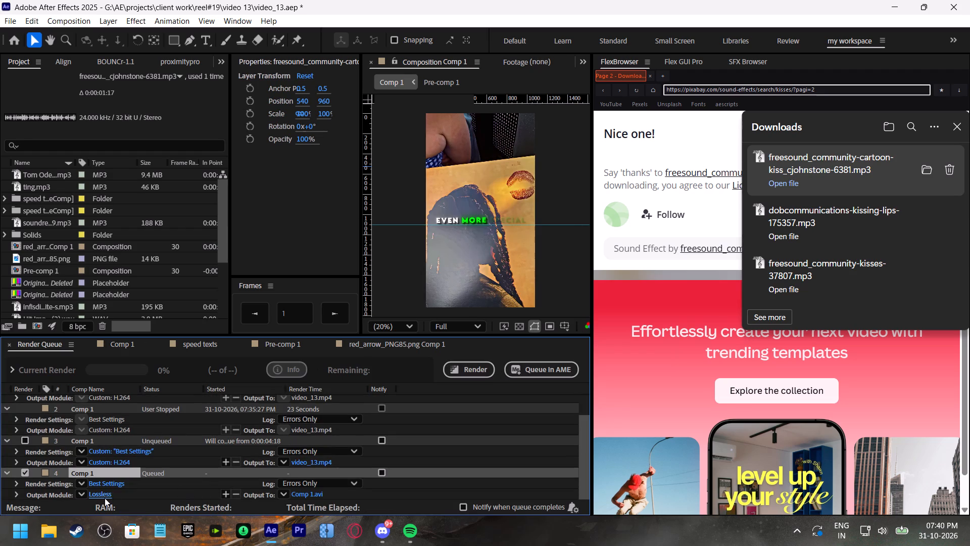
{"action": "left_click", "coordinate": [87, 438]}
{"action": "key", "text": "BackSpace"}
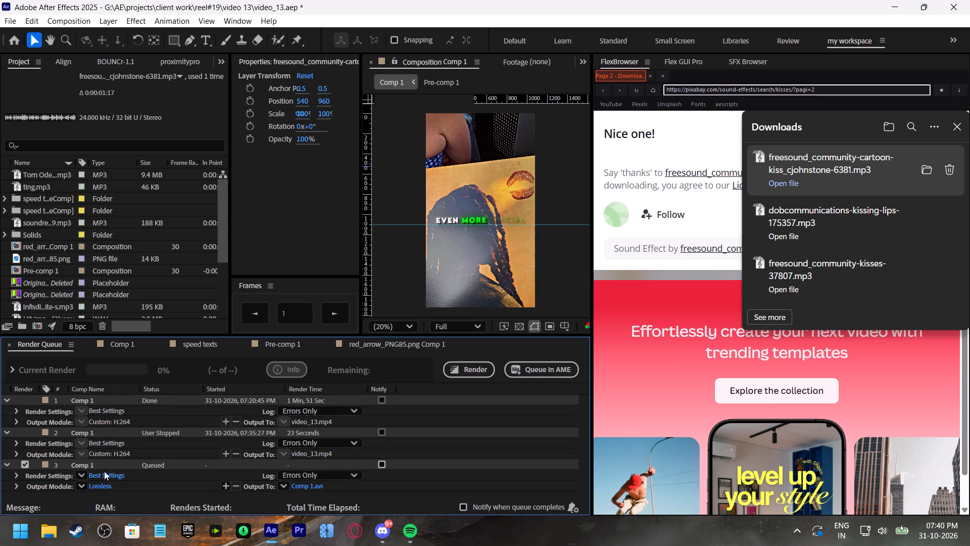
Set the output module format of the queued Comp 1 render to H.264.
{"action": "left_click", "coordinate": [106, 484]}
{"action": "left_click", "coordinate": [450, 101]}
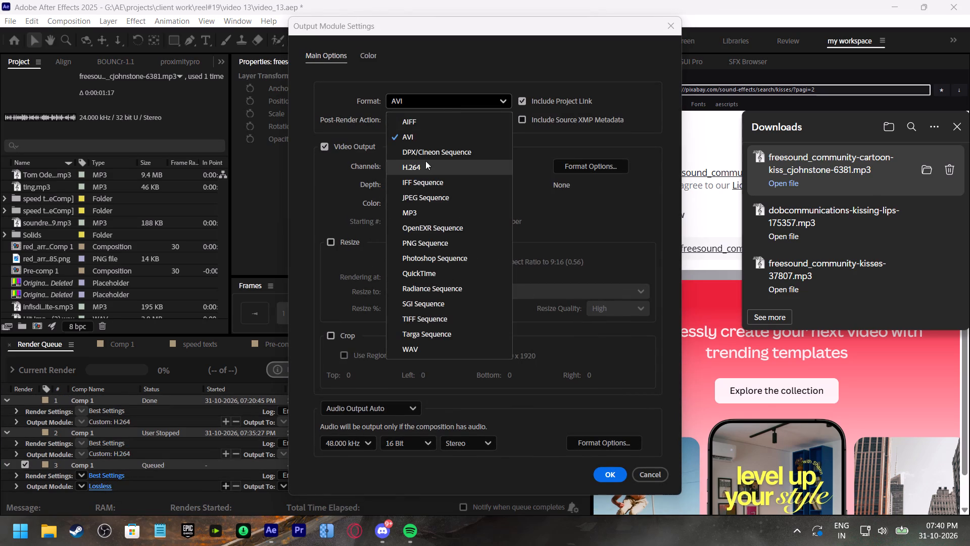
{"action": "left_click", "coordinate": [419, 169]}
{"action": "left_click", "coordinate": [609, 476]}
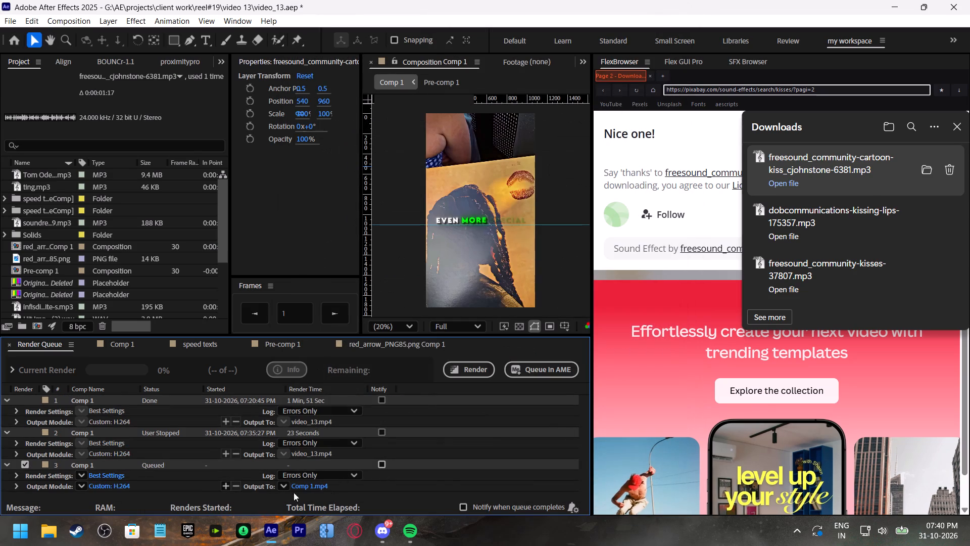
Name the queued render's output file video_13 and save it in the video 13 folder.
{"action": "left_click", "coordinate": [294, 484]}
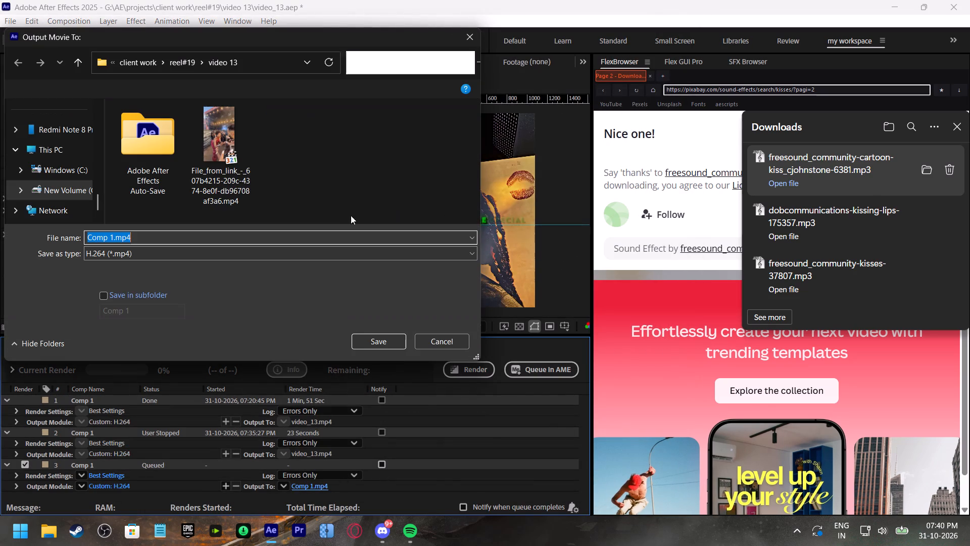
{"action": "scroll", "coordinate": [319, 175], "scroll_direction": "down", "scroll_amount": 1}
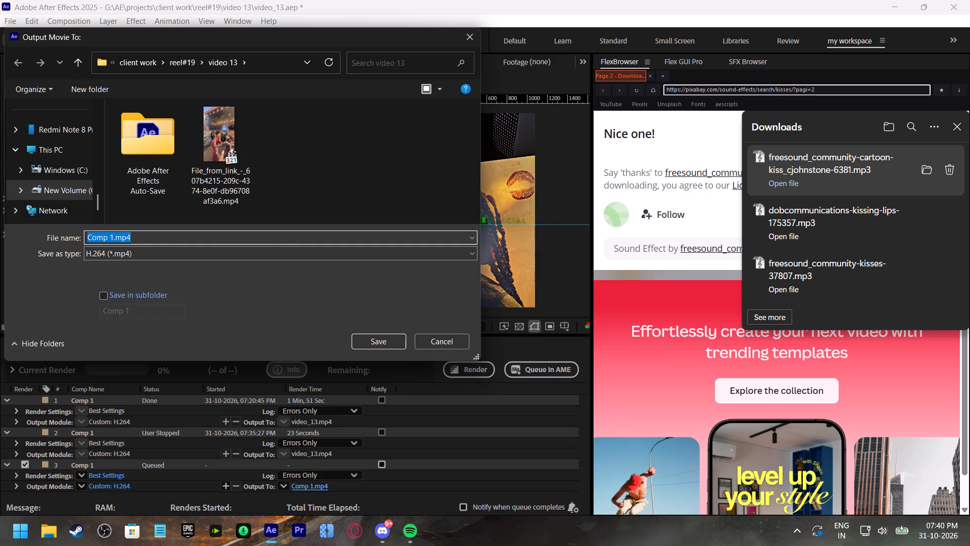
{"action": "type", "text": "video"}
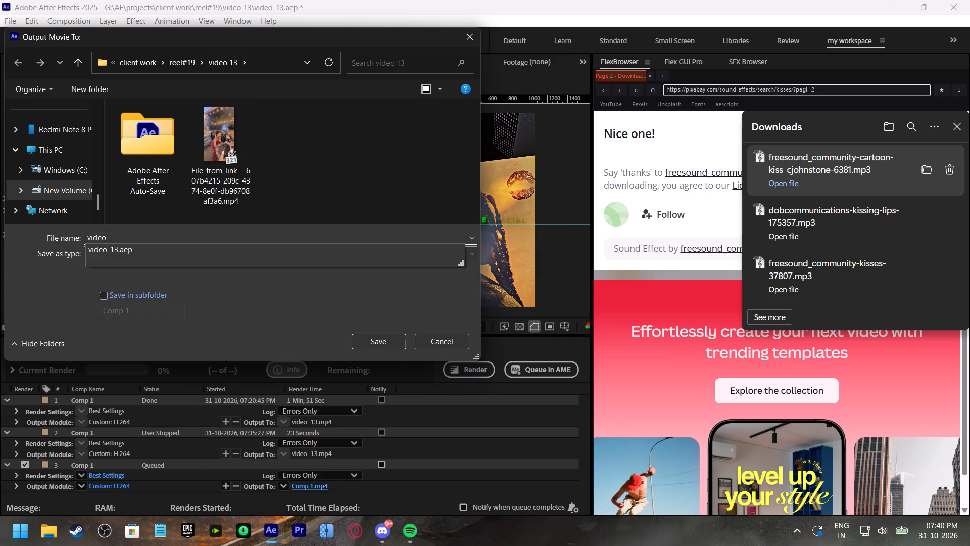
{"action": "type", "text": "_13"}
{"action": "left_click", "coordinate": [387, 339]}
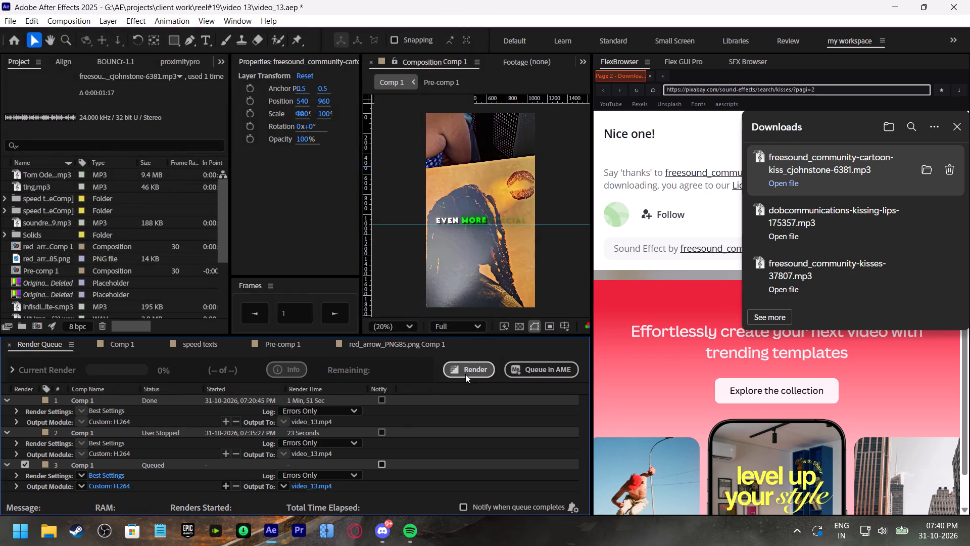
Start rendering the queued Comp 1 item to video_13.mp4.
{"action": "left_click", "coordinate": [465, 374]}
{"action": "left_click", "coordinate": [543, 297]}
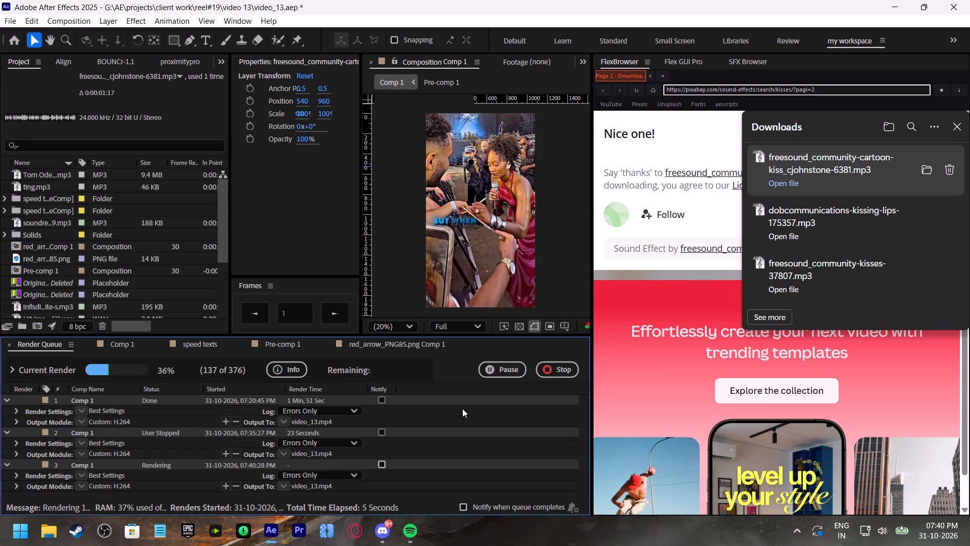
Close the browser's Downloads list.
{"action": "left_click", "coordinate": [955, 128]}
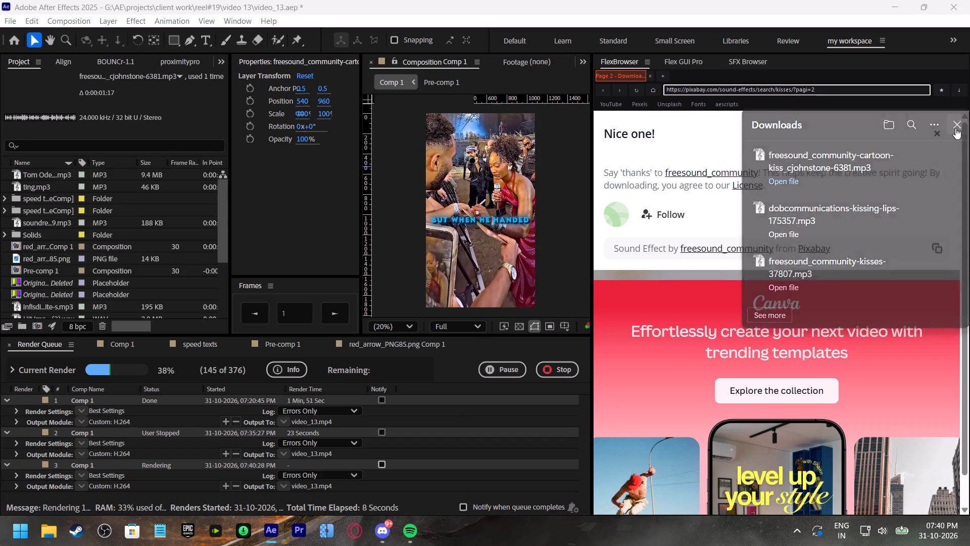
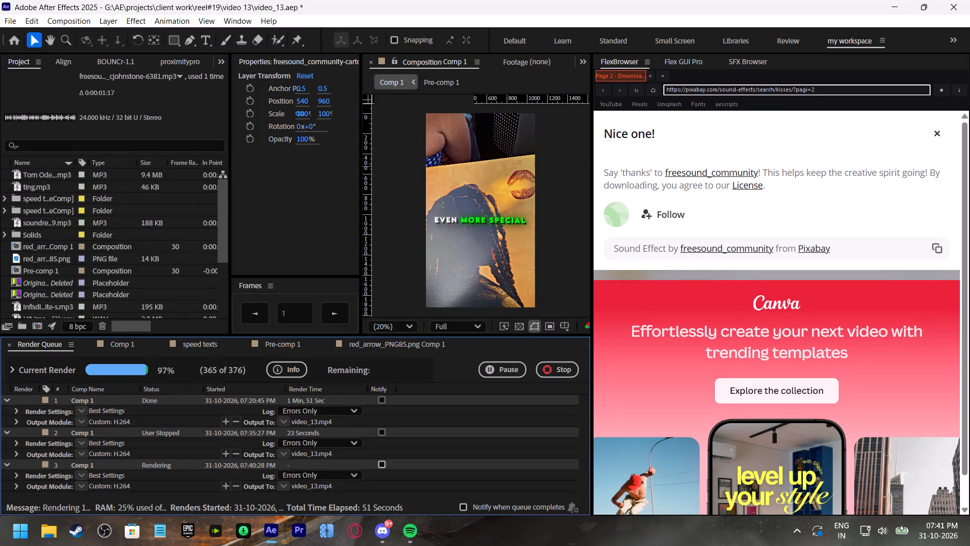
Play the newly rendered video_13.mp4 from File Explorer's recent files to review it, and close the player and Explorer.
{"action": "left_click", "coordinate": [53, 534]}
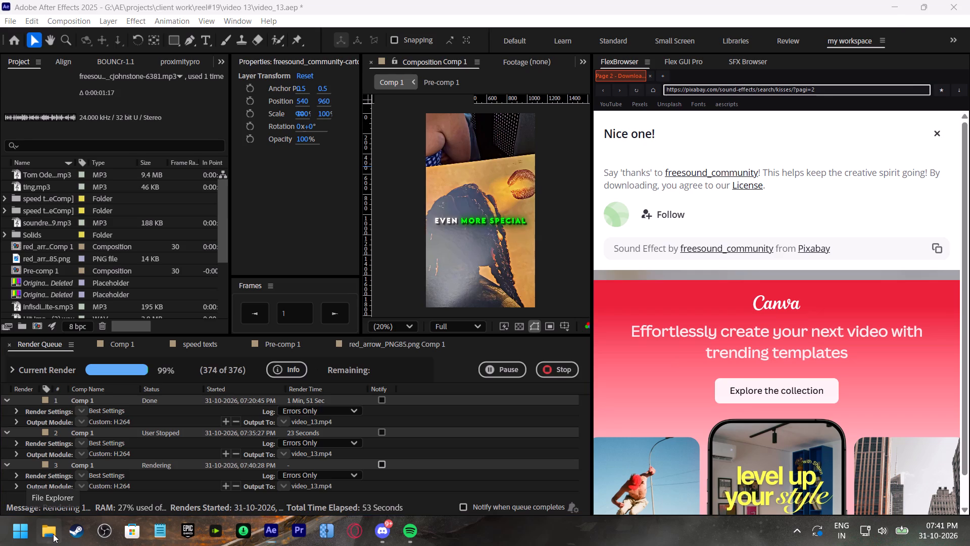
{"action": "left_click", "coordinate": [54, 533]}
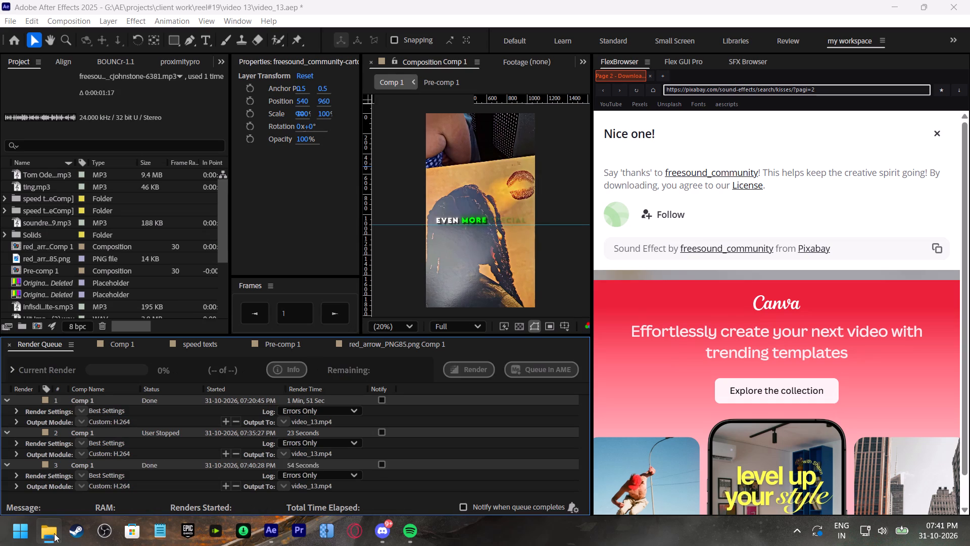
{"action": "left_click", "coordinate": [54, 533]}
{"action": "double_click", "coordinate": [255, 386]}
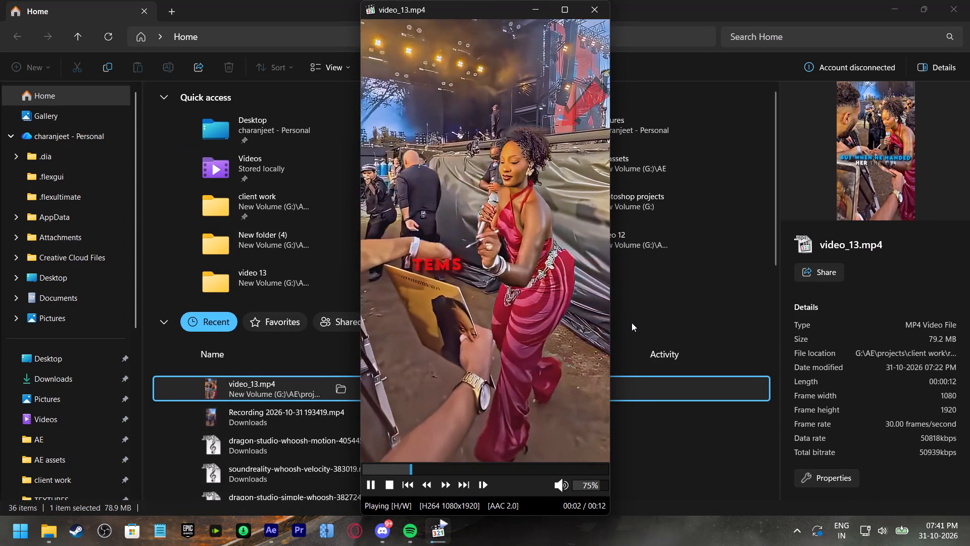
{"action": "left_click", "coordinate": [403, 470]}
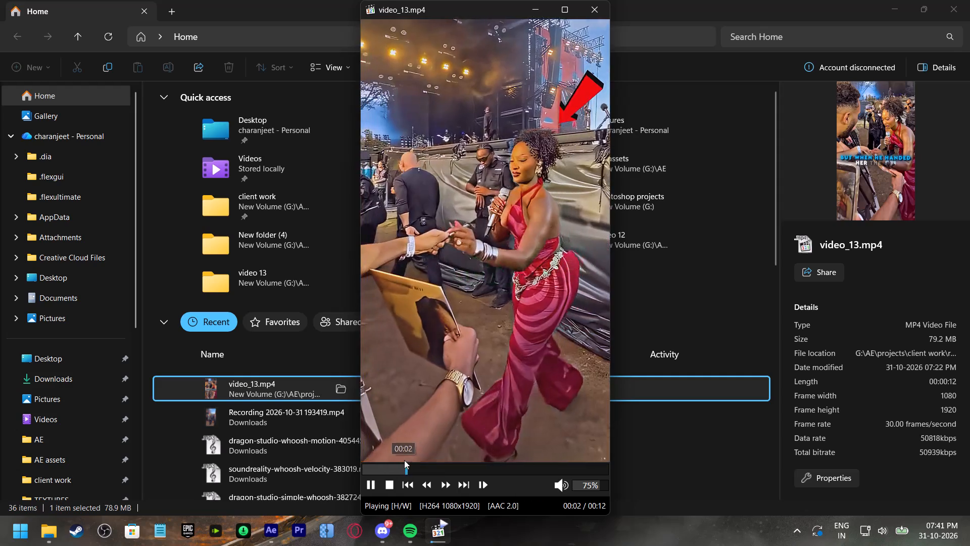
{"action": "left_click", "coordinate": [394, 472]}
{"action": "left_click", "coordinate": [383, 475]}
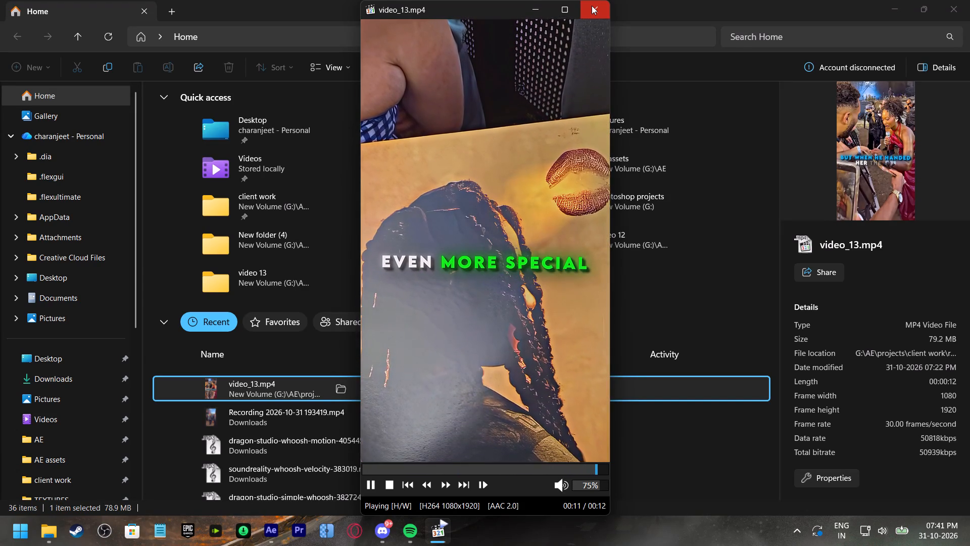
{"action": "left_click", "coordinate": [592, 6]}
{"action": "left_click", "coordinate": [959, 5]}
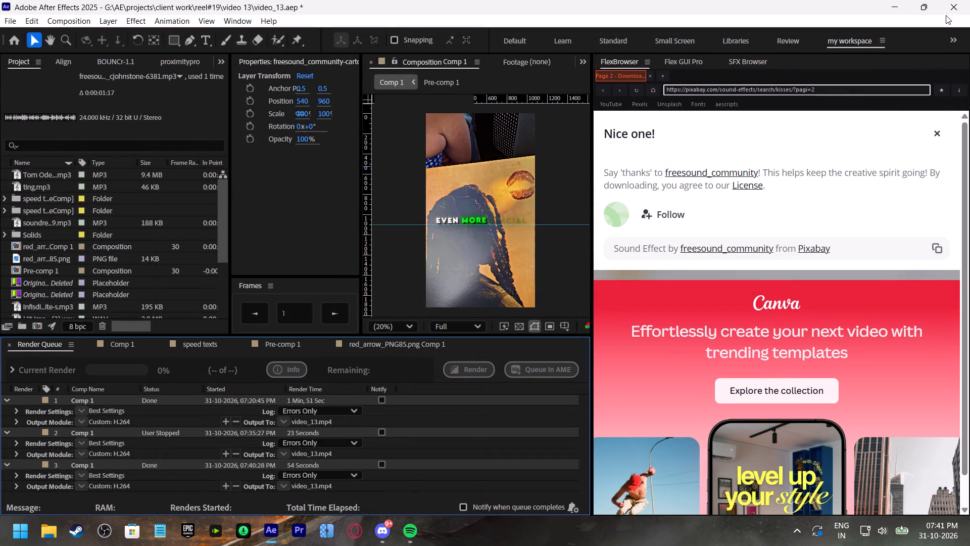
Purge the After Effects memory and disk cache with Flex GUI Pro.
{"action": "left_click", "coordinate": [689, 60]}
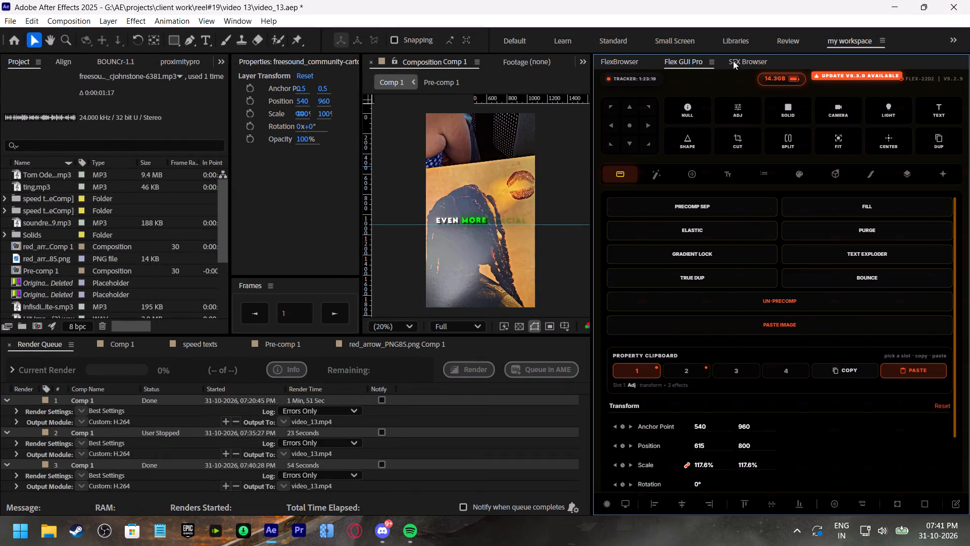
{"action": "left_click", "coordinate": [768, 76]}
{"action": "left_click", "coordinate": [820, 326]}
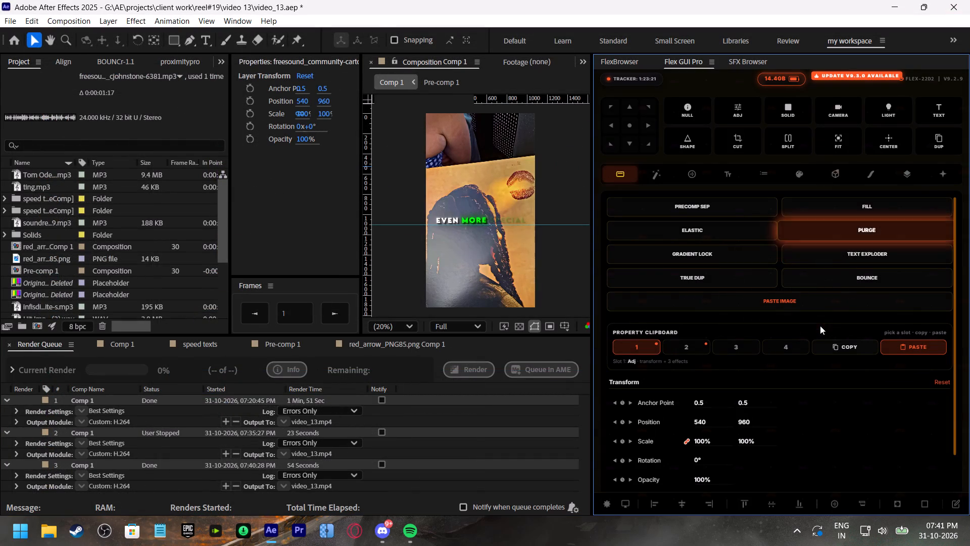
{"action": "left_click", "coordinate": [886, 239]}
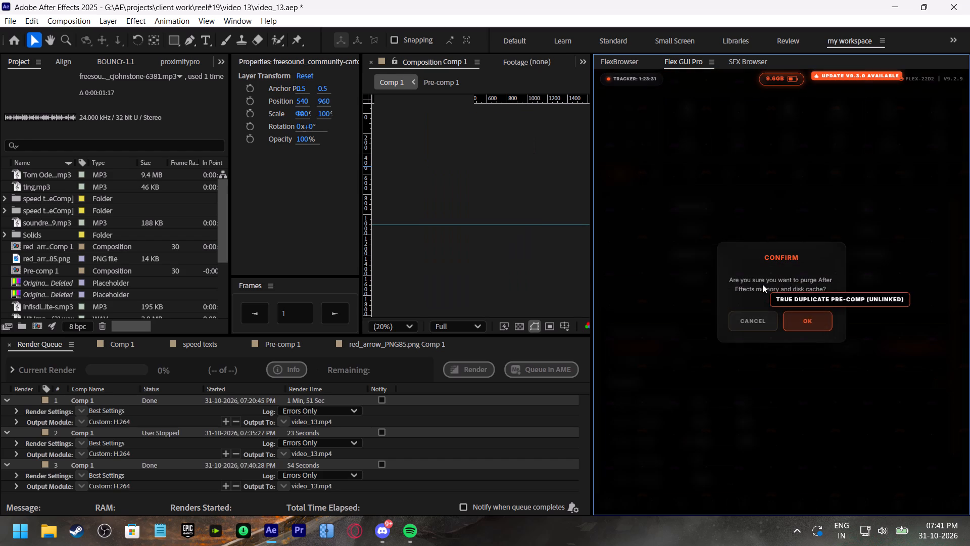
{"action": "left_click", "coordinate": [810, 324]}
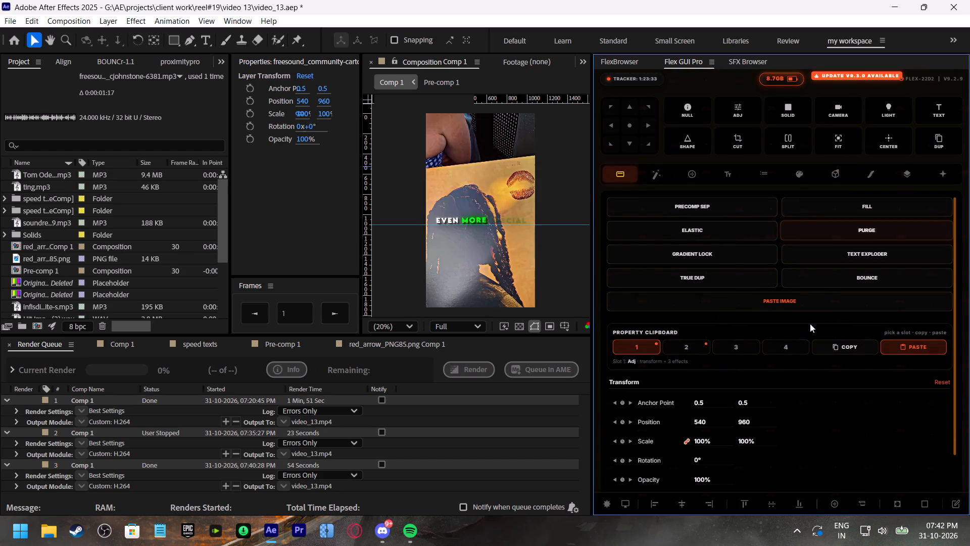
Quit After Effects and answer the prompt about the video_13.aep project.
{"action": "left_click", "coordinate": [959, 9]}
{"action": "left_click", "coordinate": [460, 298]}
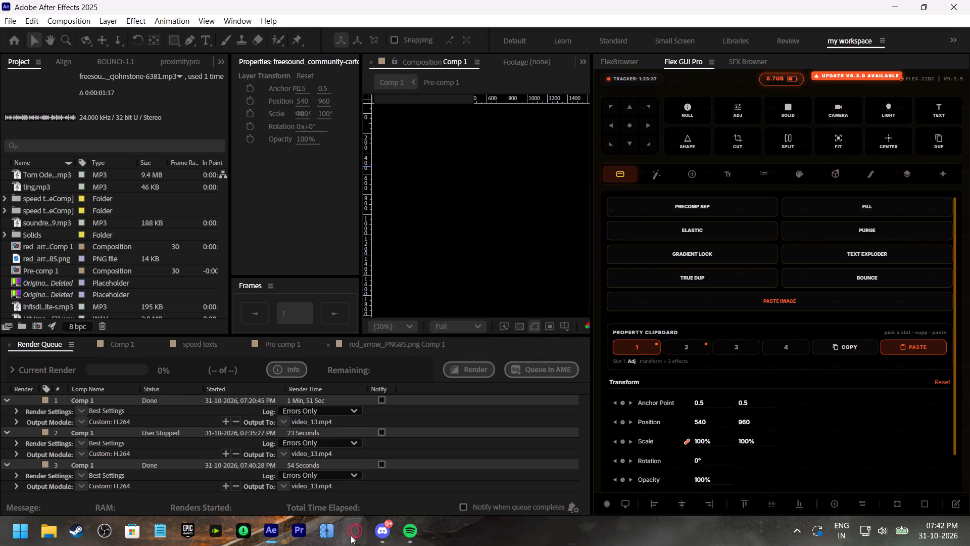
Launch the Opera GX browser.
{"action": "left_click", "coordinate": [351, 535]}
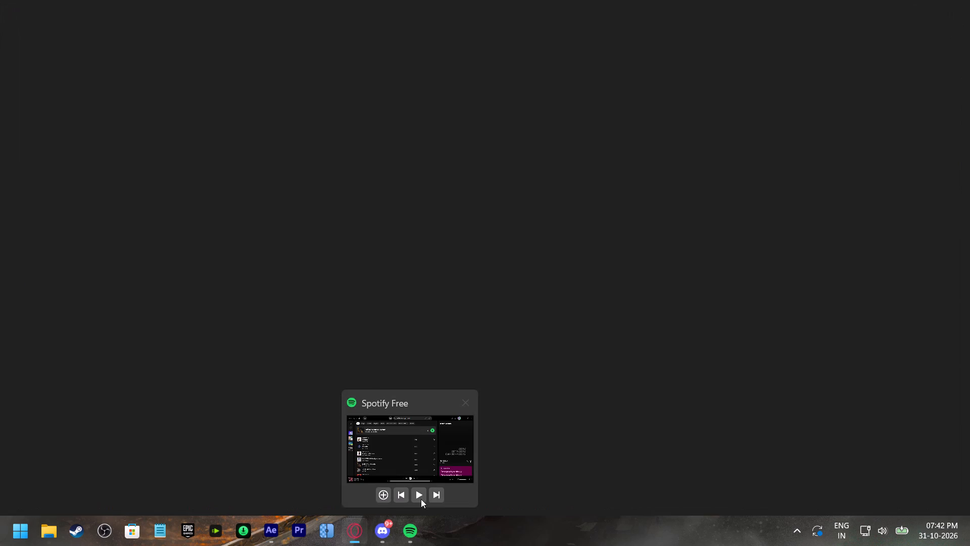
Start Spotify playback and skip to the following track.
{"action": "left_click", "coordinate": [421, 496]}
{"action": "left_click", "coordinate": [435, 490]}
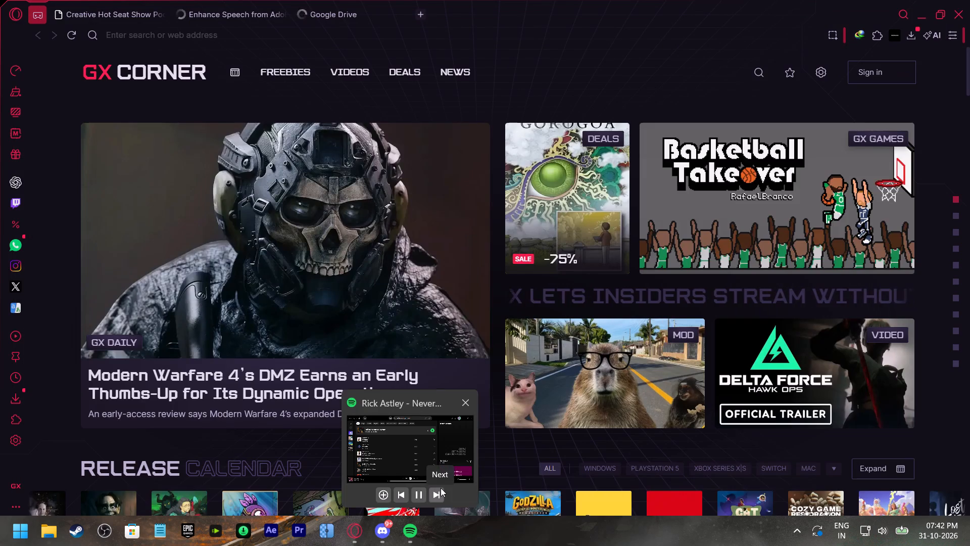
Upload the new video_13.mp4 to My Drive in Google Drive, replacing the existing file with version 2.
{"action": "left_click", "coordinate": [346, 5]}
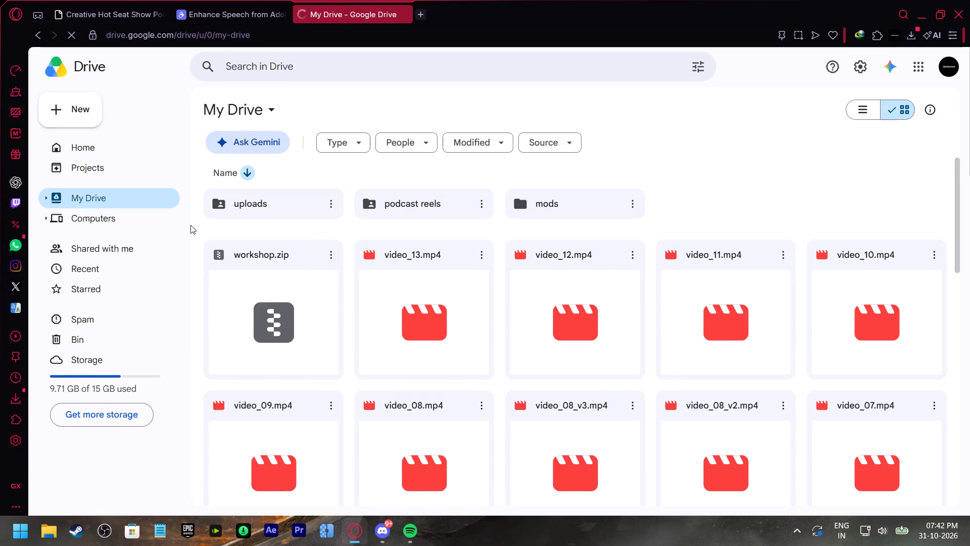
{"action": "left_click", "coordinate": [109, 198]}
{"action": "right_click", "coordinate": [515, 230]}
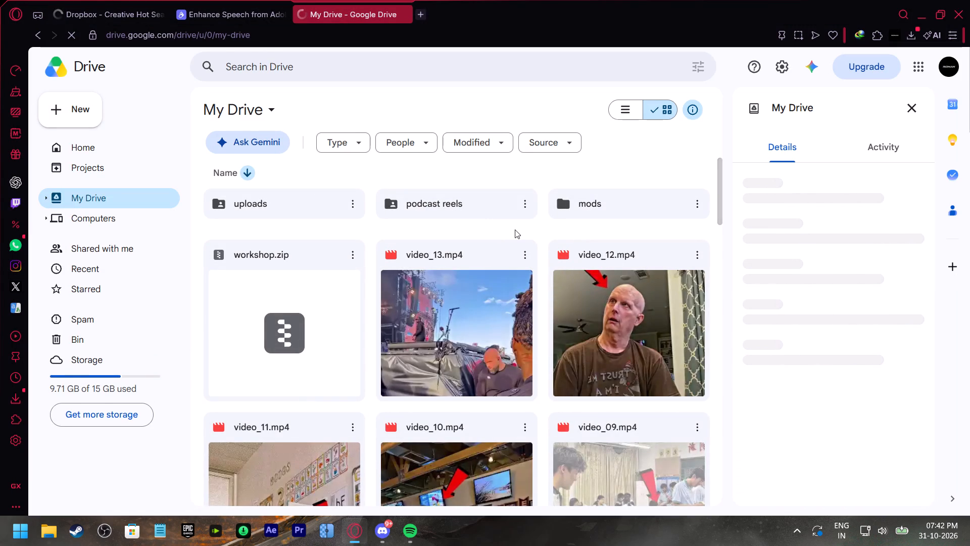
{"action": "left_click", "coordinate": [566, 276]}
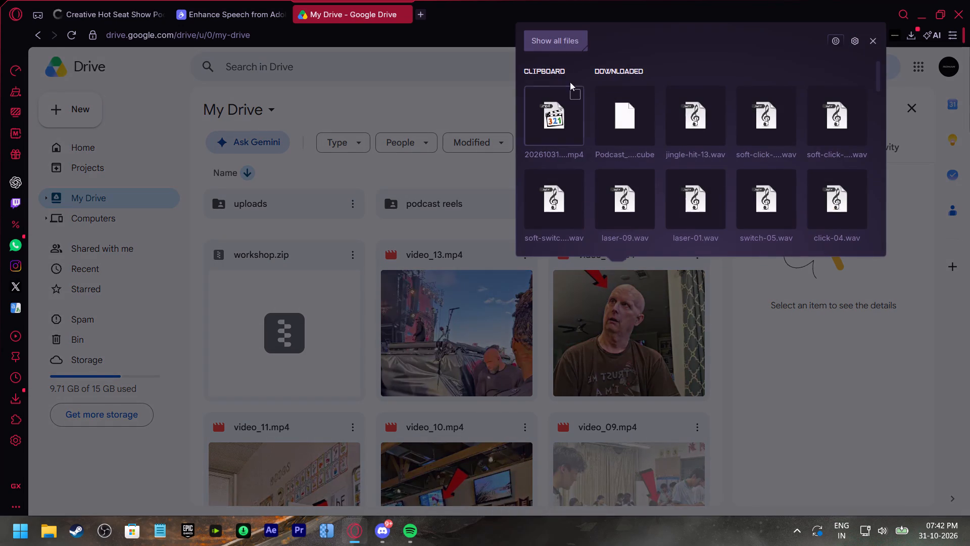
{"action": "left_click", "coordinate": [555, 42]}
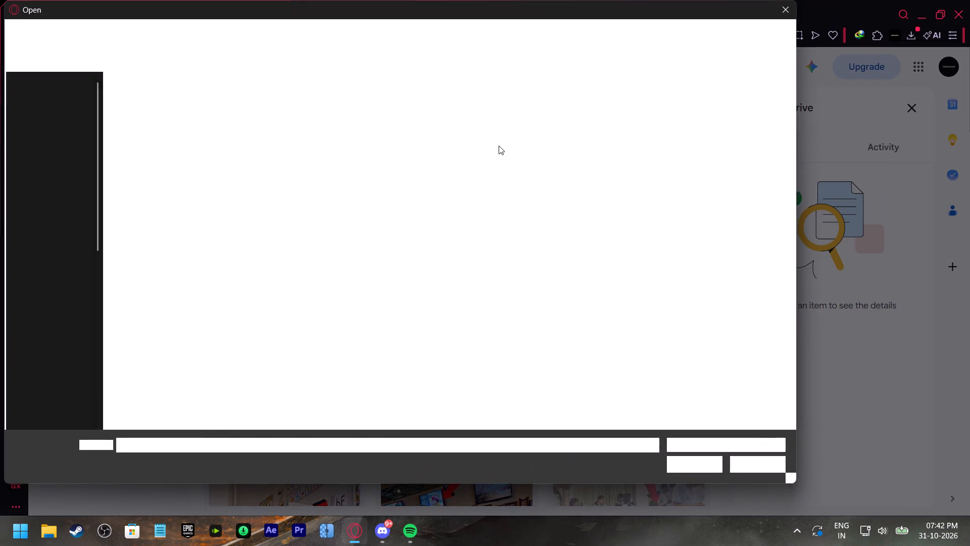
{"action": "left_click", "coordinate": [551, 134]}
{"action": "left_click", "coordinate": [677, 459]}
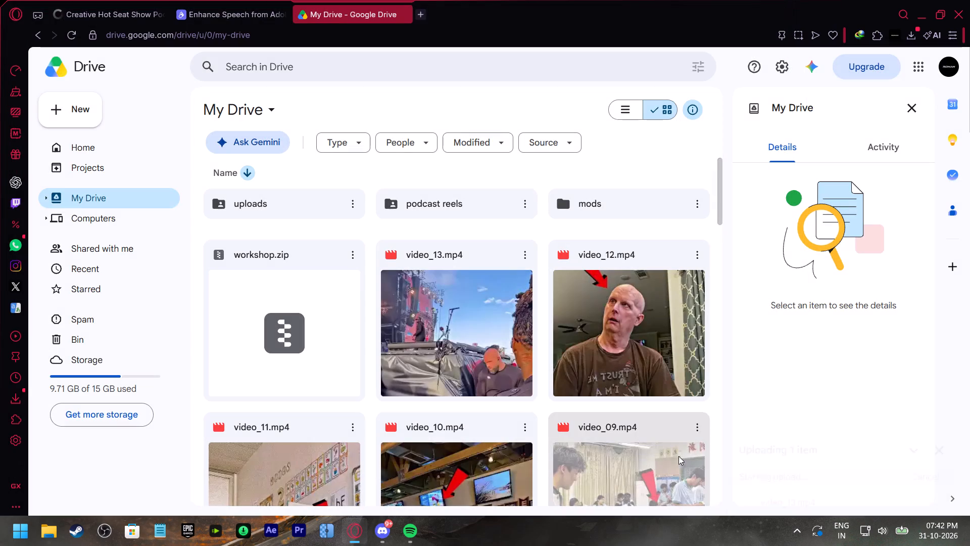
{"action": "left_click", "coordinate": [639, 354]}
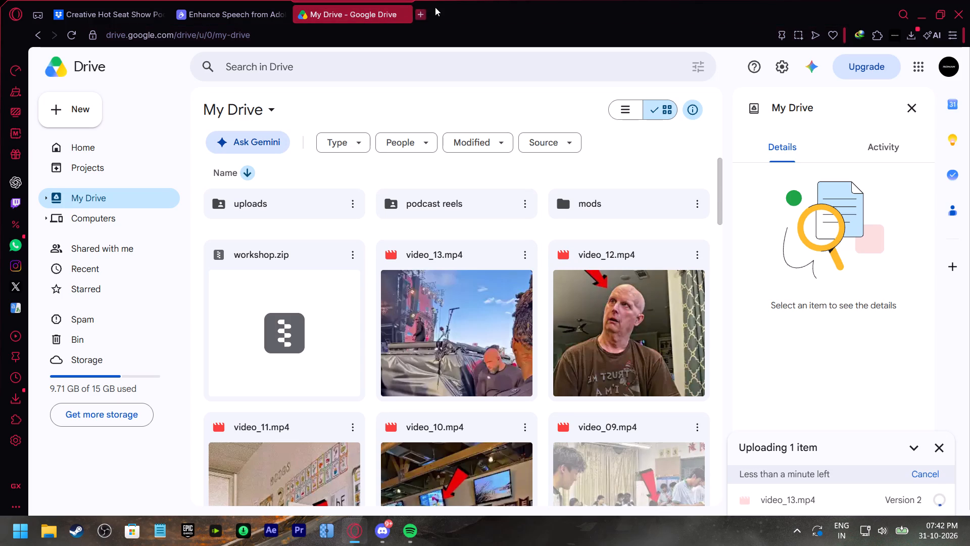
Open YouTube in a new tab, skim the PHENTOM BLADE ZERO live-stream preview and browse the home feed.
{"action": "left_click", "coordinate": [417, 18]}
{"action": "left_click", "coordinate": [514, 176]}
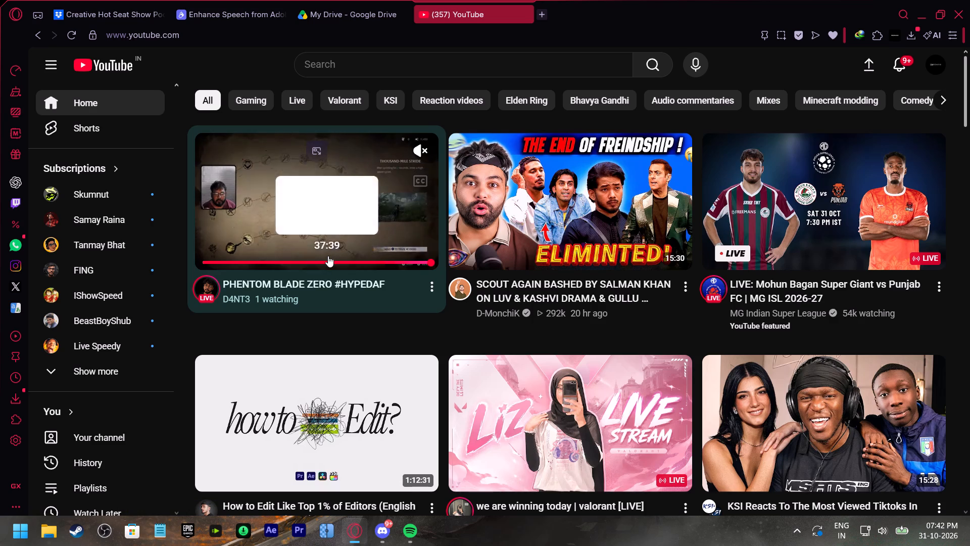
{"action": "left_click", "coordinate": [329, 258]}
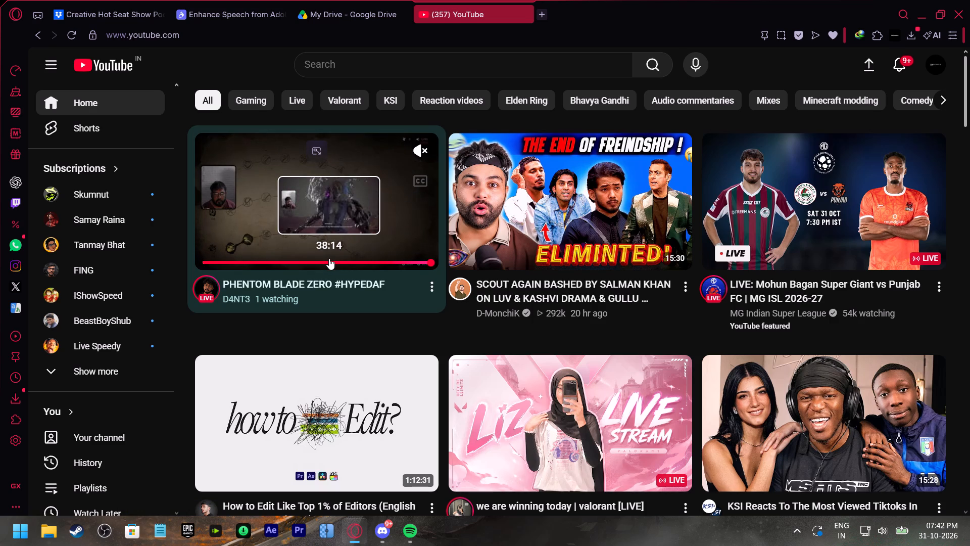
{"action": "left_click", "coordinate": [356, 263]}
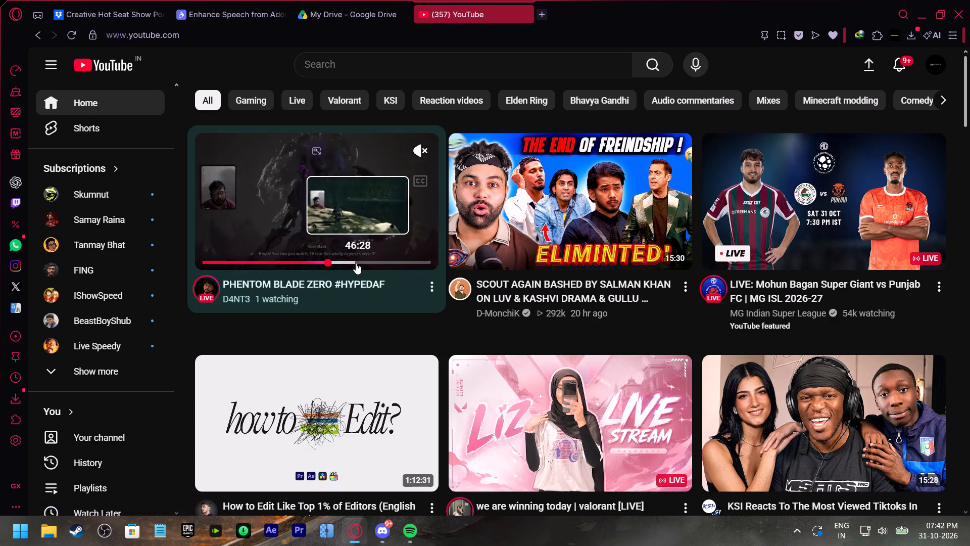
{"action": "left_click", "coordinate": [207, 262]}
{"action": "left_click", "coordinate": [219, 260]}
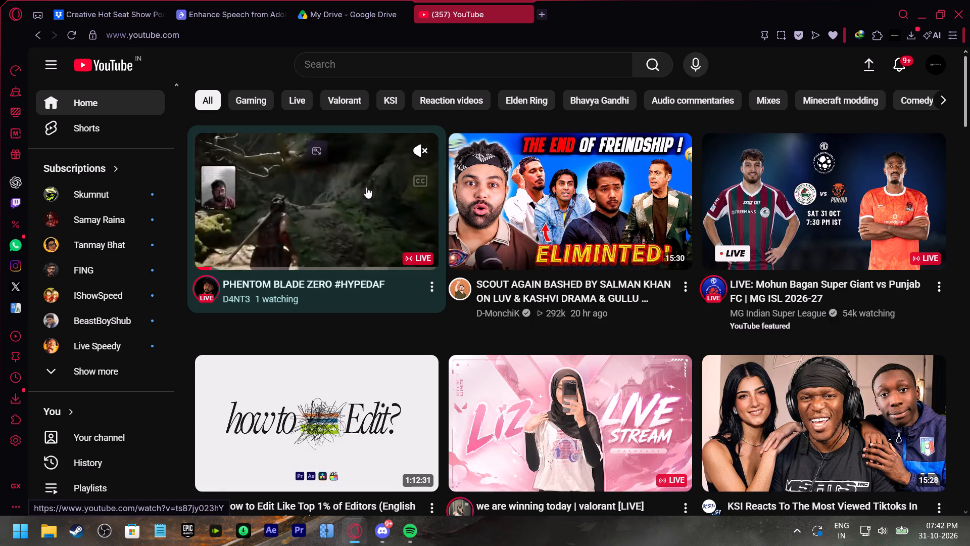
{"action": "scroll", "coordinate": [969, 226], "scroll_direction": "down", "scroll_amount": 2}
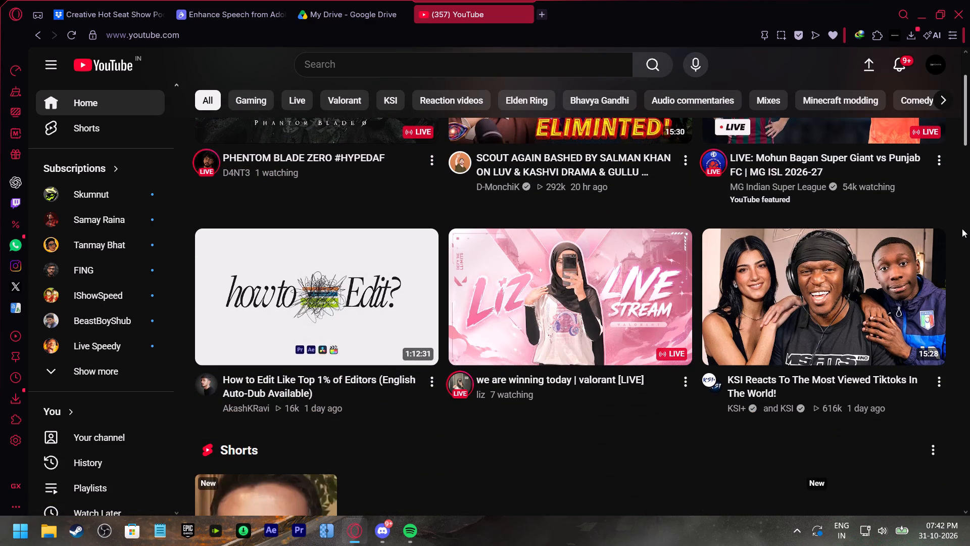
{"action": "scroll", "coordinate": [957, 227], "scroll_direction": "down", "scroll_amount": 4}
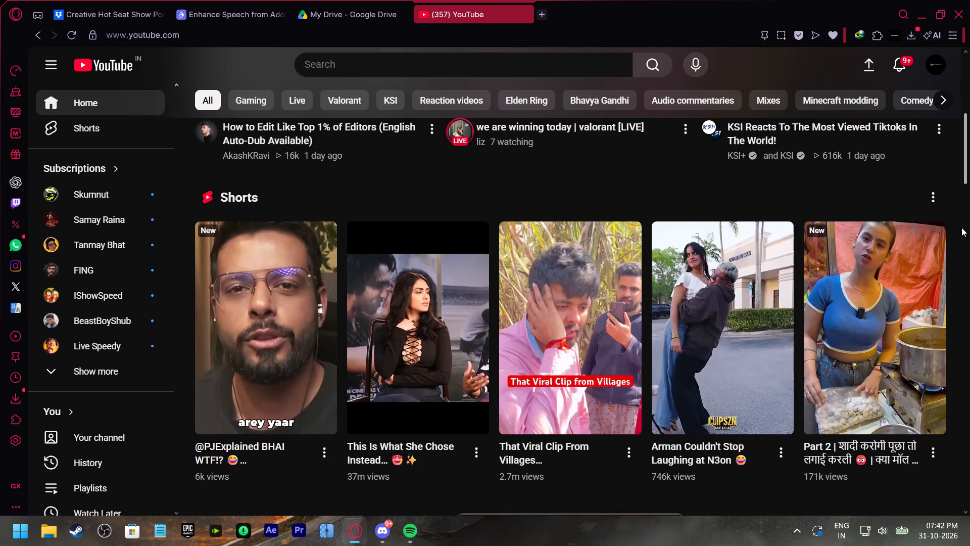
Return to Google Drive and play the uploaded video_13.mp4 to check it, closing the preview when done.
{"action": "left_click", "coordinate": [344, 5]}
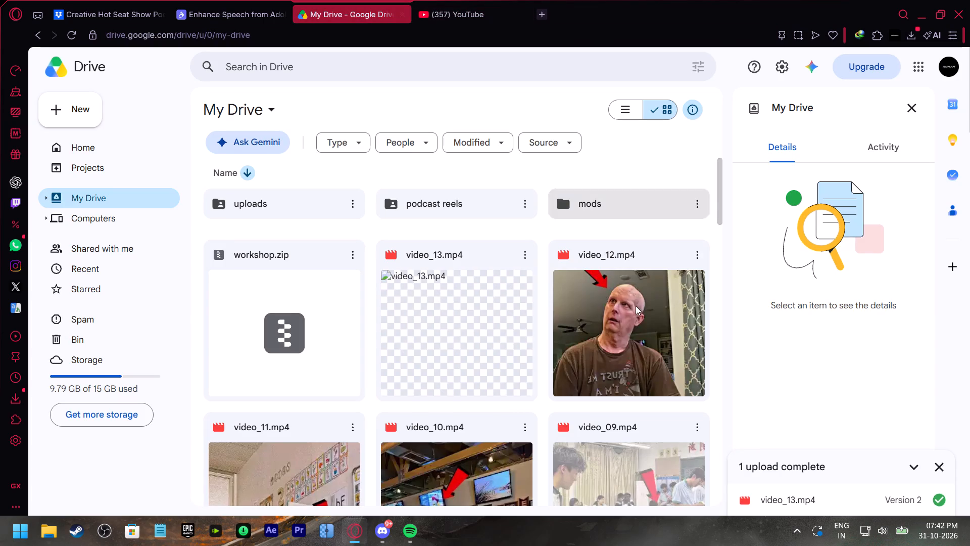
{"action": "double_click", "coordinate": [448, 292]}
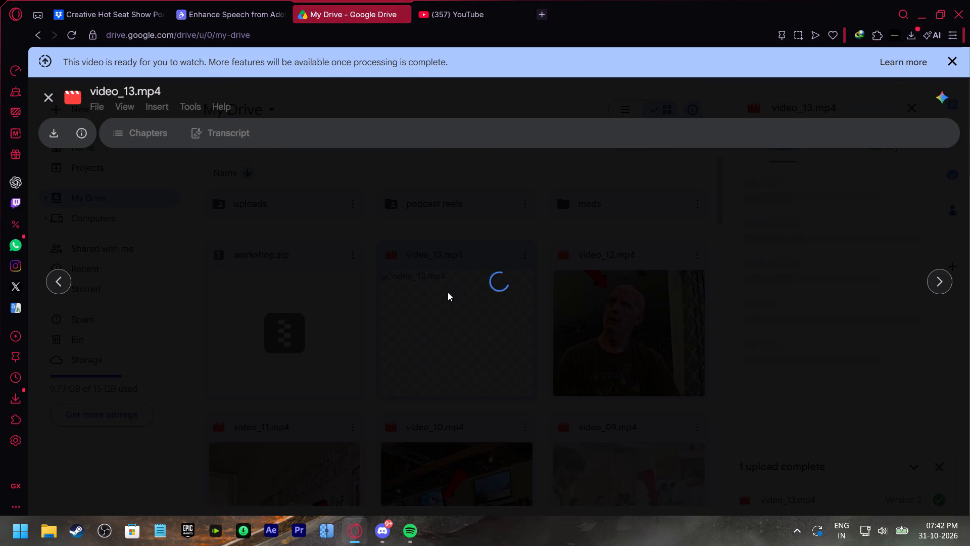
{"action": "left_click", "coordinate": [565, 403]}
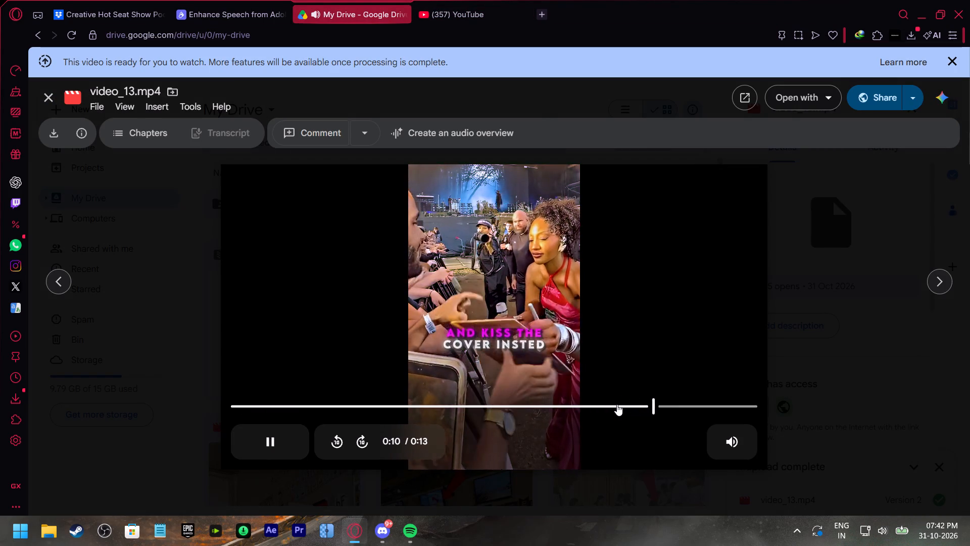
{"action": "left_click", "coordinate": [488, 299]}
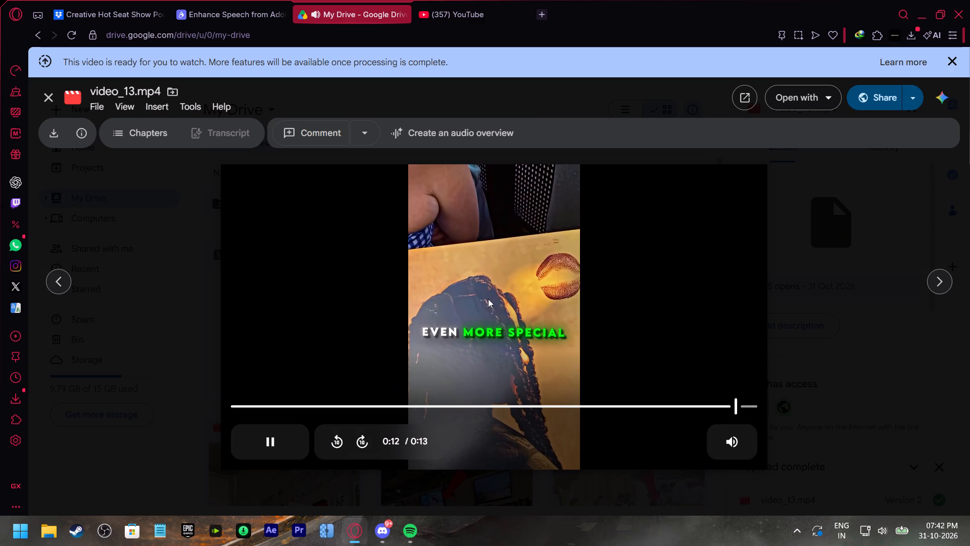
{"action": "left_click", "coordinate": [54, 94]}
Copy the sharing link of video_13.mp4 from its share settings and close the dialog.
{"action": "left_click", "coordinate": [518, 247]}
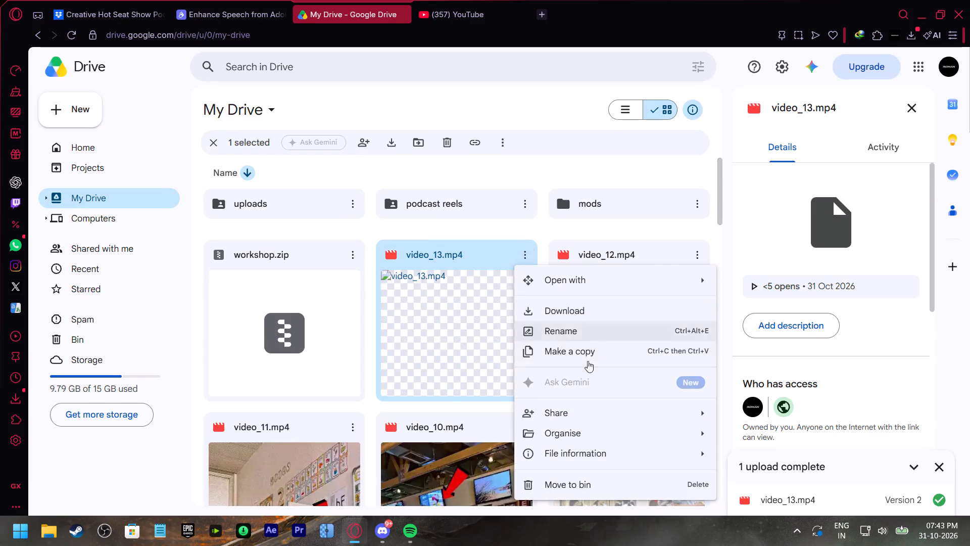
{"action": "left_click", "coordinate": [557, 408]}
{"action": "left_click", "coordinate": [747, 415]}
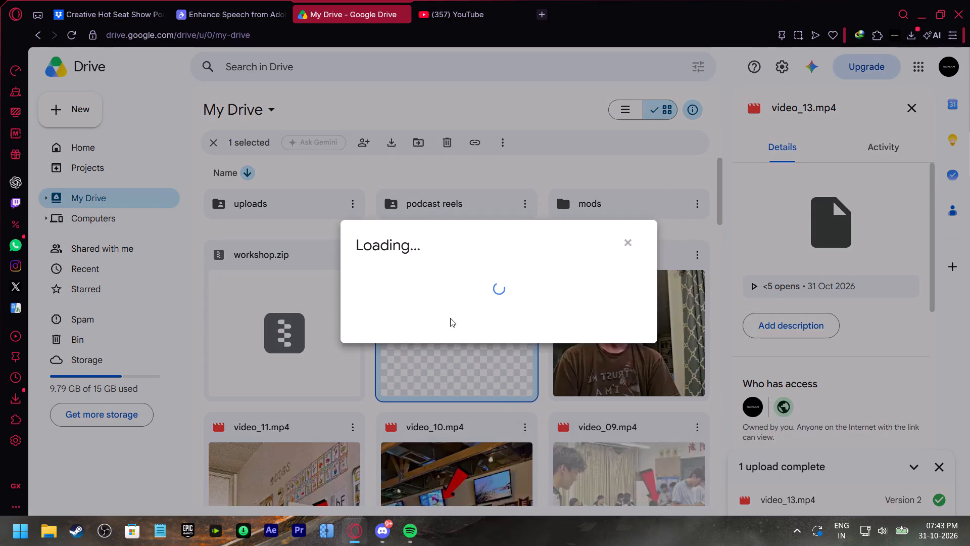
{"action": "left_click", "coordinate": [426, 316]}
{"action": "left_click", "coordinate": [402, 412]}
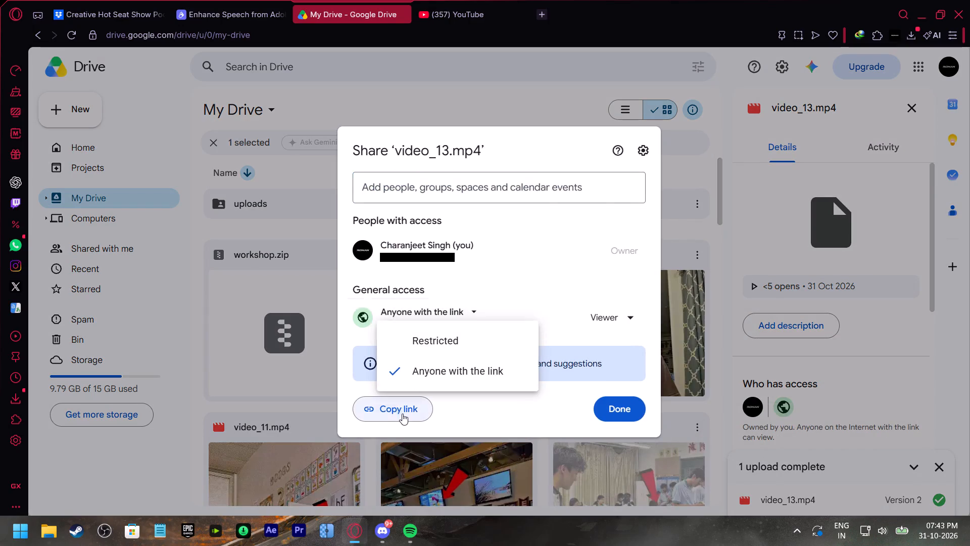
{"action": "left_click", "coordinate": [630, 409]}
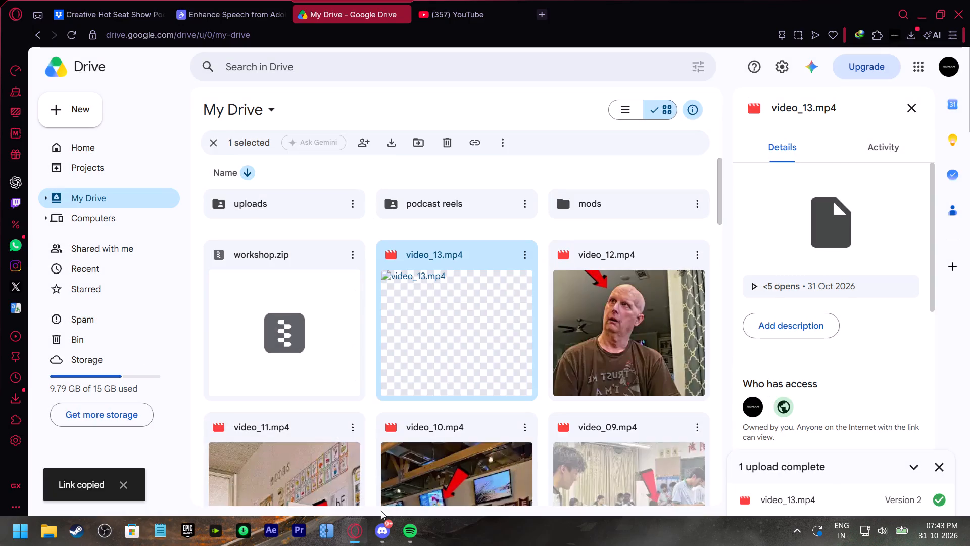